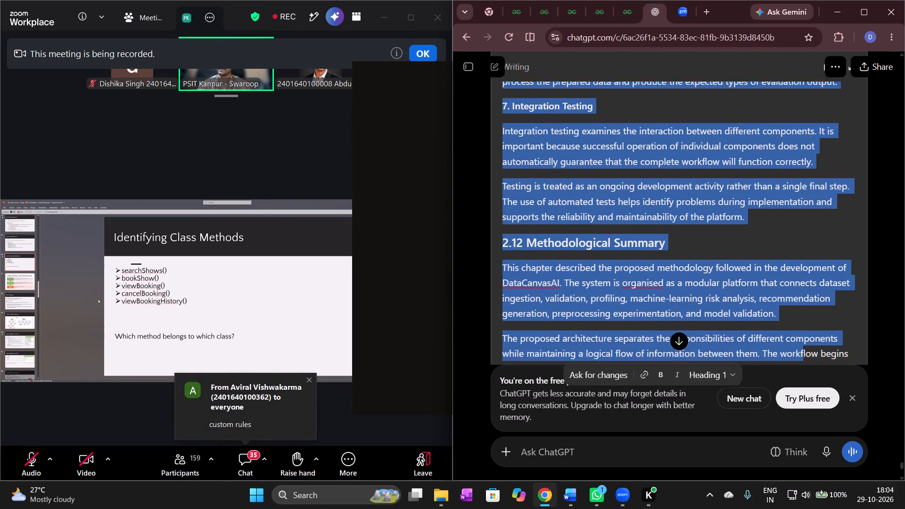
left_click_drag(803, 358, 832, 310)
key("ctrl+c")
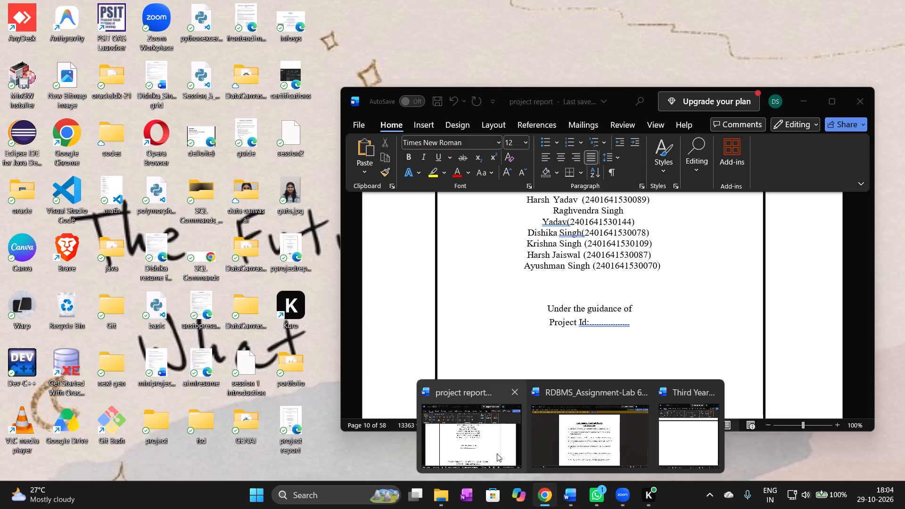
Switch to the "Third Year..." Word document and set the font size to 12 on the empty last page after Chapter 1.
left_click(677, 443)
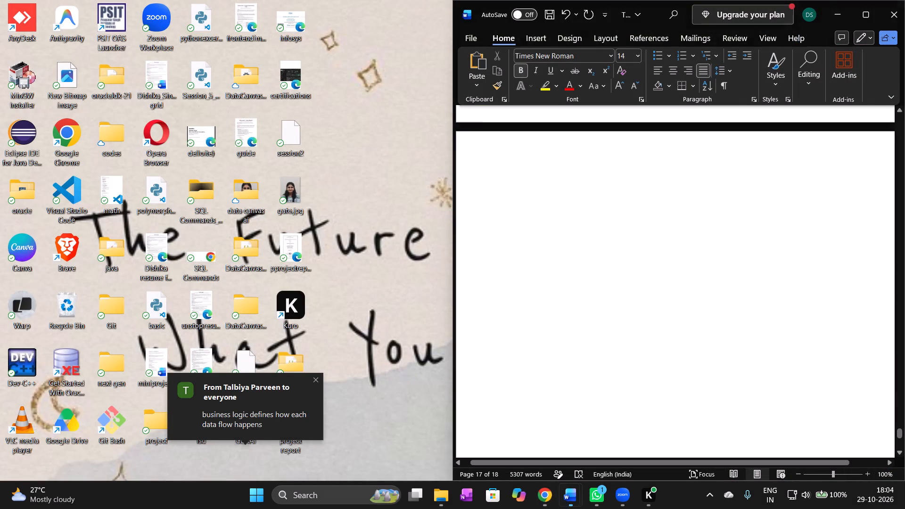
scroll(645, 319, "up", 1)
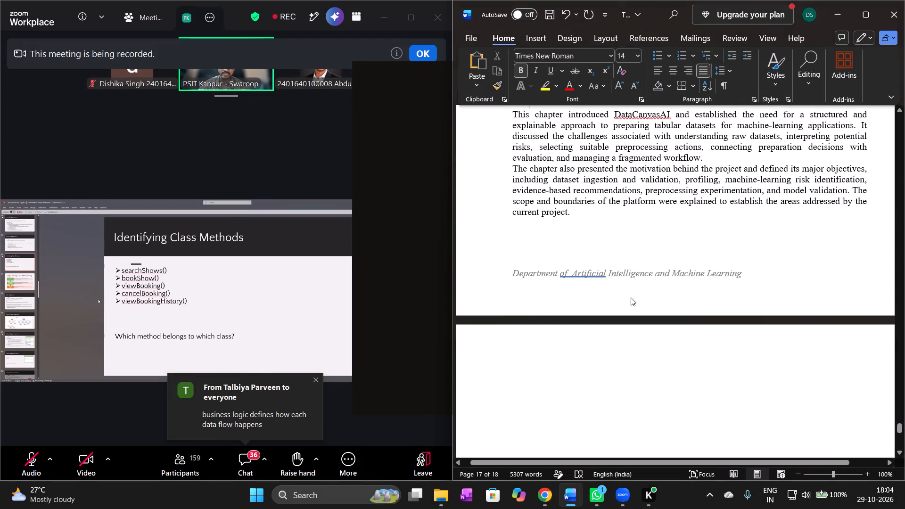
left_click(550, 349)
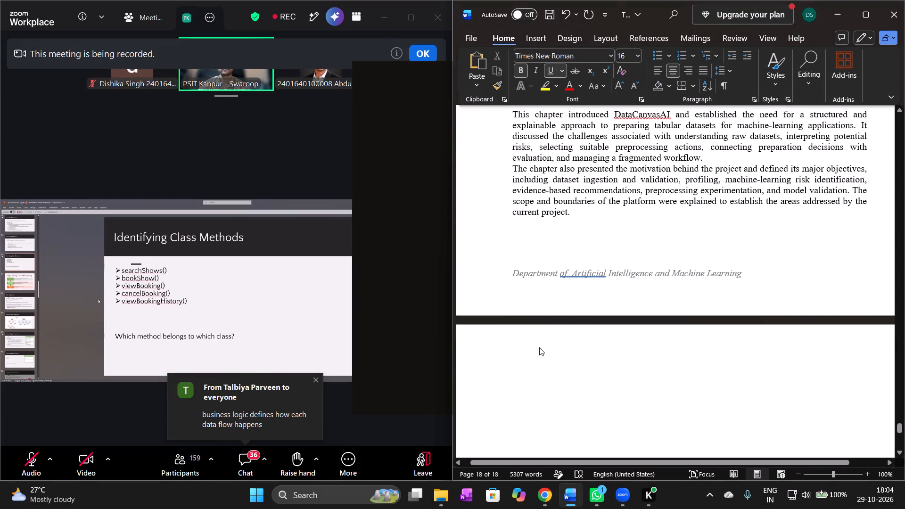
left_click(635, 55)
left_click(622, 131)
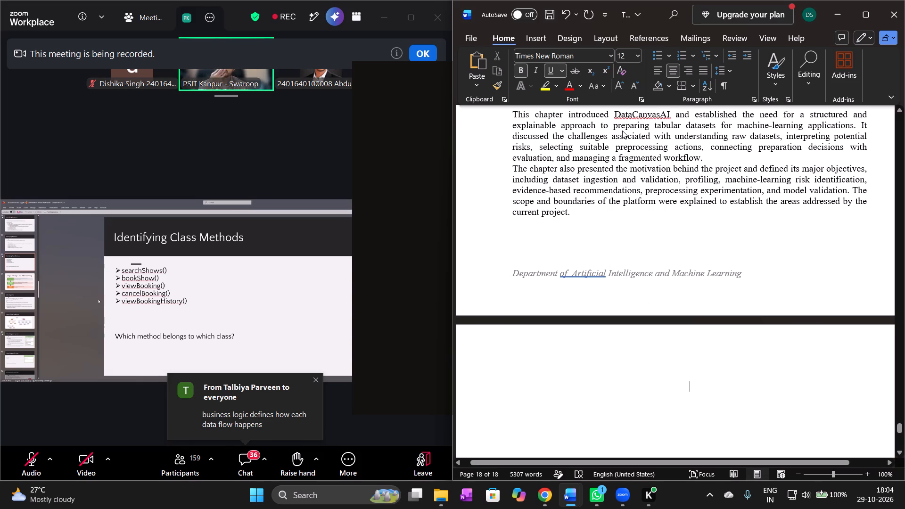
left_click(535, 368)
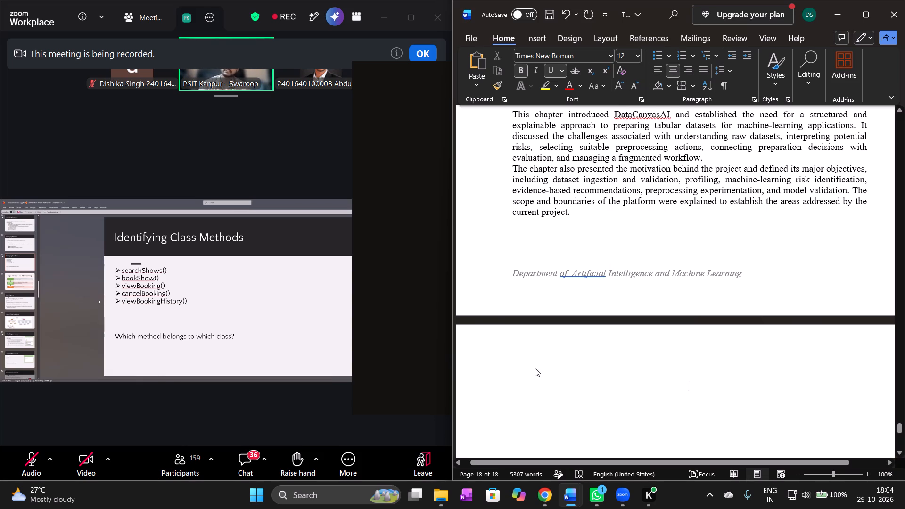
Insert four blank lines after the Chapter 1 closing paragraph ending in "current project." to continue onto the following page.
left_click(583, 211)
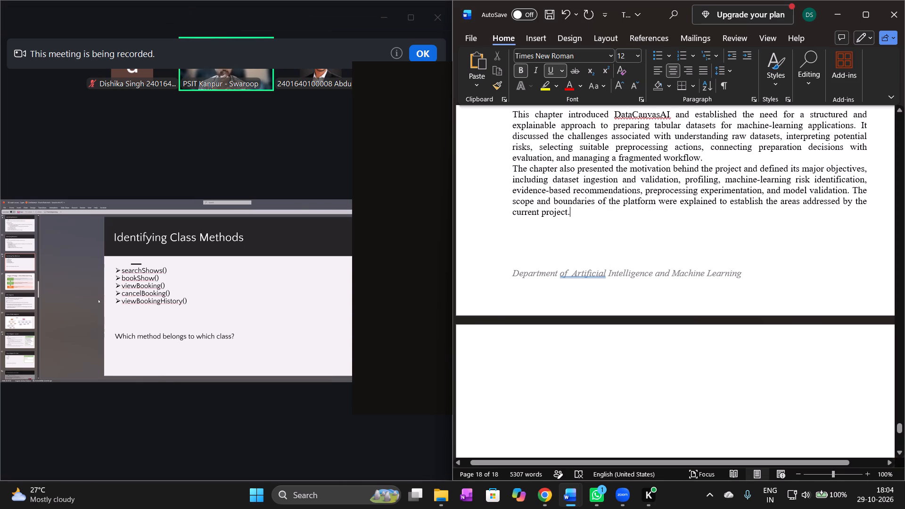
key("Return")
key("Return")
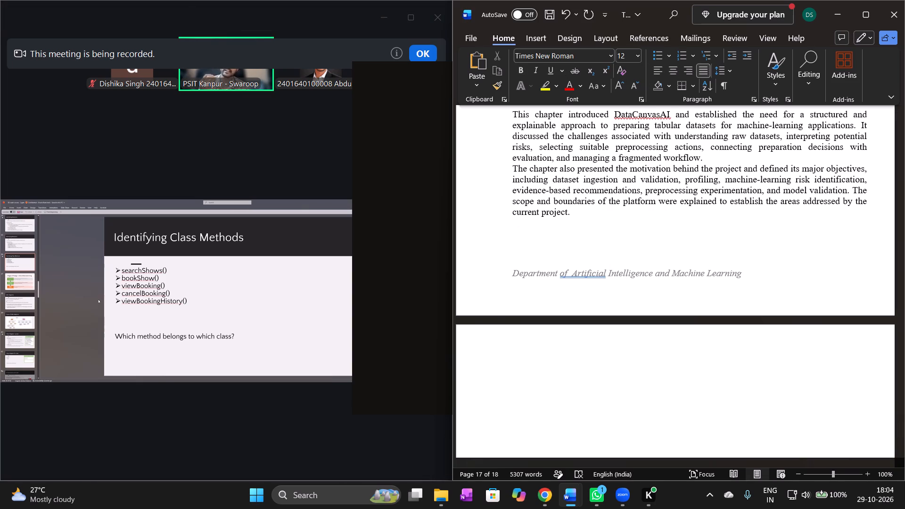
key("Return")
key("Return")
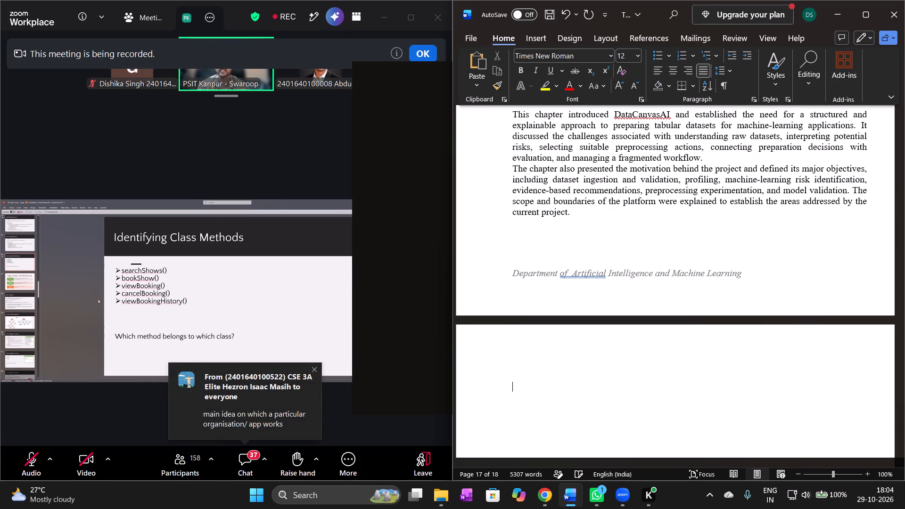
Paste the copied Chapter 2 text at the start of the new page after Chapter 1.
key("ctrl+v")
Set the PROPOSED METHODOLOGY heading to font size 16 and add a blank line below it.
scroll(627, 231, "up", 1)
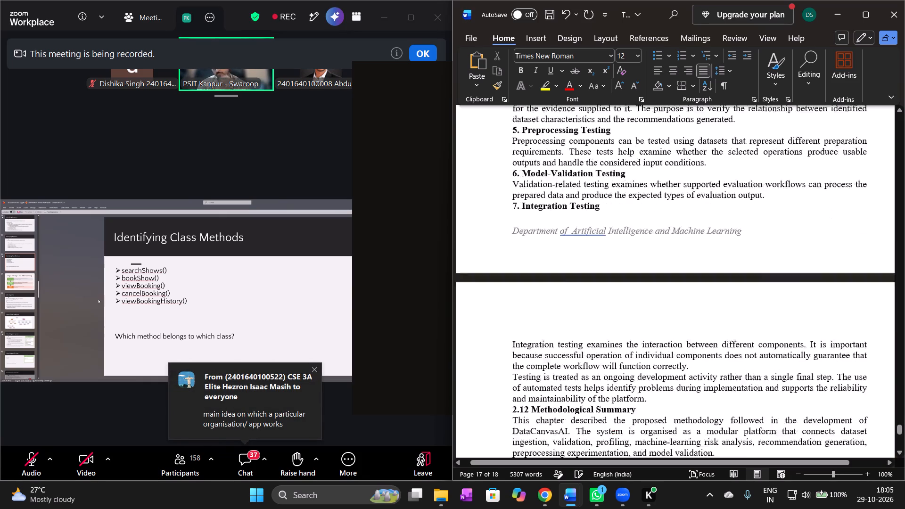
scroll(627, 231, "up", 6)
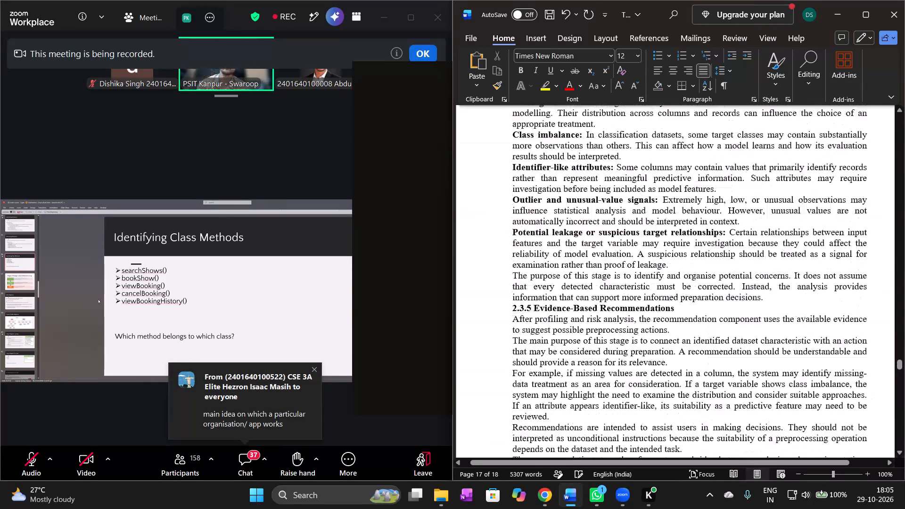
scroll(627, 231, "up", 5)
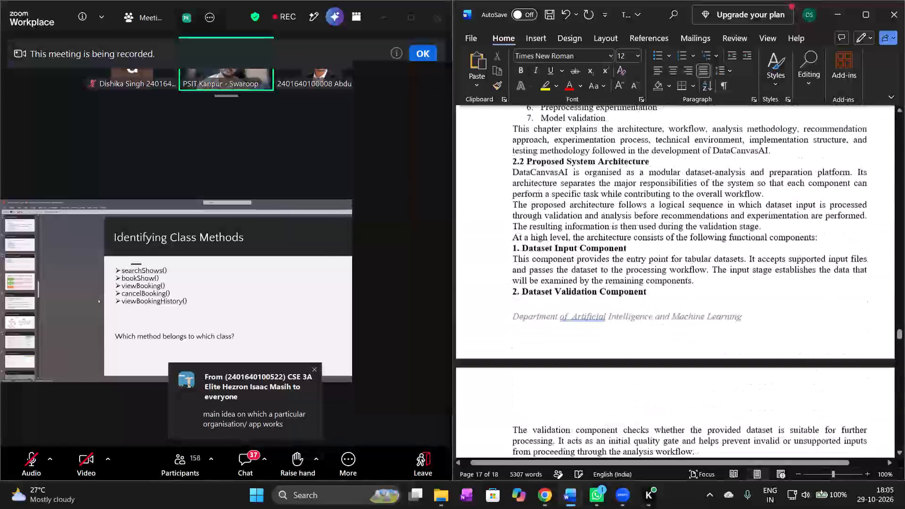
scroll(627, 231, "up", 1)
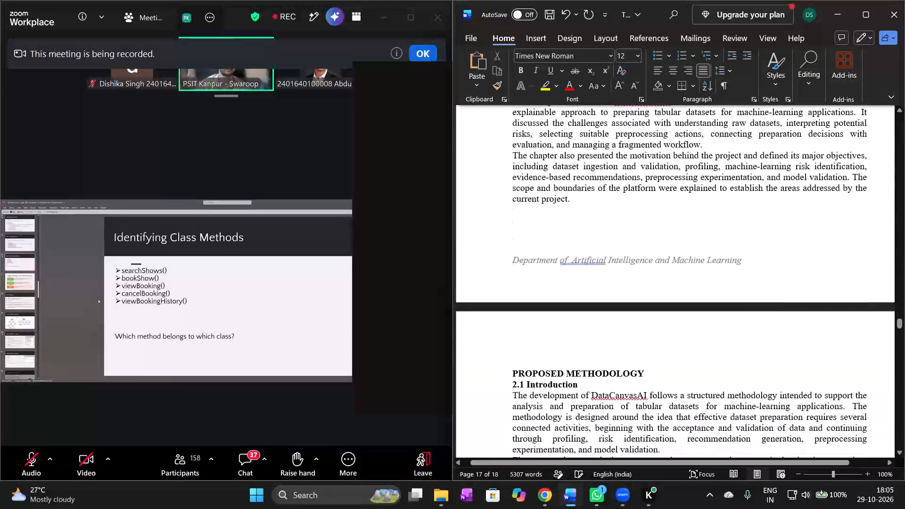
scroll(627, 231, "up", 1)
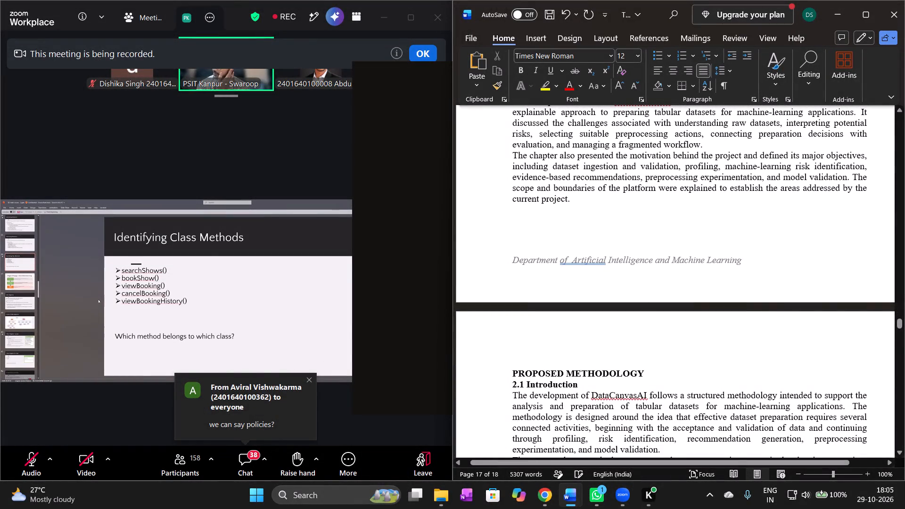
left_click_drag(650, 373, 517, 372)
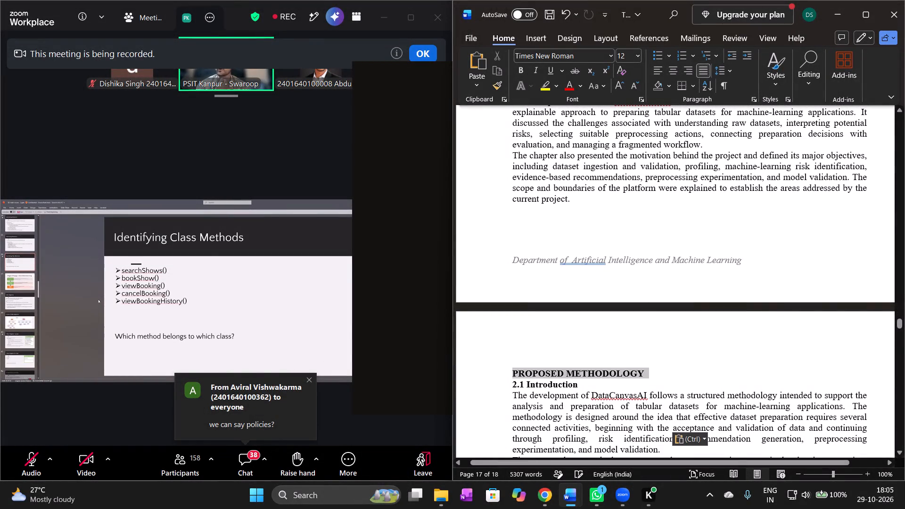
left_click_drag(517, 372, 516, 372)
left_click(608, 337)
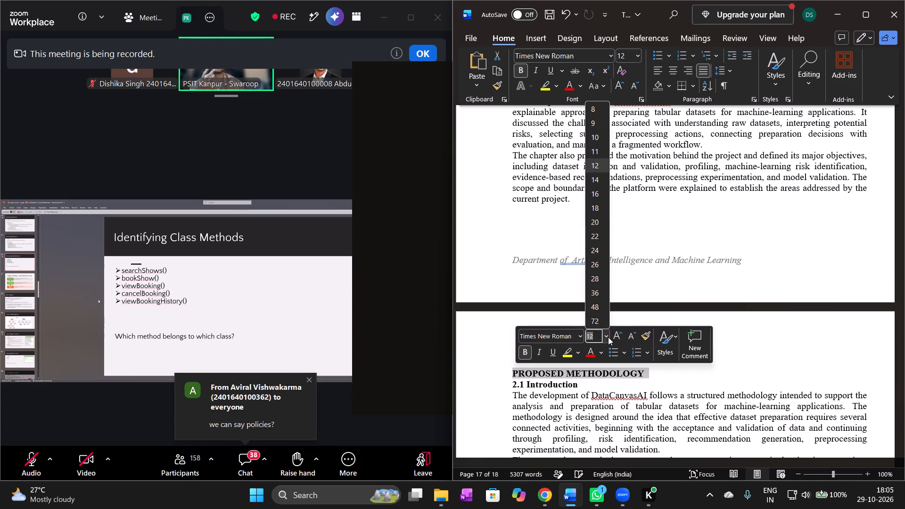
left_click(598, 194)
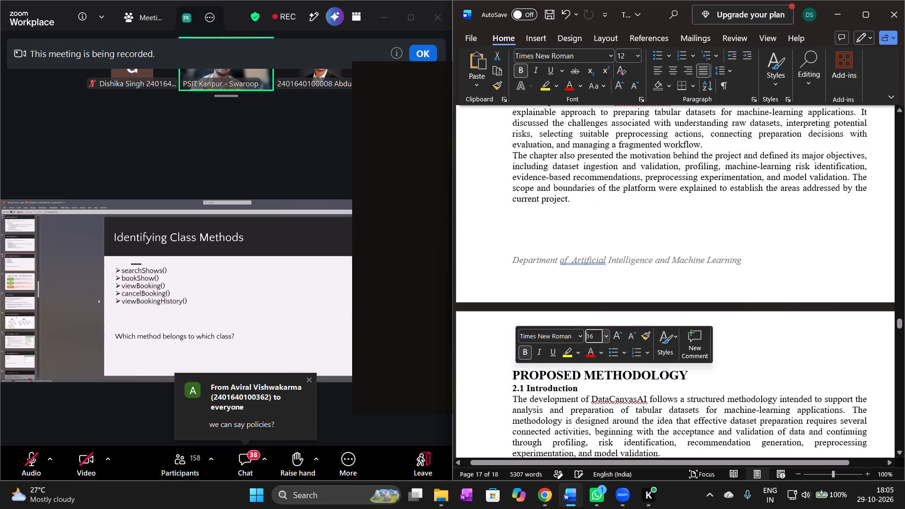
left_click(706, 378)
key("Return")
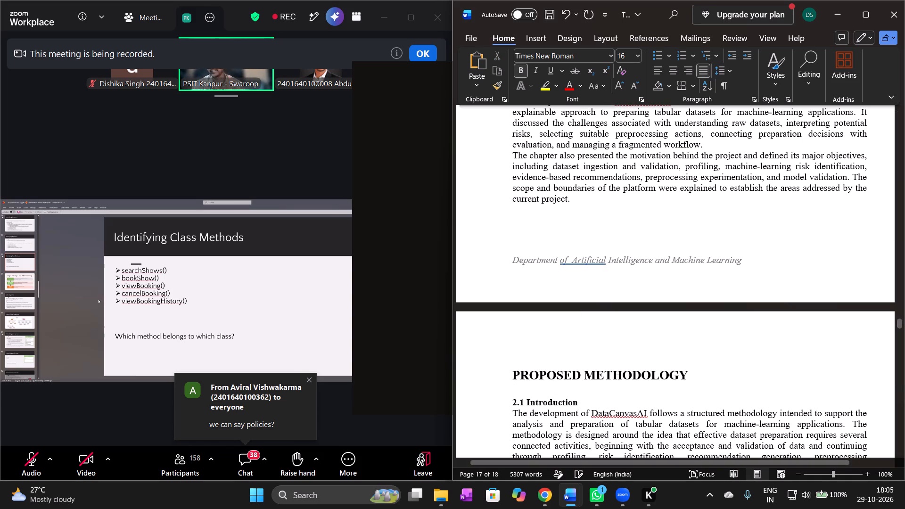
Set the "2.1 Introduction" heading to font size 14 and add a blank line below it.
left_click_drag(579, 404, 545, 404)
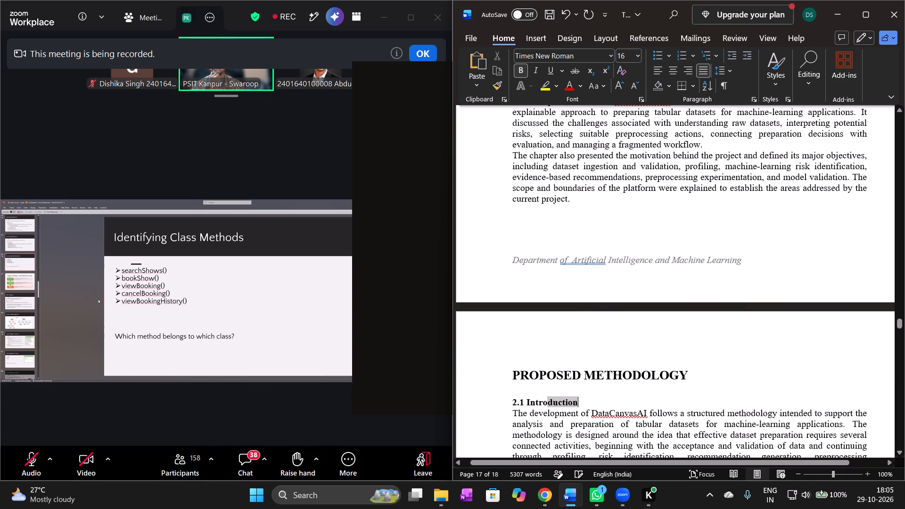
left_click_drag(545, 404, 505, 402)
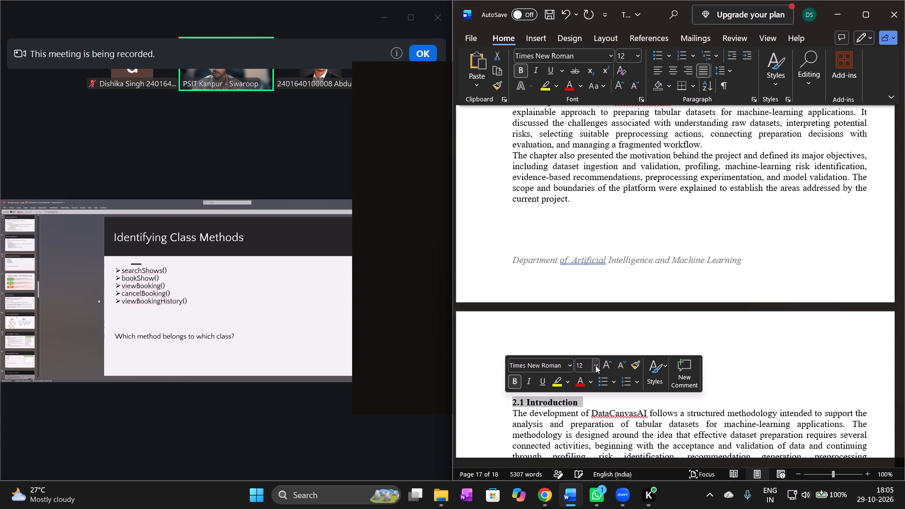
left_click(595, 365)
left_click(583, 204)
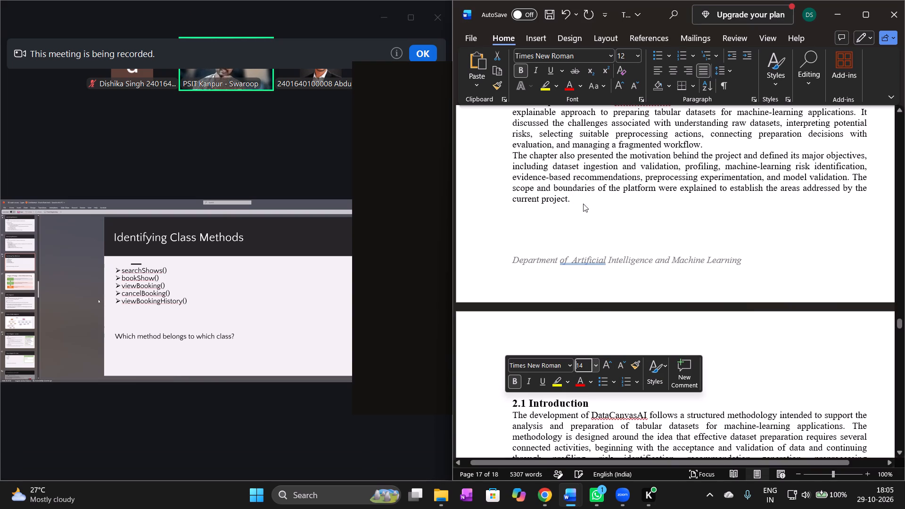
left_click(605, 401)
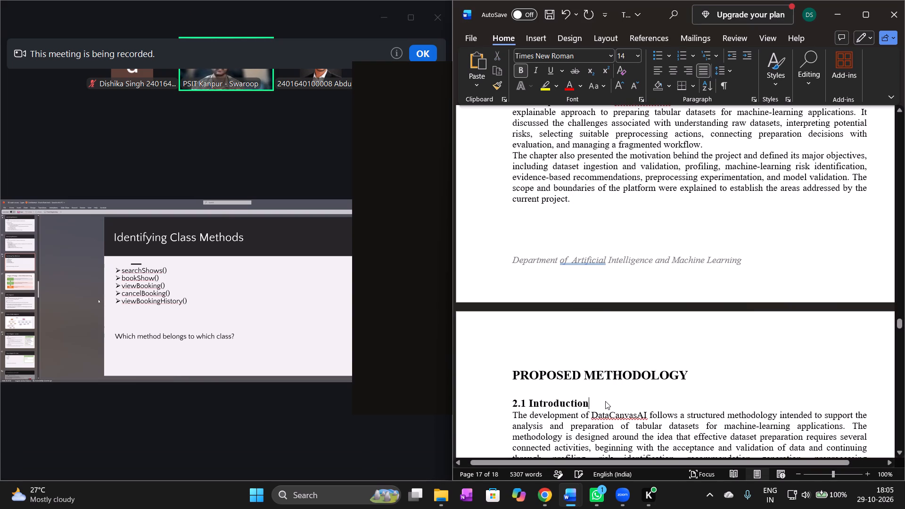
key("Return")
Add an empty line before the numbered list of major methodology stages and another after its last item, "Model validation".
scroll(605, 401, "down", 1)
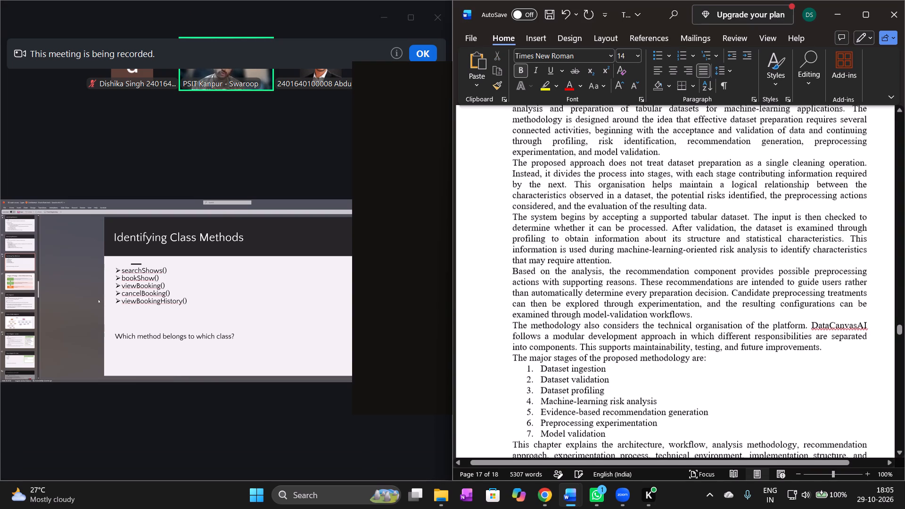
scroll(605, 401, "down", 2)
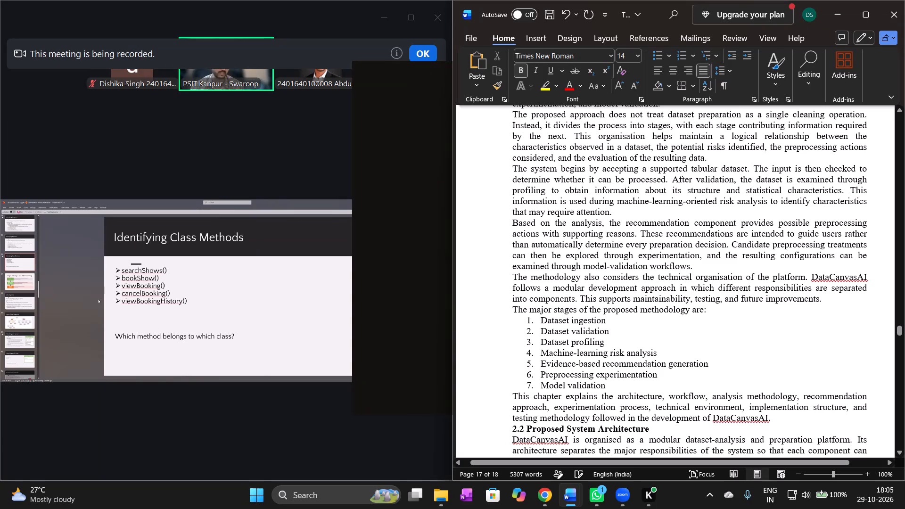
left_click(715, 311)
key("Return")
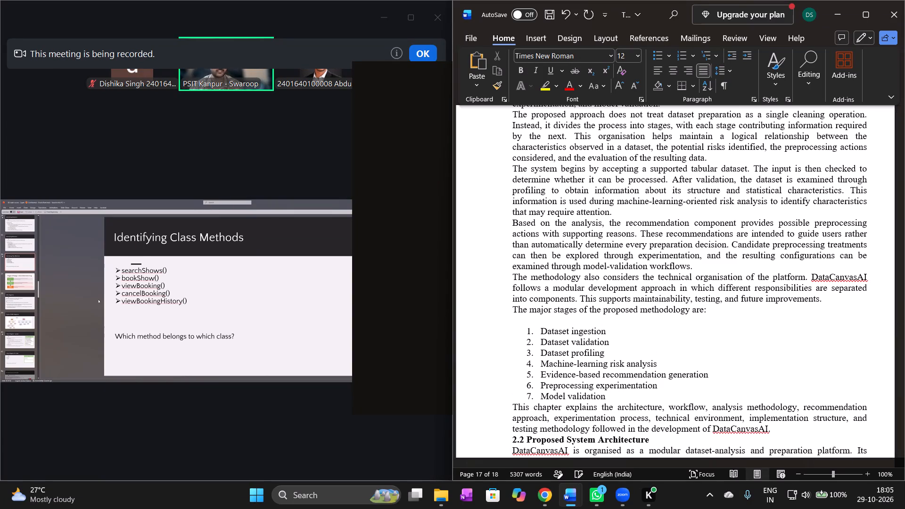
left_click(632, 227)
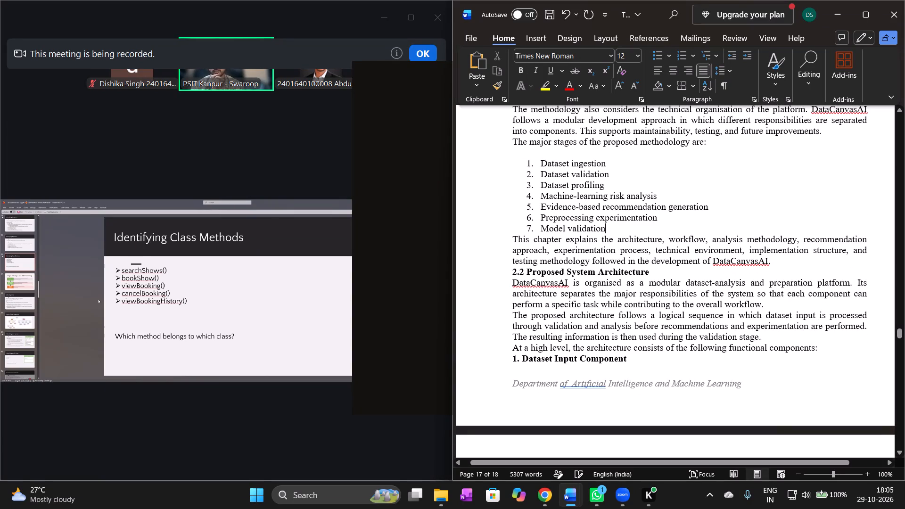
key("Return")
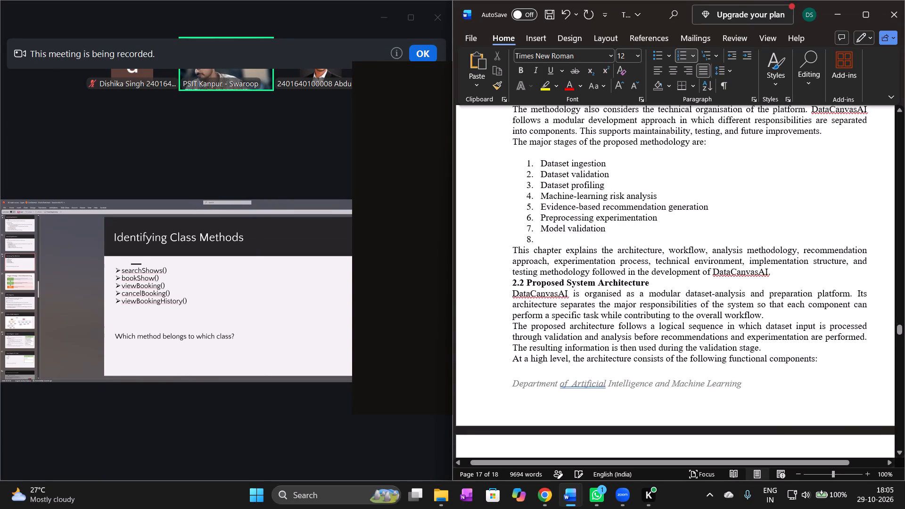
Set the "2.2 Proposed System Architecture" heading to font size 14, with a blank line above and below it.
left_click(774, 271)
key("Return")
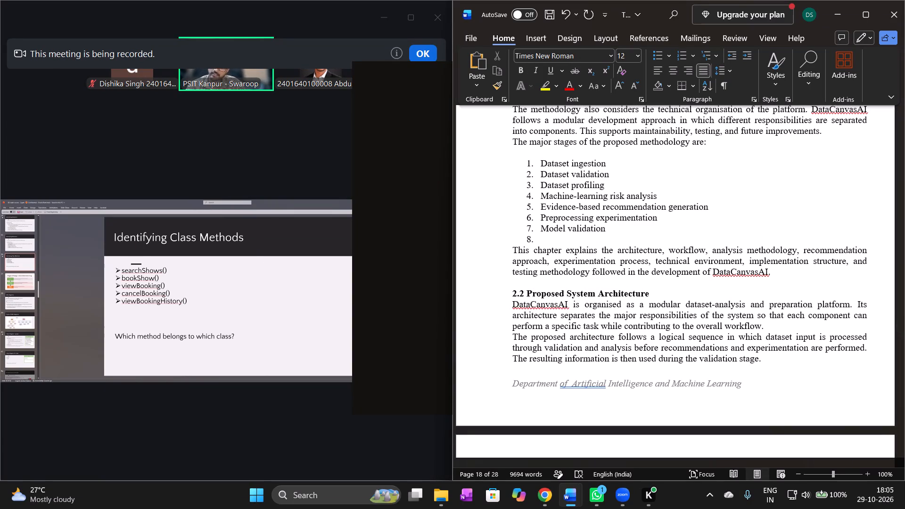
left_click_drag(661, 294, 499, 291)
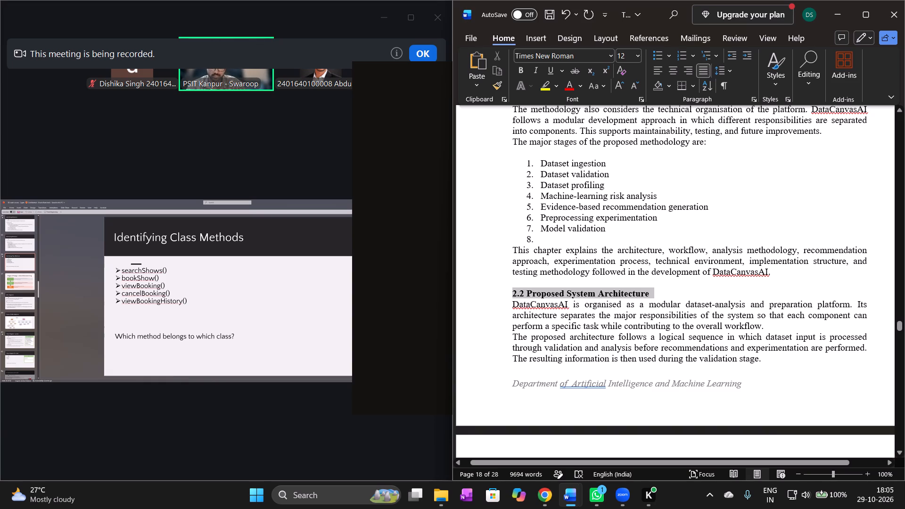
left_click_drag(499, 291, 498, 291)
left_click(590, 254)
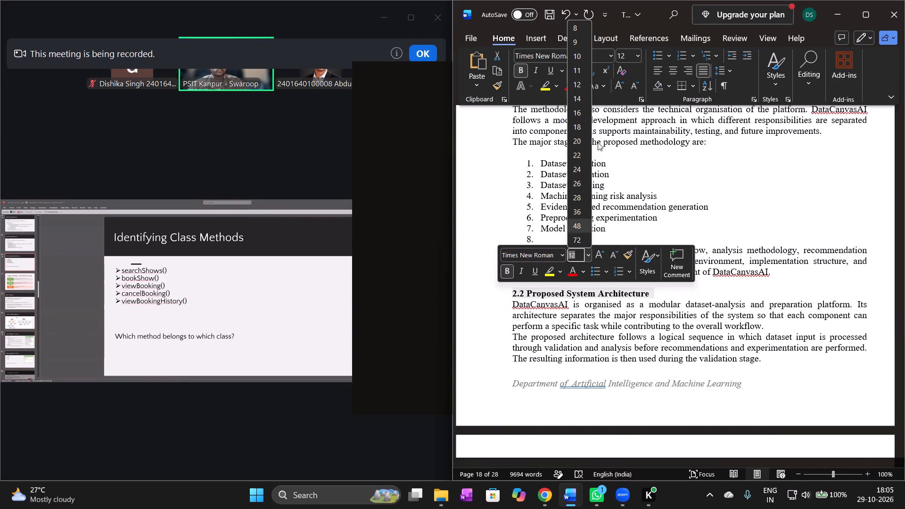
left_click(581, 98)
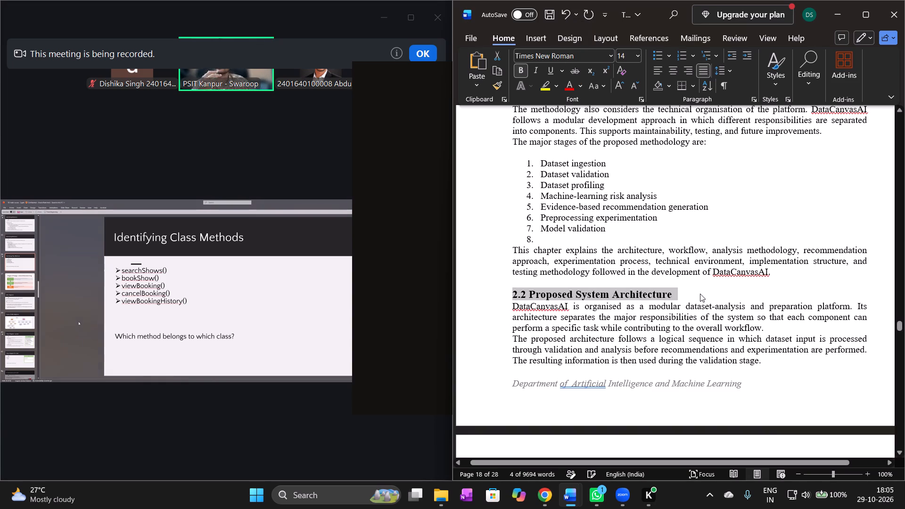
left_click(698, 294)
key("Return")
Add a blank line between "At a high level, the architecture consists of the following functional components:" and "1. Dataset Input Component".
scroll(698, 294, "down", 1)
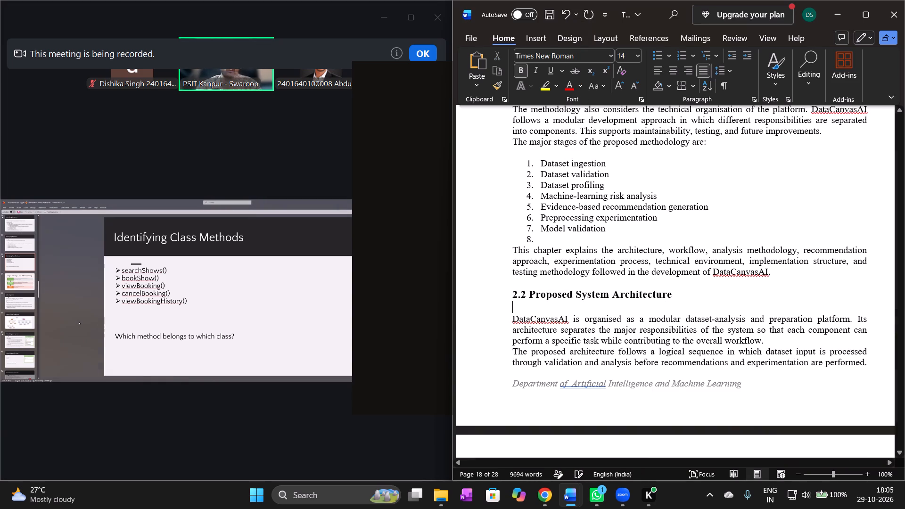
scroll(698, 294, "down", 1)
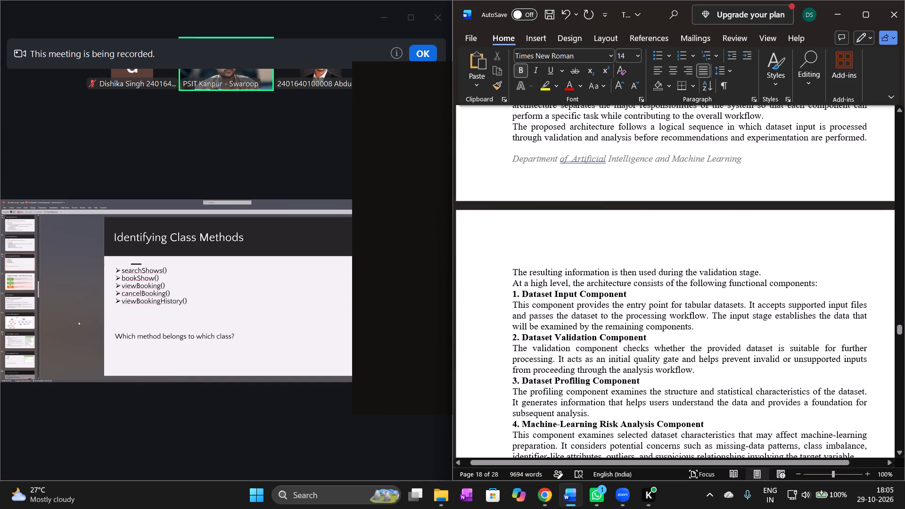
left_click(729, 339)
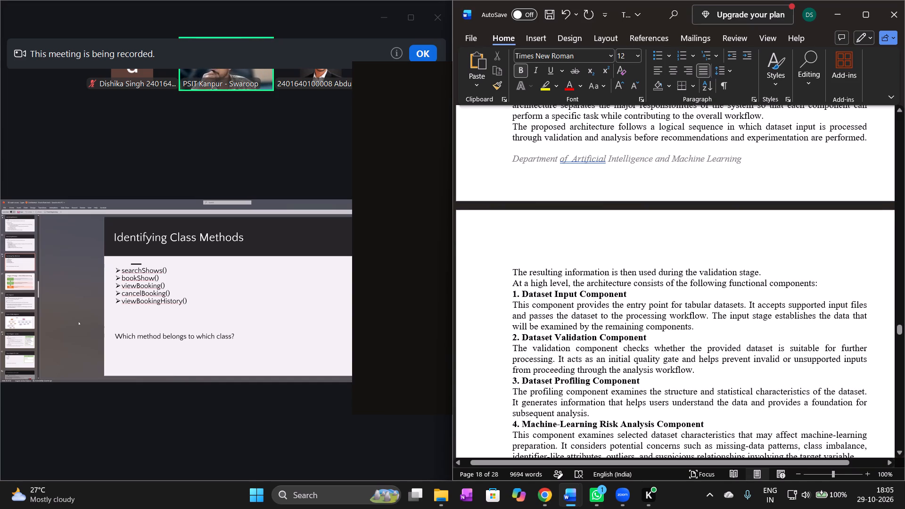
left_click(824, 282)
key("Return")
Set the "2.3 System Workflow" heading to font size 14, with a blank line above and below it.
scroll(824, 282, "down", 1)
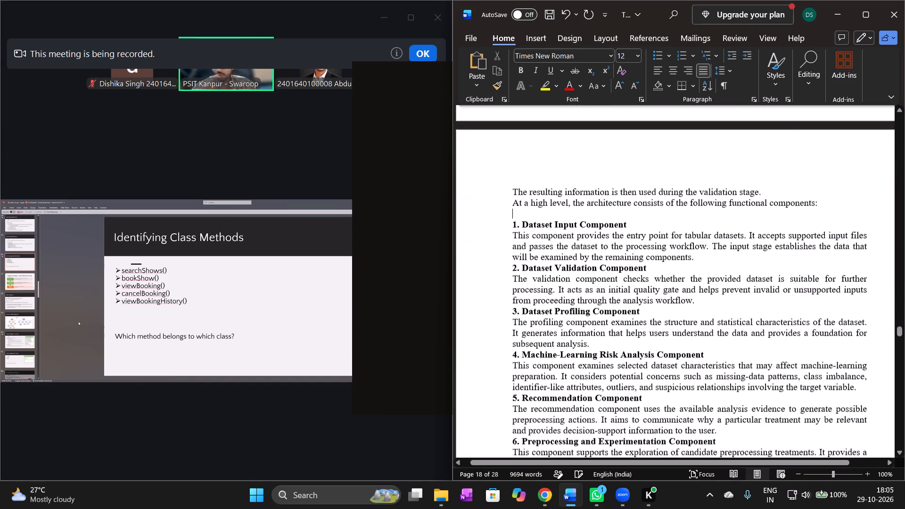
scroll(824, 282, "down", 1)
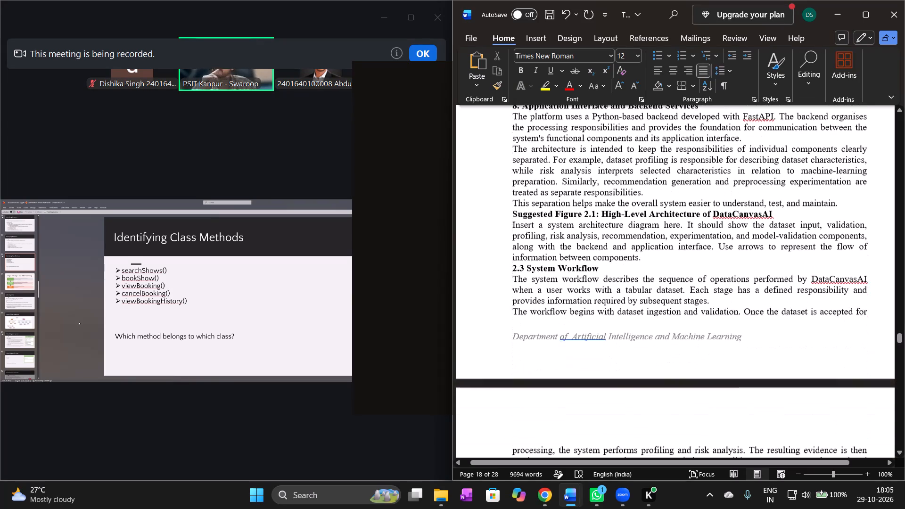
left_click(650, 257)
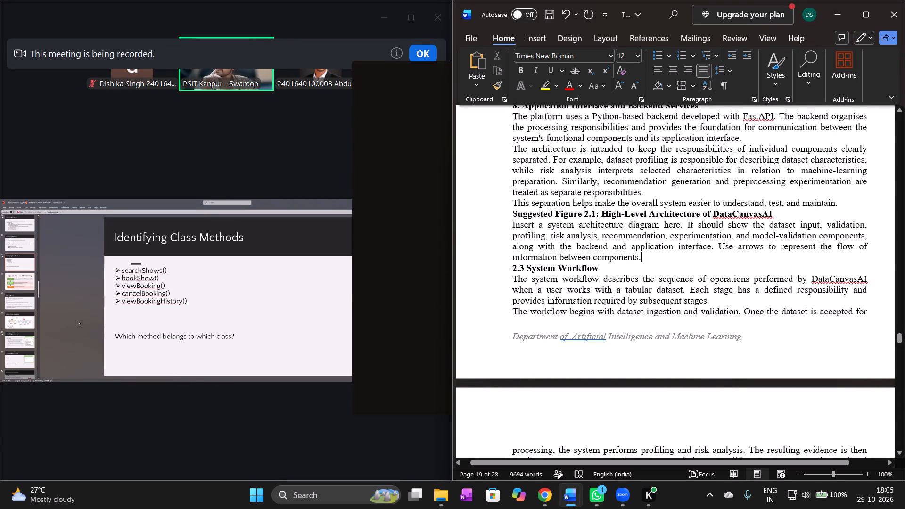
key("Return")
left_click_drag(601, 278, 506, 287)
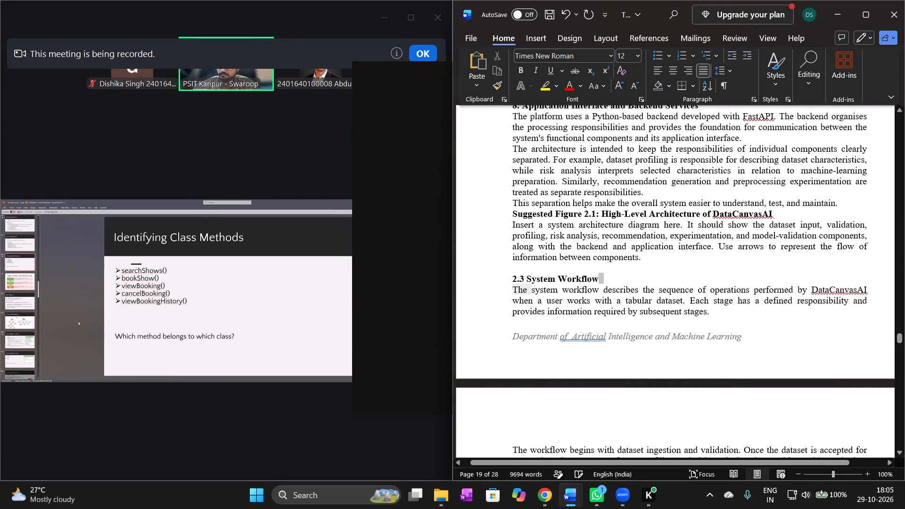
left_click_drag(506, 287, 502, 281)
left_click(594, 243)
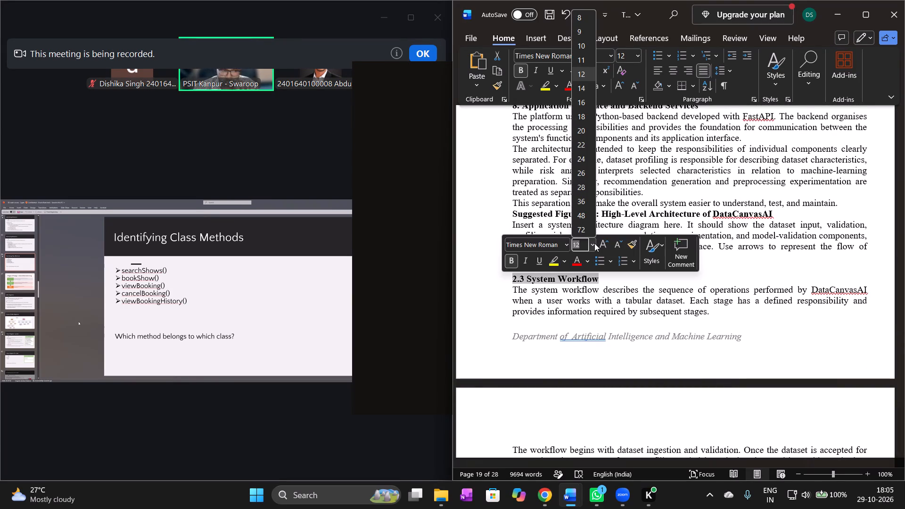
left_click(579, 86)
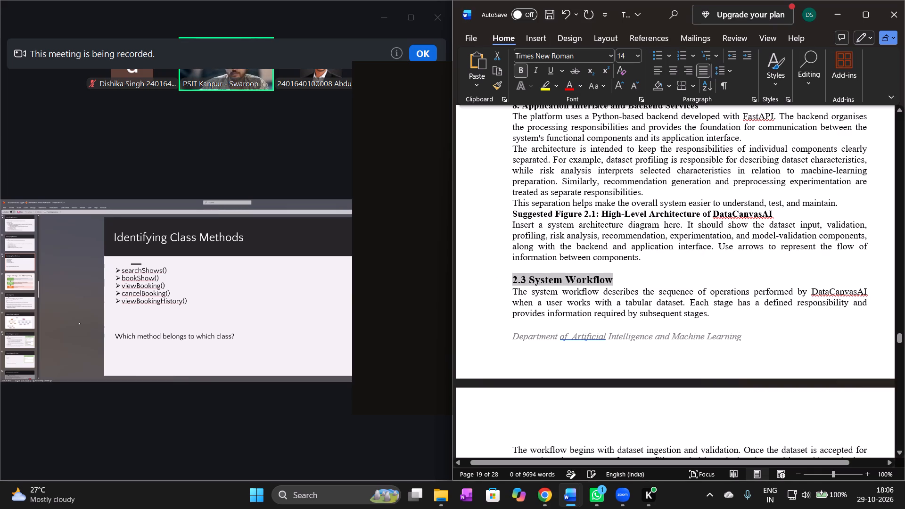
left_click(643, 278)
key("Return")
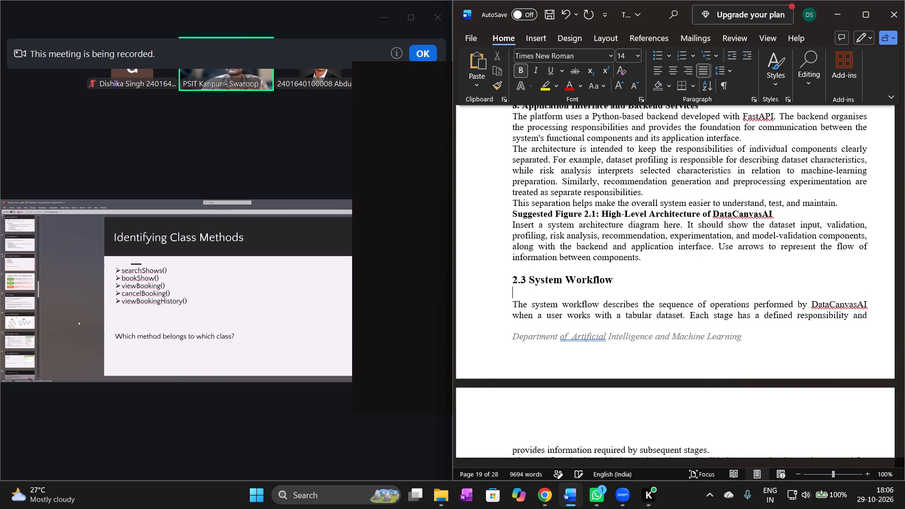
Add a blank line above and below the bold "Dataset Input → Validation → … → Informed Decision" workflow sequence in section 2.3.
scroll(643, 278, "down", 1)
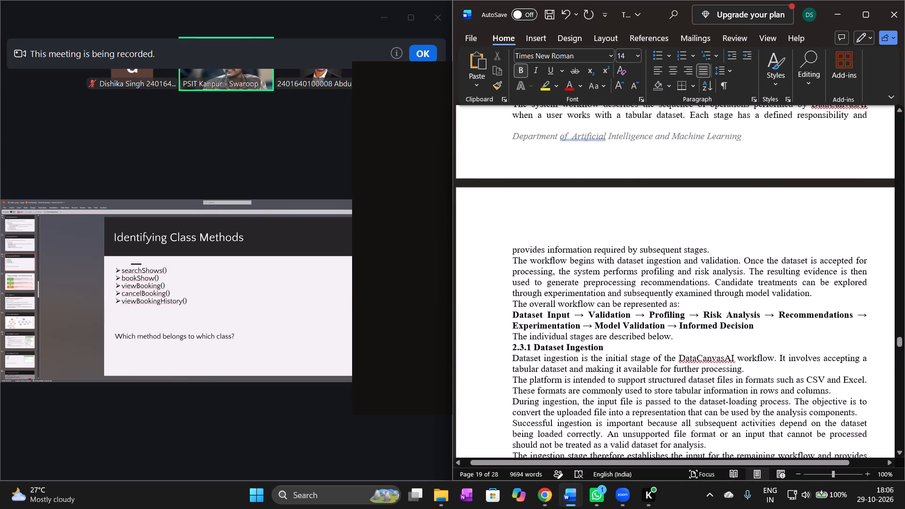
left_click(694, 302)
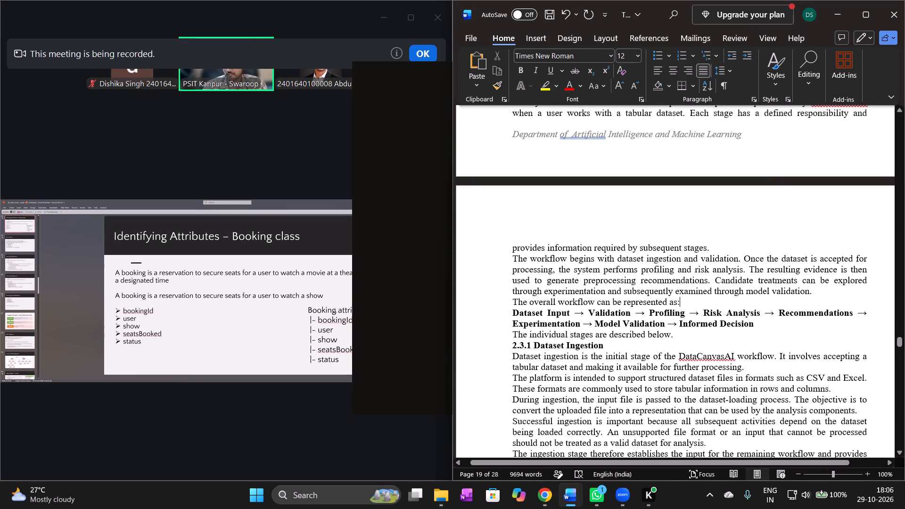
key("Return")
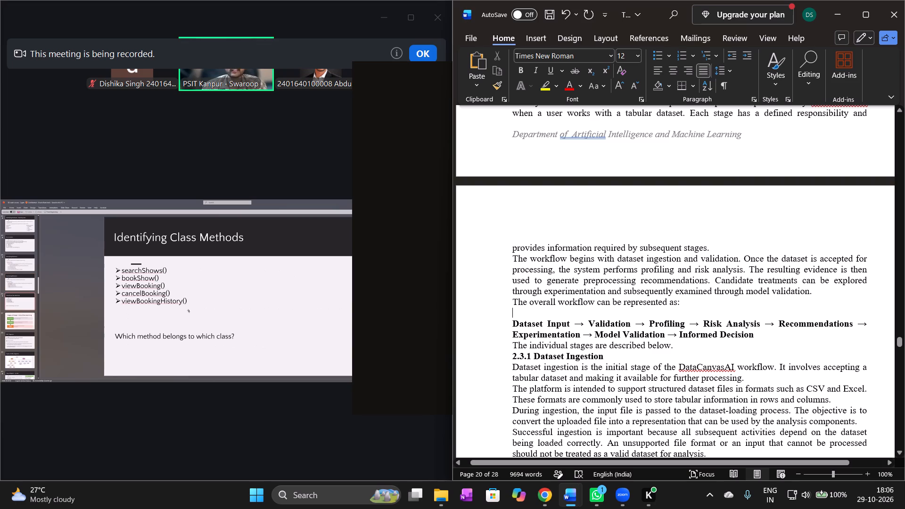
left_click(767, 337)
key("Return")
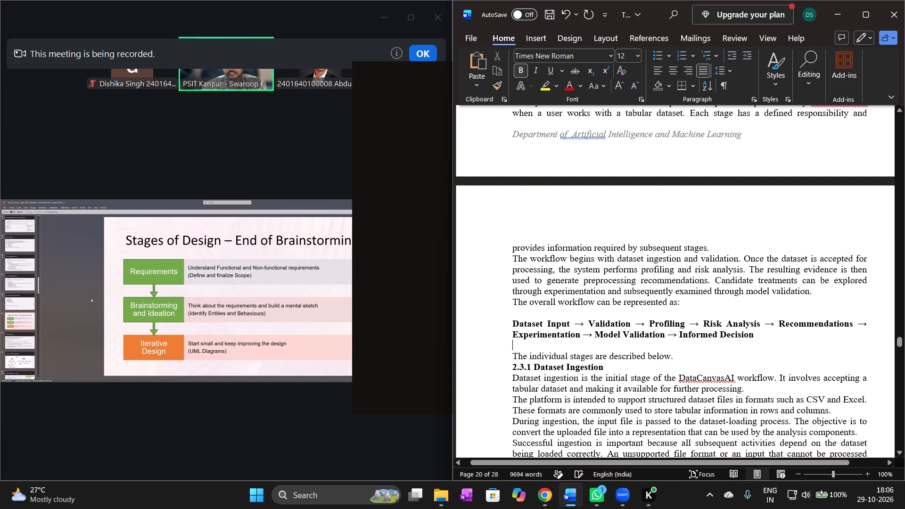
Add a blank line above and below the "2.3.1 Dataset Ingestion" heading.
left_click(673, 352)
key("Return")
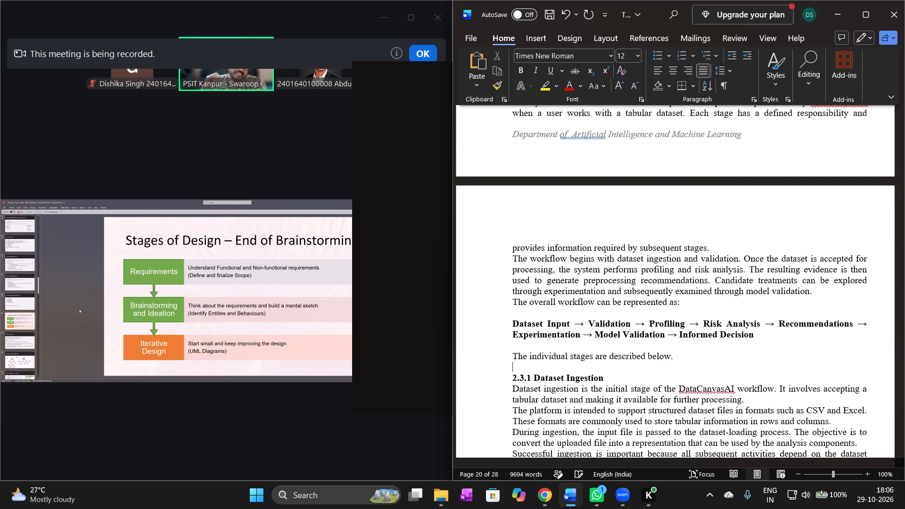
left_click(607, 381)
left_click_drag(607, 381, 511, 383)
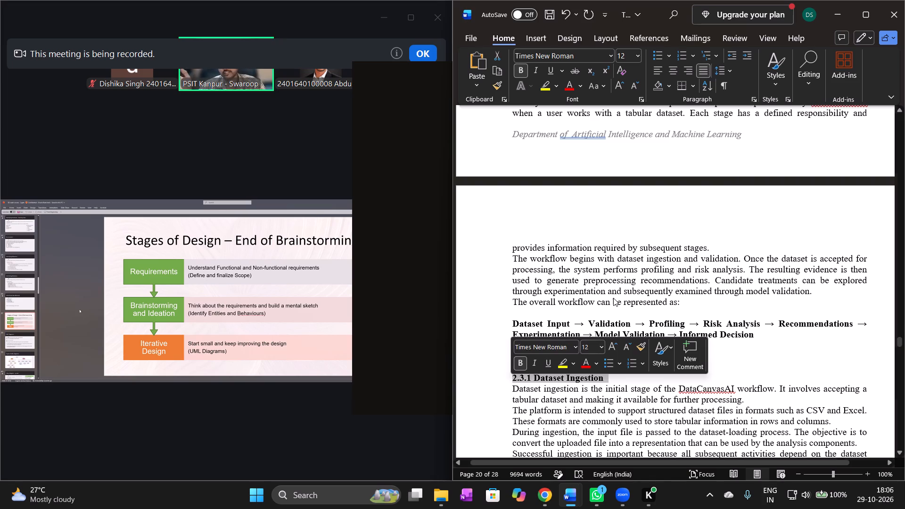
left_click(656, 299)
left_click(617, 375)
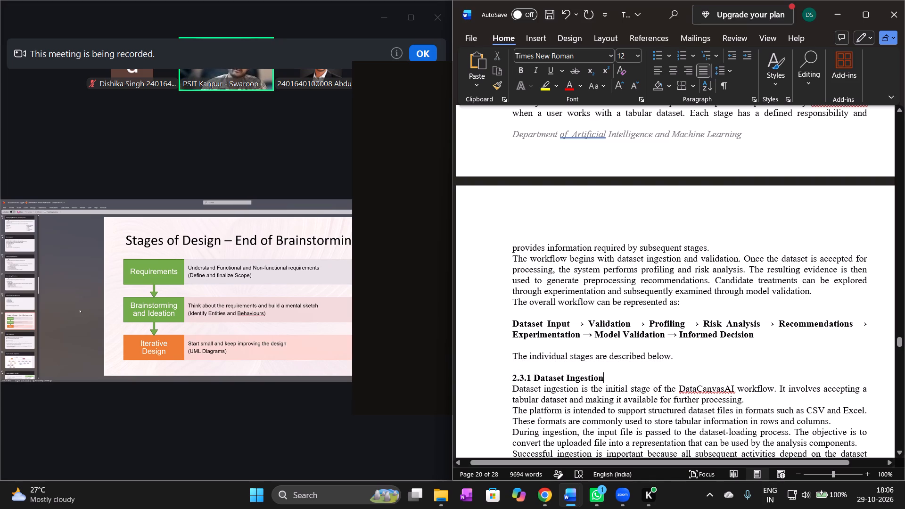
key("Return")
Add a blank line above and below the "2.3.2 Dataset Validation" heading.
scroll(617, 375, "down", 1)
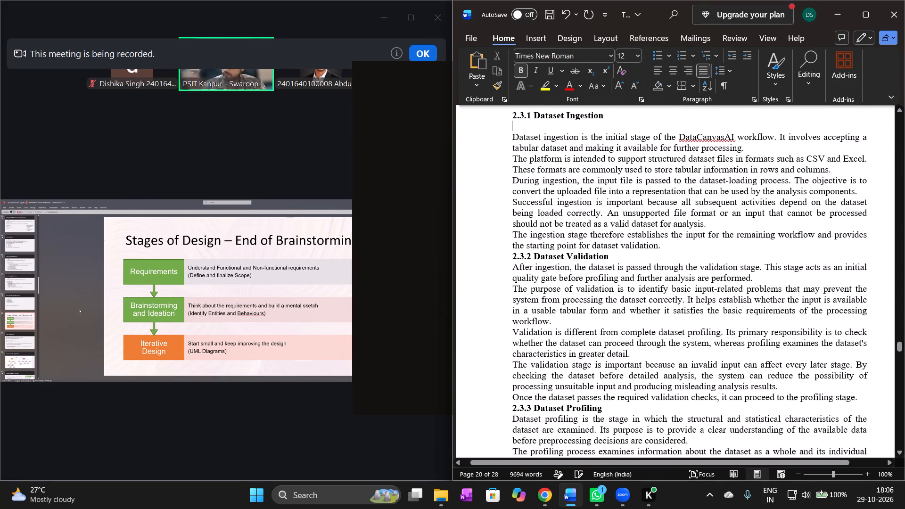
left_click(664, 244)
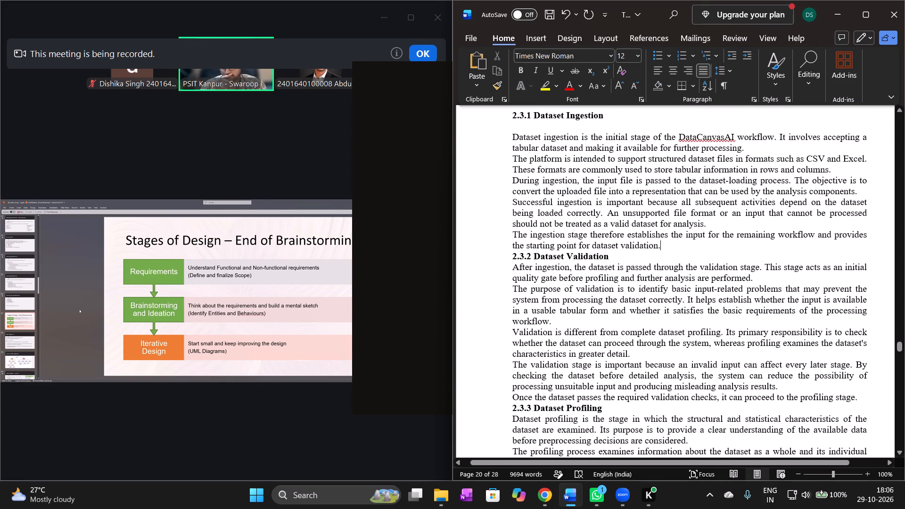
key("Return")
left_click(618, 266)
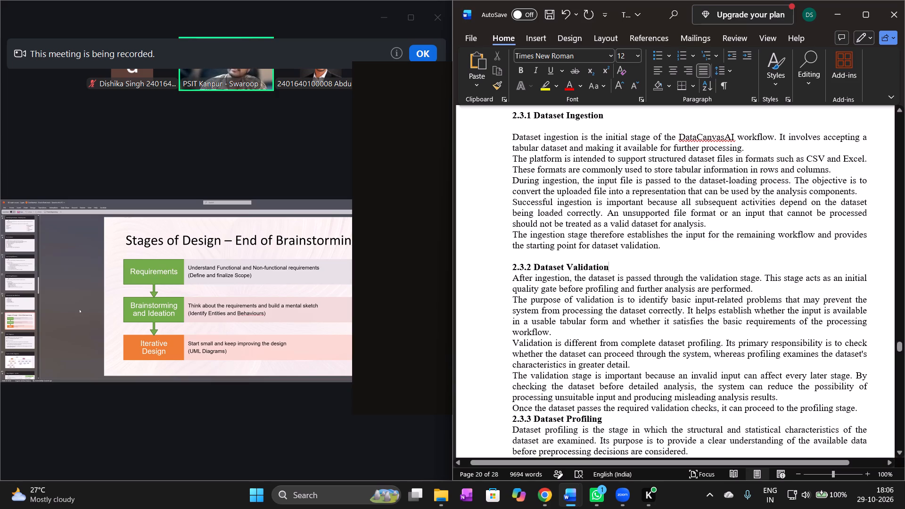
key("Return")
Add a blank line above and below the "2.3.3 Dataset Profiling" heading.
scroll(618, 266, "down", 1)
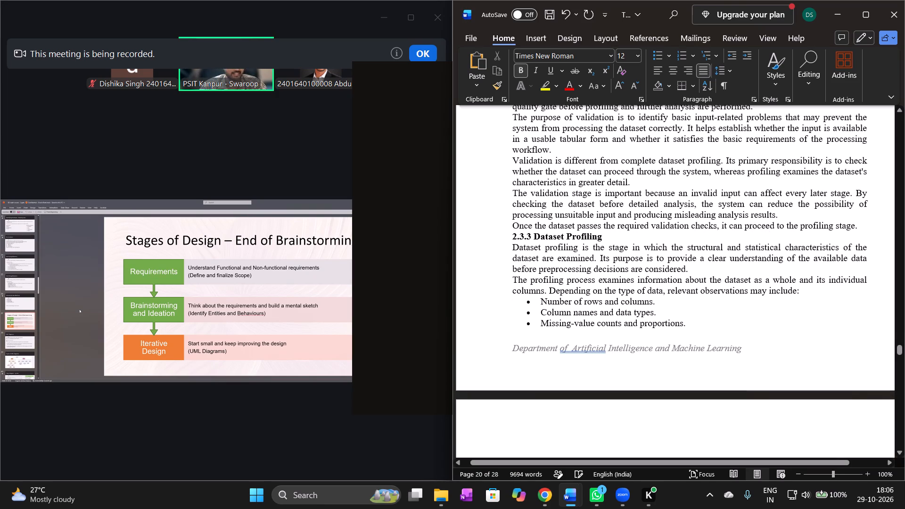
left_click(859, 227)
key("Return")
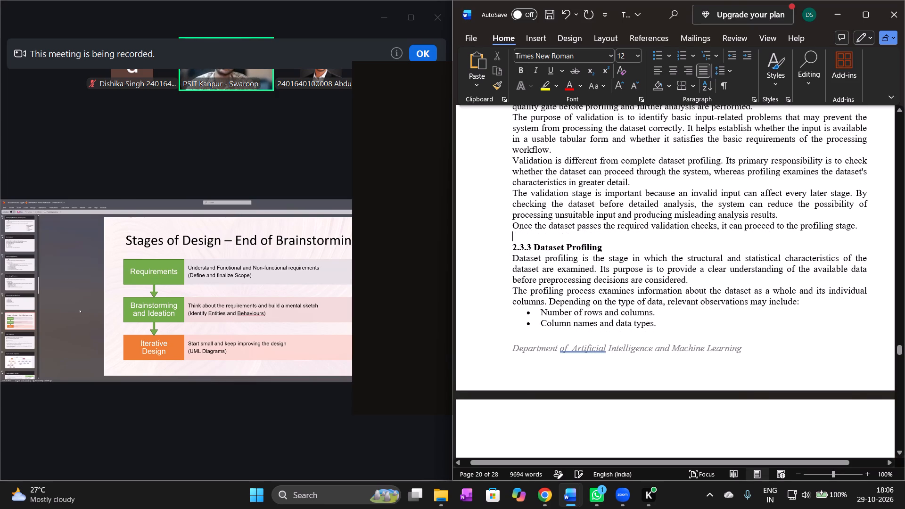
left_click(607, 248)
key("Return")
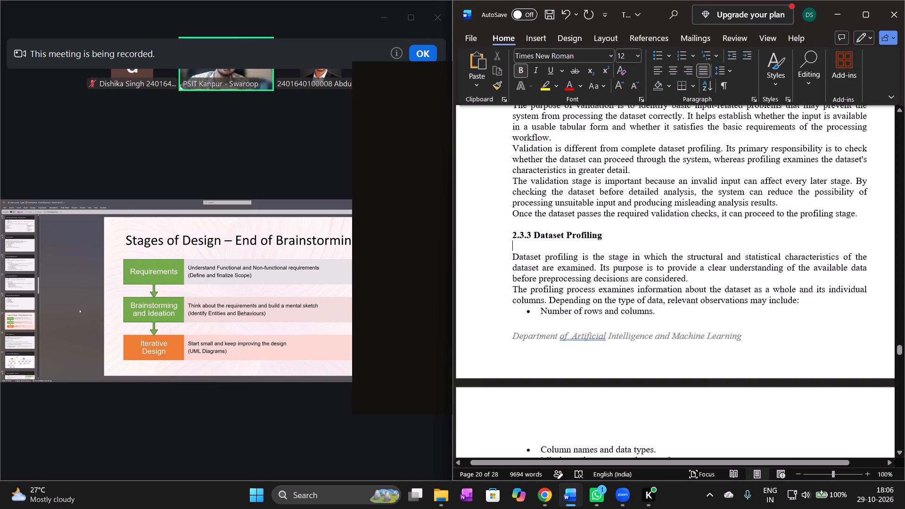
Add a blank line before the bulleted list of profiling observations and an unbulleted one after "Other relevant column-level observations.".
left_click(810, 288)
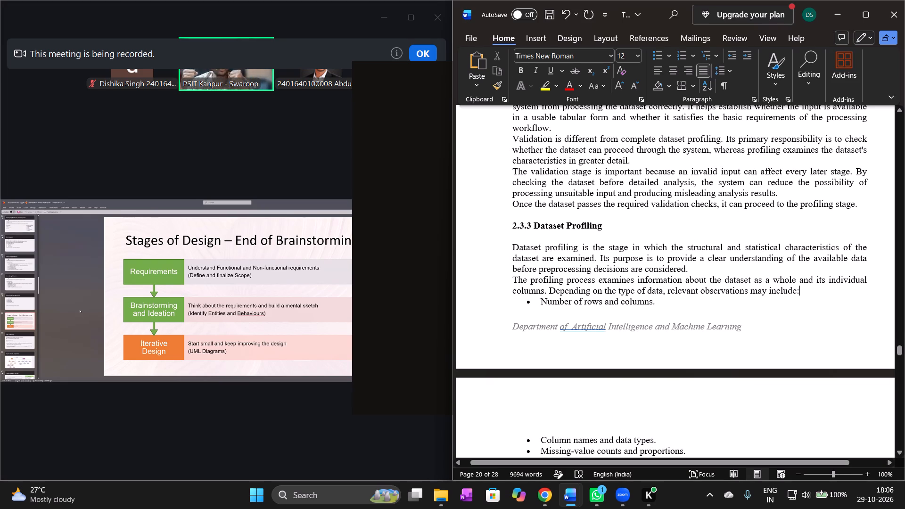
key("Return")
scroll(810, 288, "down", 1)
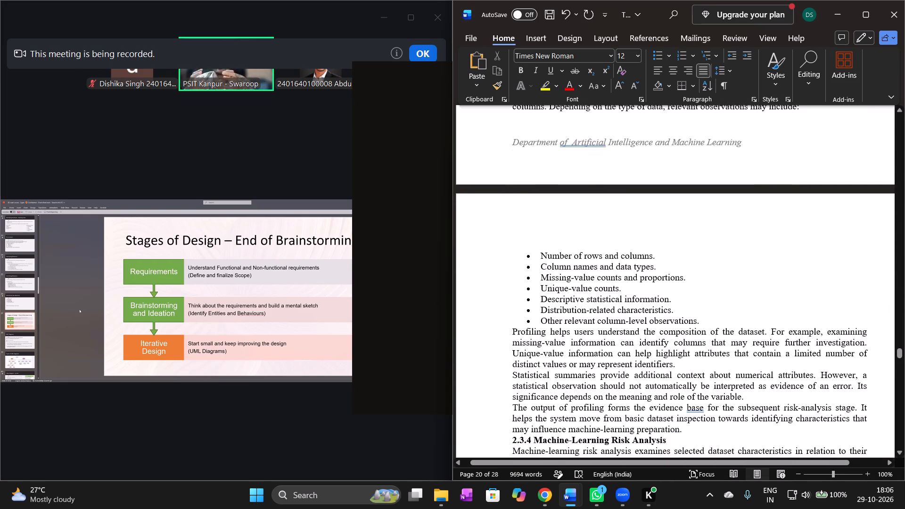
left_click(704, 321)
key("Return")
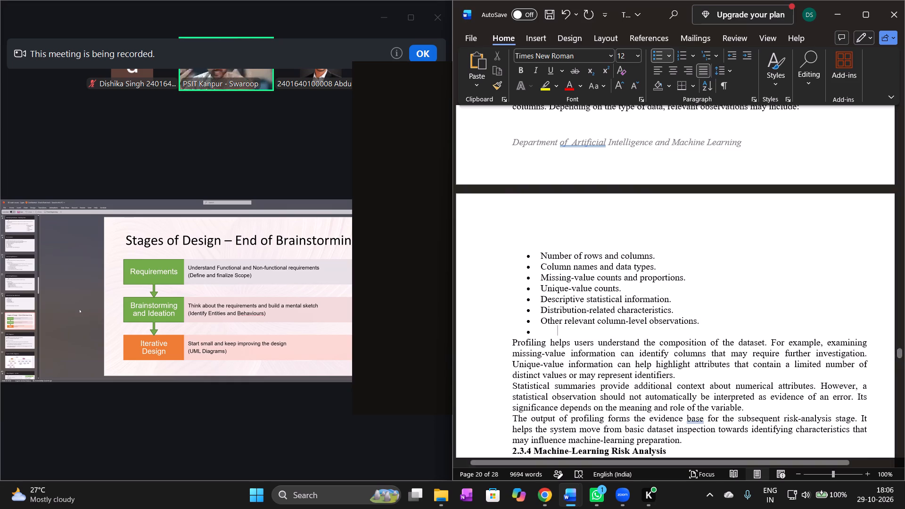
key("BackSpace")
key("BackSpace")
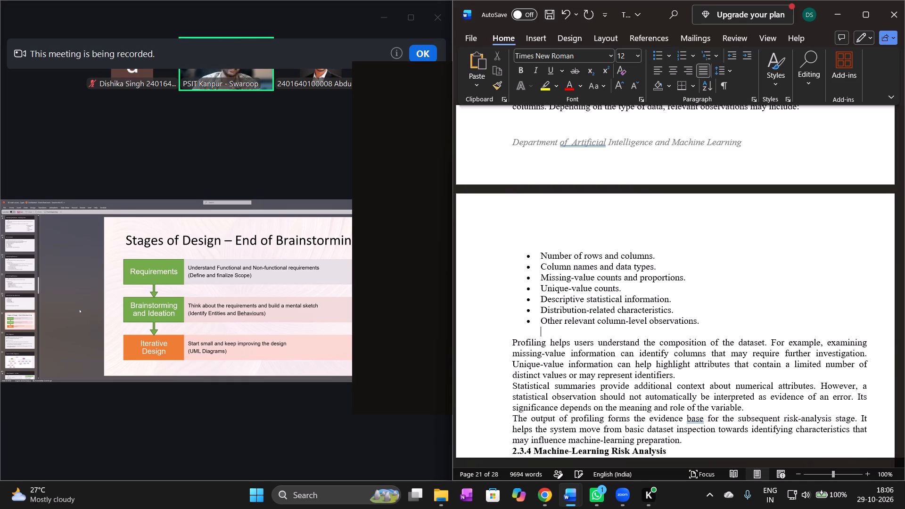
Add a blank line above and below the "2.3.4 Machine-Learning Risk Analysis" heading.
scroll(704, 321, "down", 1)
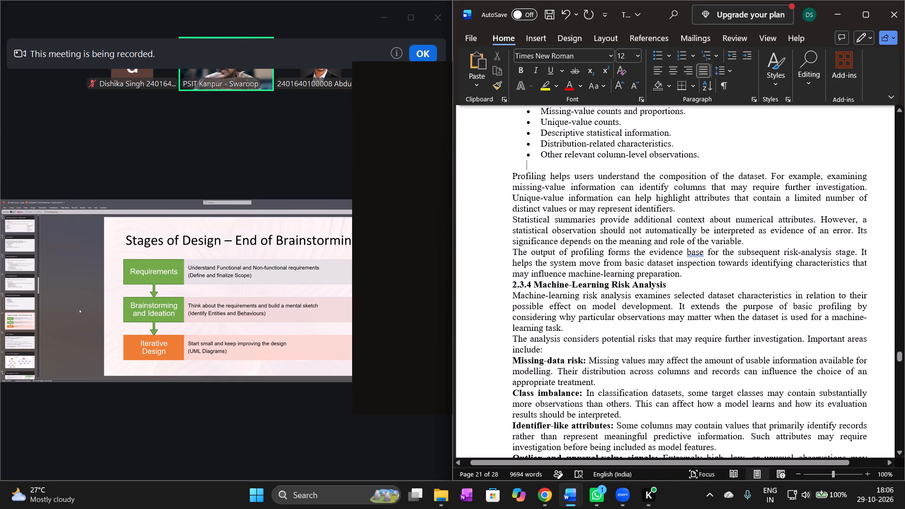
left_click(687, 275)
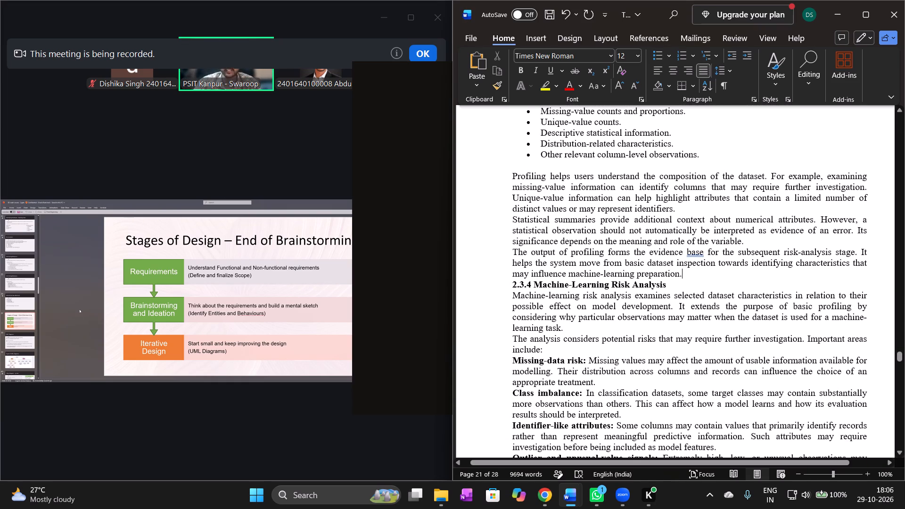
key("Return")
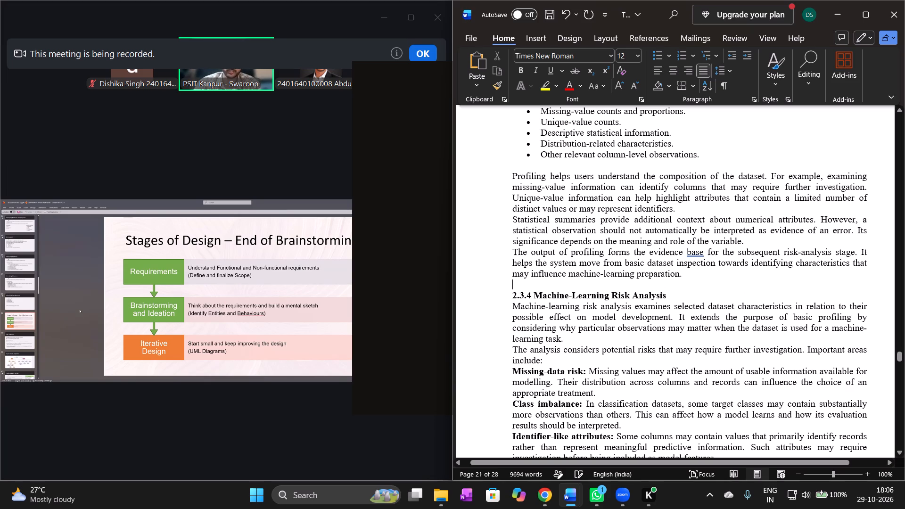
left_click(674, 291)
key("Return")
Add a blank line between "Important areas include:" and the "Missing-data risk" paragraph in section 2.3.4.
scroll(674, 291, "down", 1)
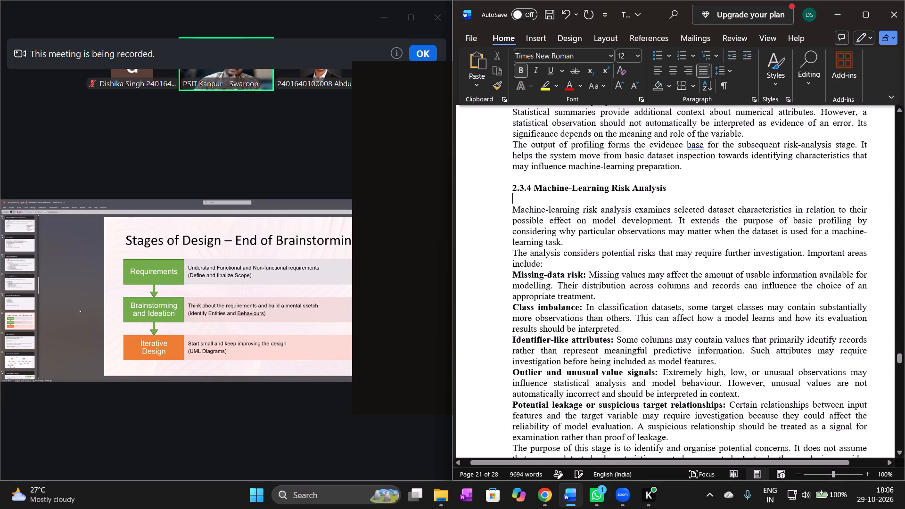
scroll(674, 291, "down", 1)
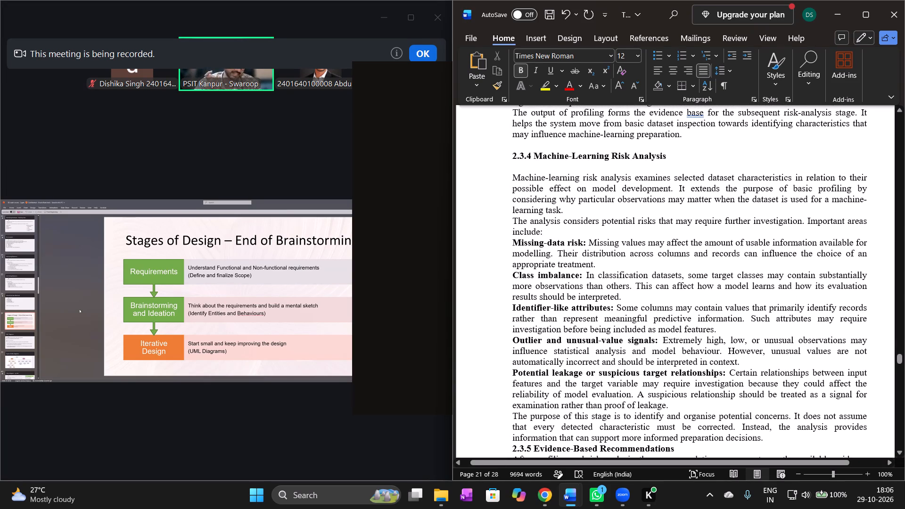
left_click(559, 227)
key("Return")
Push the "2.3.5 Evidence-Based Recommendations" heading onto the next page with three blank lines above it, and add one blank line below it.
scroll(559, 227, "down", 1)
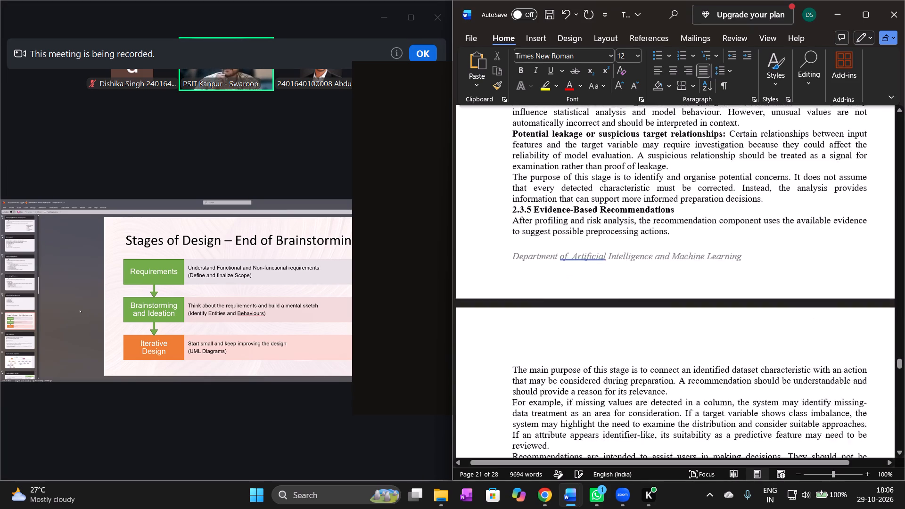
scroll(559, 227, "down", 1)
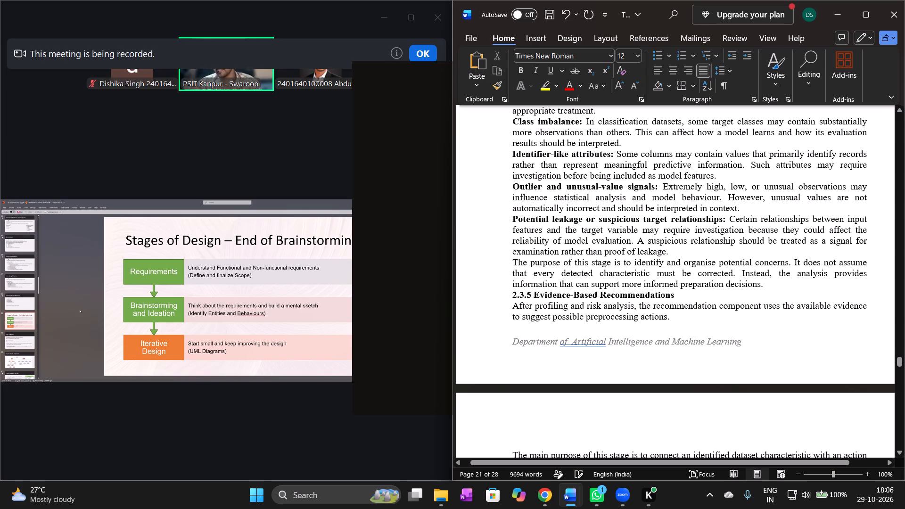
left_click(765, 284)
key("Return")
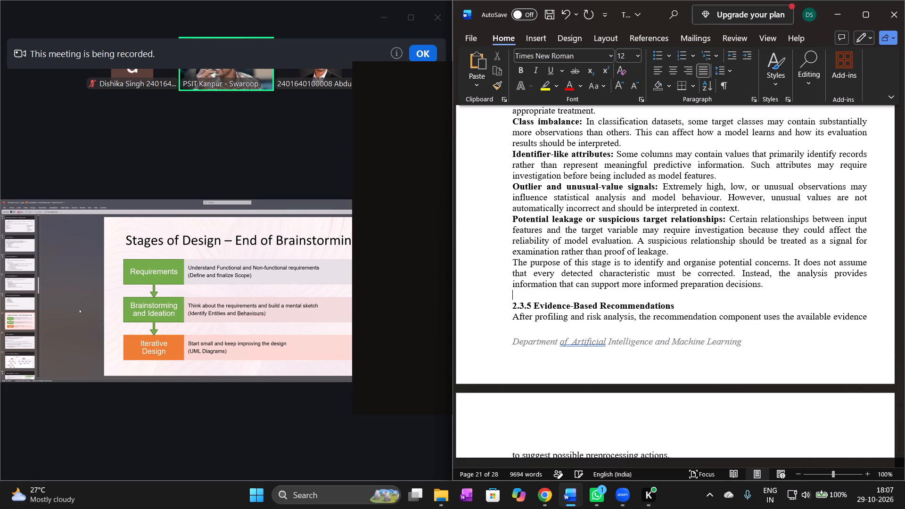
key("Return")
key("Return")
scroll(765, 284, "down", 1)
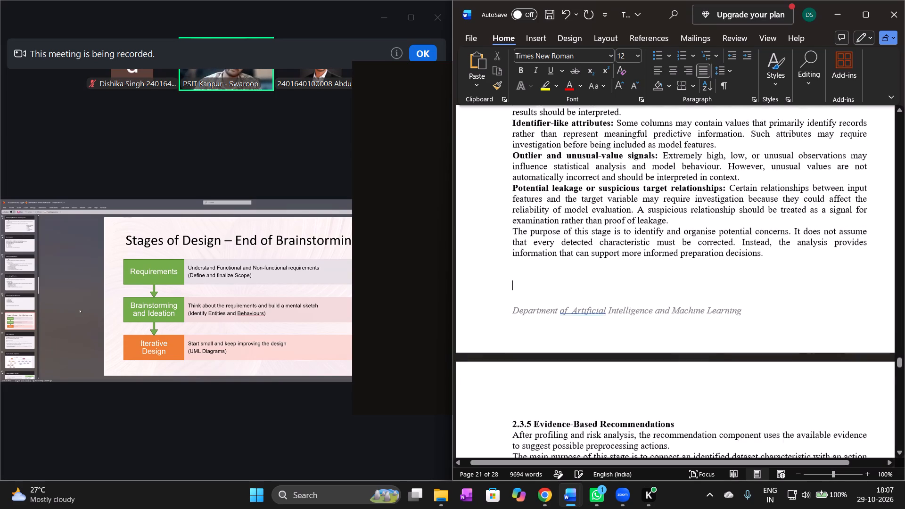
scroll(765, 284, "down", 1)
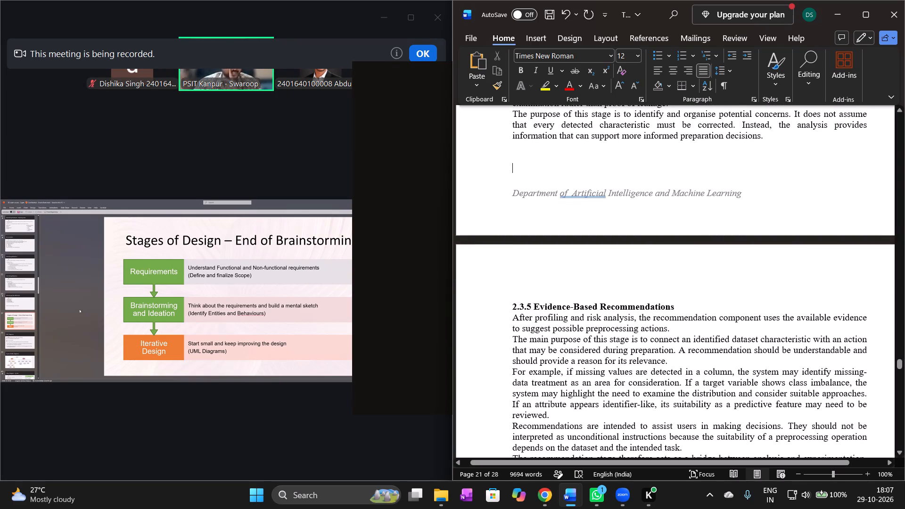
left_click(678, 306)
key("Return")
Add a blank line above and below the "2.3.6 Preprocessing Experimentation" heading.
scroll(678, 306, "down", 1)
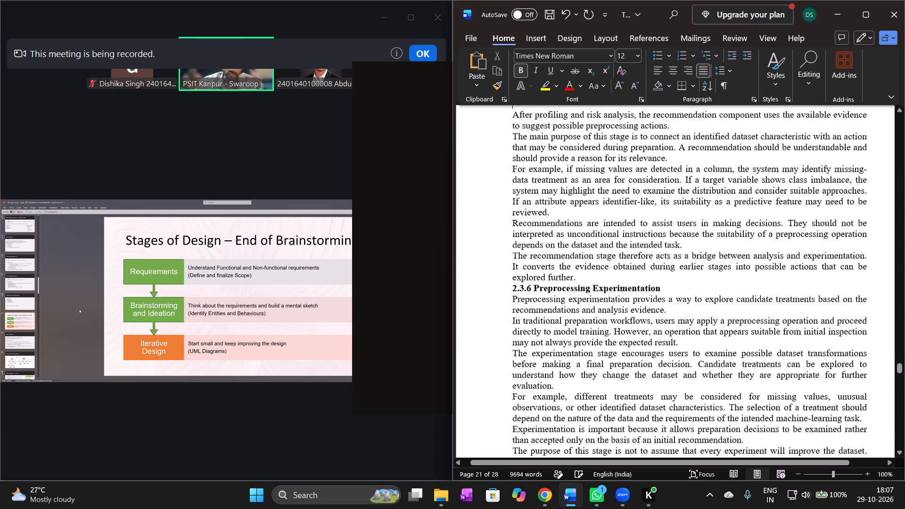
scroll(678, 306, "down", 1)
left_click(576, 232)
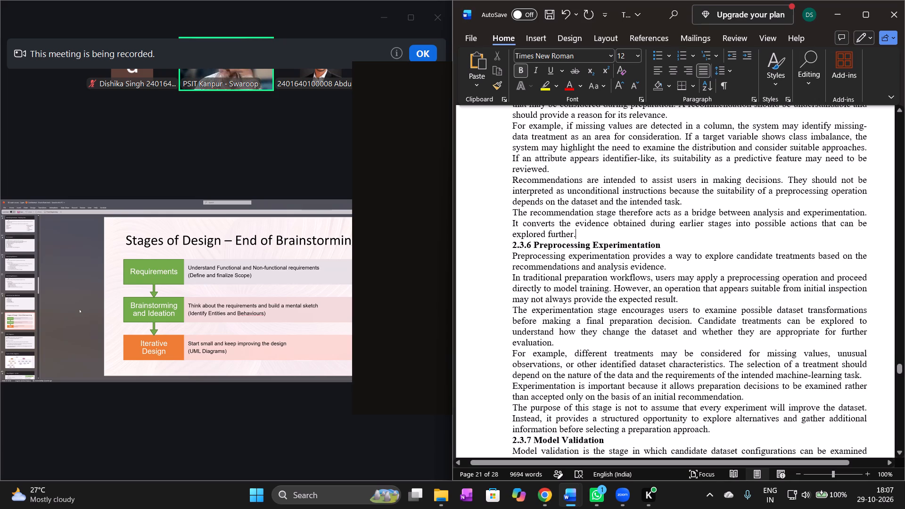
key("Return")
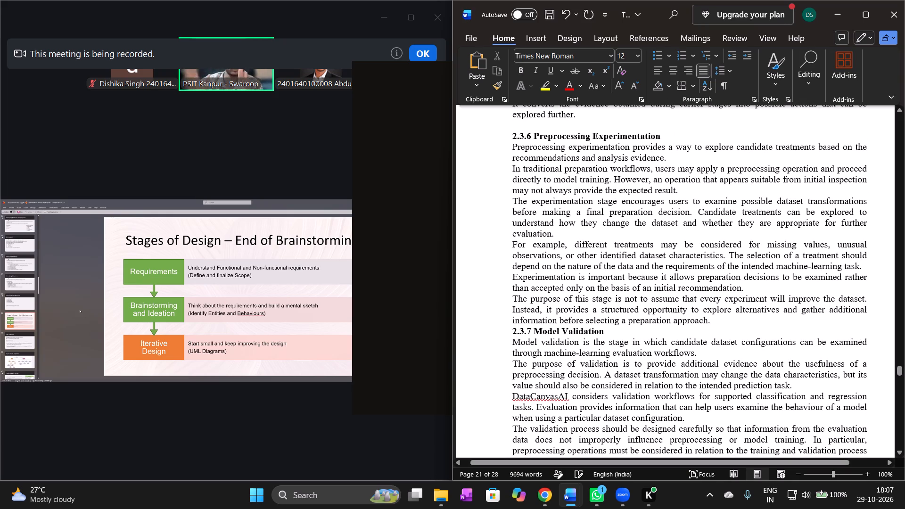
left_click(661, 136)
key("Return")
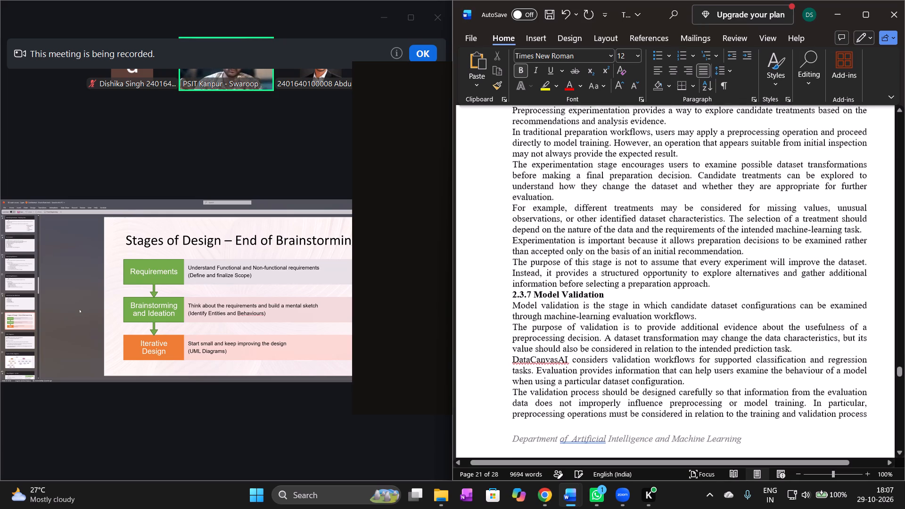
Add a blank line above and below the "2.3.7 Model Validation" heading.
left_click(714, 284)
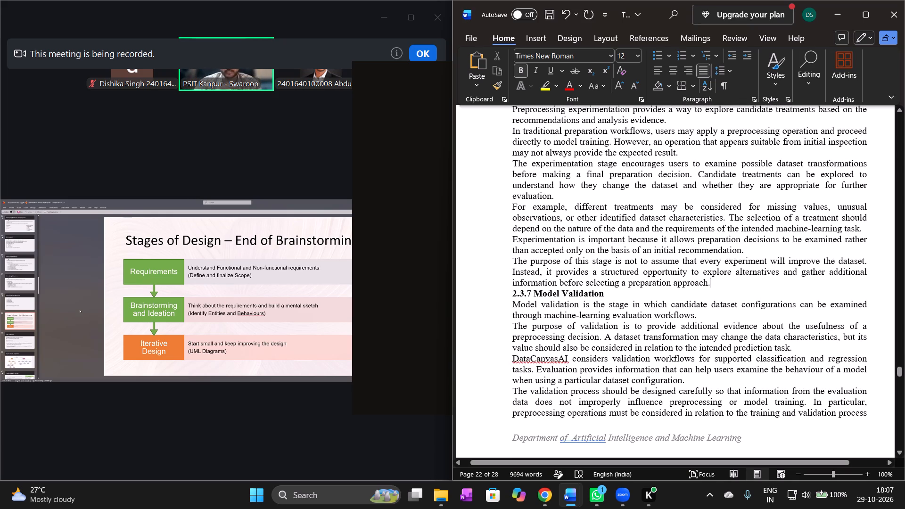
key("Return")
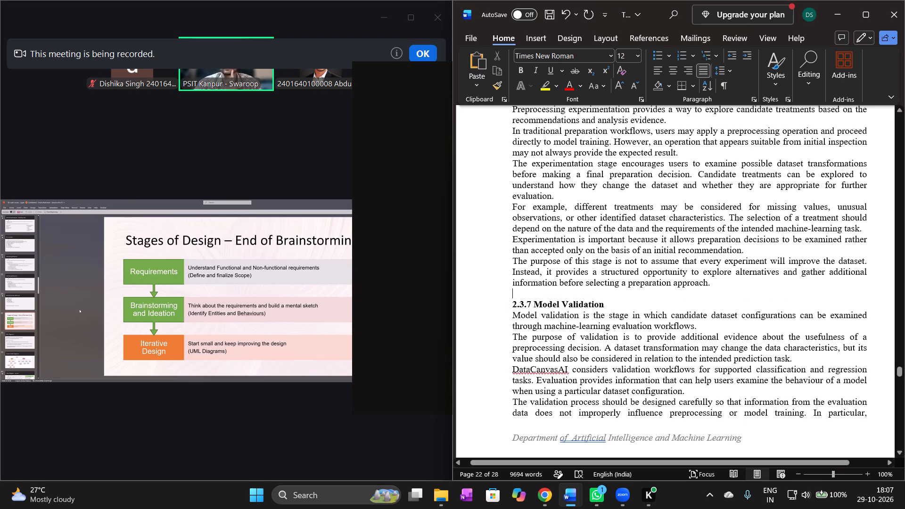
left_click(622, 303)
key("Return")
Set the "2.4 Dataset Analysis Methodology" heading to 14 pt and add a blank line above and below it.
scroll(622, 303, "down", 1)
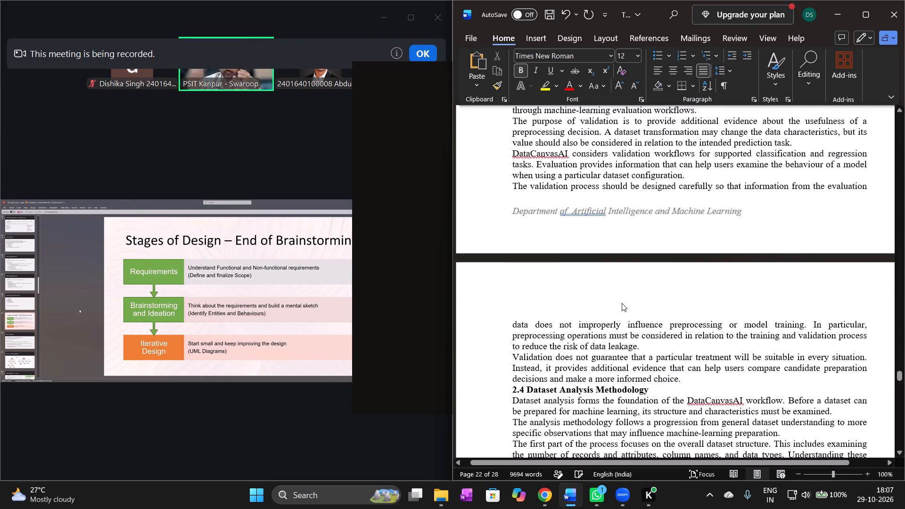
scroll(622, 303, "down", 1)
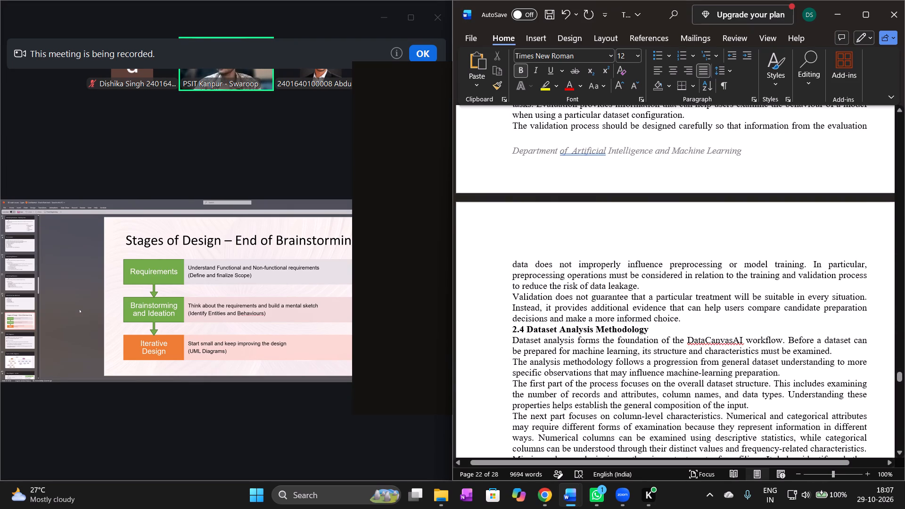
left_click(687, 314)
key("Return")
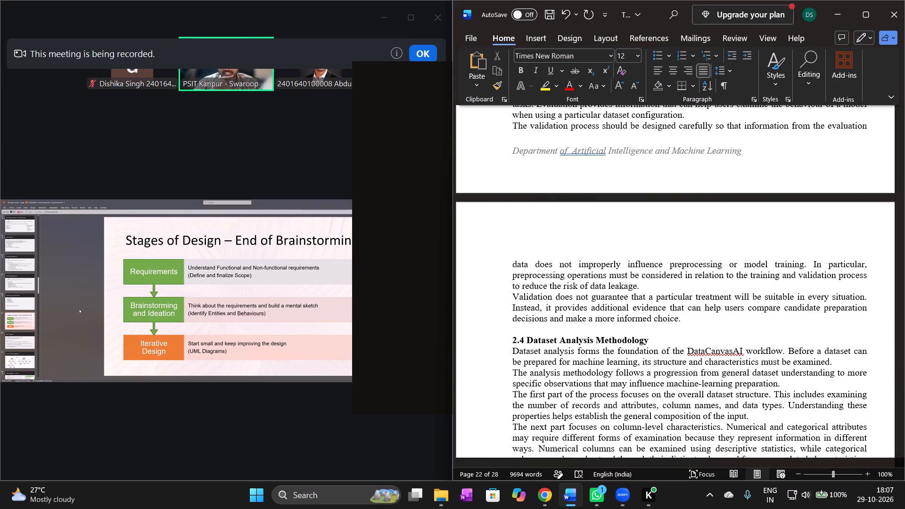
left_click_drag(650, 339, 523, 340)
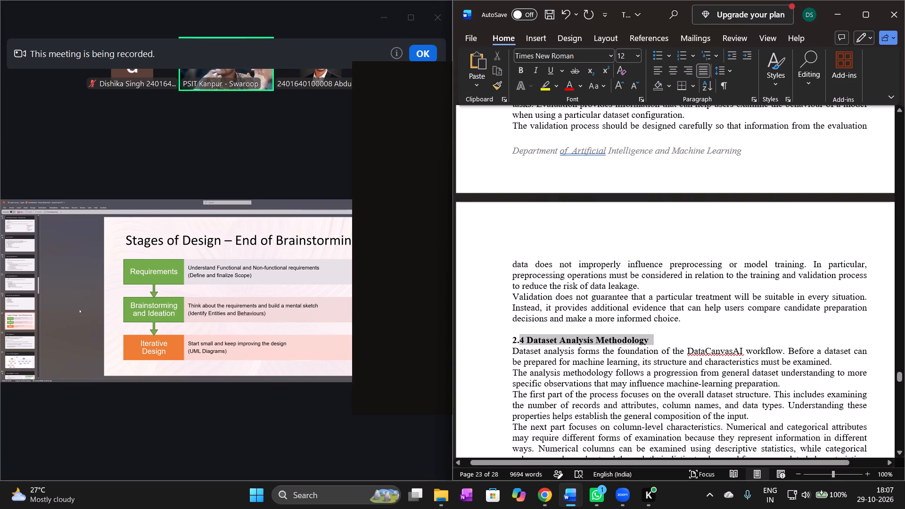
left_click_drag(523, 340, 512, 340)
left_click(599, 304)
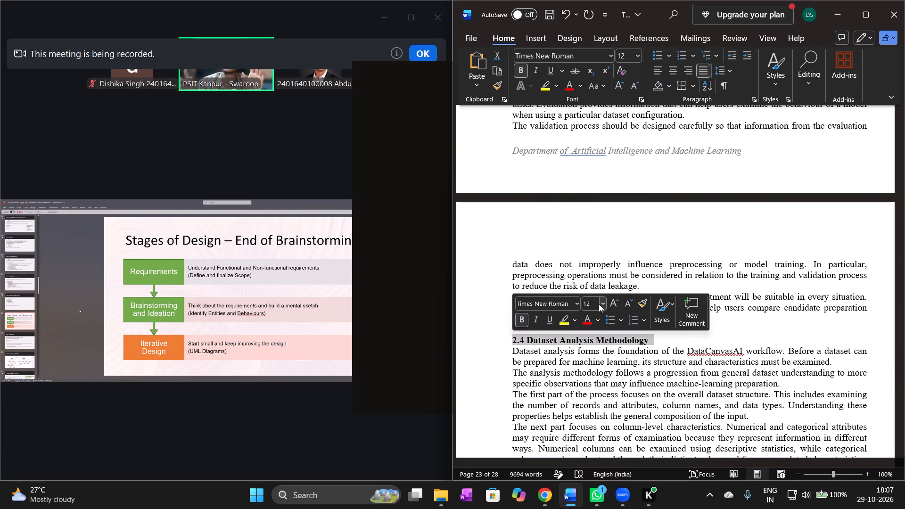
left_click(601, 304)
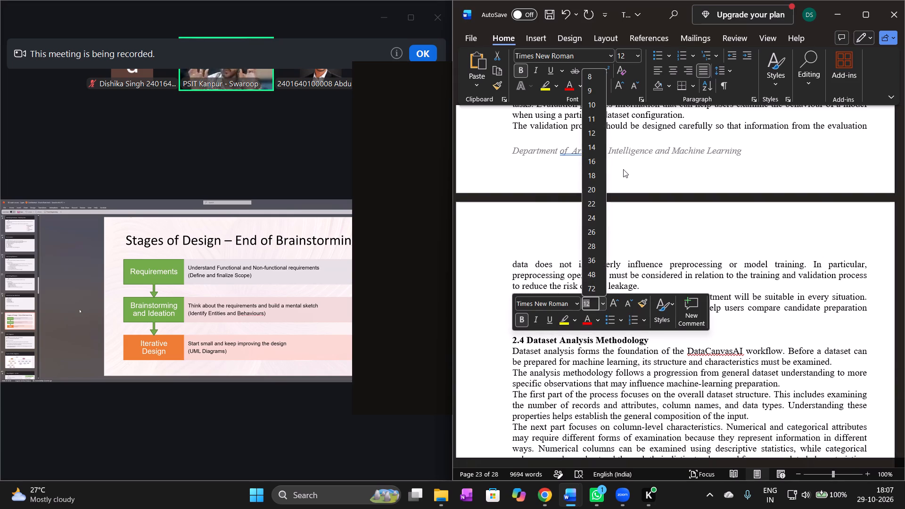
left_click(595, 148)
left_click(696, 334)
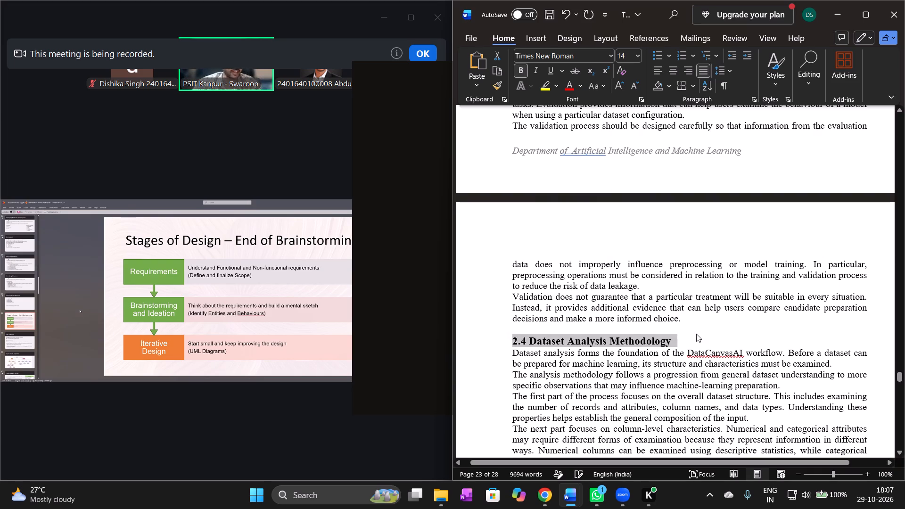
left_click(688, 335)
key("Return")
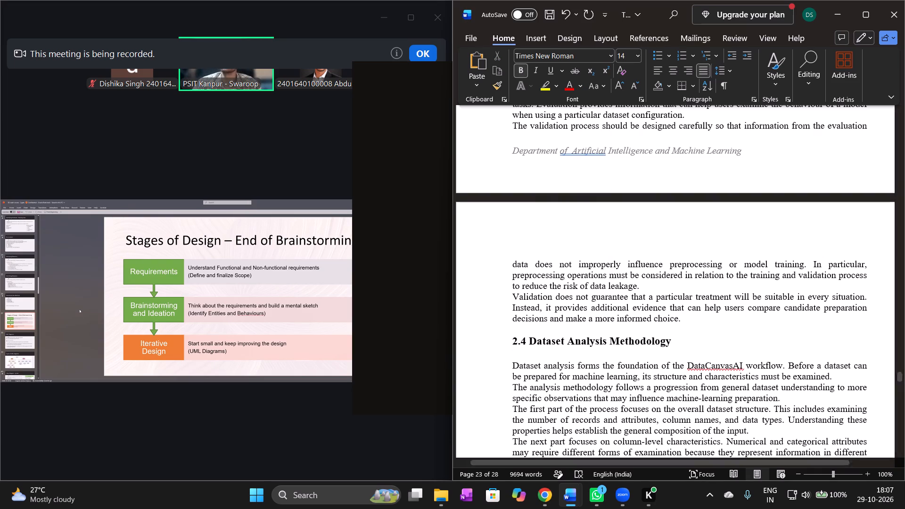
Set the "2.5 Machine-Learning Risk Identification" heading to 14 pt and add a blank line above and below it.
scroll(688, 336, "down", 1)
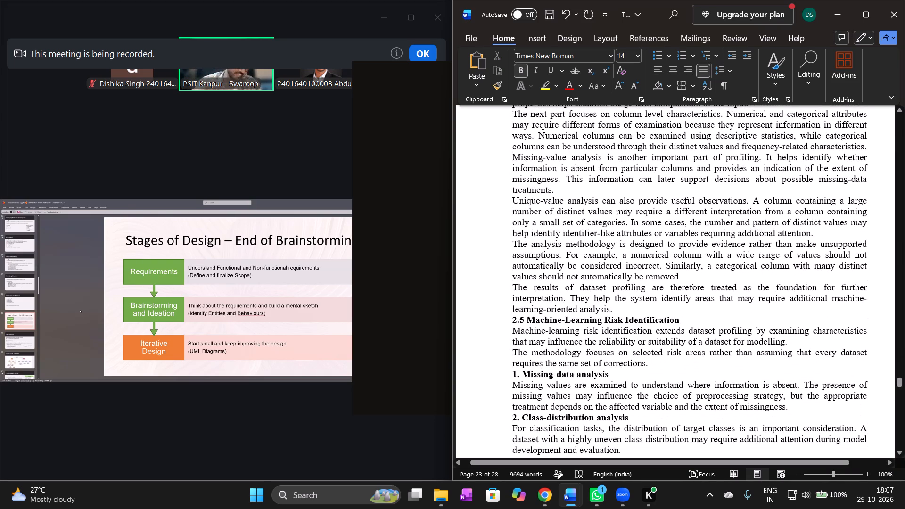
left_click(620, 311)
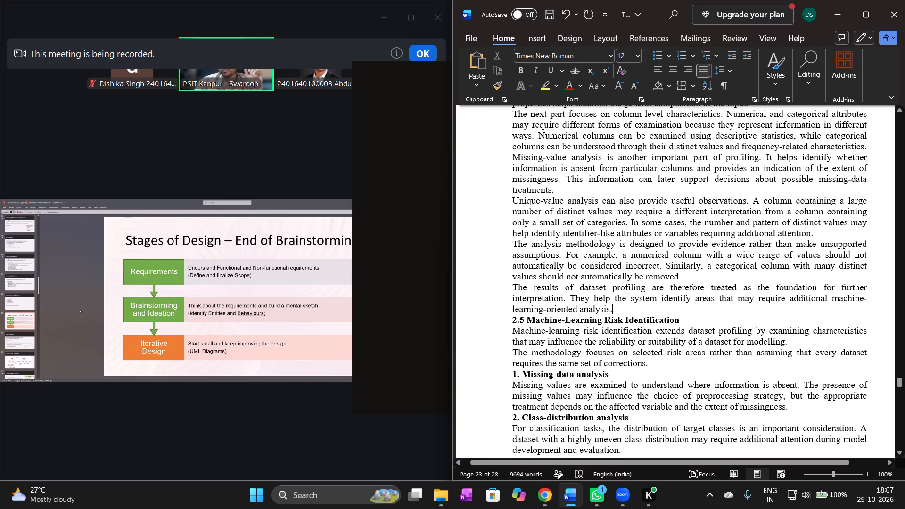
key("Return")
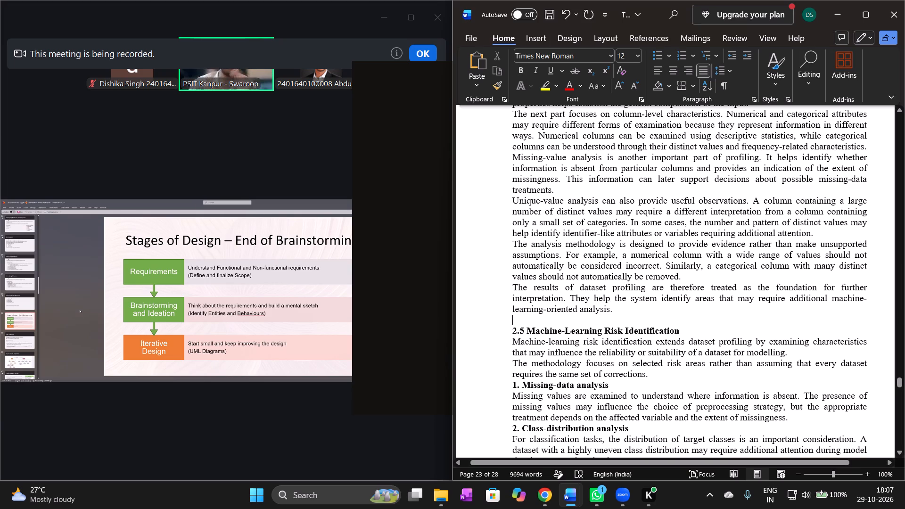
left_click_drag(689, 331, 510, 330)
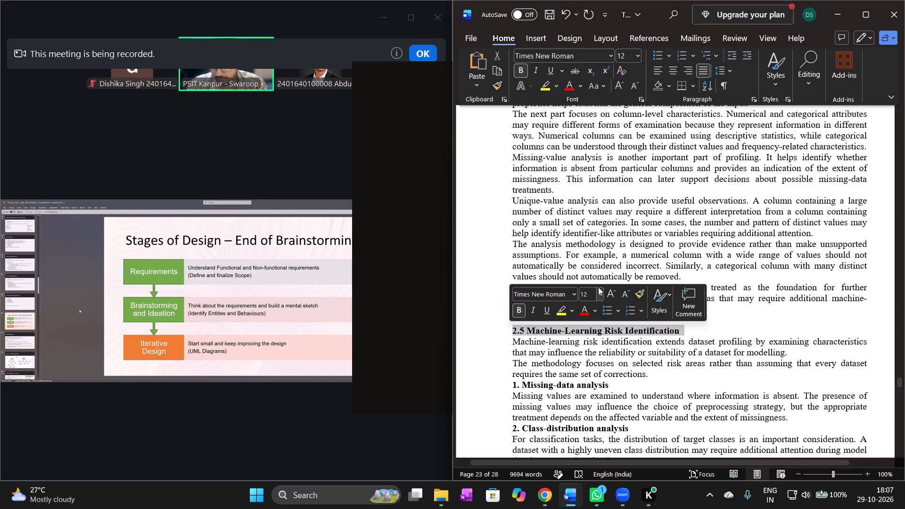
left_click(601, 291)
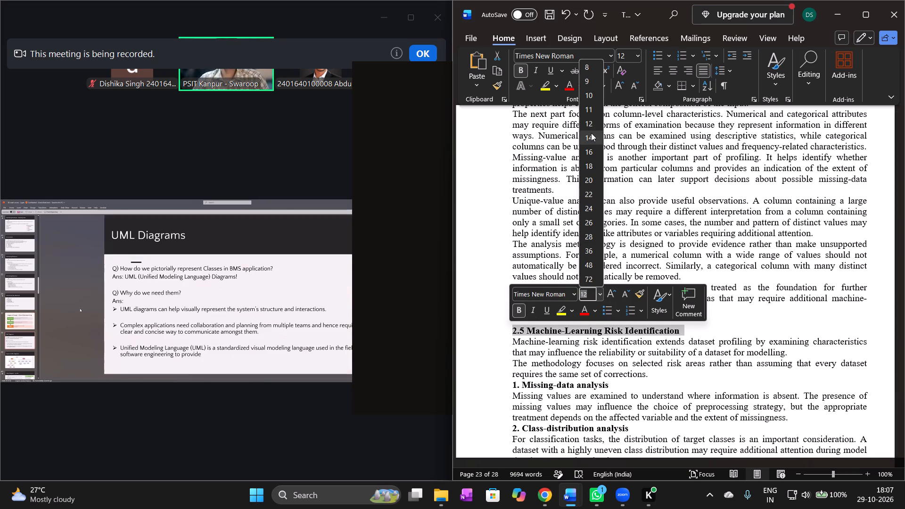
left_click(592, 138)
left_click(713, 330)
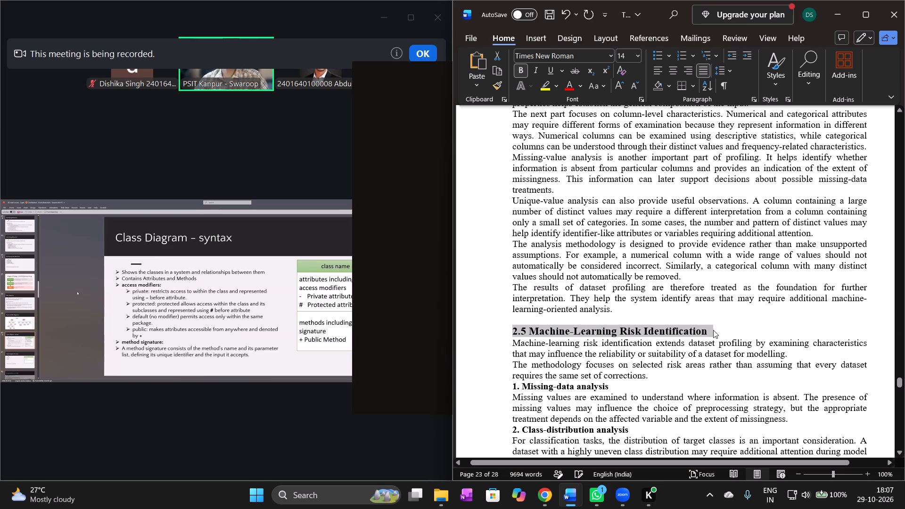
key("Return")
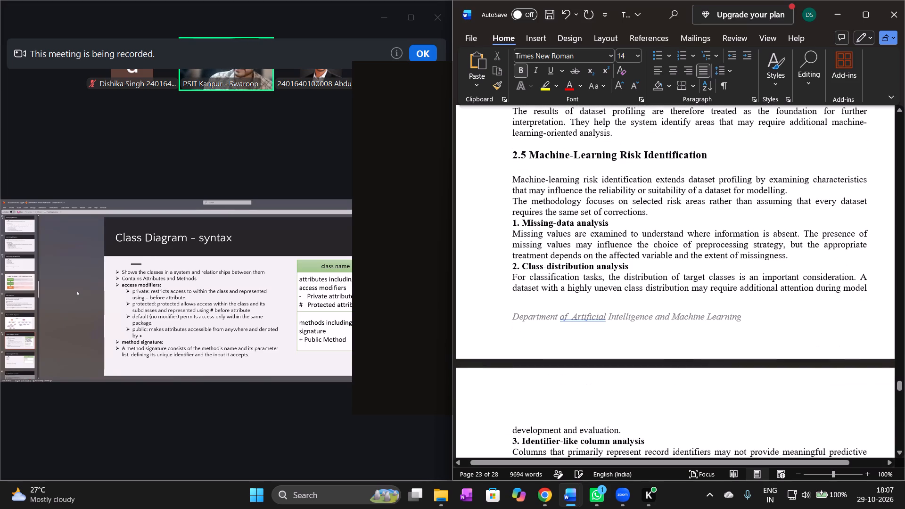
Add a blank line above the "1. Missing-data analysis" subheading in section 2.5.
left_click(651, 214)
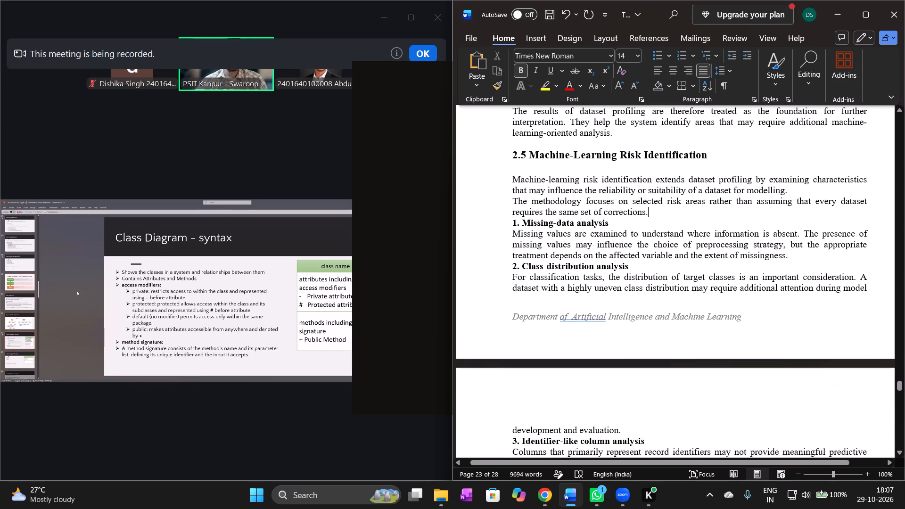
key("Return")
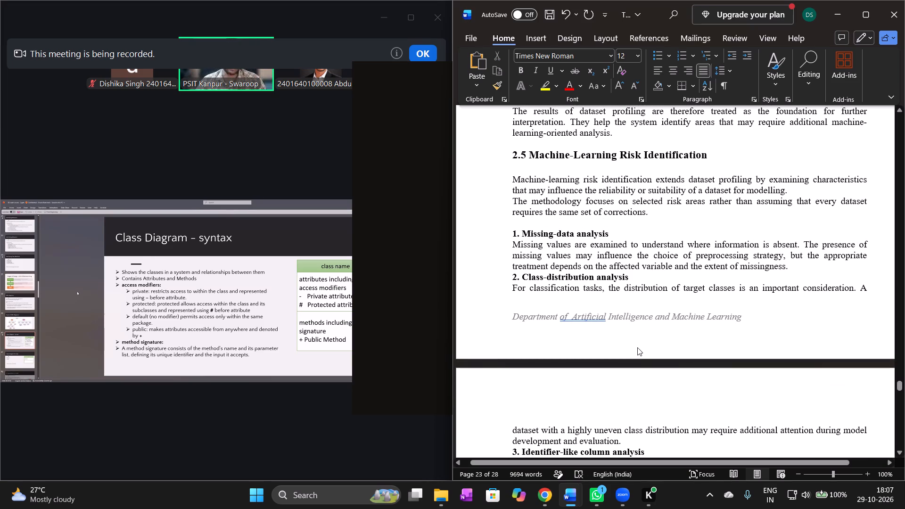
Add a blank line above the "2.7 Preprocessing and Experimentation Methodology" heading and set the heading to 14 pt.
scroll(637, 347, "down", 1)
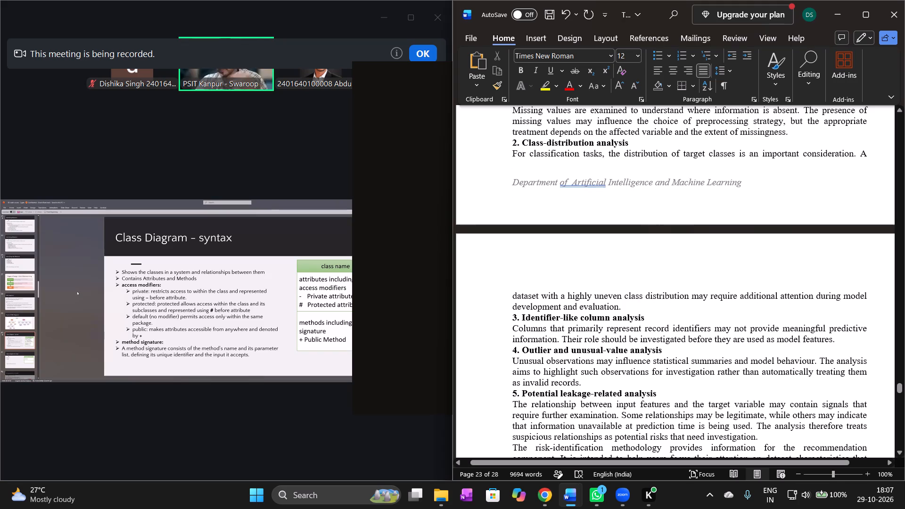
scroll(637, 324, "down", 1)
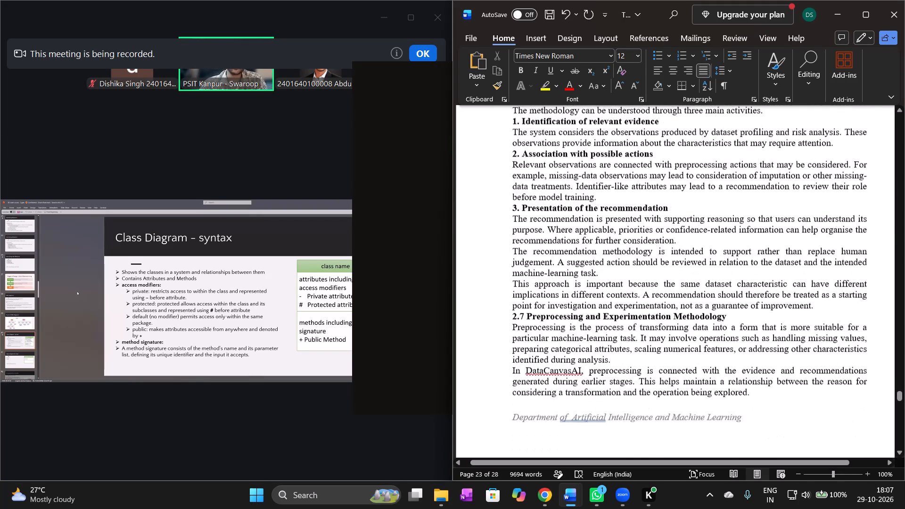
scroll(637, 324, "down", 1)
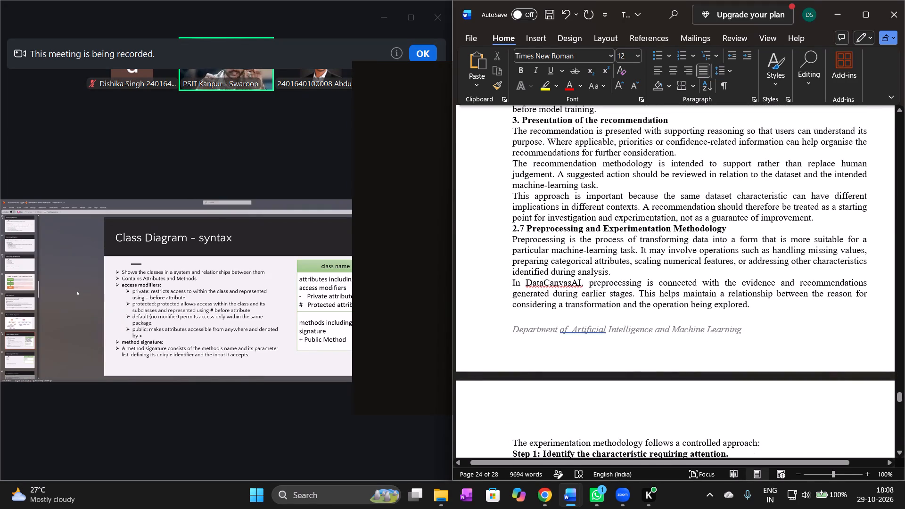
left_click(816, 217)
key("Return")
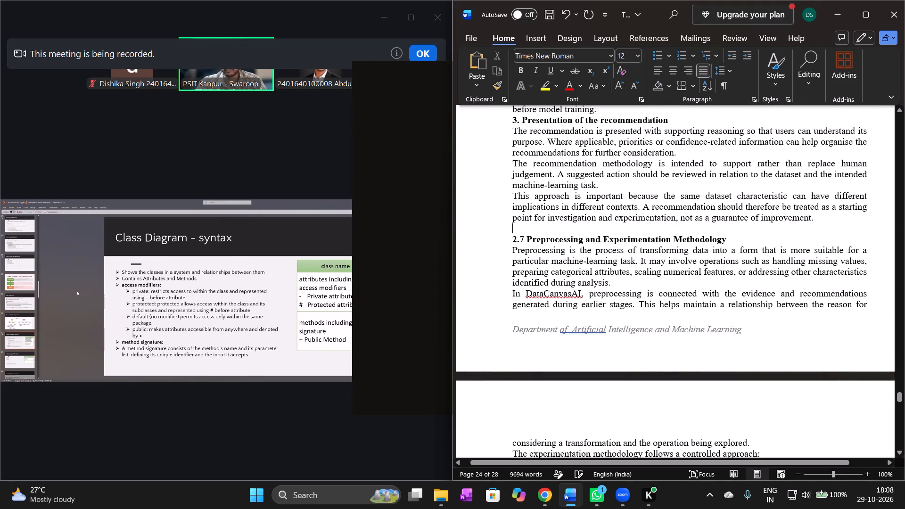
left_click_drag(735, 238, 539, 237)
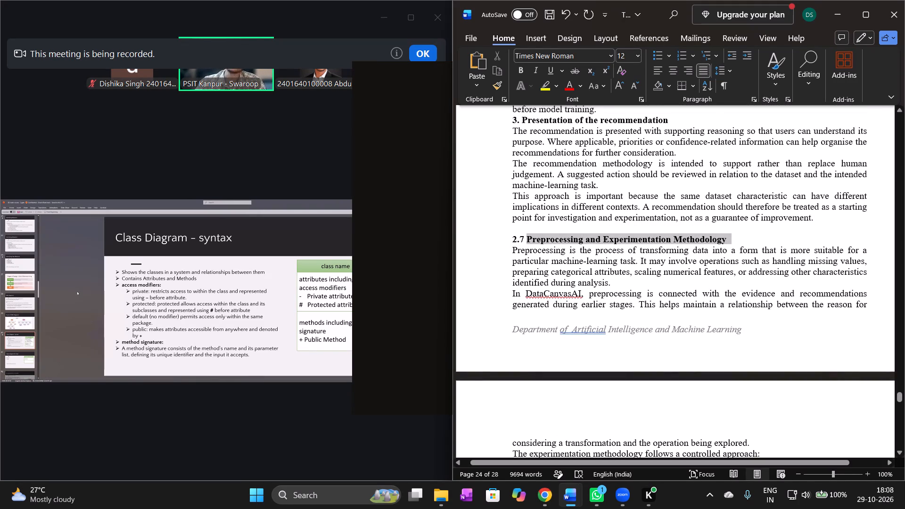
left_click_drag(539, 237, 511, 242)
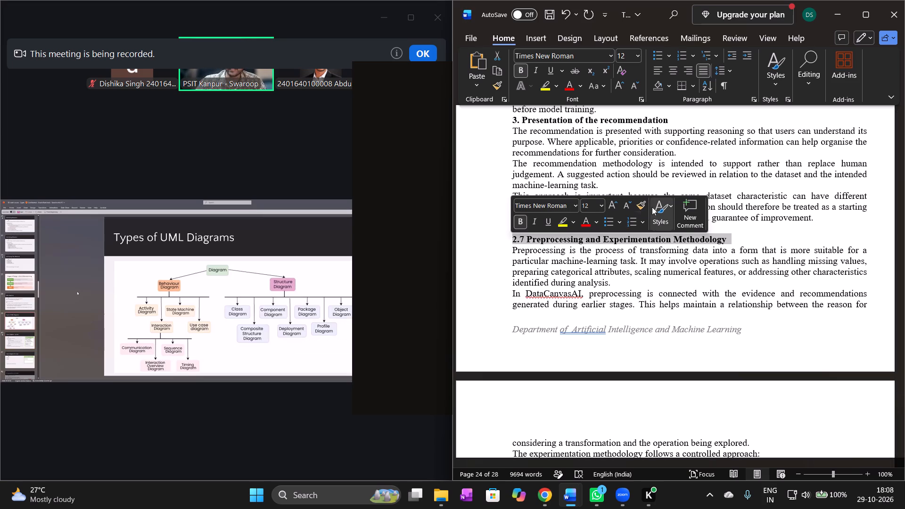
left_click(601, 205)
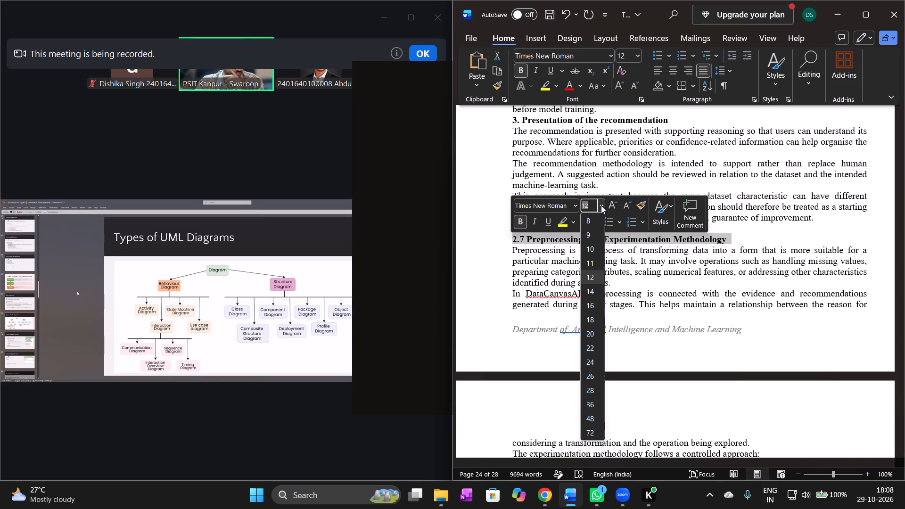
left_click(594, 291)
Add a blank line between "The experimentation methodology follows a controlled approach:" and the "Step 1" line in section 2.7.
scroll(732, 349, "down", 1)
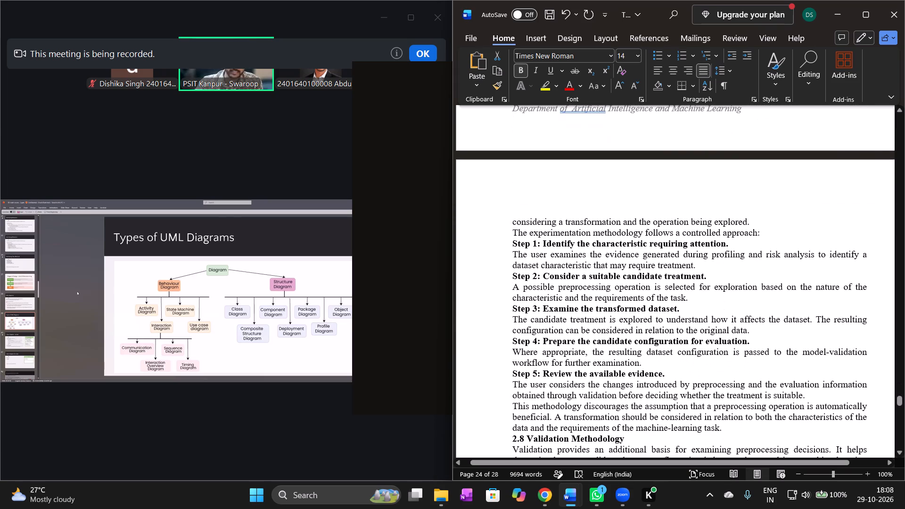
left_click(773, 230)
key("Return")
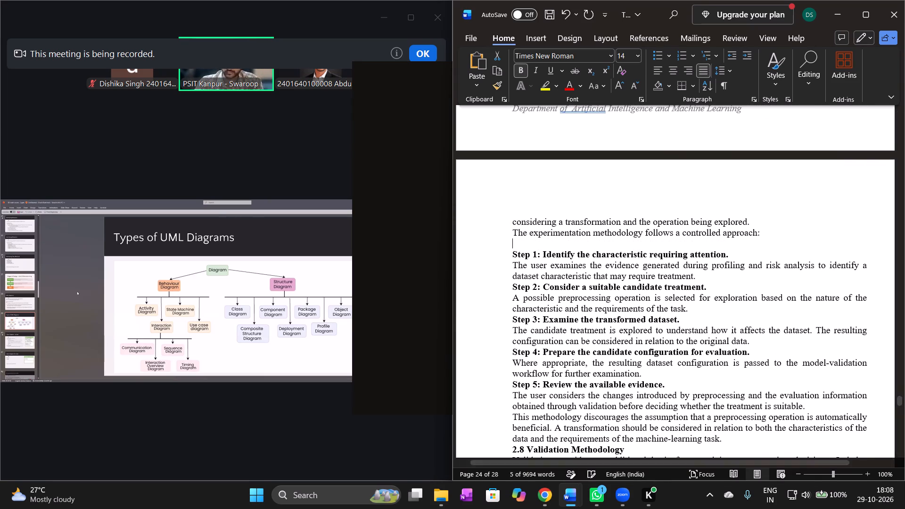
Set the "2.8 Validation Methodology" heading to 14 pt and add a blank line above and below it.
scroll(773, 230, "down", 1)
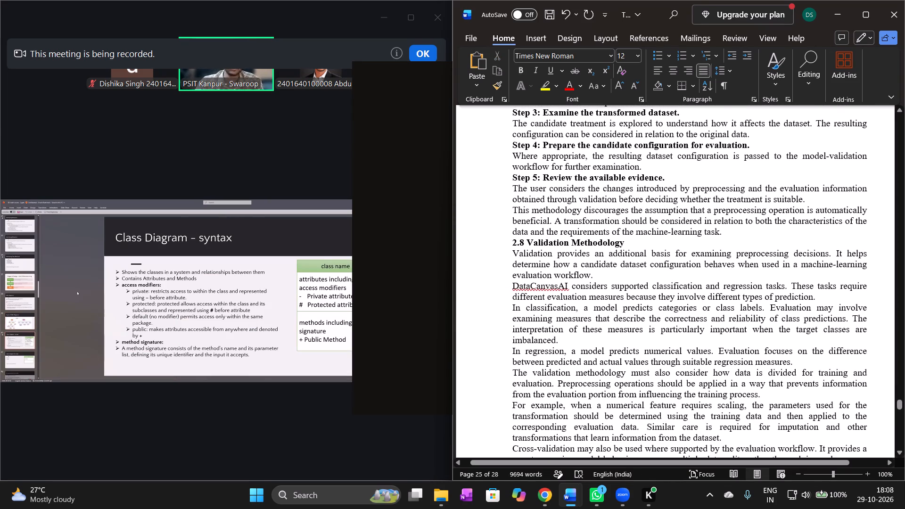
left_click(732, 231)
key("Return")
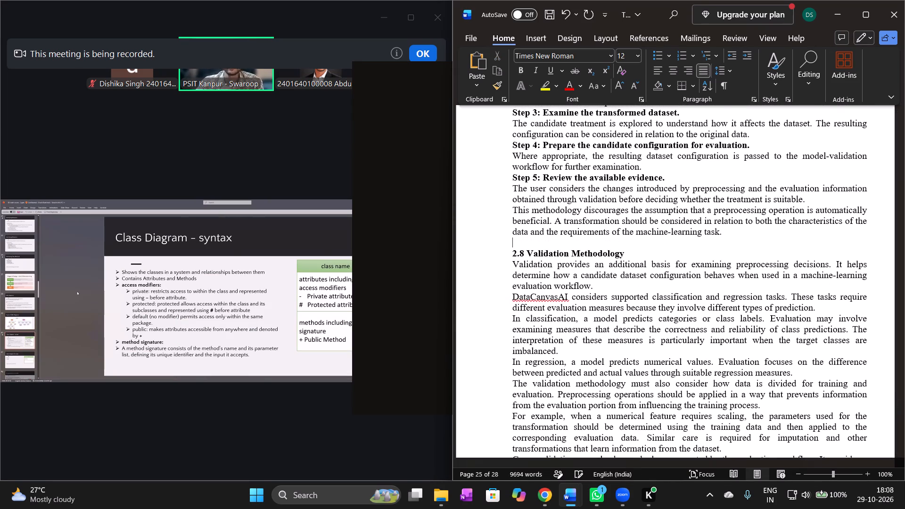
left_click_drag(629, 251, 506, 255)
left_click(596, 219)
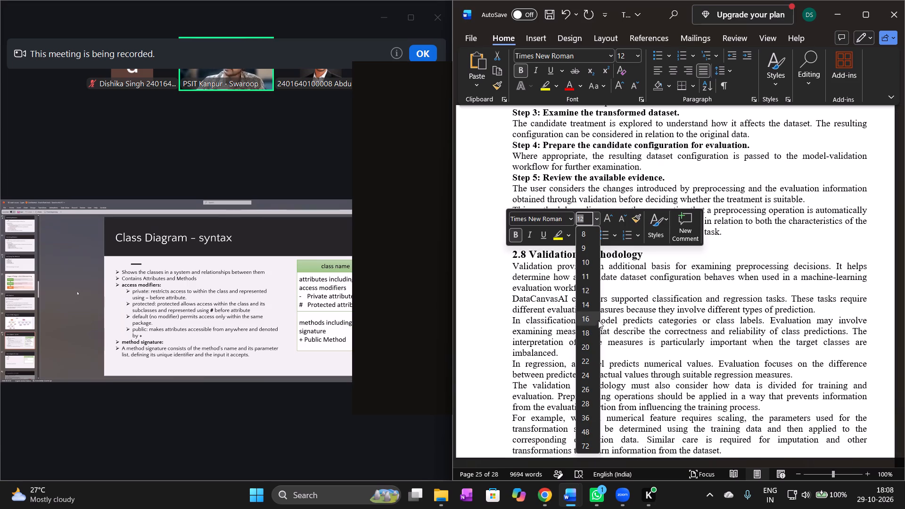
left_click(588, 304)
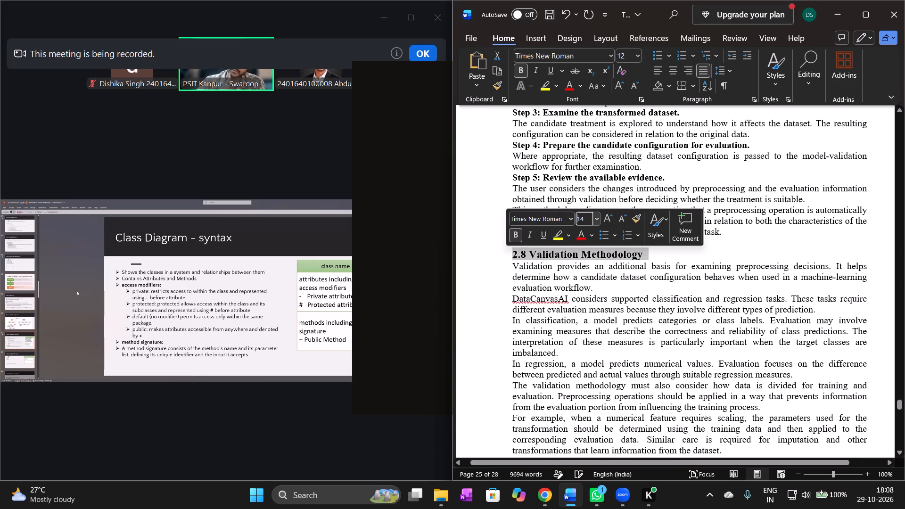
left_click(653, 255)
key("Return")
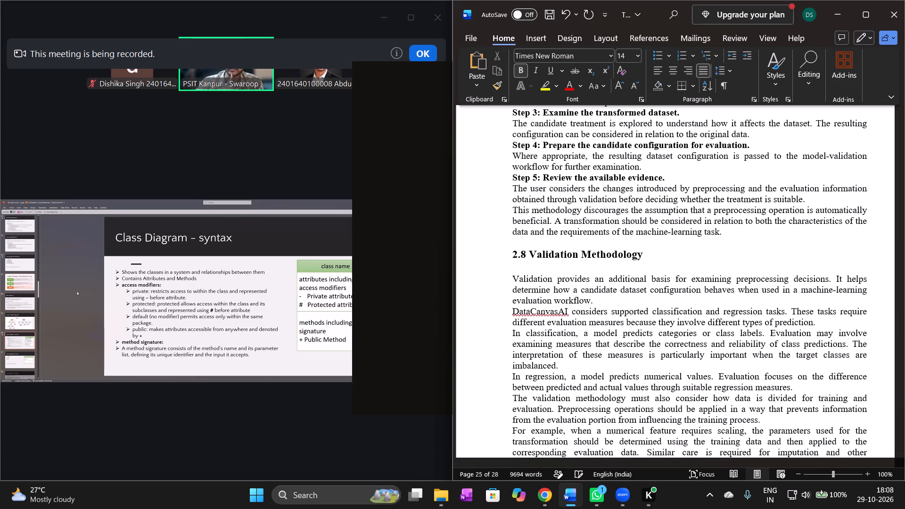
Push the "2.9 Technology Stack" heading onto the next page with two blank lines above it.
scroll(653, 255, "down", 1)
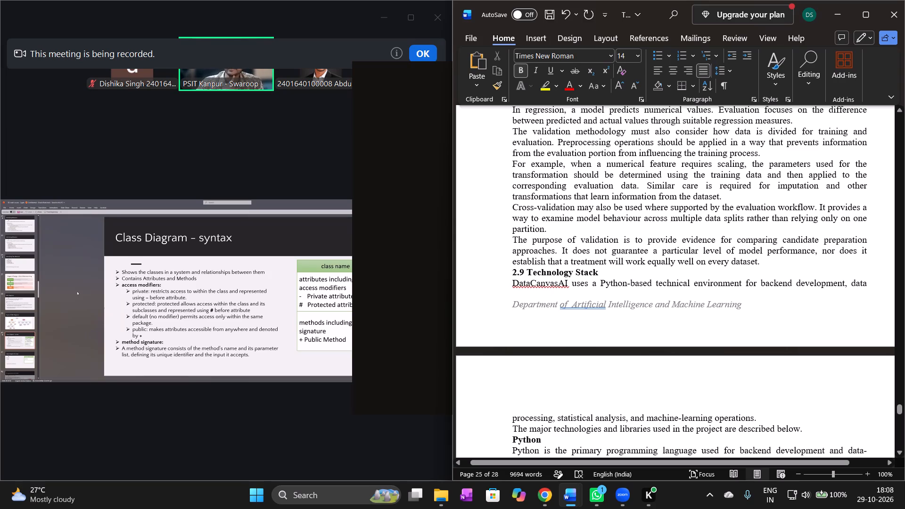
left_click(770, 265)
key("Return")
key("Return")
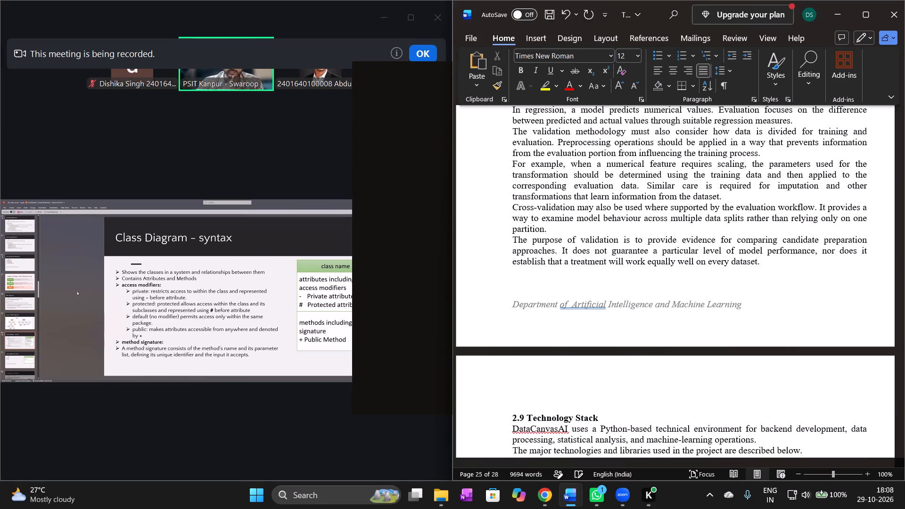
Set the "2.9 Technology Stack" heading to 14 pt and add a blank line below it.
left_click_drag(601, 419, 565, 415)
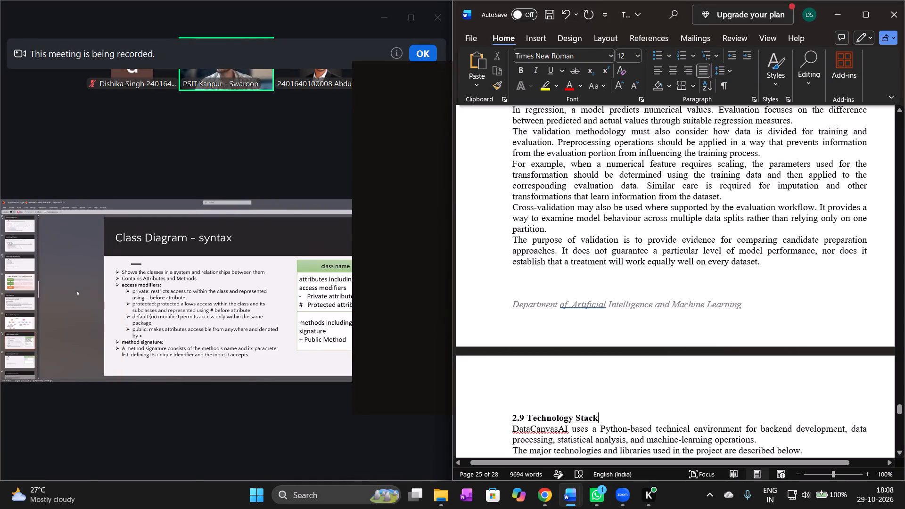
left_click_drag(565, 415, 507, 418)
left_click(598, 375)
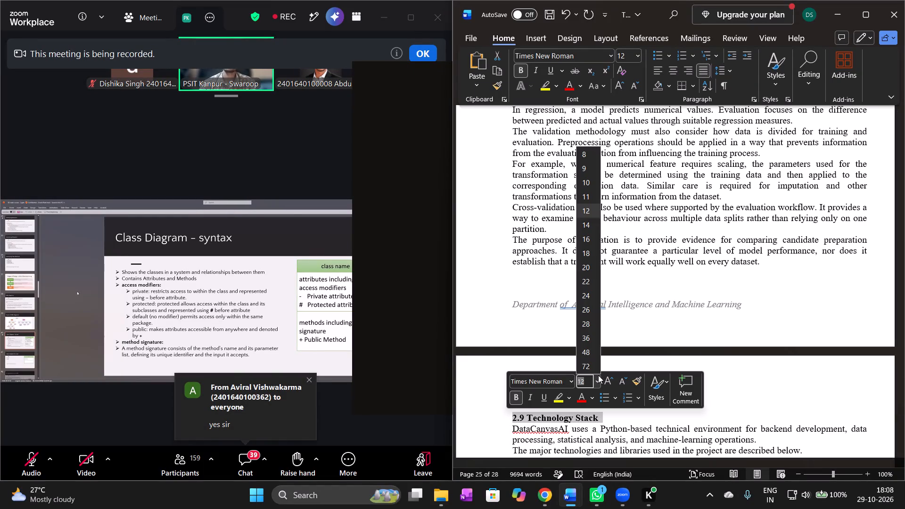
left_click(589, 224)
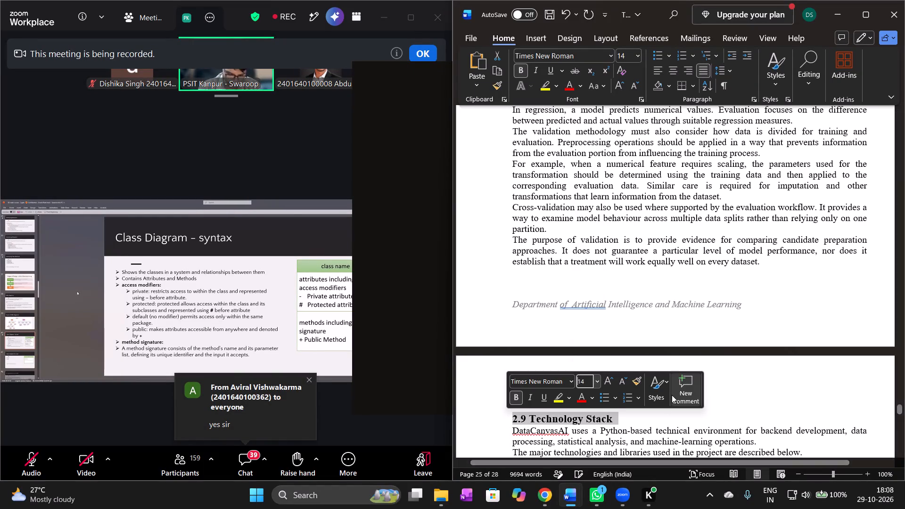
left_click(626, 419)
key("Return")
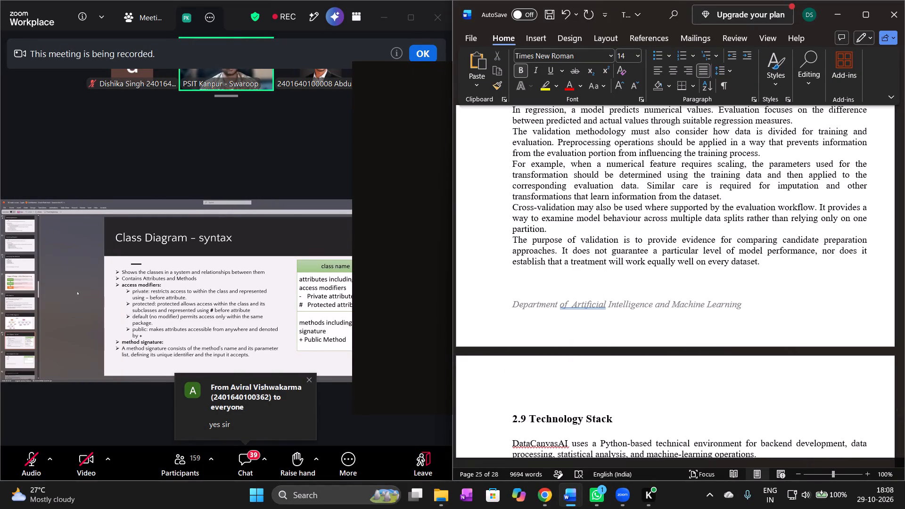
Add a blank line between "The major technologies and libraries used in the project are described below." and the "Python" subheading in section 2.9.
scroll(626, 419, "down", 1)
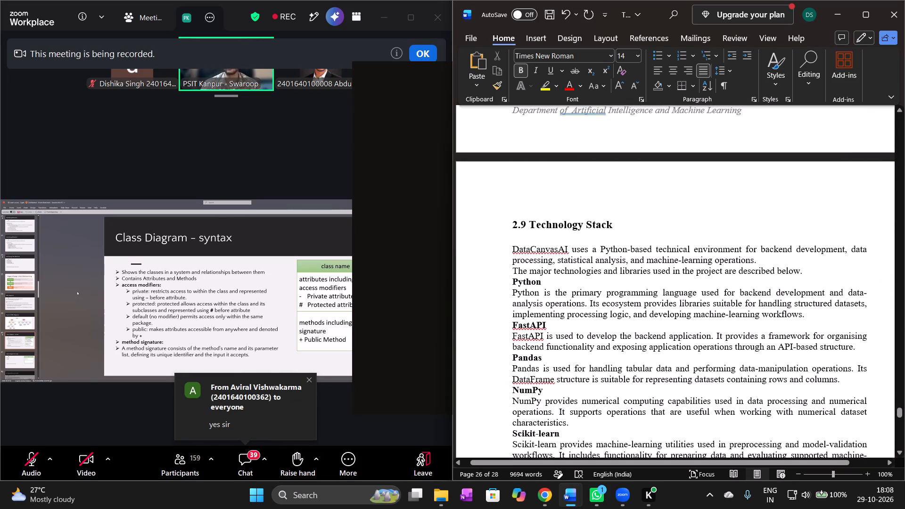
left_click(805, 270)
key("Return")
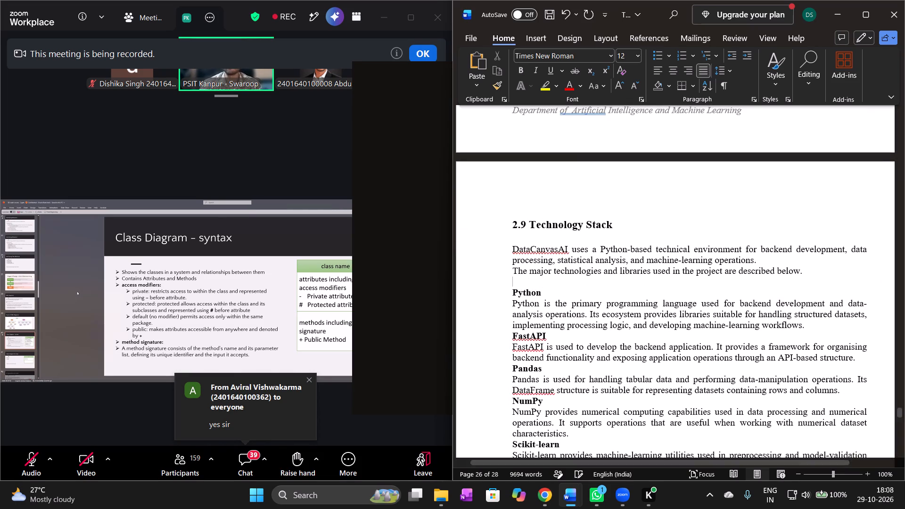
Set the "2.10 Backend Implementation Approach" heading to 14 pt and add a blank line above and below it.
scroll(805, 270, "down", 1)
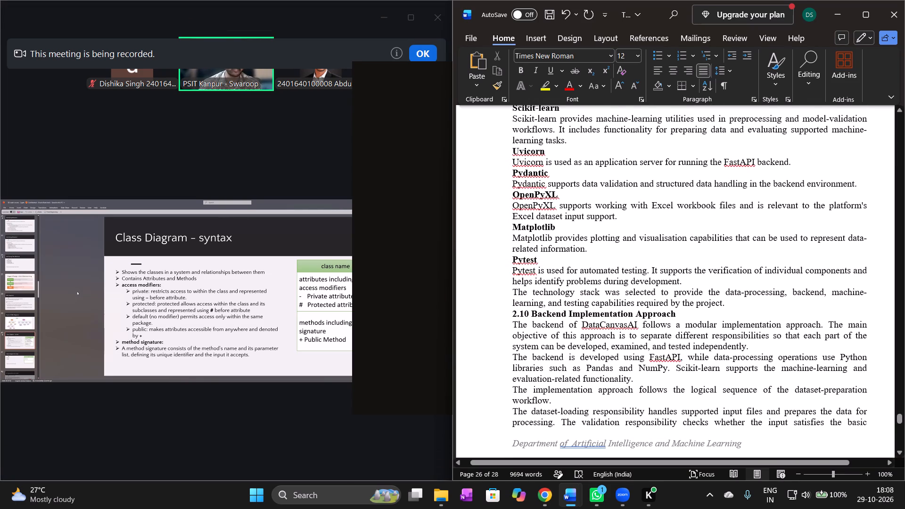
left_click(737, 304)
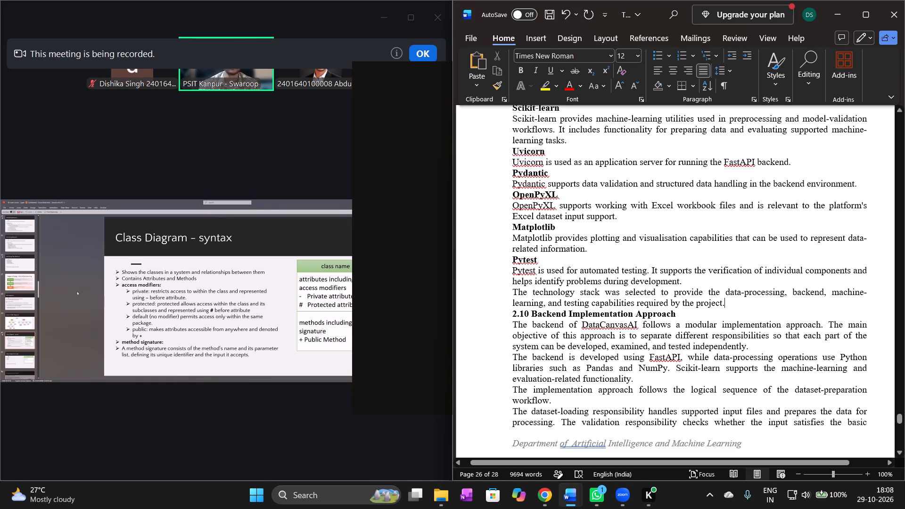
key("Return")
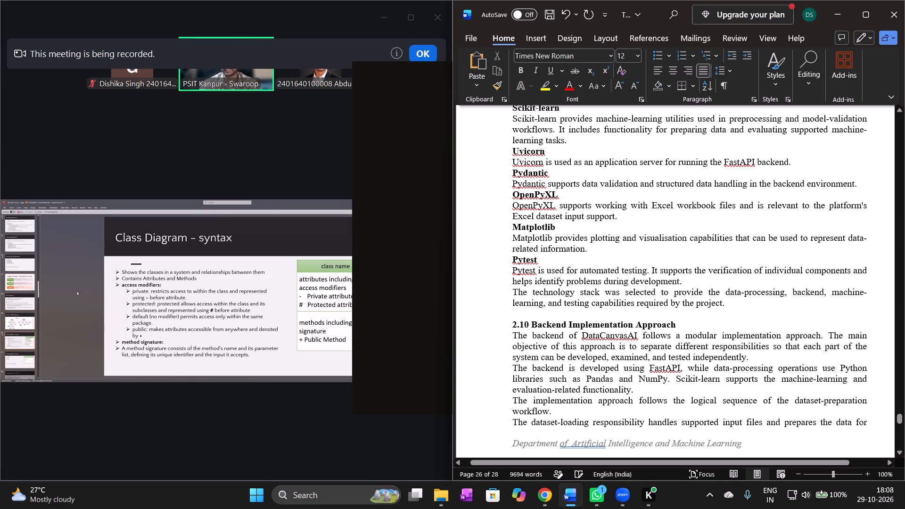
left_click_drag(679, 325, 516, 326)
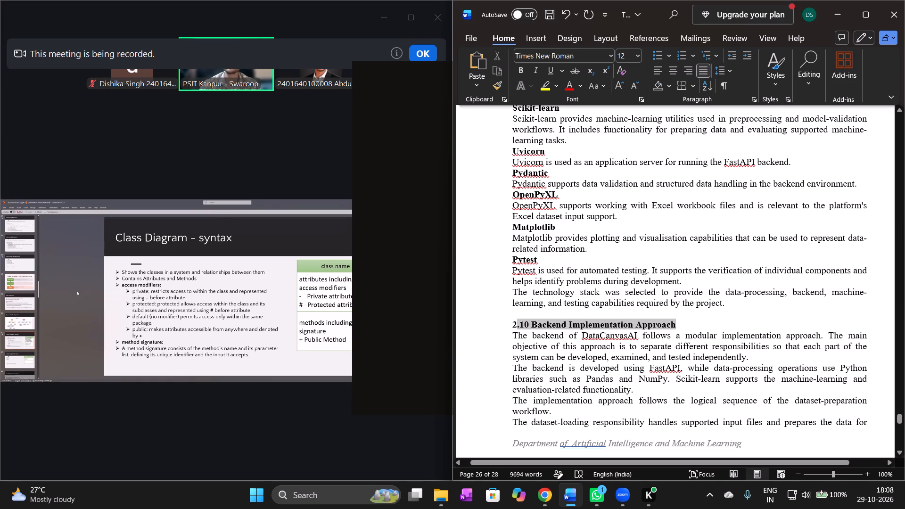
left_click_drag(516, 326, 512, 324)
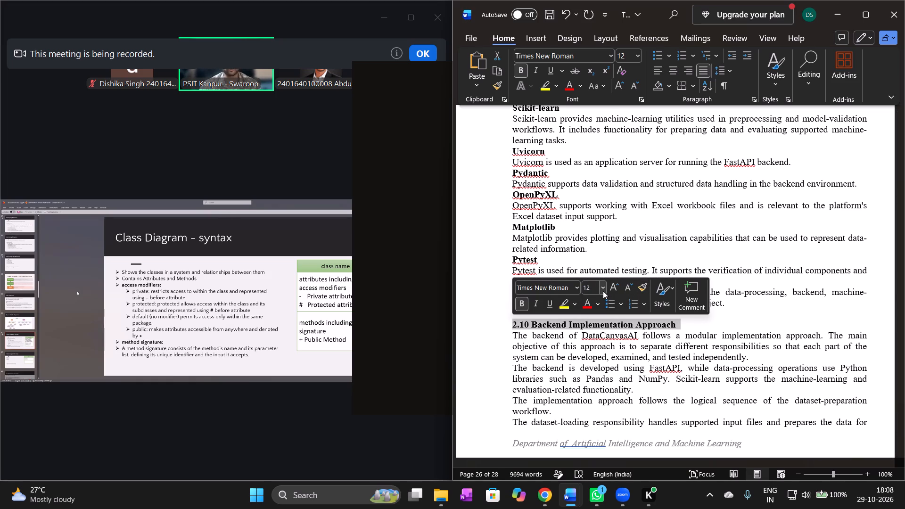
left_click(603, 291)
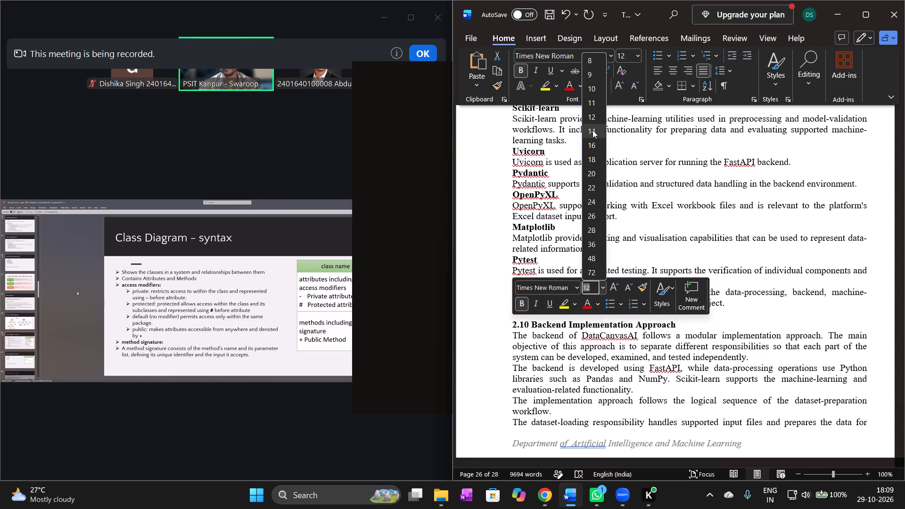
left_click(592, 130)
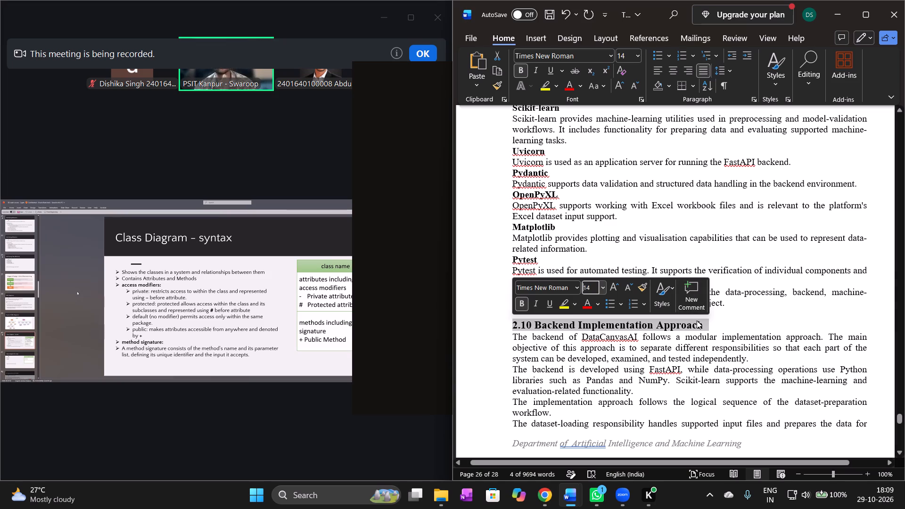
left_click(713, 330)
key("Return")
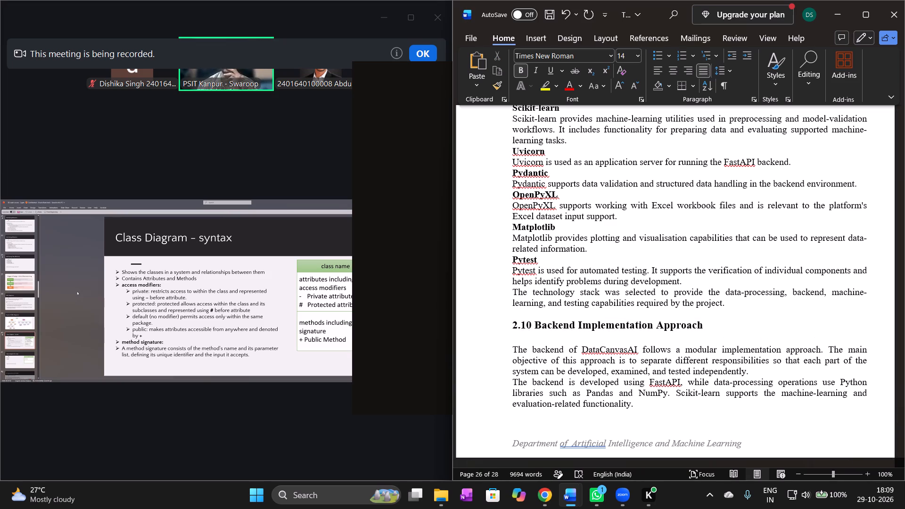
Set the "2.11 Testing Methodology" heading to 14 pt and add a blank line above and below it.
scroll(713, 330, "down", 1)
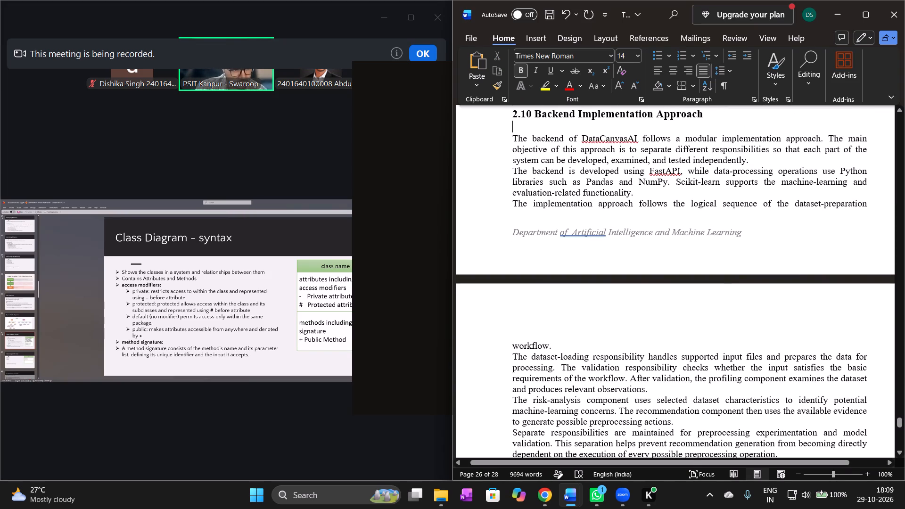
scroll(725, 338, "down", 1)
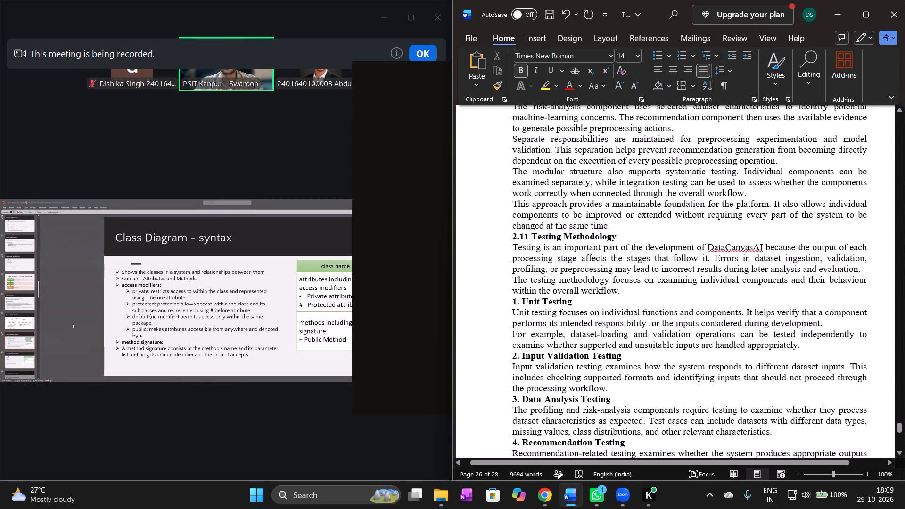
left_click(617, 228)
key("Return")
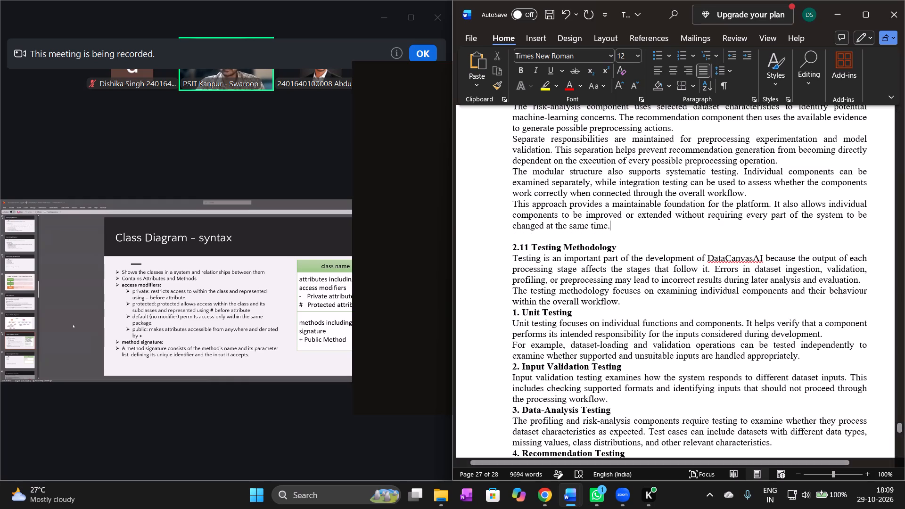
left_click_drag(624, 249, 557, 239)
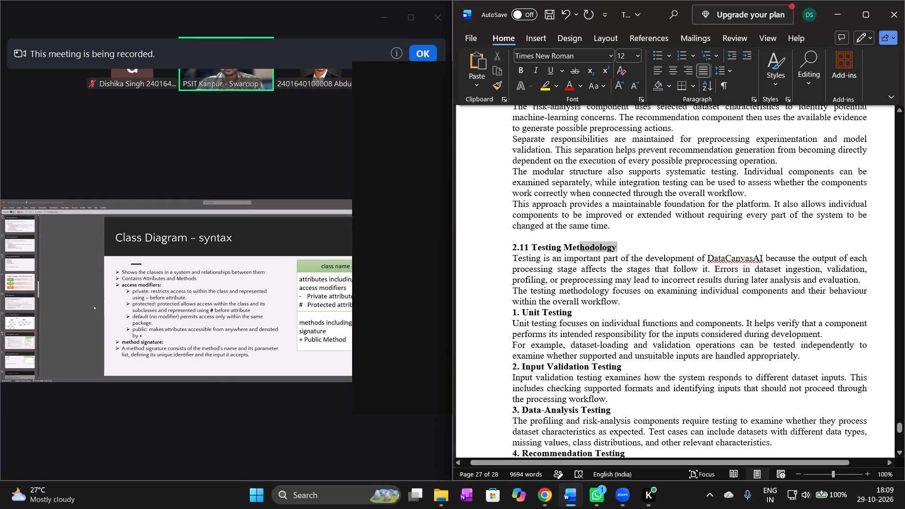
left_click_drag(557, 239, 497, 245)
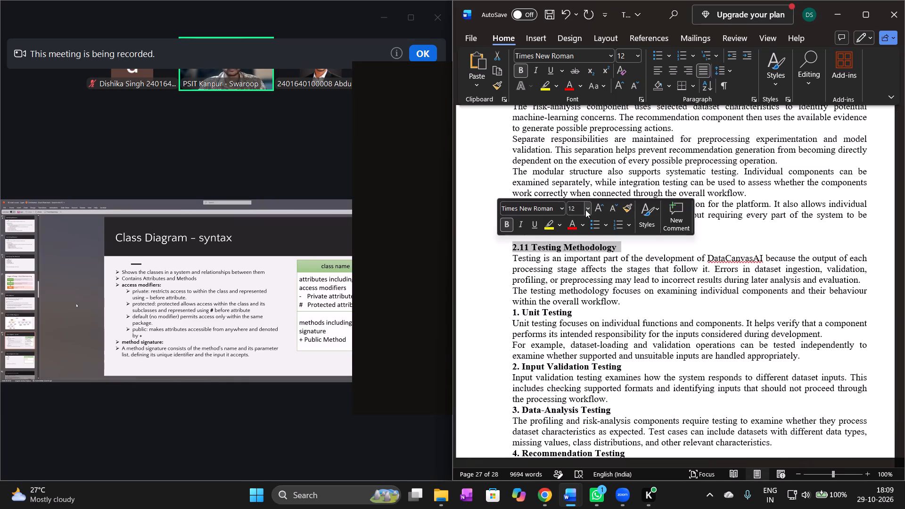
left_click(585, 210)
left_click(579, 294)
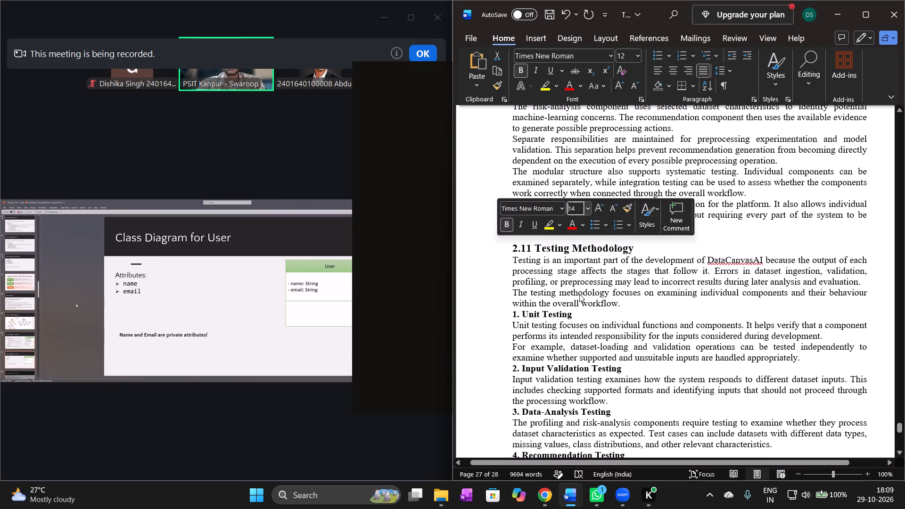
left_click(645, 250)
key("Return")
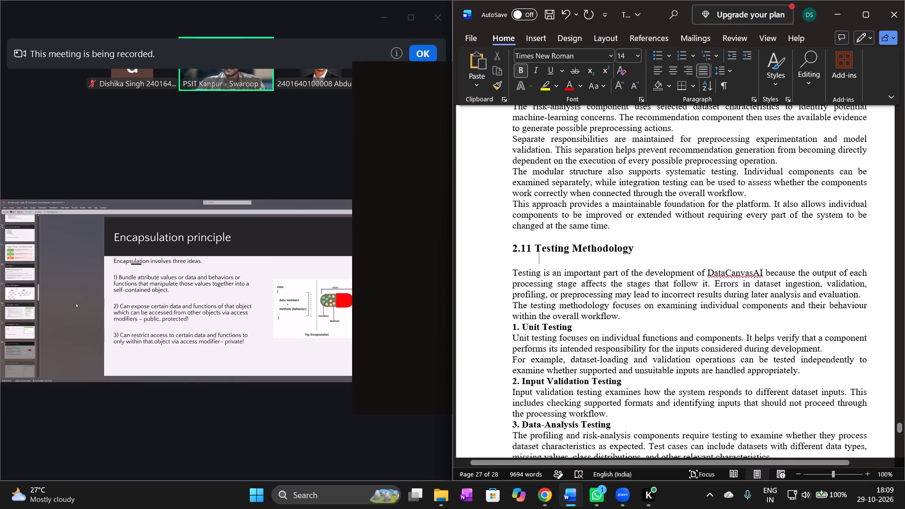
Add a blank line above the "1. Unit Testing" subheading in section 2.11.
left_click(621, 317)
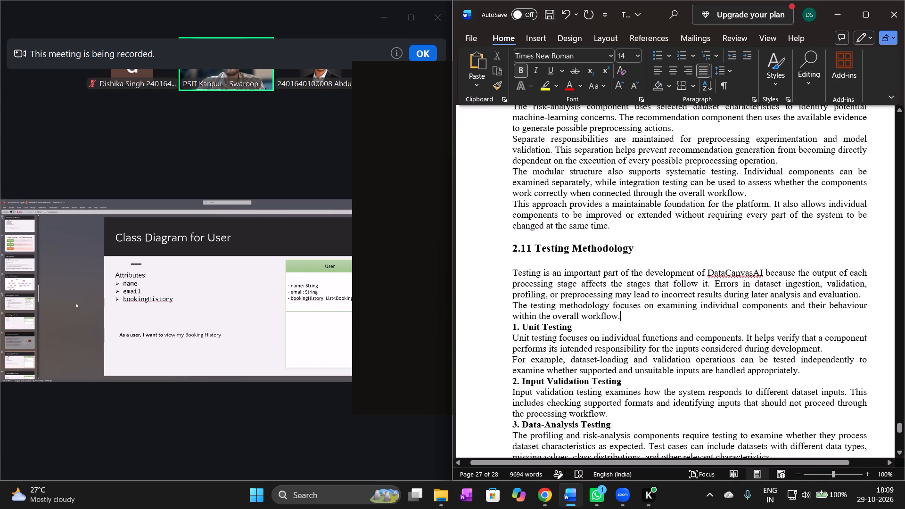
key("Return")
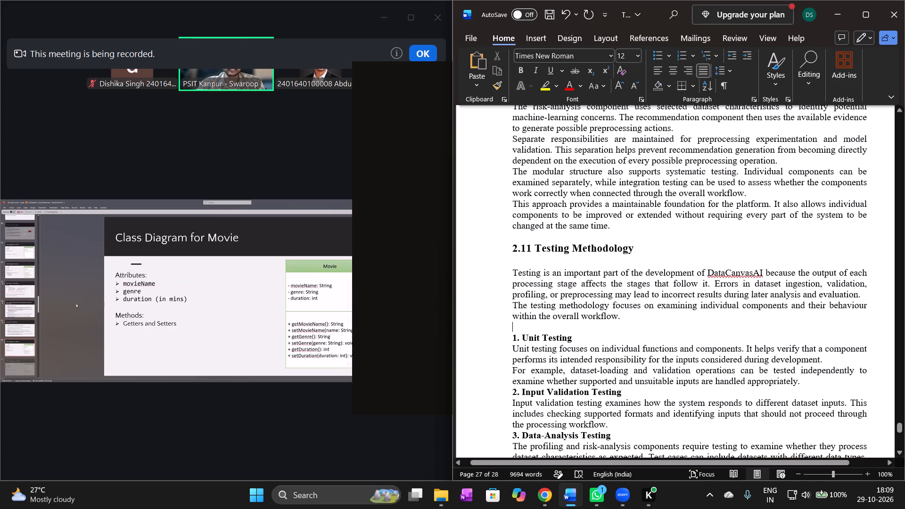
Set the "2.12 Methodological Summary" heading to 14 pt and add a blank line above and below it.
scroll(584, 343, "down", 1)
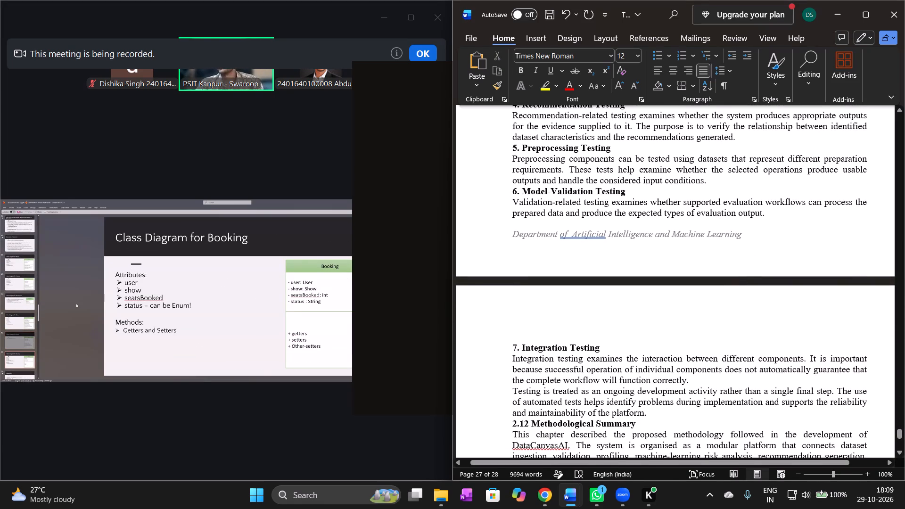
left_click_drag(605, 348, 512, 349)
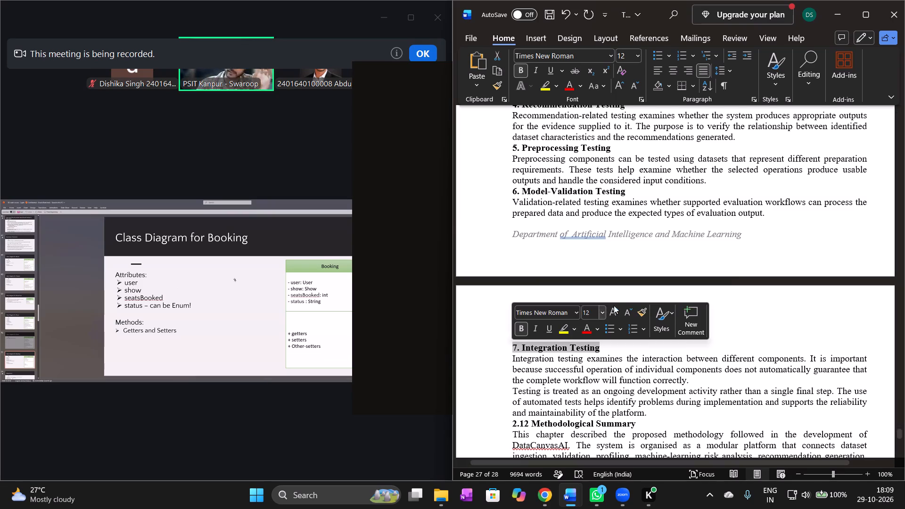
left_click(770, 280)
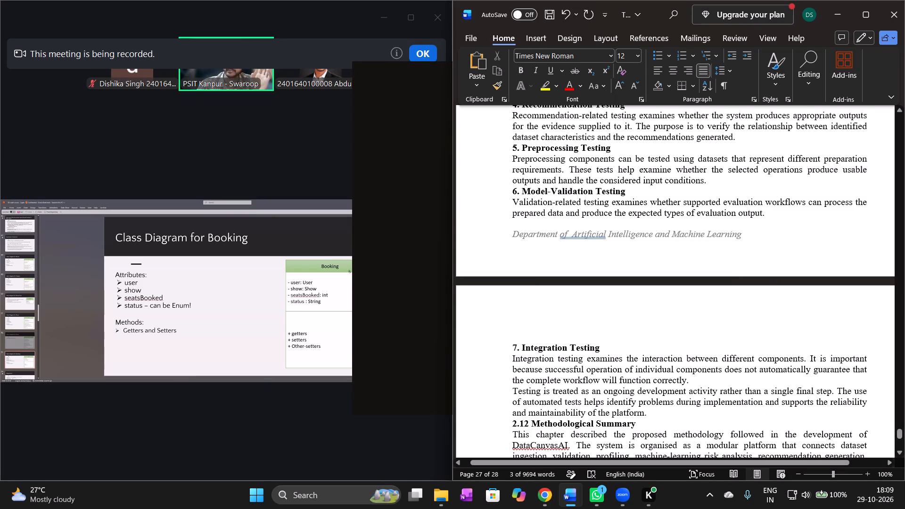
left_click(653, 374)
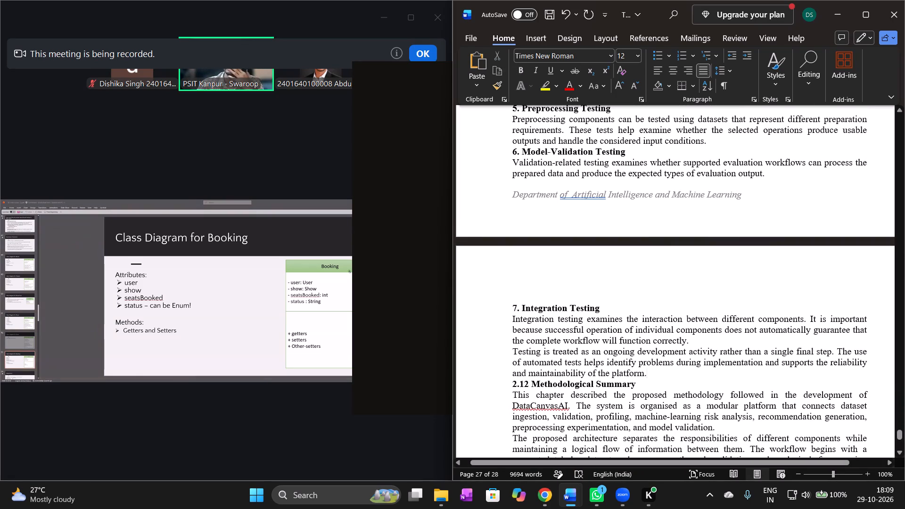
key("Return")
left_click_drag(640, 394, 623, 395)
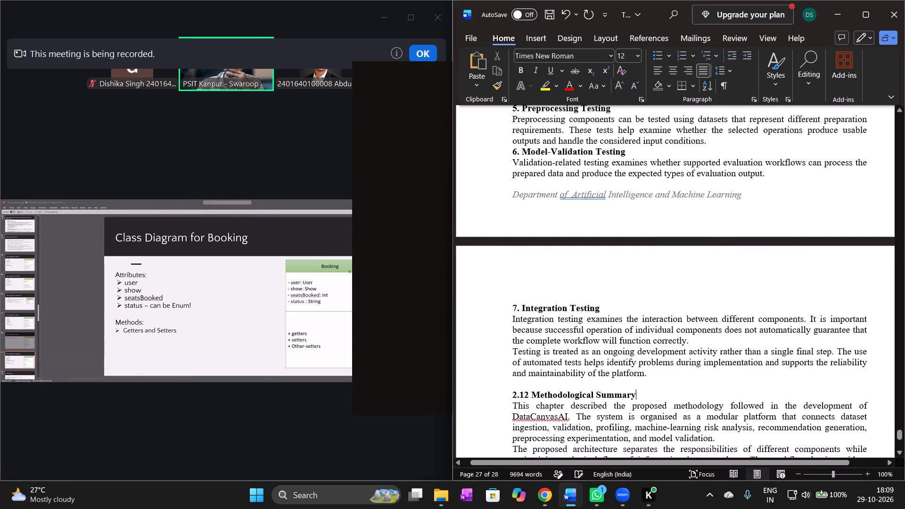
left_click_drag(623, 395, 501, 398)
left_click(594, 358)
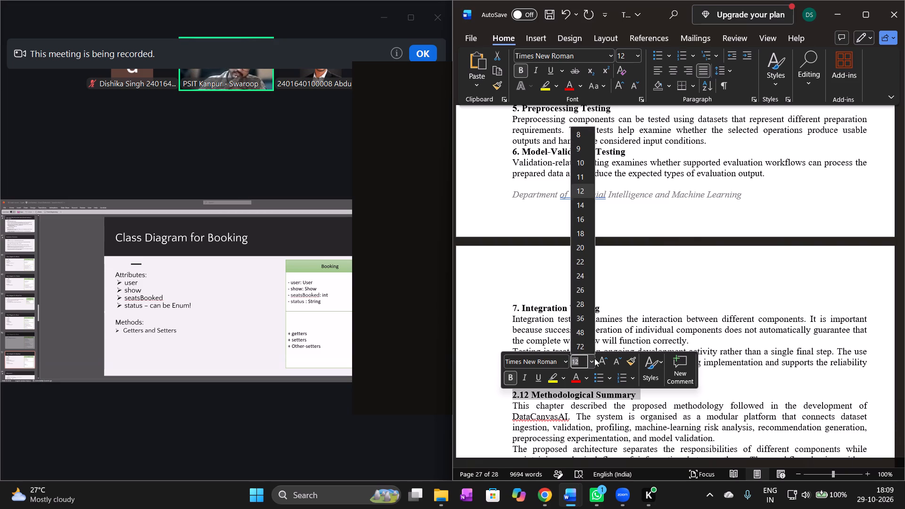
left_click(581, 203)
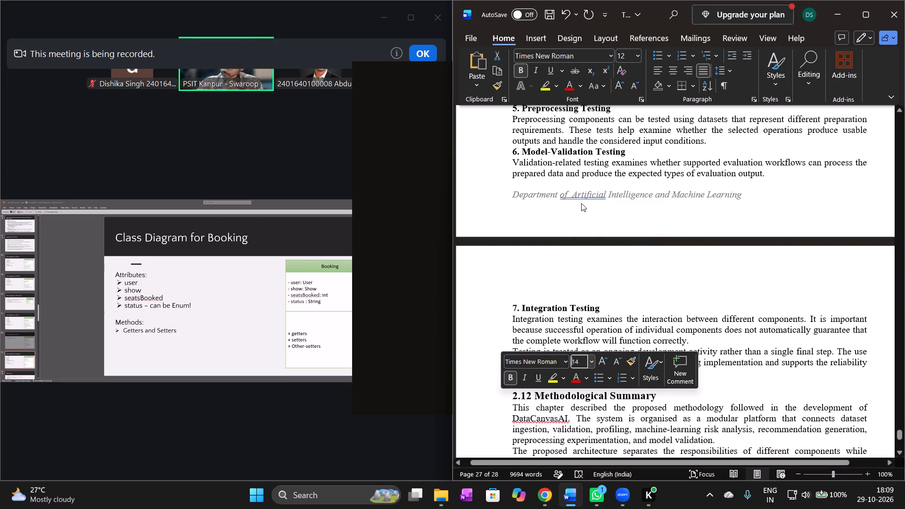
left_click(721, 389)
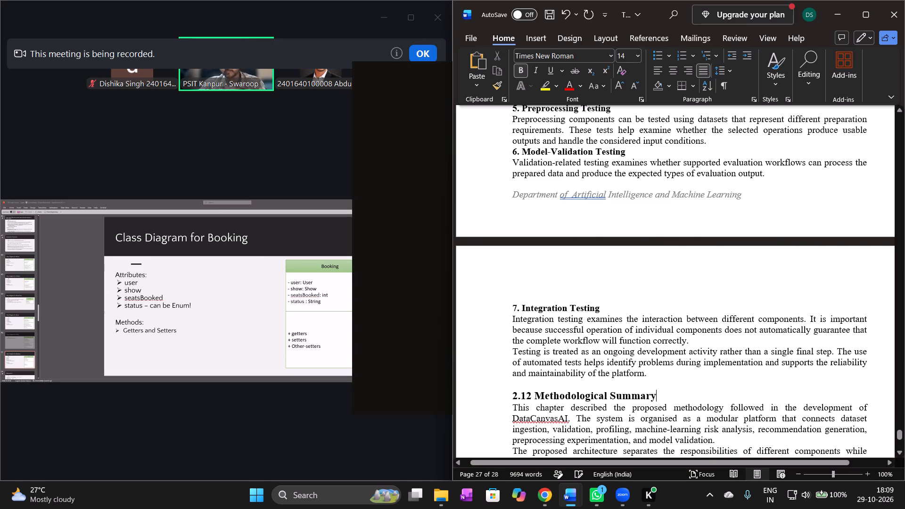
key("Return")
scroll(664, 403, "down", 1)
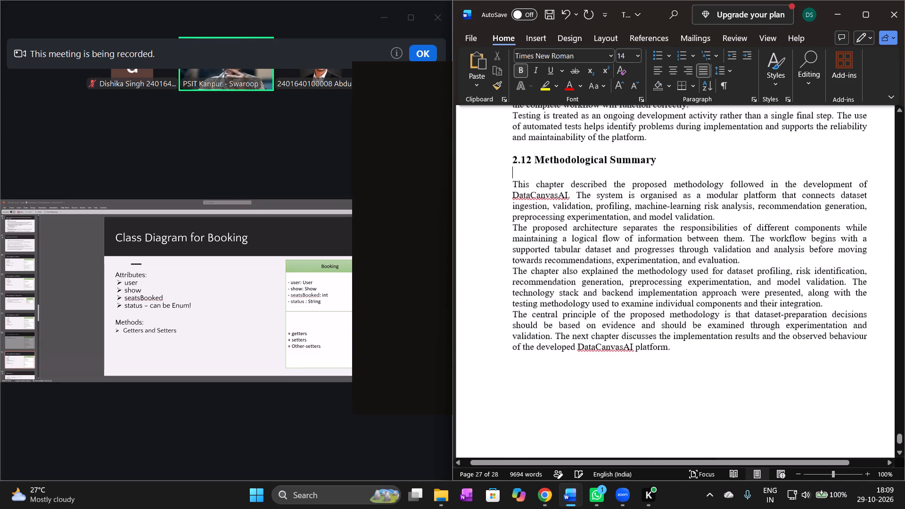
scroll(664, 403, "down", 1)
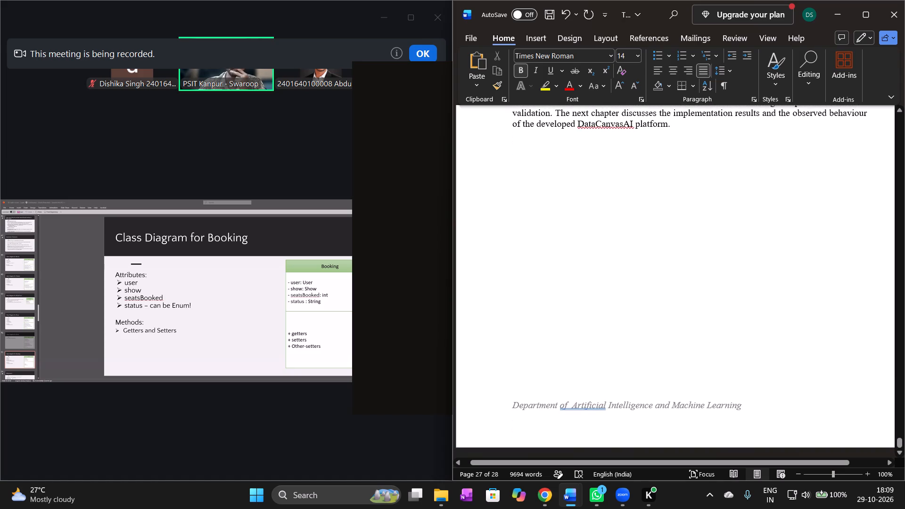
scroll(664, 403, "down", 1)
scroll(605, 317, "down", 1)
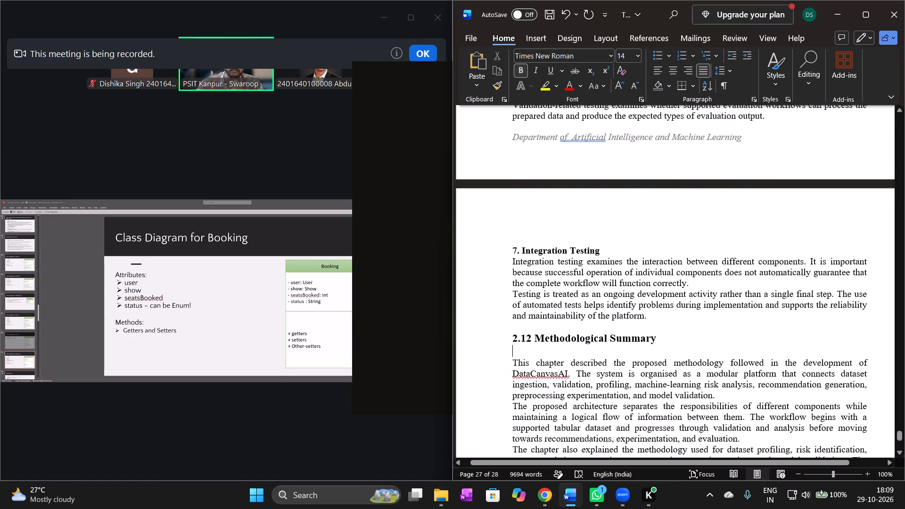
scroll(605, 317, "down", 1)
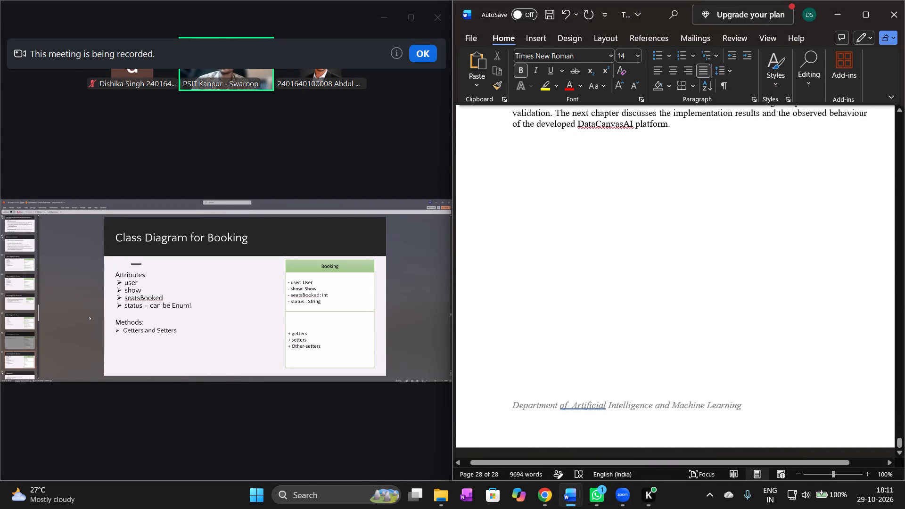
left_click(649, 286)
key("Return")
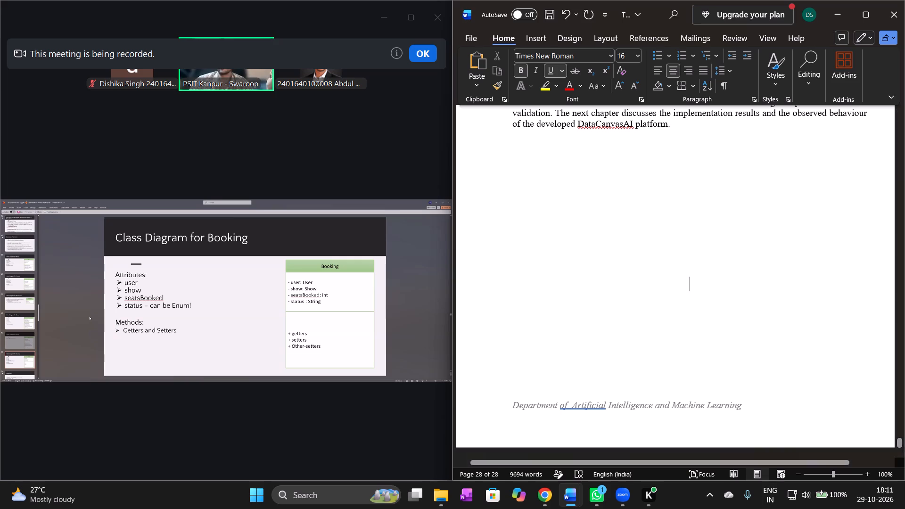
key("Return")
key("Return")
key("Return")
key("Return")
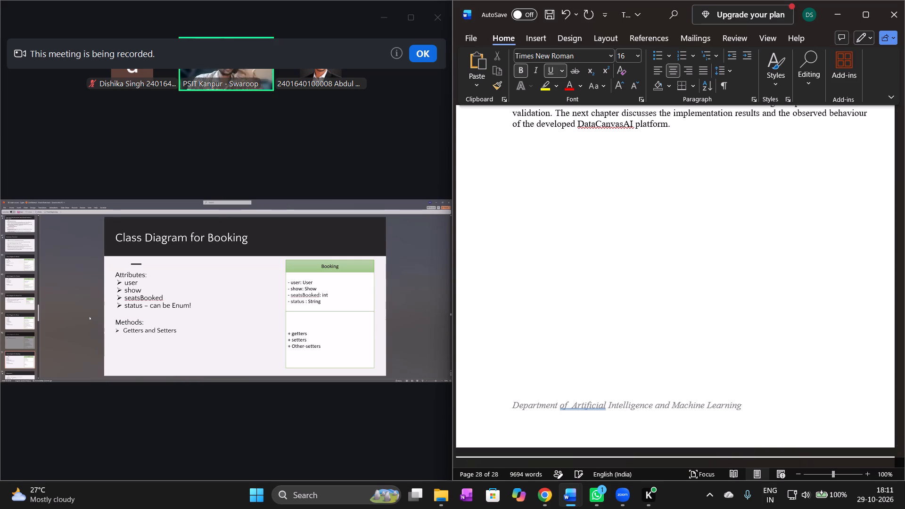
key("Return")
key("Return")
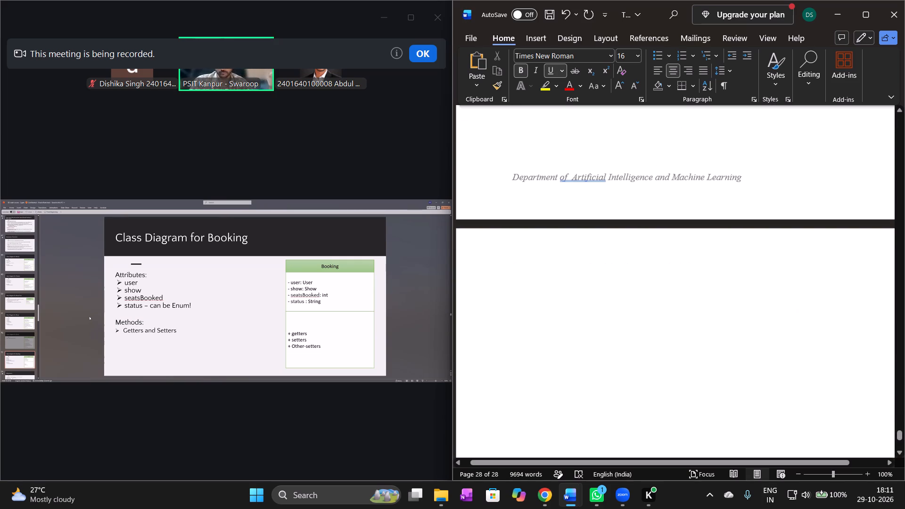
Remove bold and underline from the last blank line on the page ending Chapter 2 and set it to 12 pt.
left_click(552, 70)
left_click(522, 66)
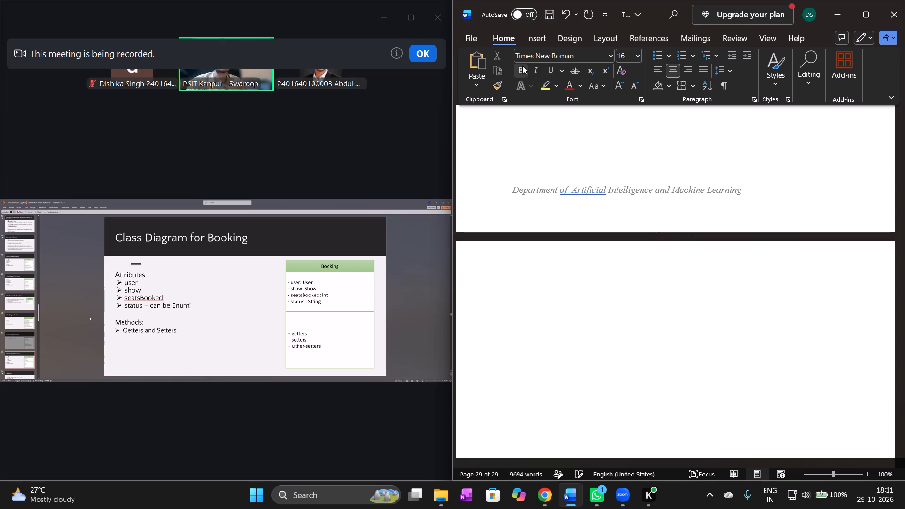
left_click(639, 55)
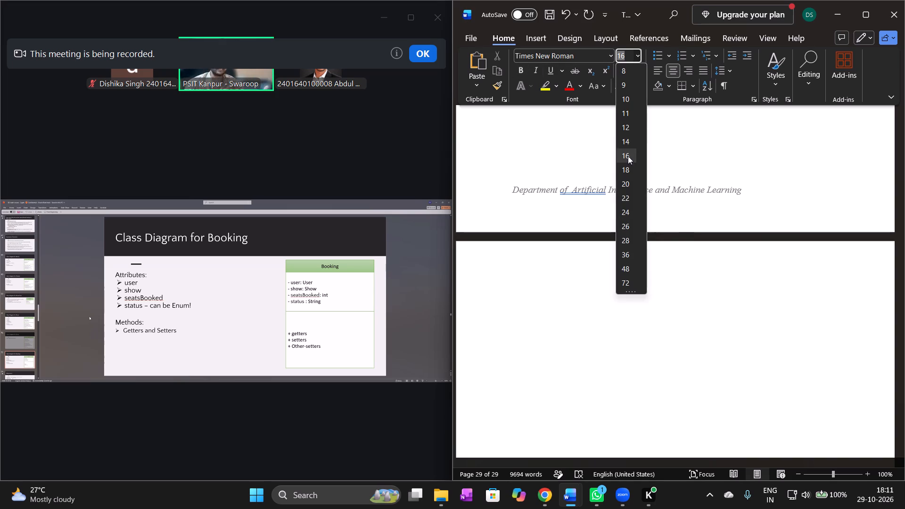
left_click(631, 127)
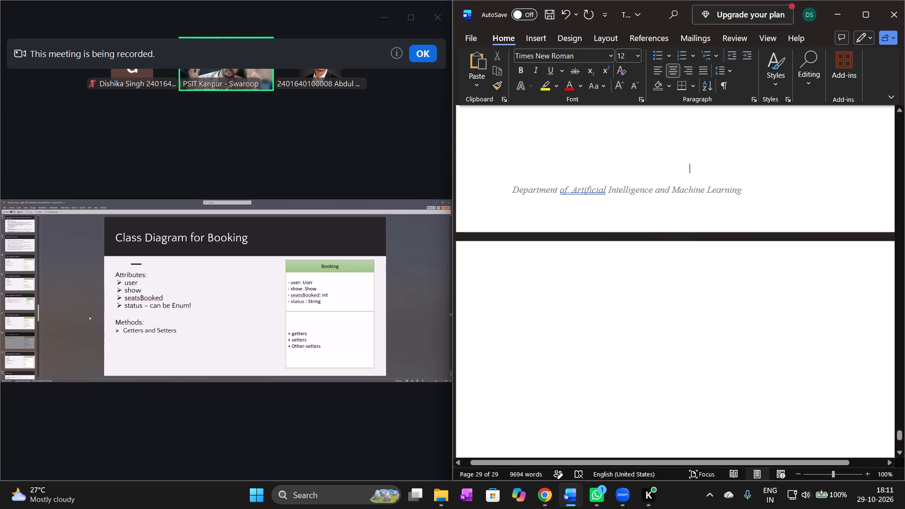
Make the first line of the new blank page left-aligned and 12 pt, without bold or underline.
left_click(534, 283)
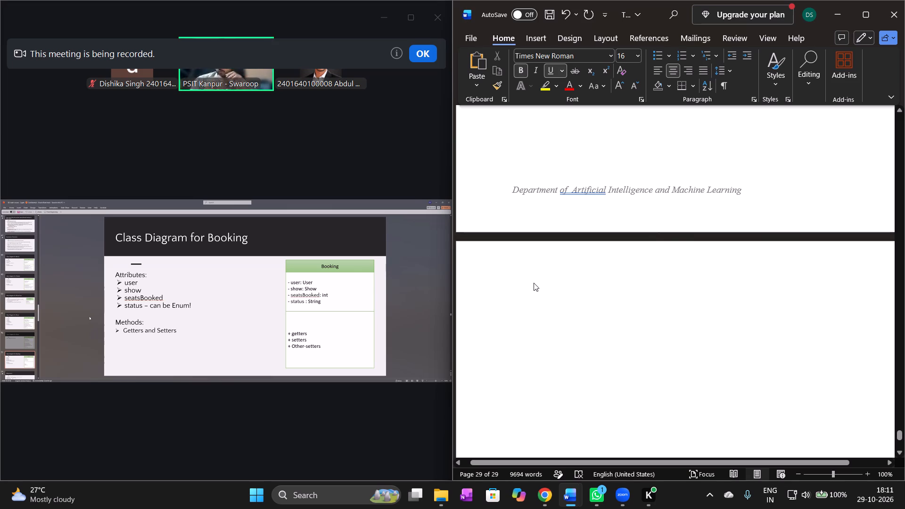
key("Left")
key("Right")
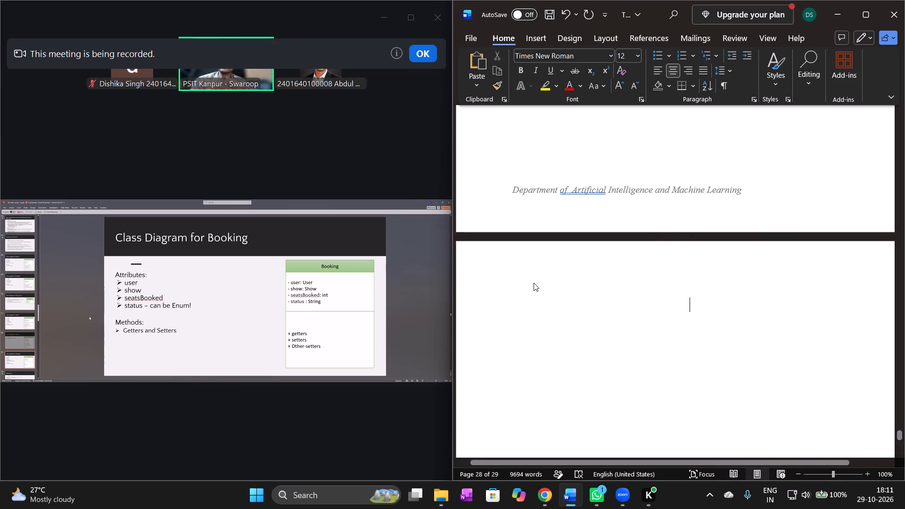
key("BackSpace")
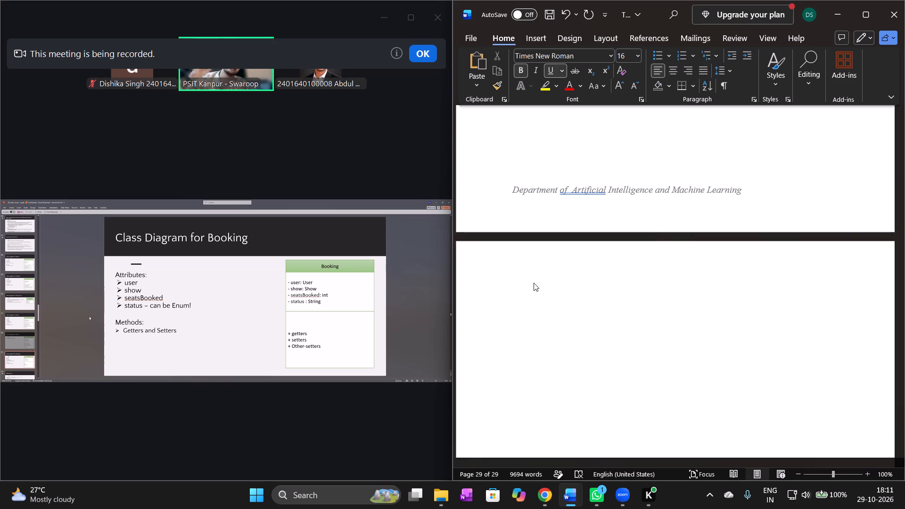
left_click(638, 52)
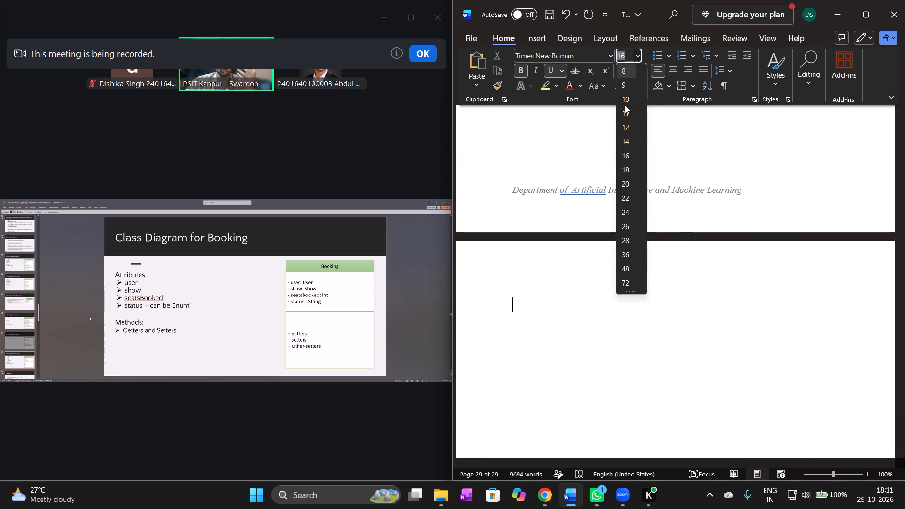
left_click(630, 128)
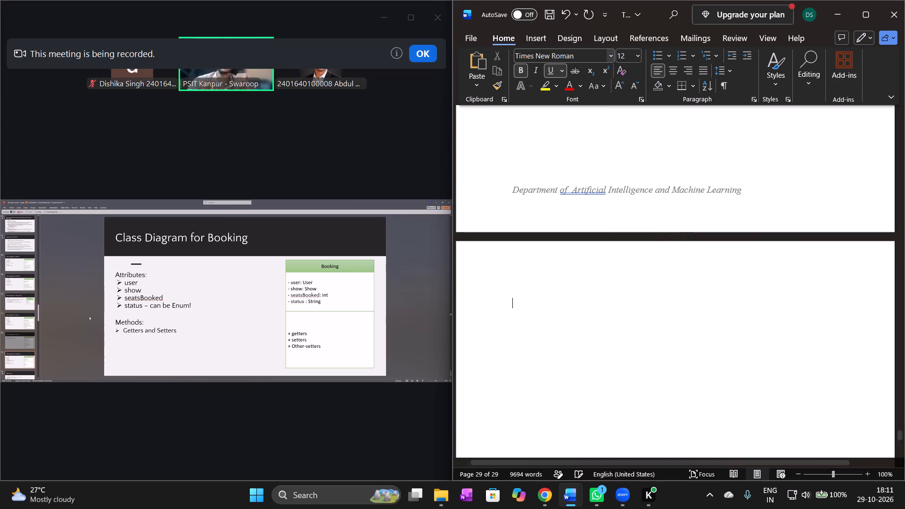
left_click(551, 70)
left_click(518, 70)
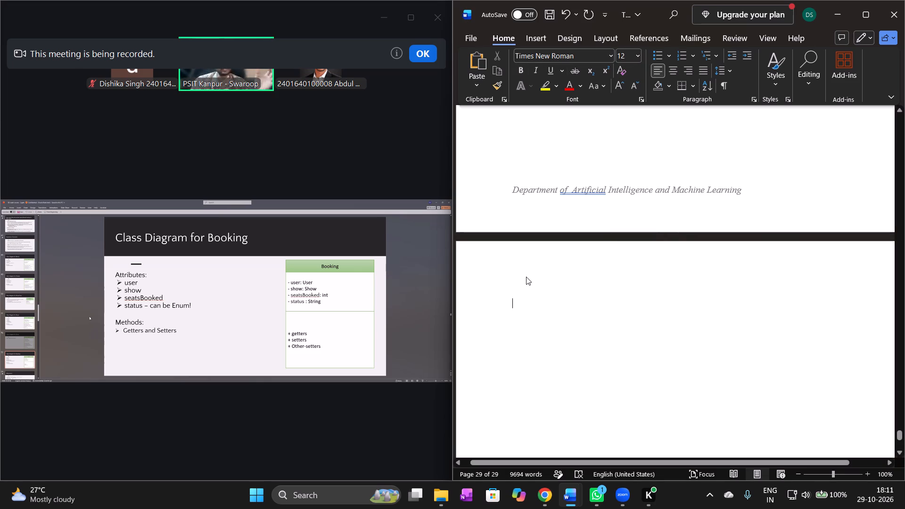
Paste the copied Chapter 3 text onto the new blank page after Chapter 2.
key("ctrl+v")
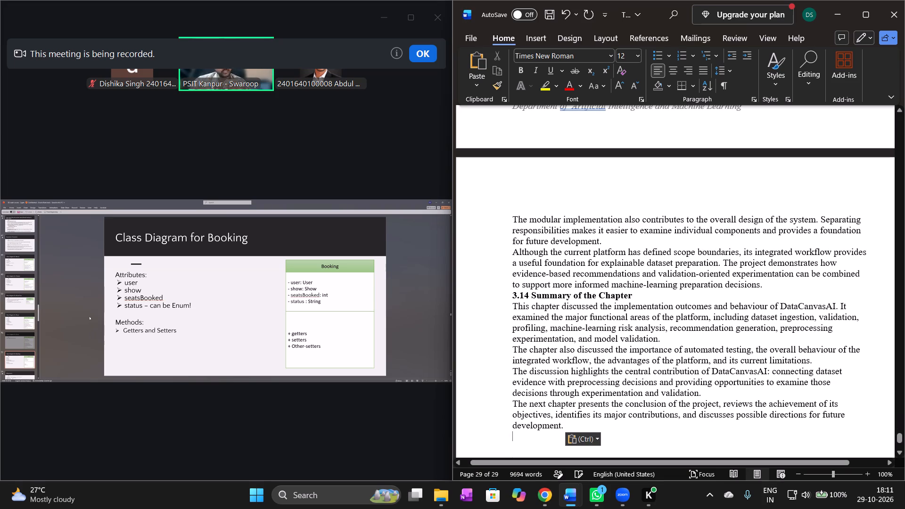
Delete the "CHAPTER 3" line at the start of the pasted chapter so it begins with RESULTS AND DISCUSSIONS.
scroll(582, 260, "up", 4)
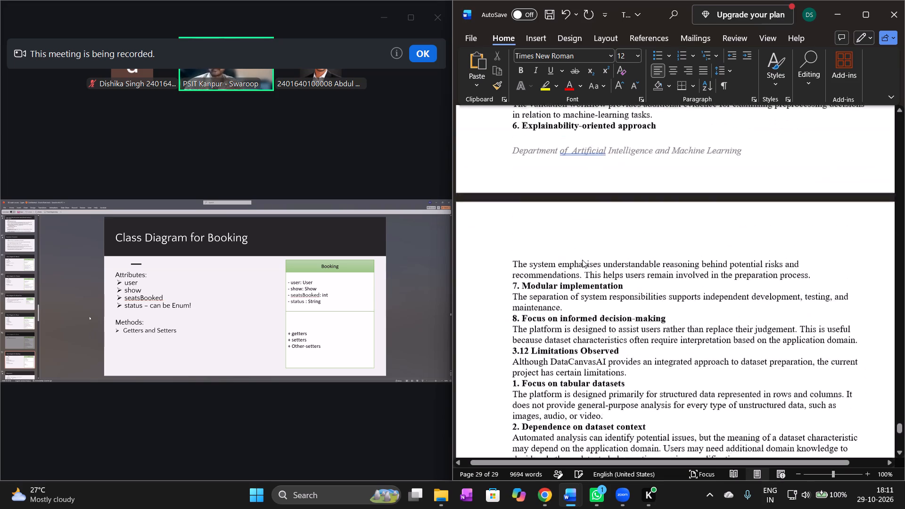
scroll(582, 260, "up", 5)
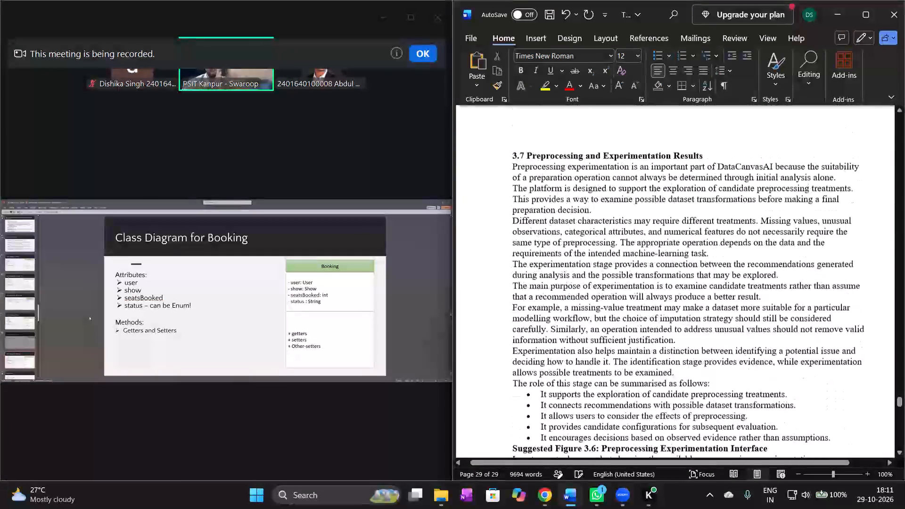
scroll(582, 260, "up", 5)
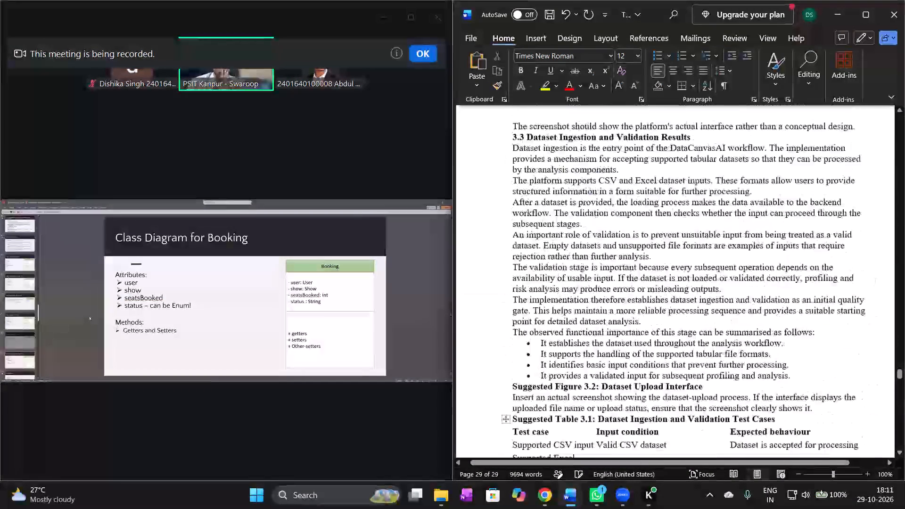
scroll(582, 260, "up", 2)
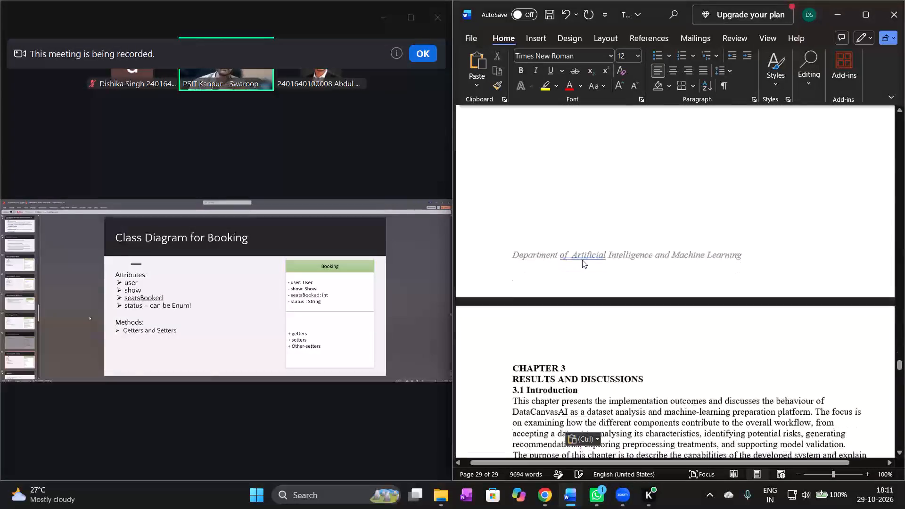
left_click(574, 349)
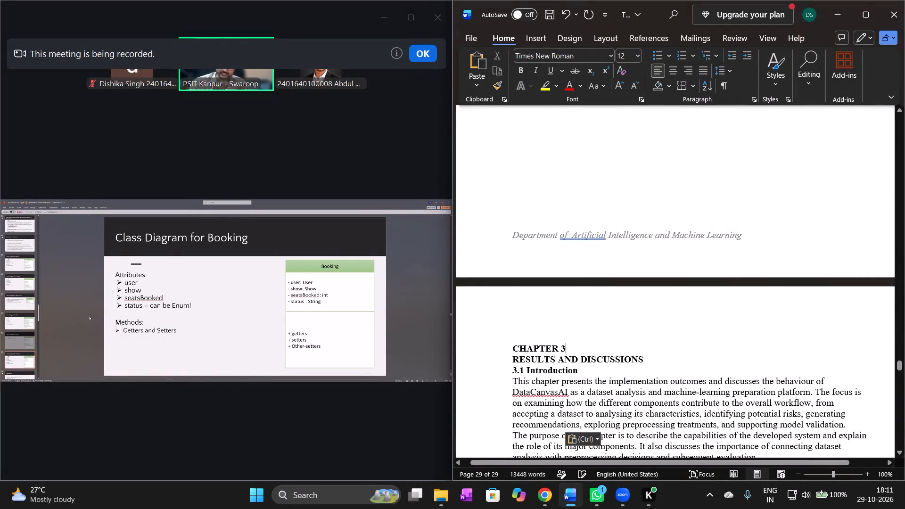
key("BackSpace")
key("BackSpace")
key("BackSpace")
key("BackSpace")
key("BackSpace")
key("BackSpace")
key("BackSpace")
key("BackSpace")
key("BackSpace")
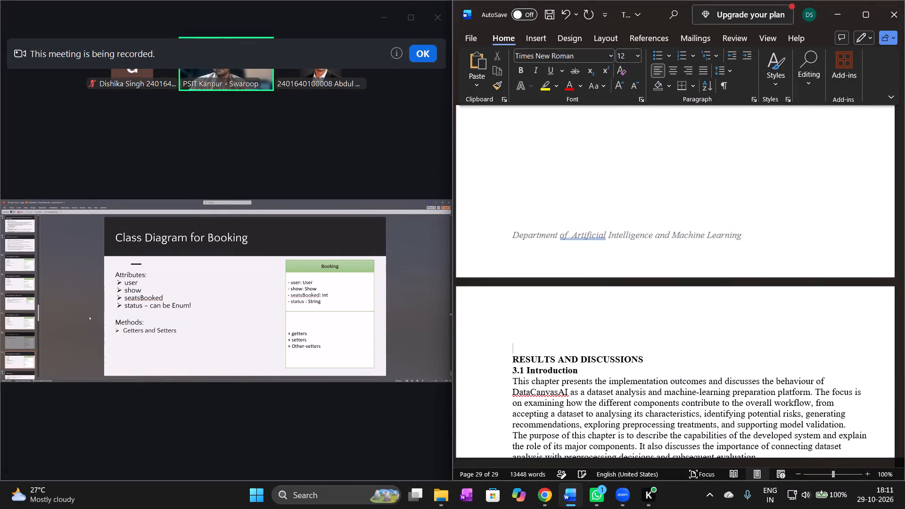
key("BackSpace")
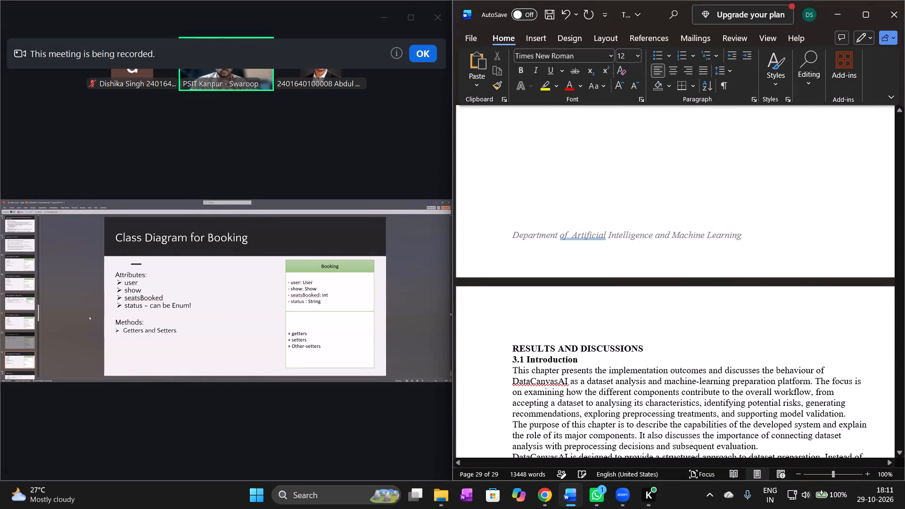
Set the RESULTS AND DISCUSSIONS heading to 16 pt and add a blank line below it.
left_click_drag(652, 345, 511, 344)
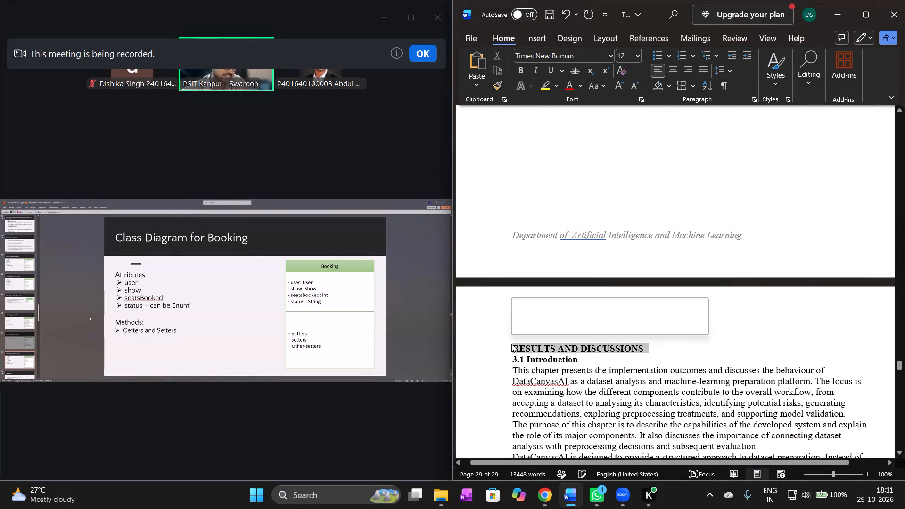
left_click(599, 305)
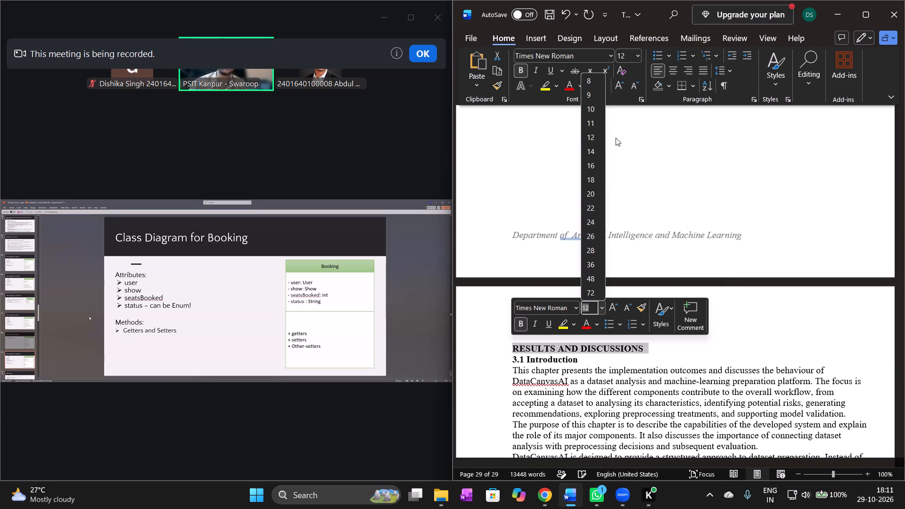
left_click(592, 162)
left_click(699, 352)
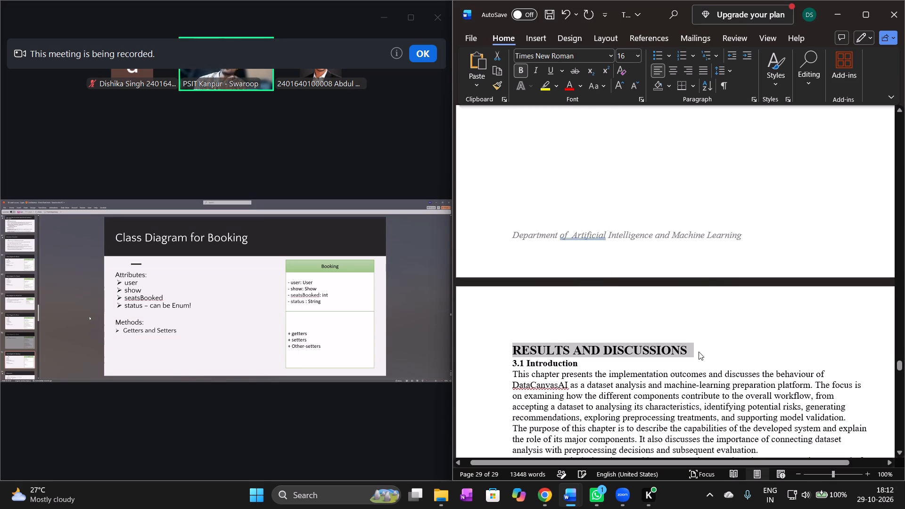
key("Return")
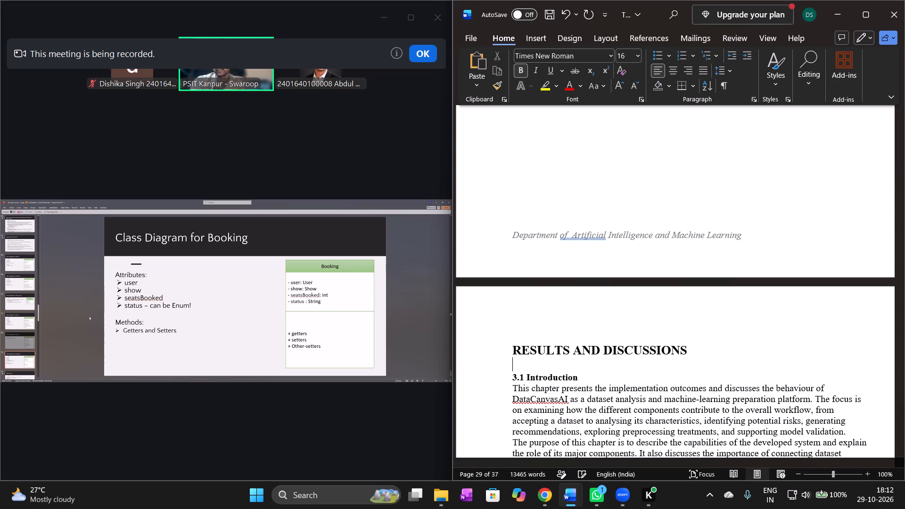
Set the 3.1 Introduction heading to 14 pt and add a blank line below it.
left_click_drag(582, 376, 509, 377)
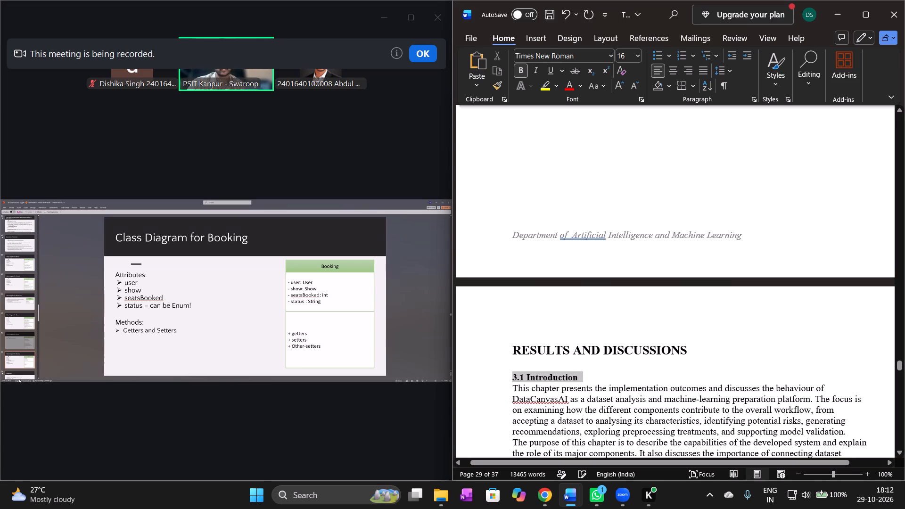
left_click(601, 337)
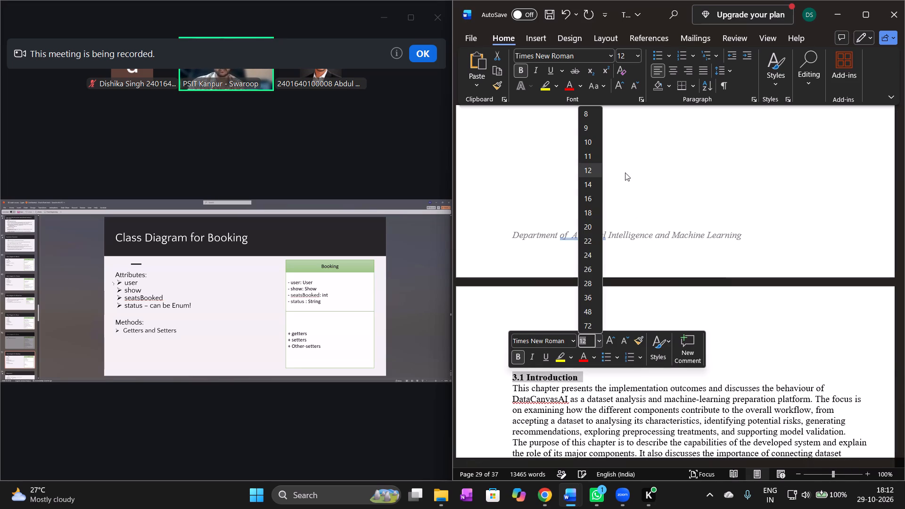
left_click(592, 184)
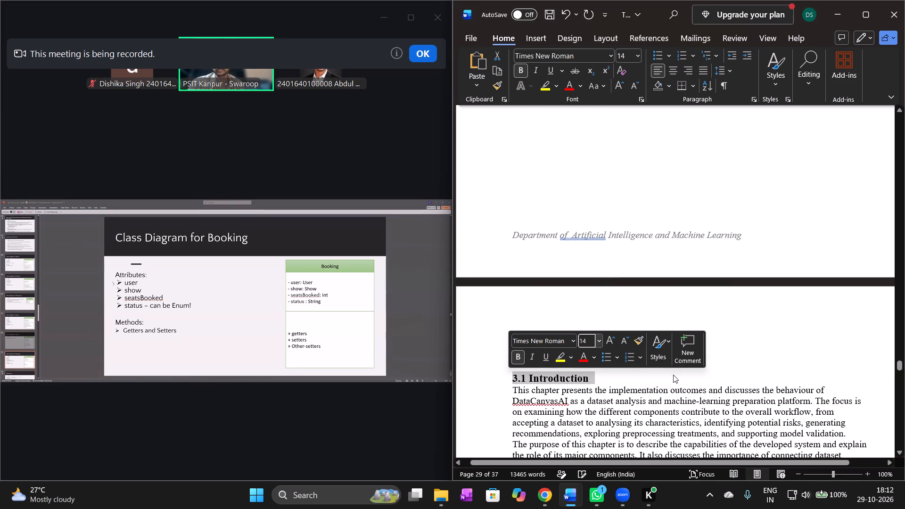
left_click(602, 380)
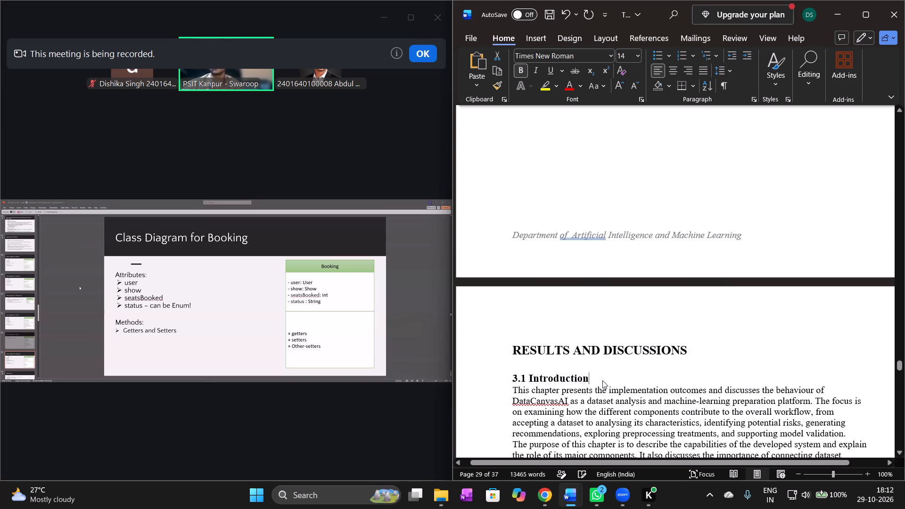
key("Return")
Set the 3.2 Implementation Results heading to 14 pt, with a blank line above and below it.
scroll(602, 380, "down", 1)
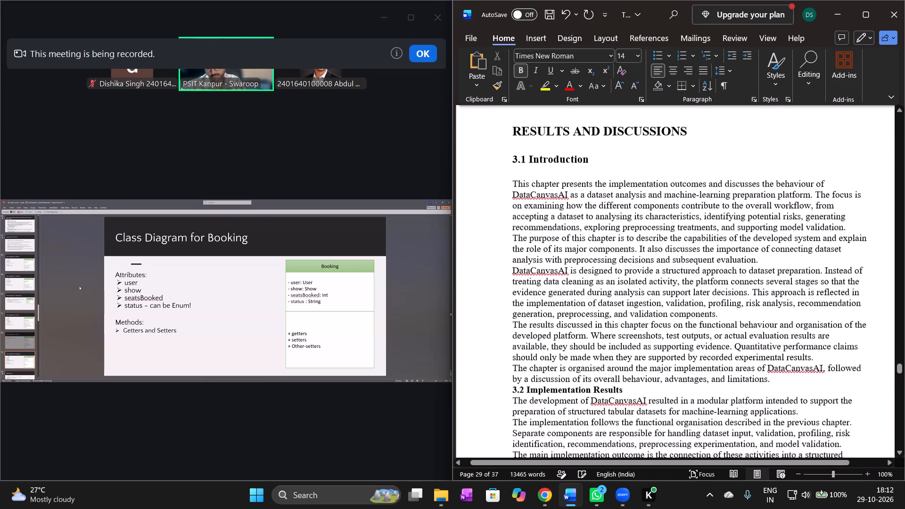
scroll(602, 380, "down", 1)
left_click(778, 342)
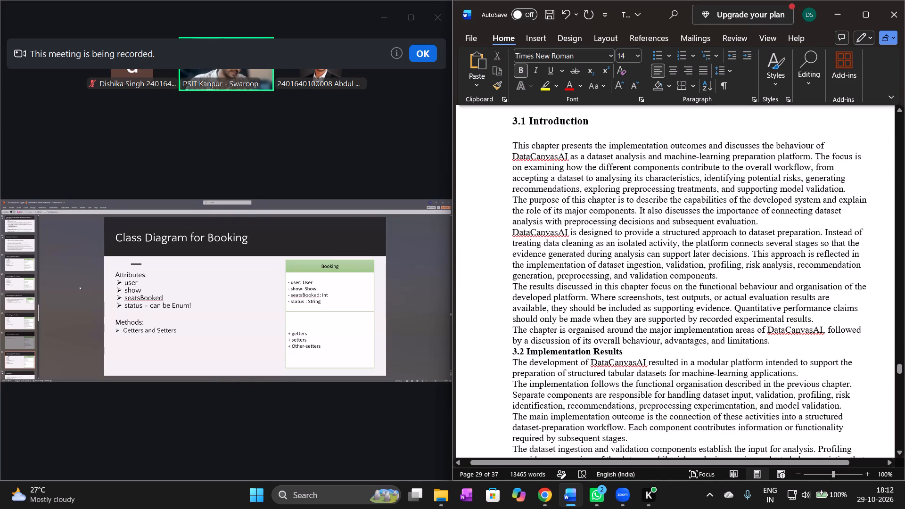
key("Return")
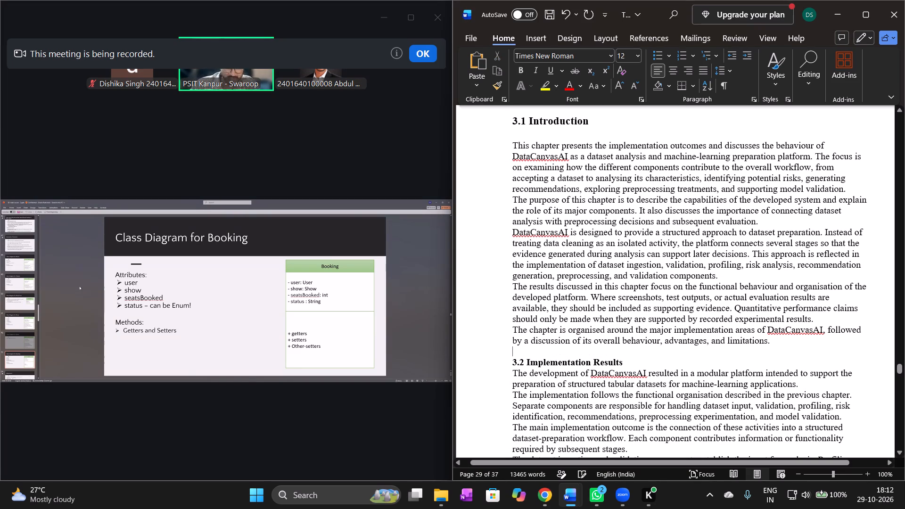
left_click_drag(626, 362, 519, 364)
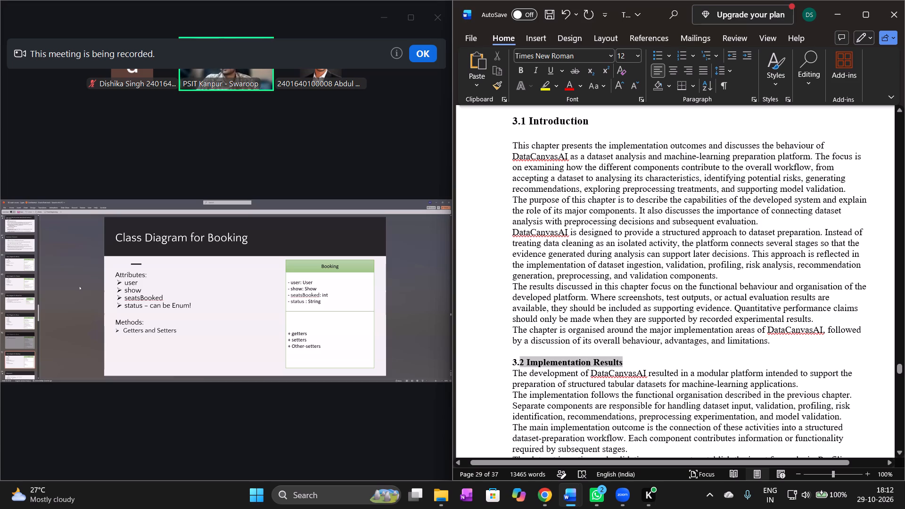
left_click_drag(519, 364, 510, 363)
left_click(598, 326)
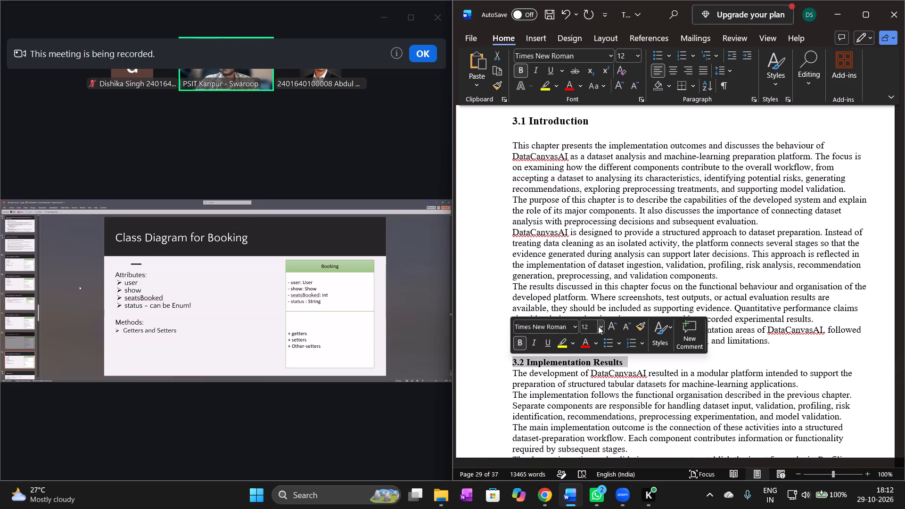
left_click(597, 171)
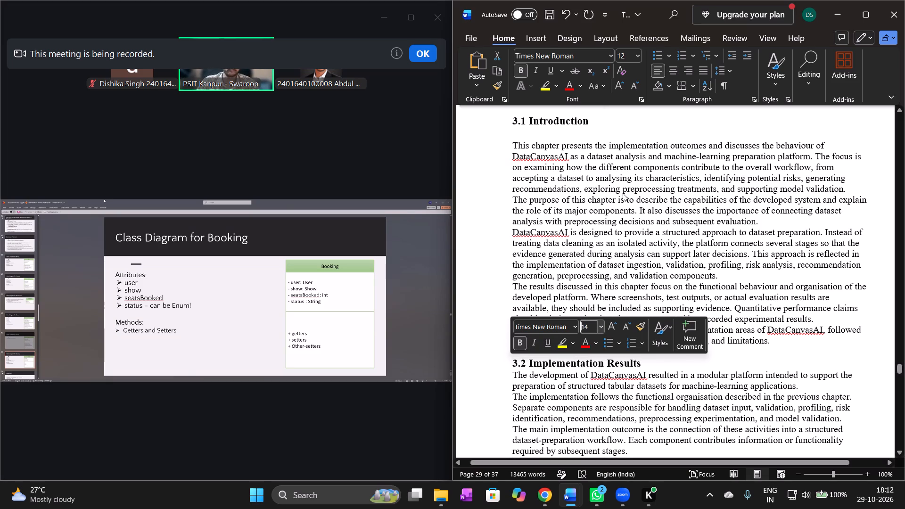
left_click(657, 360)
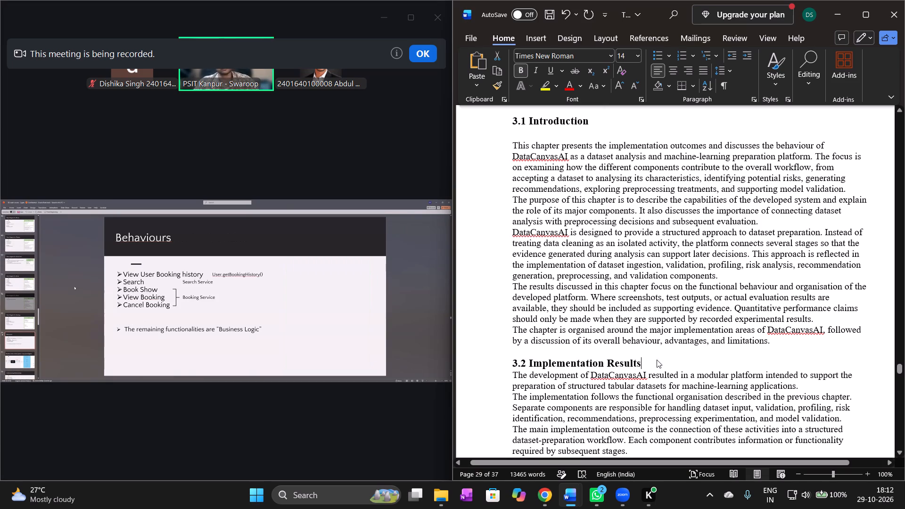
key("Return")
Insert a blank line before the paragraph "The major functional areas implemented in the platform are:" in section 3.2.
scroll(657, 360, "down", 1)
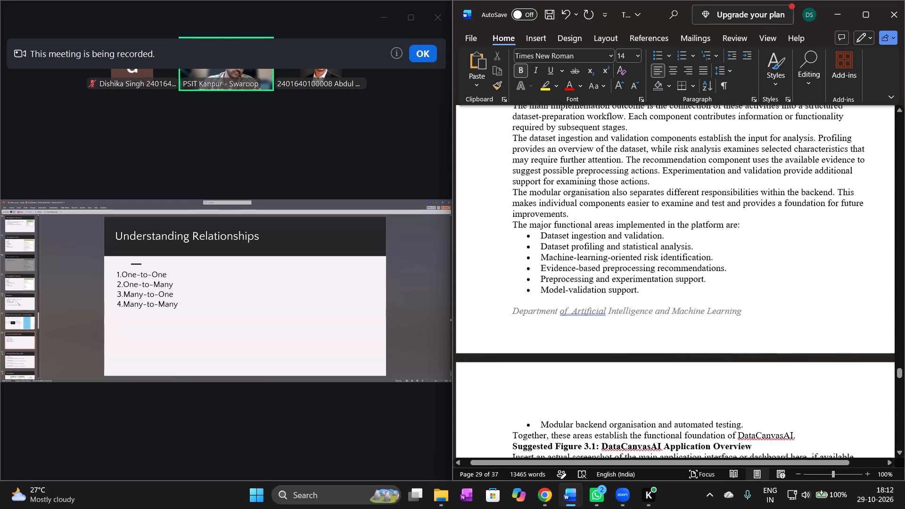
left_click(591, 214)
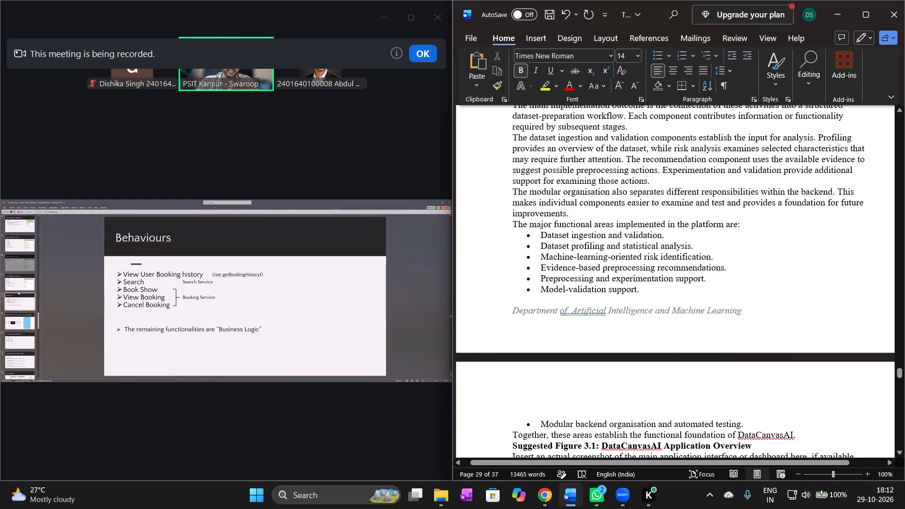
key("Return")
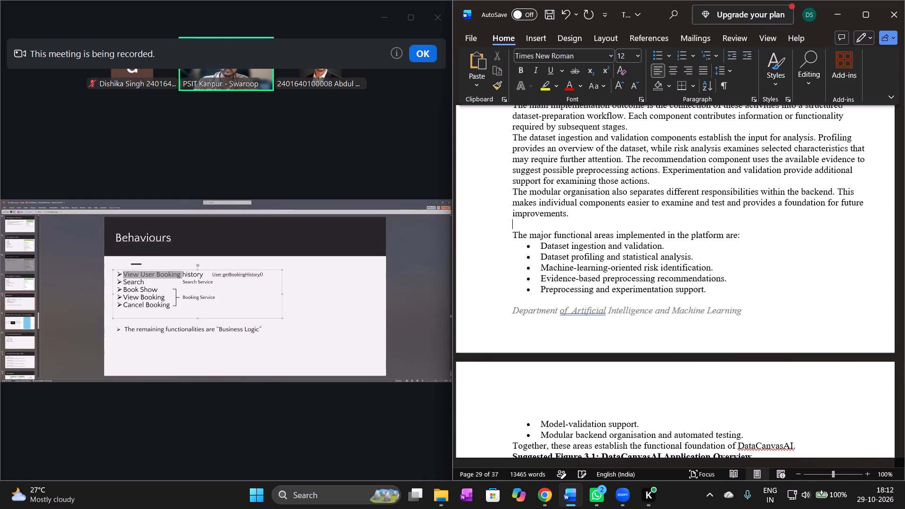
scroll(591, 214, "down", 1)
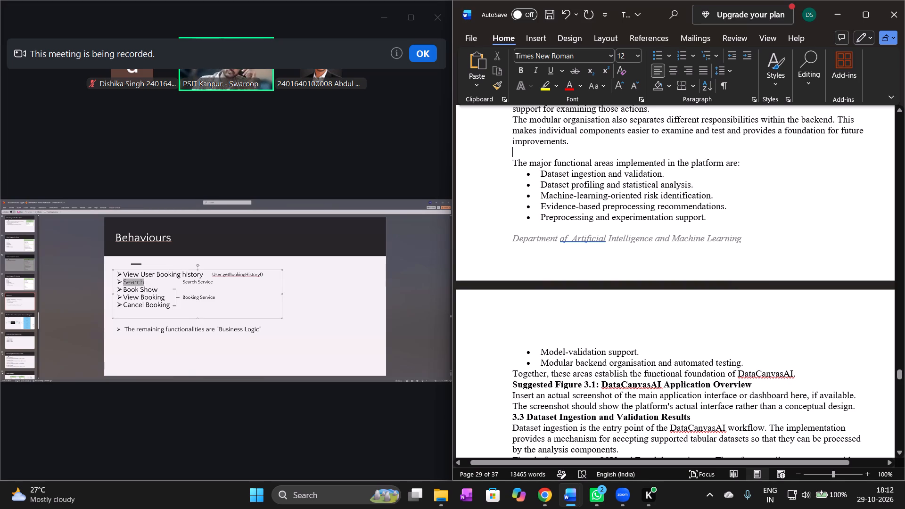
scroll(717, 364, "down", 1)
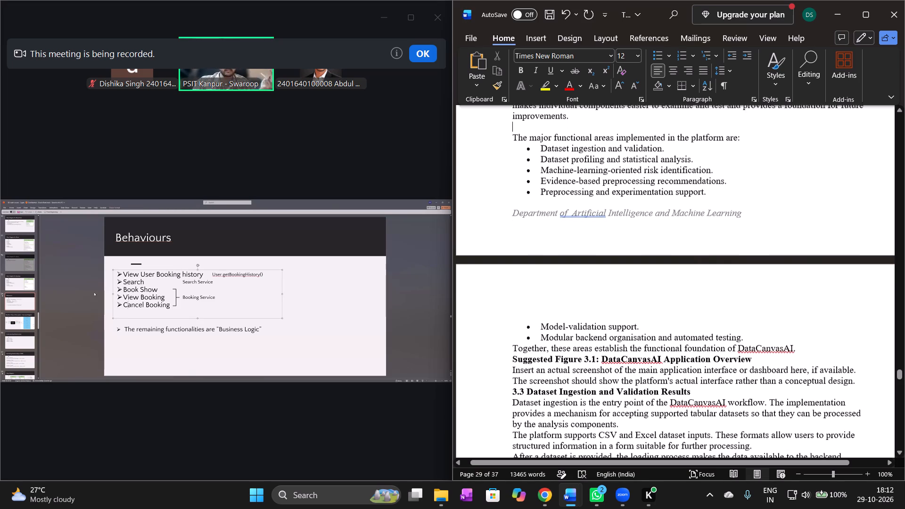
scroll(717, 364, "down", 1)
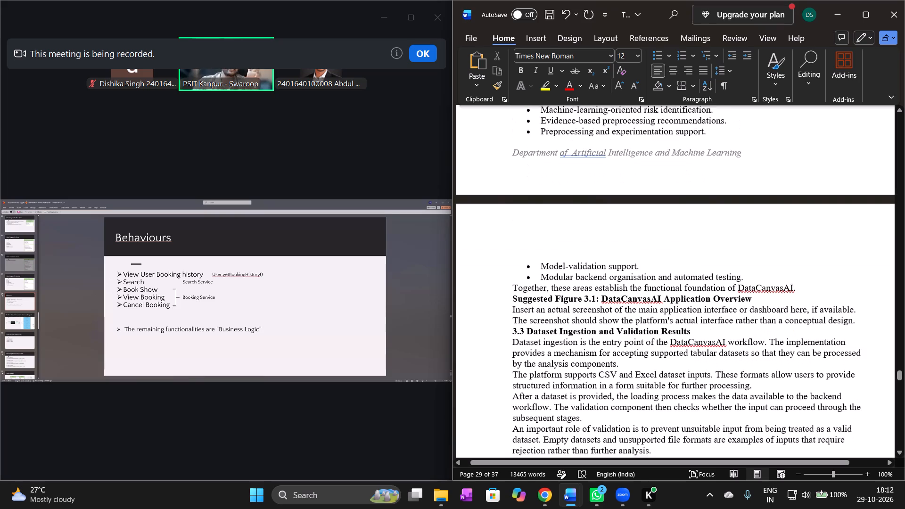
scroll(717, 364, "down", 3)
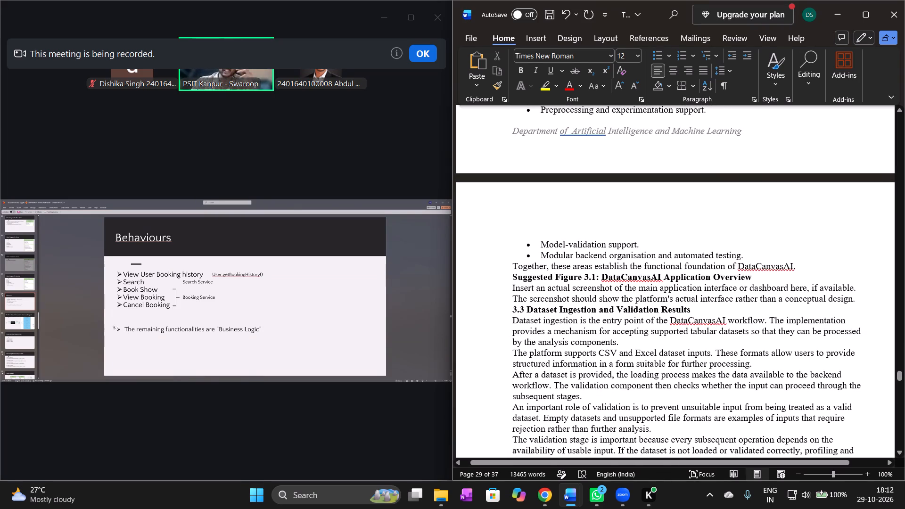
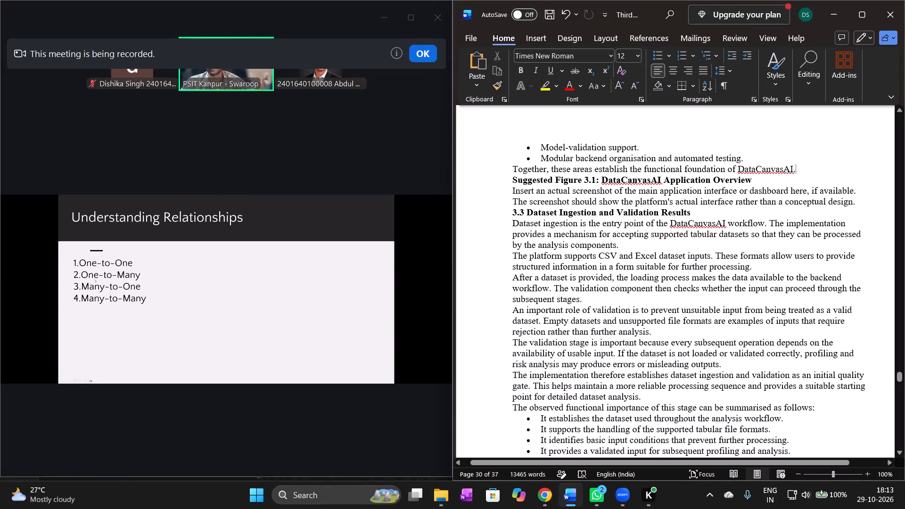
Delete the Suggested Figure 3.1 caption and its screenshot note, keeping a separator line before the 3.3 heading.
key("Return")
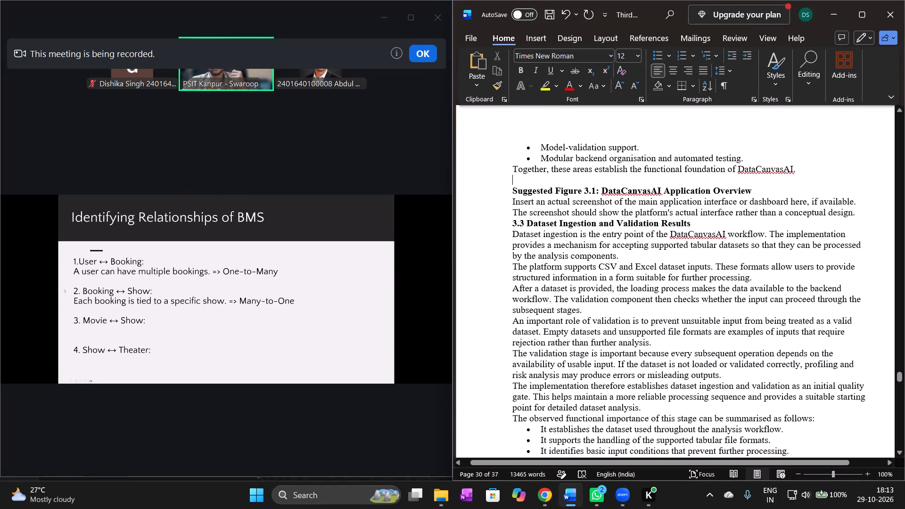
left_click_drag(854, 214, 593, 185)
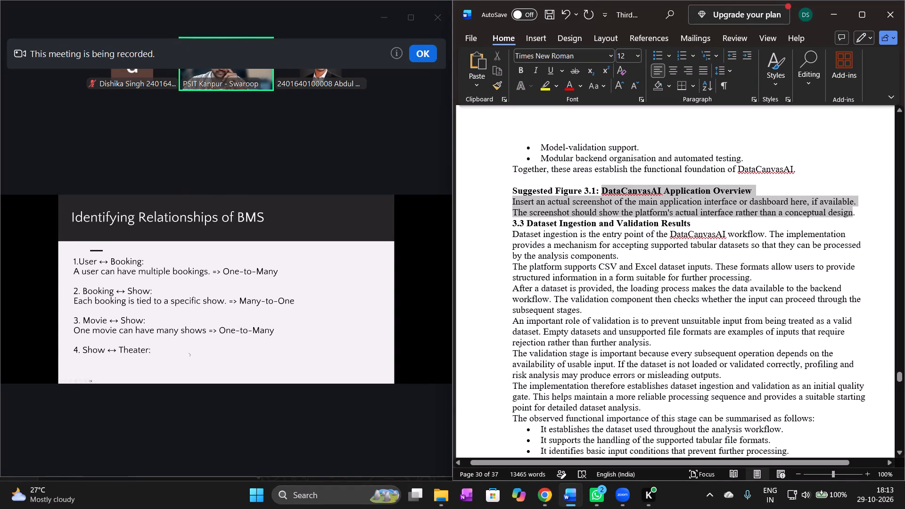
left_click_drag(593, 185, 521, 188)
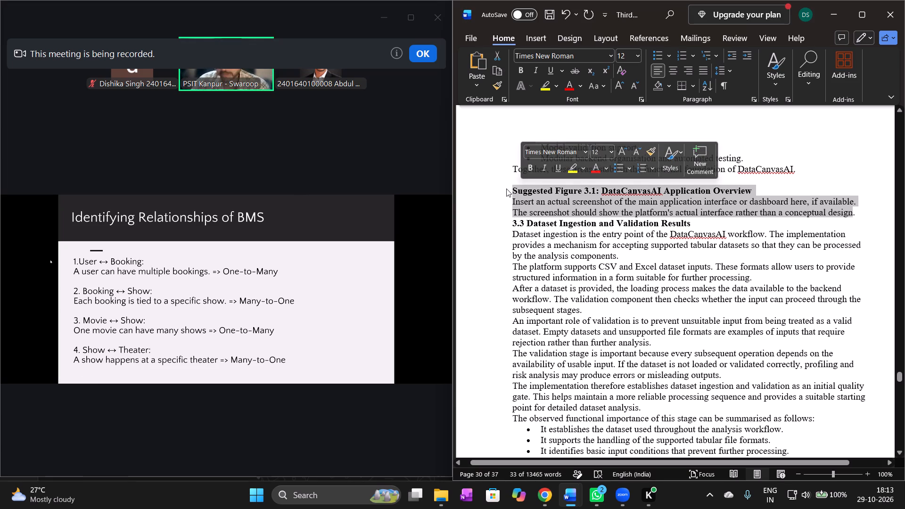
key("BackSpace")
key("BackSpace")
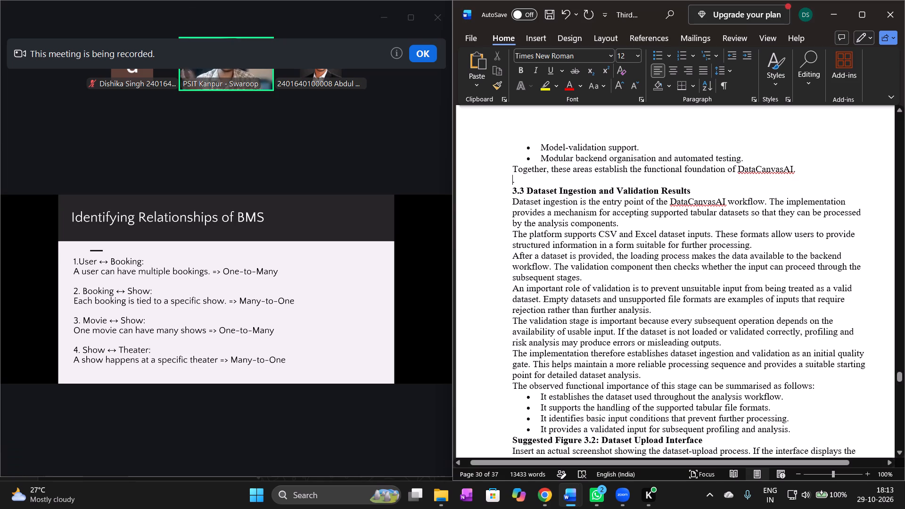
Set the 3.3 Dataset Ingestion and Validation Results heading to 14 pt and add a blank line below it.
left_click_drag(691, 190, 484, 188)
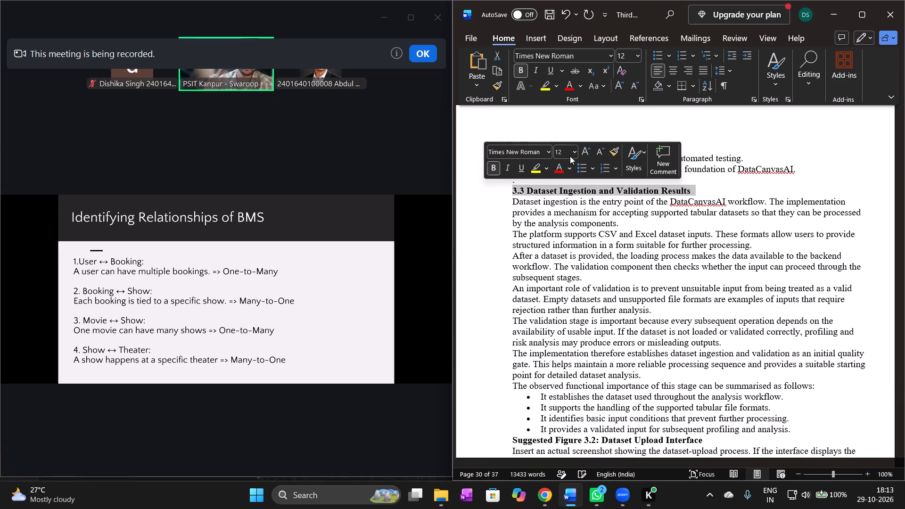
left_click(572, 154)
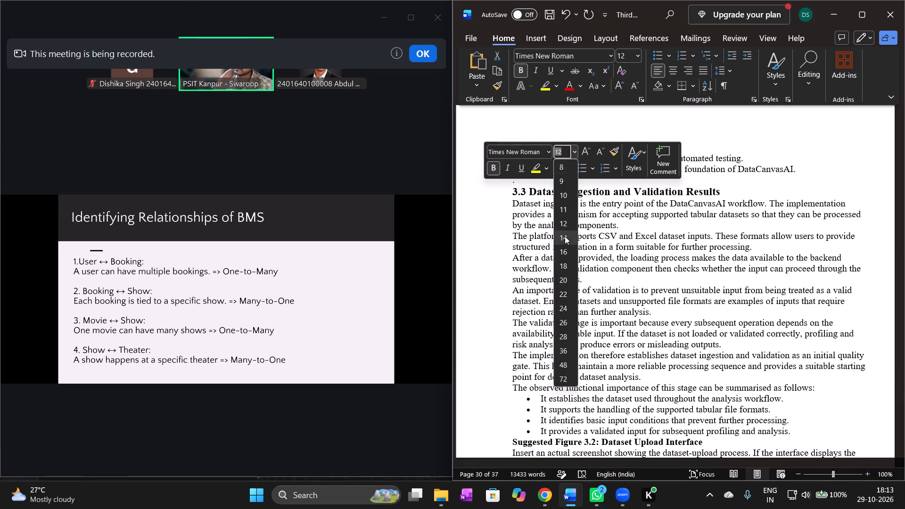
left_click(565, 236)
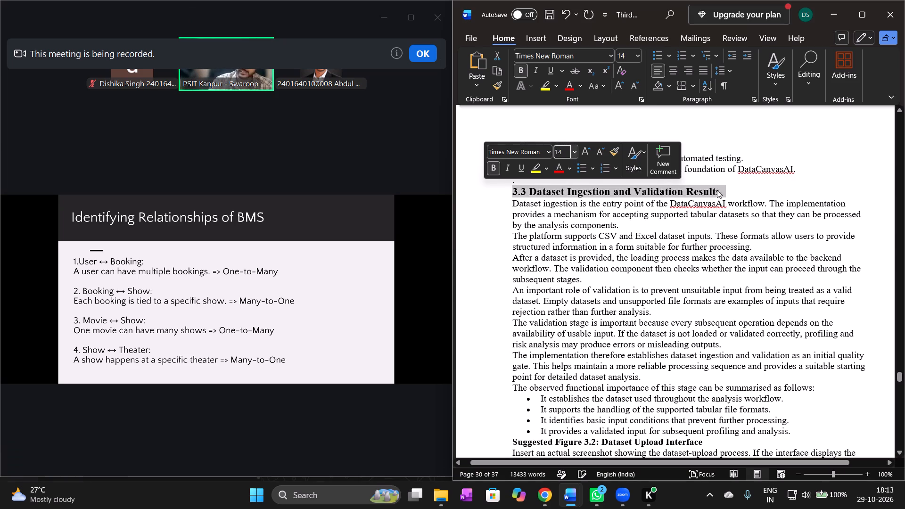
left_click(727, 187)
key("Return")
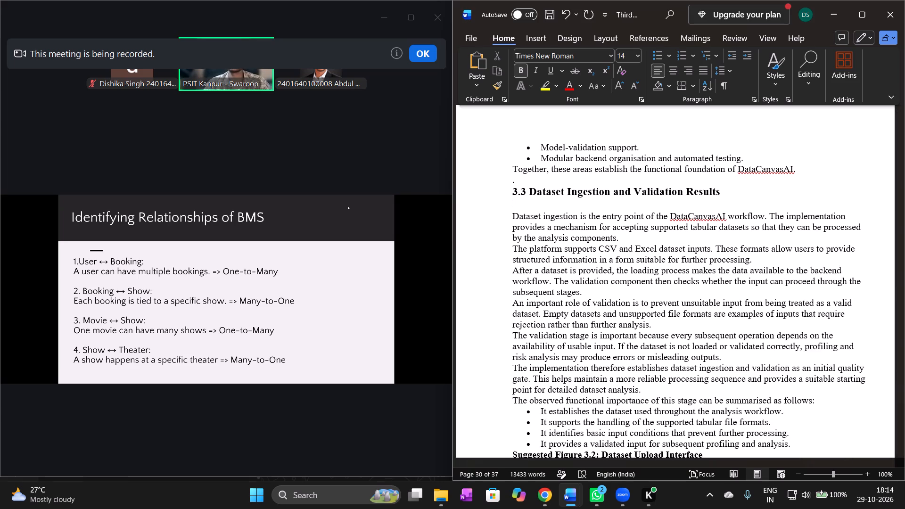
Replace the Suggested Figure 3.2 caption and note after section 3.3's bullet list with an unbulleted blank line.
scroll(741, 248, "down", 1)
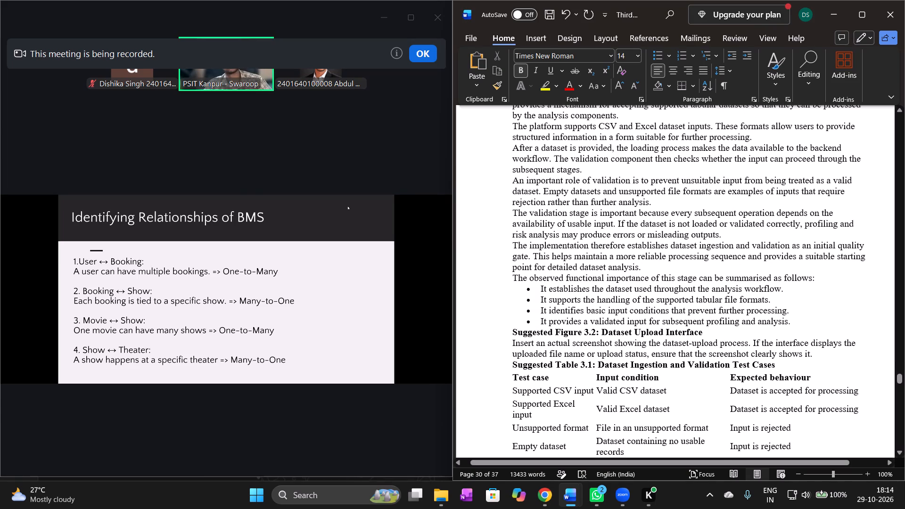
left_click(799, 323)
key("Return")
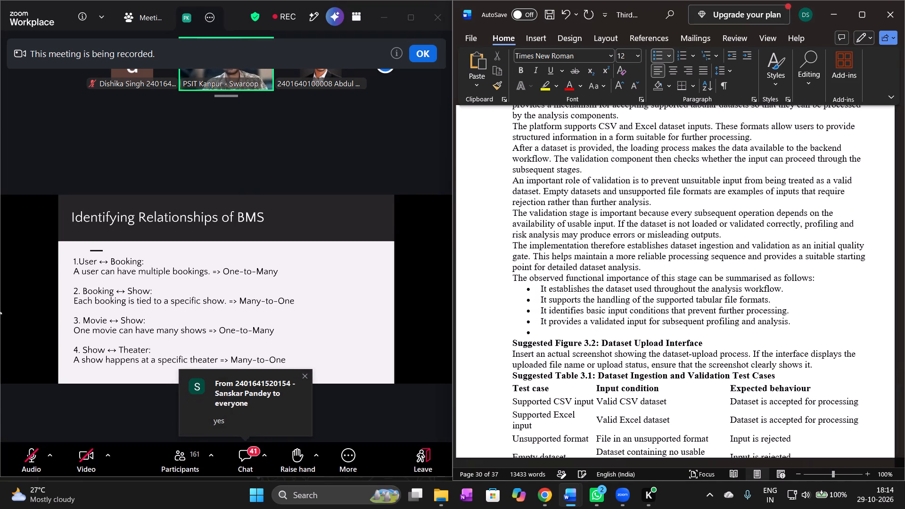
key("BackSpace")
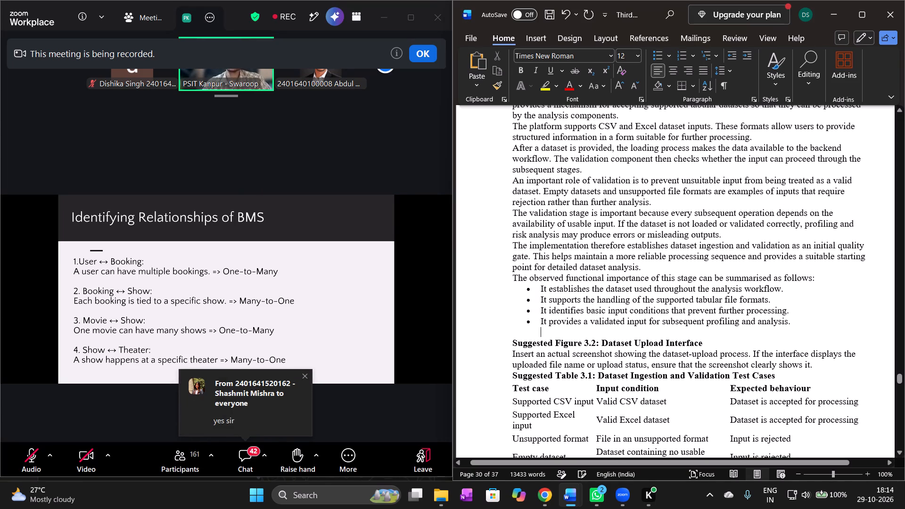
left_click_drag(816, 365, 765, 367)
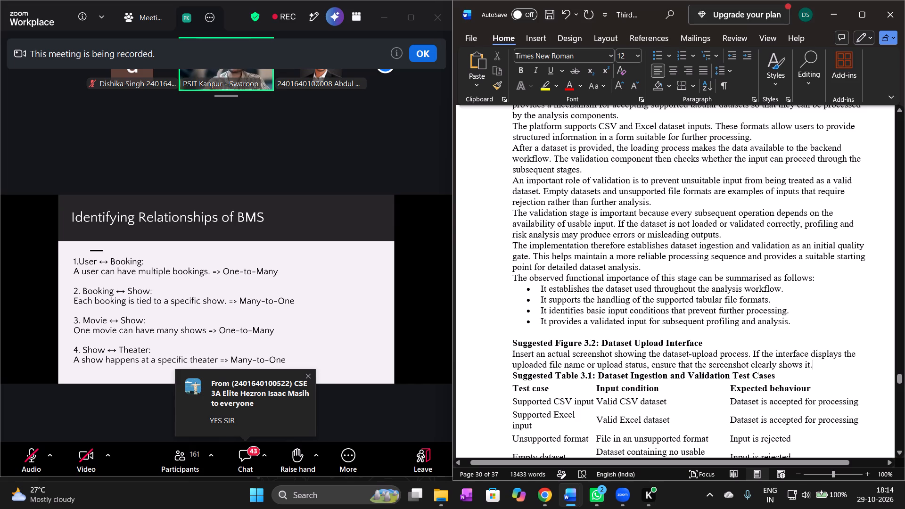
left_click_drag(765, 367, 520, 341)
key("BackSpace")
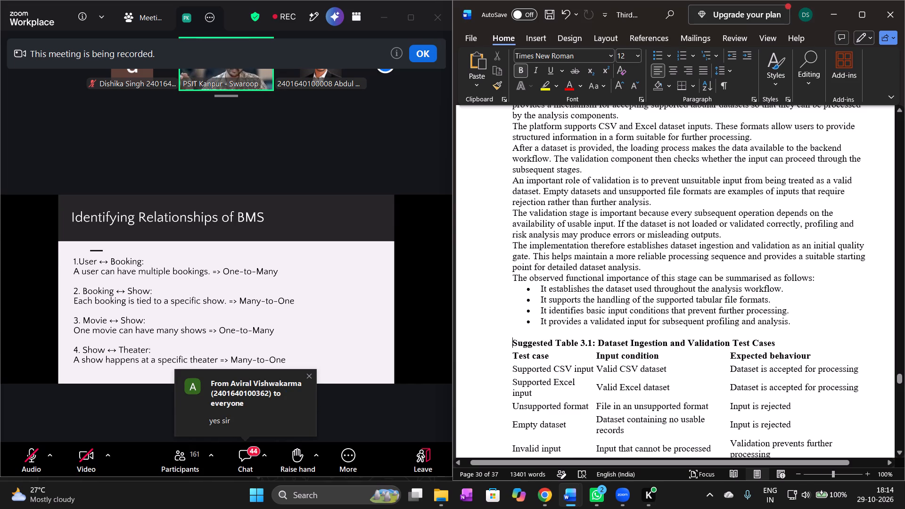
Remove the word "Suggested" from the Table 3.1 caption, align it to the margin, and add a blank line below it.
left_click(553, 343)
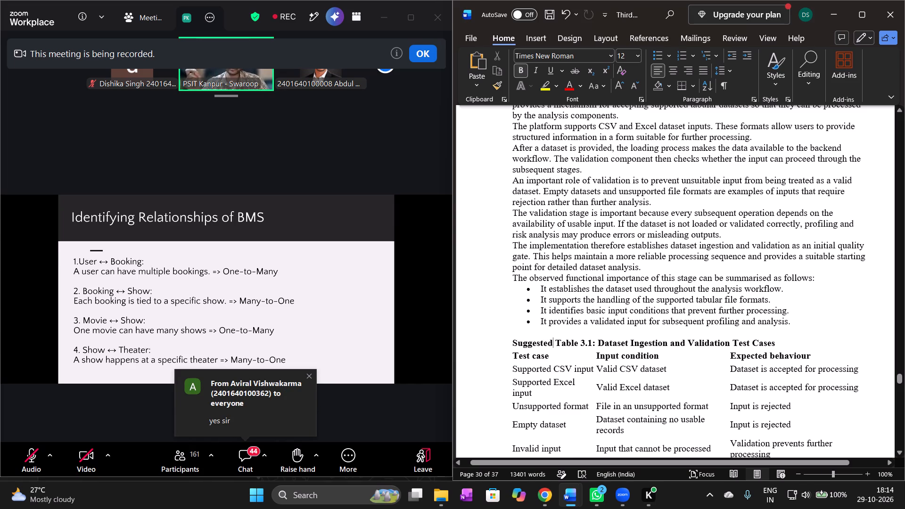
key("BackSpace")
key("BackSpace")
key("BackSpace")
key("BackSpace")
key("BackSpace")
key("BackSpace")
key("BackSpace")
key("BackSpace")
key("BackSpace")
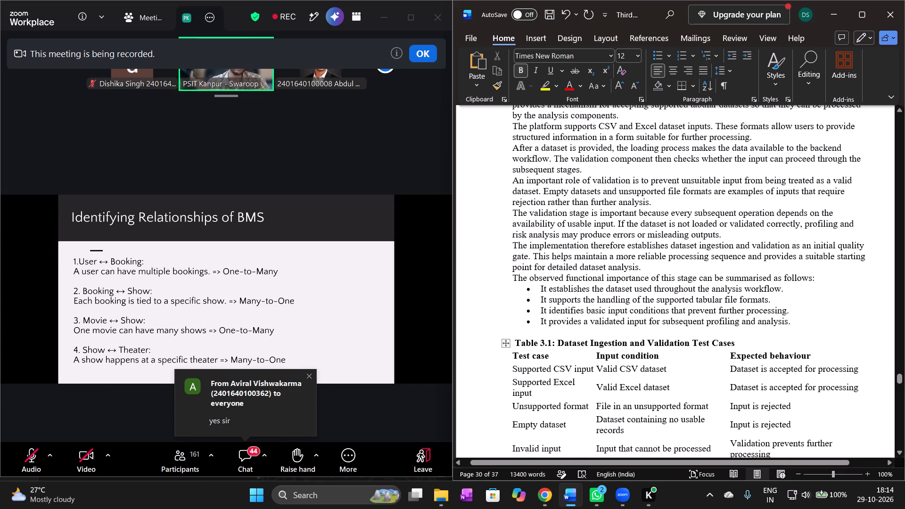
key("BackSpace")
key("Return")
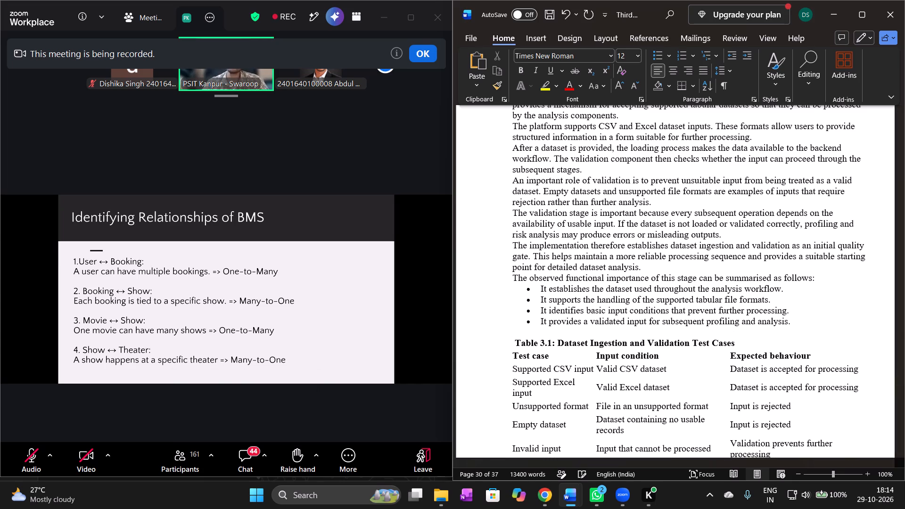
key("Right")
key("BackSpace")
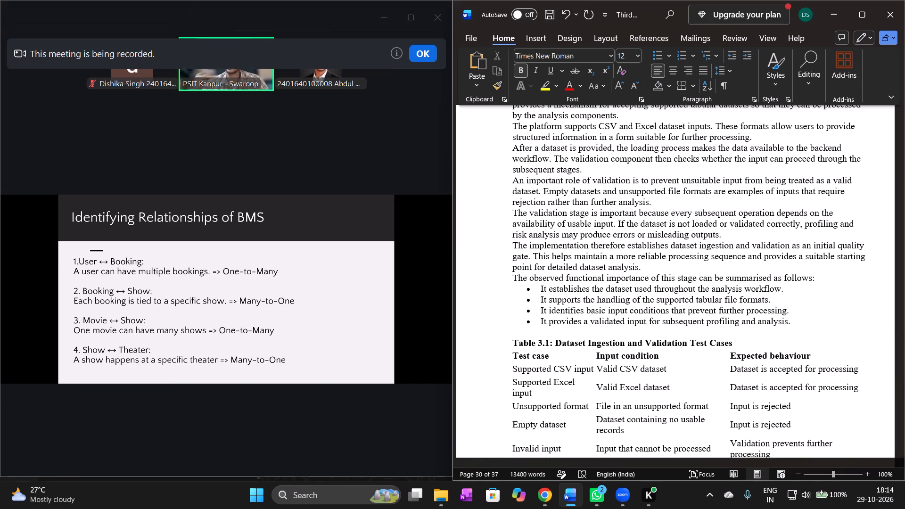
left_click(744, 343)
key("Return")
Delete the italic note about test conditions and expected behaviour below Table 3.1.
scroll(744, 343, "down", 1)
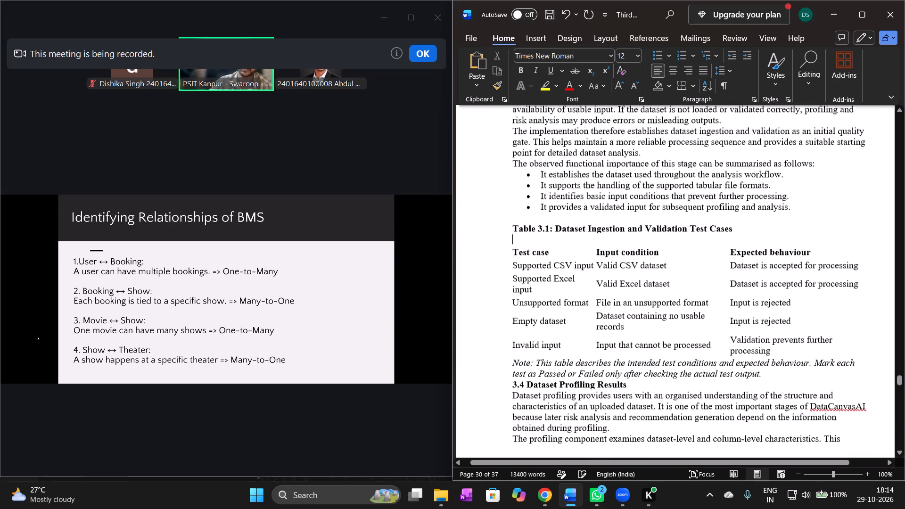
scroll(744, 343, "down", 1)
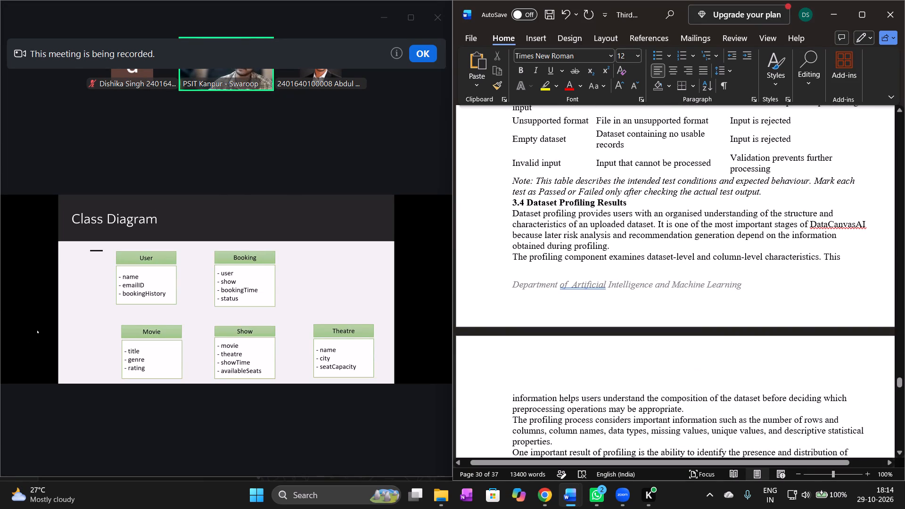
left_click_drag(765, 192, 515, 182)
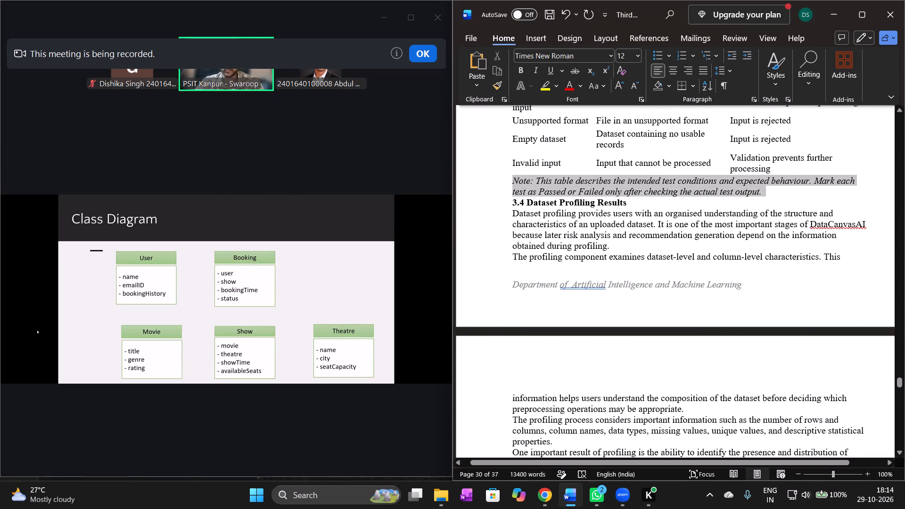
left_click_drag(515, 182, 515, 182)
key("BackSpace")
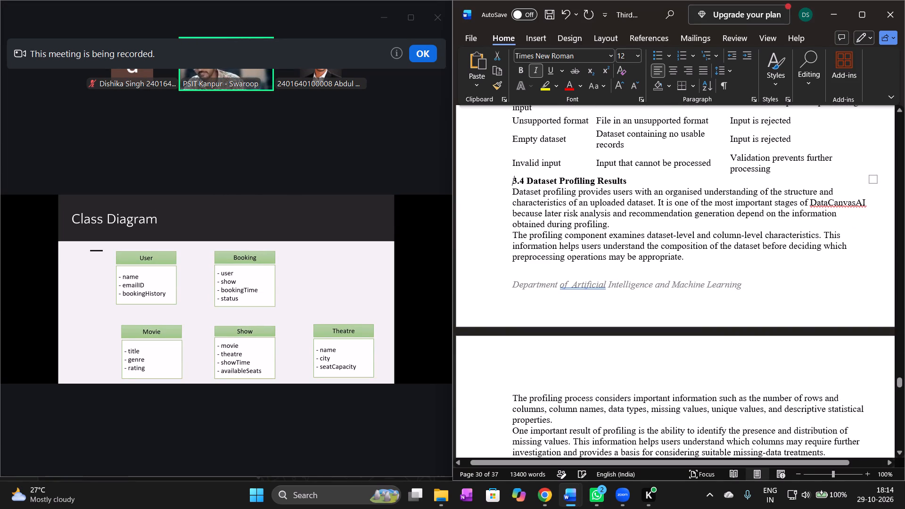
Set the 3.4 Dataset Profiling Results heading to 14 pt, with a blank line above and below it.
left_click(783, 172)
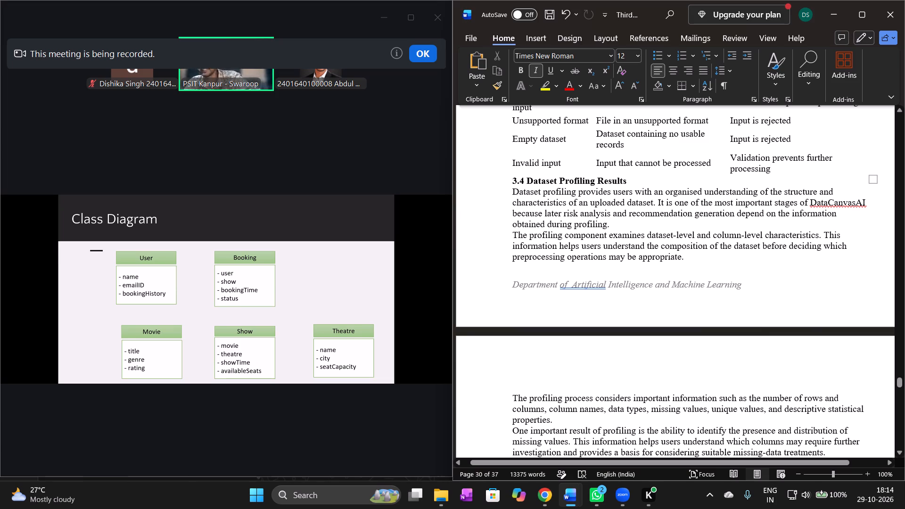
left_click(510, 179)
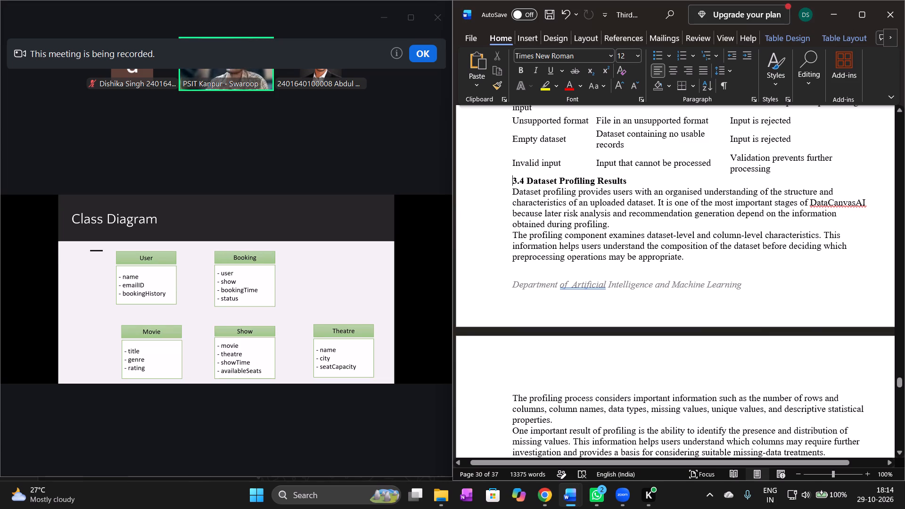
key("Return")
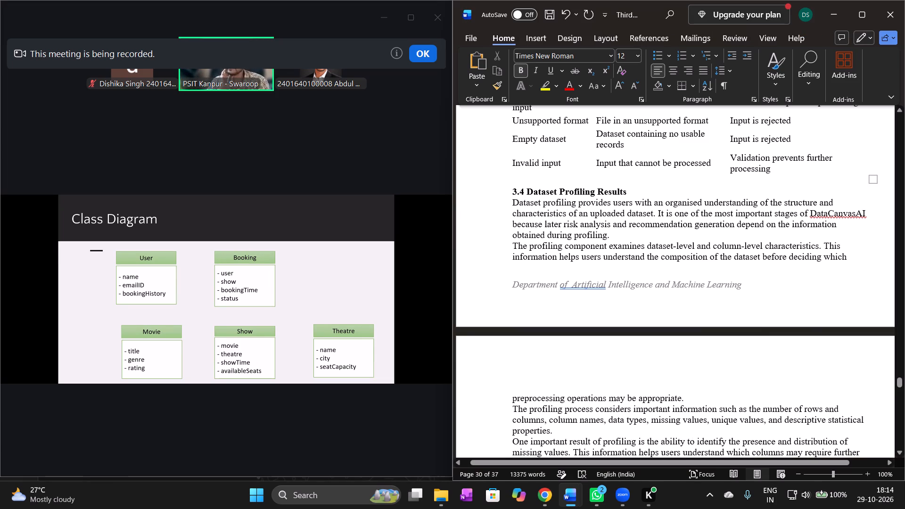
left_click_drag(633, 190, 499, 199)
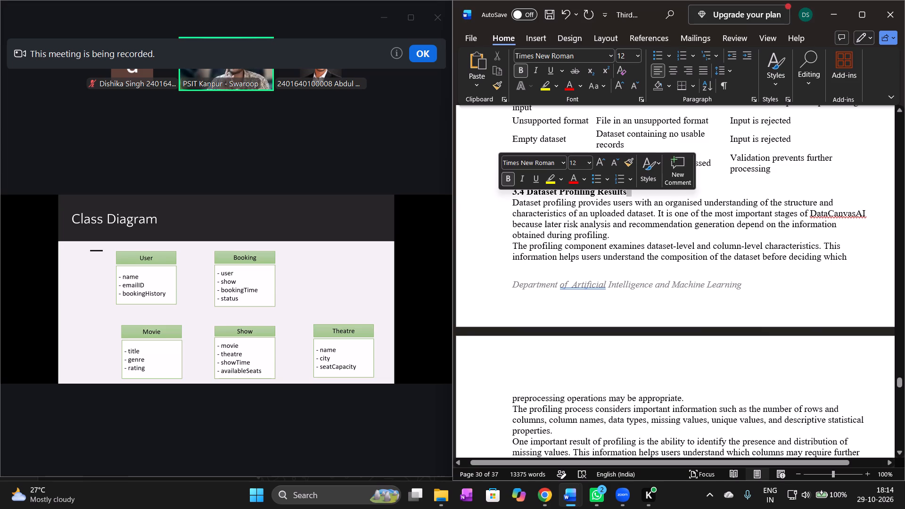
left_click_drag(494, 238, 611, 194)
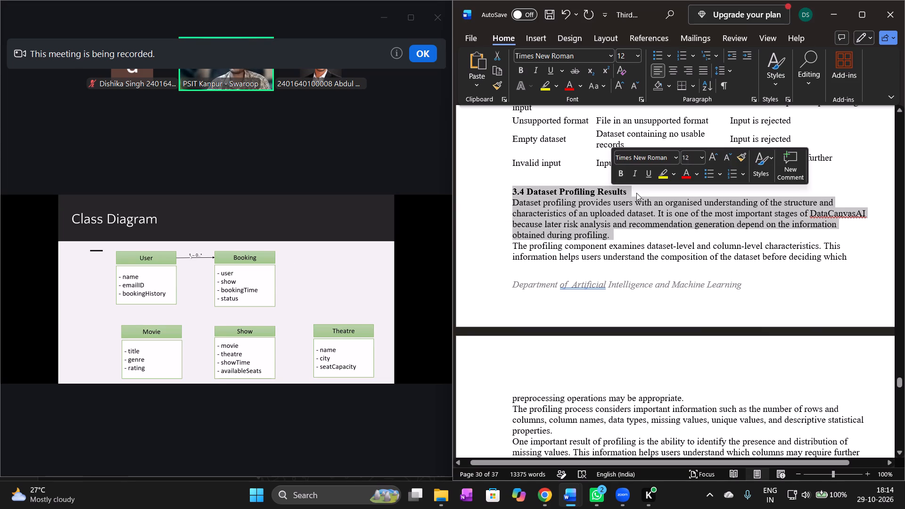
left_click(637, 193)
left_click_drag(630, 191, 507, 194)
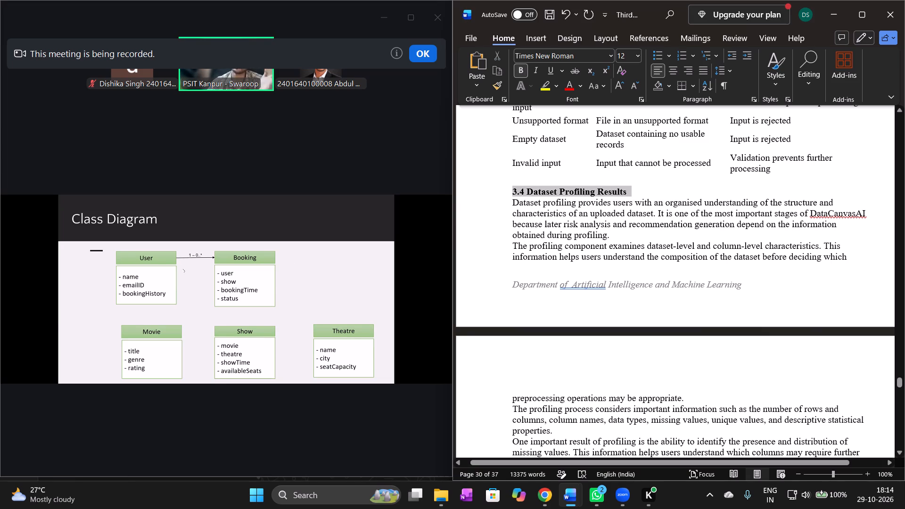
left_click_drag(507, 194, 505, 194)
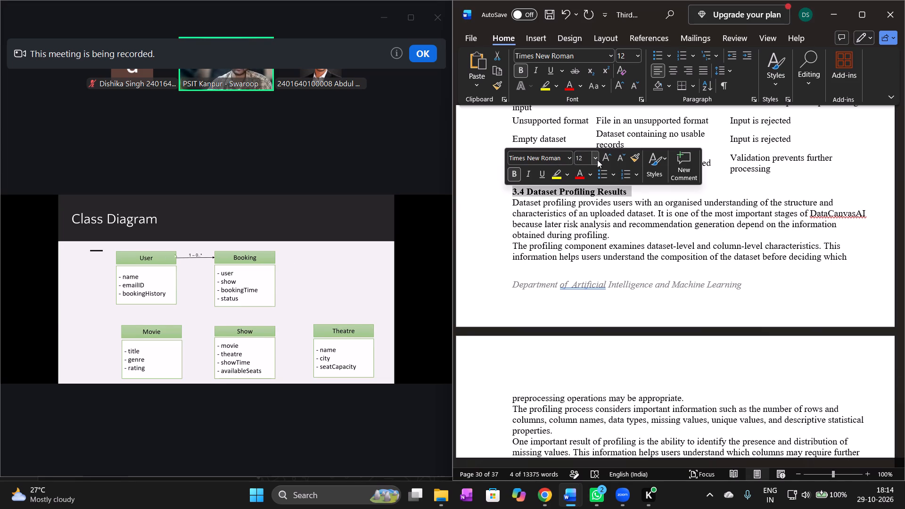
left_click(597, 160)
left_click(584, 241)
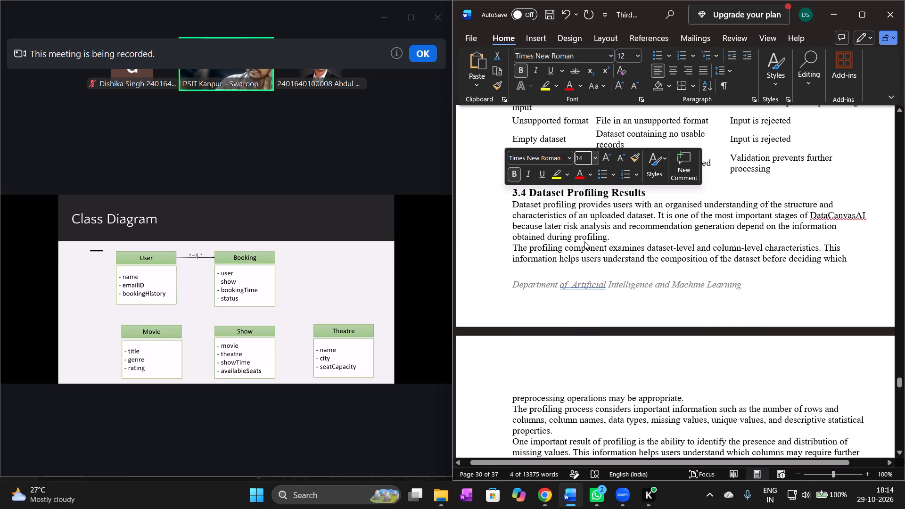
left_click(654, 197)
key("Return")
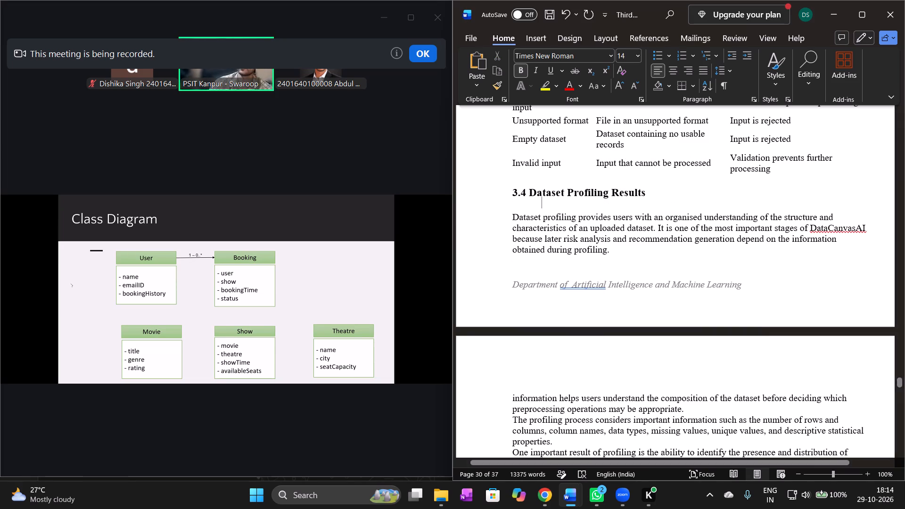
Insert a blank line before the paragraph "The main benefits of the profiling stage include:" in section 3.4.
scroll(676, 359, "down", 1)
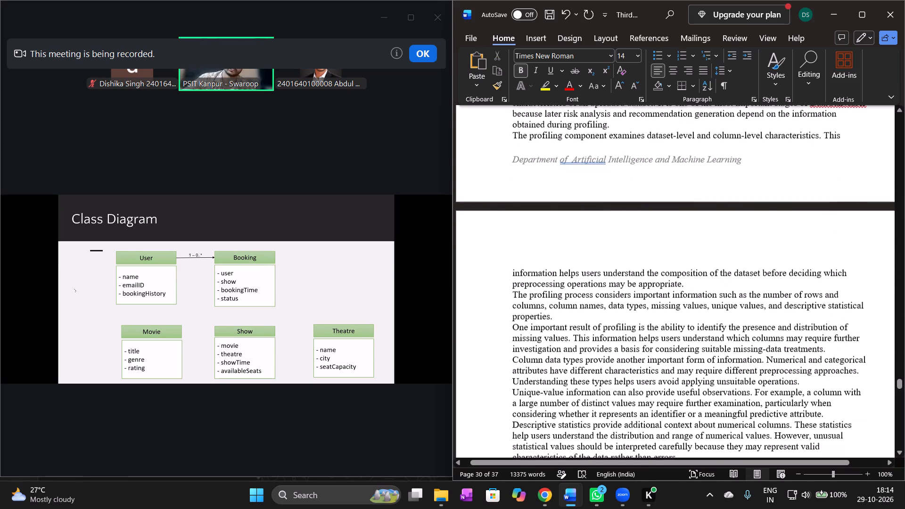
scroll(676, 359, "down", 1)
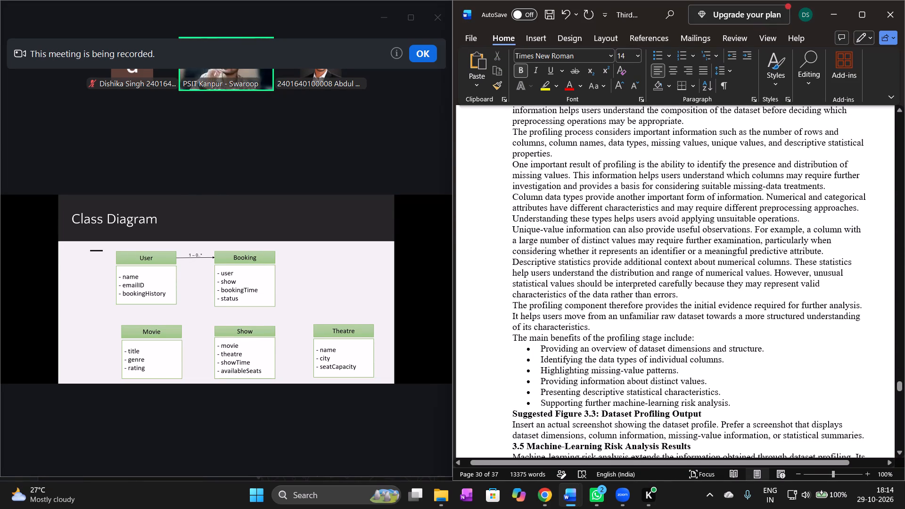
left_click(651, 328)
key("Return")
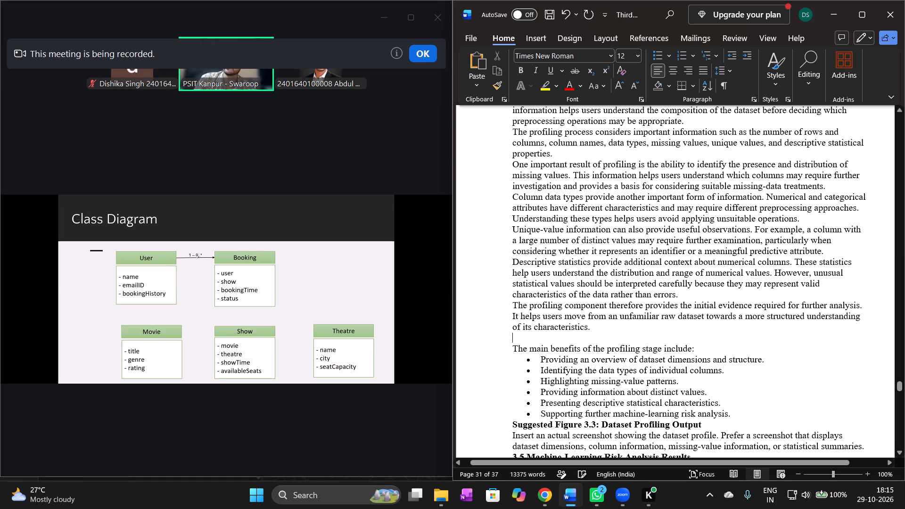
Delete the Suggested Figure 3.3 placeholder and leave an unbulleted blank line between the profiling benefits list and the 3.5 heading.
left_click(735, 414)
key("Return")
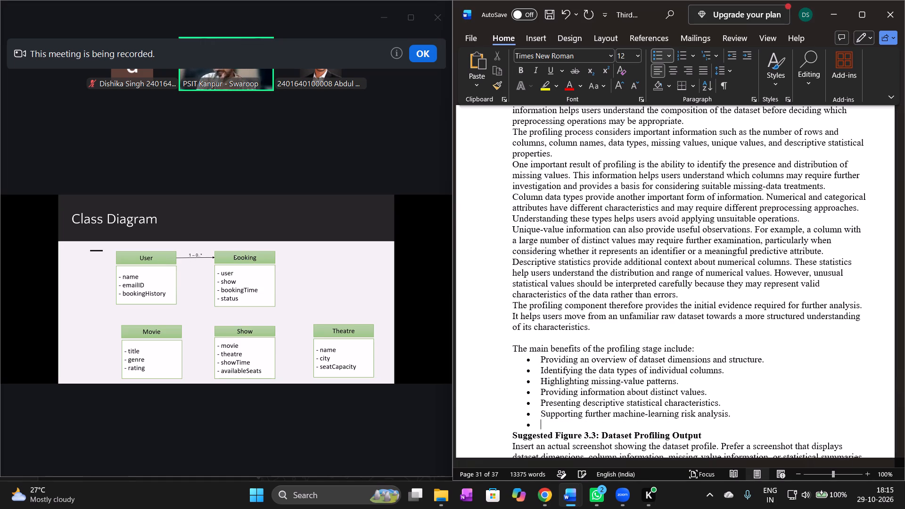
scroll(735, 414, "down", 1)
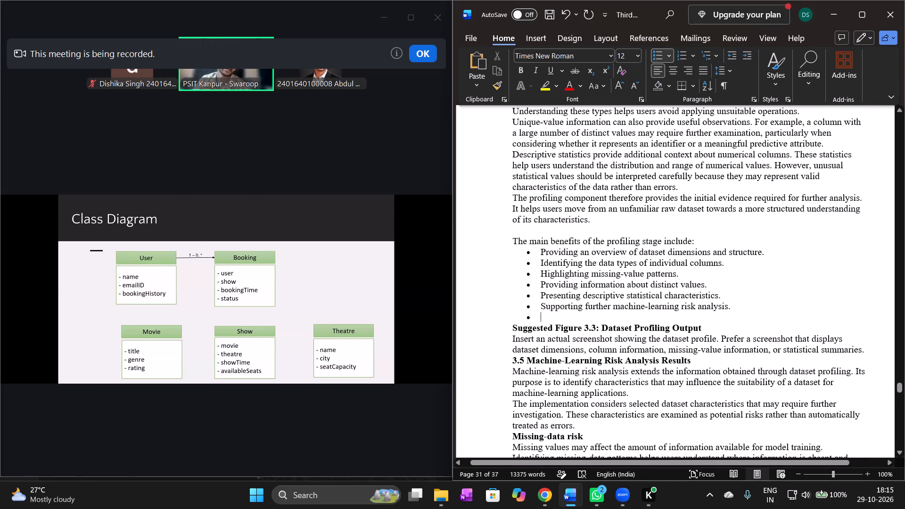
left_click_drag(867, 351, 553, 328)
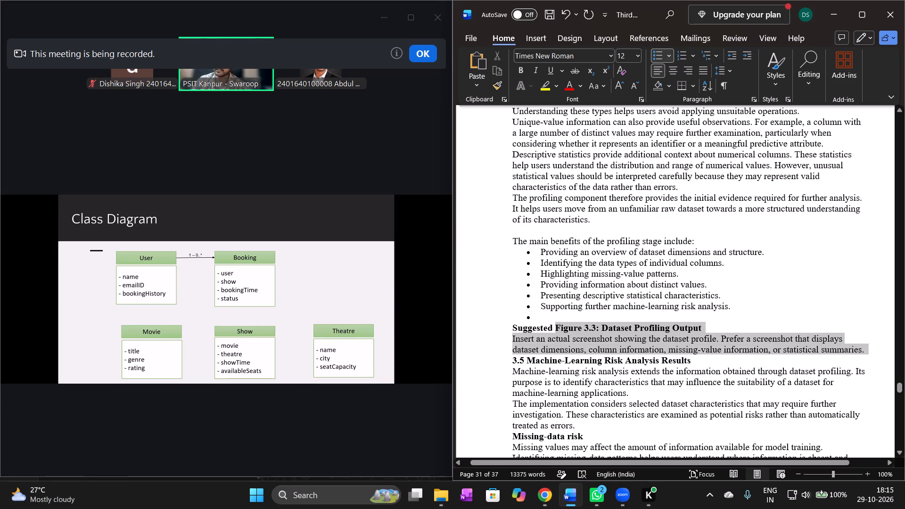
left_click_drag(553, 328, 512, 324)
key("BackSpace")
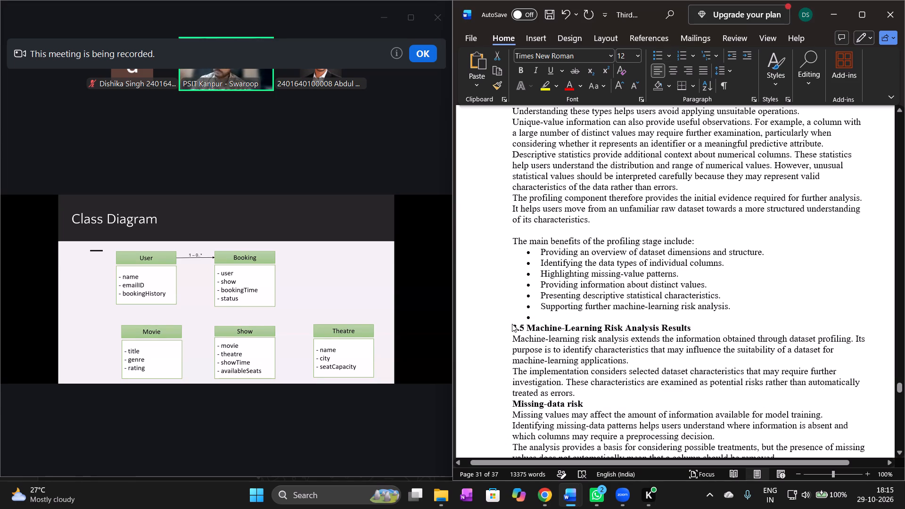
left_click(535, 317)
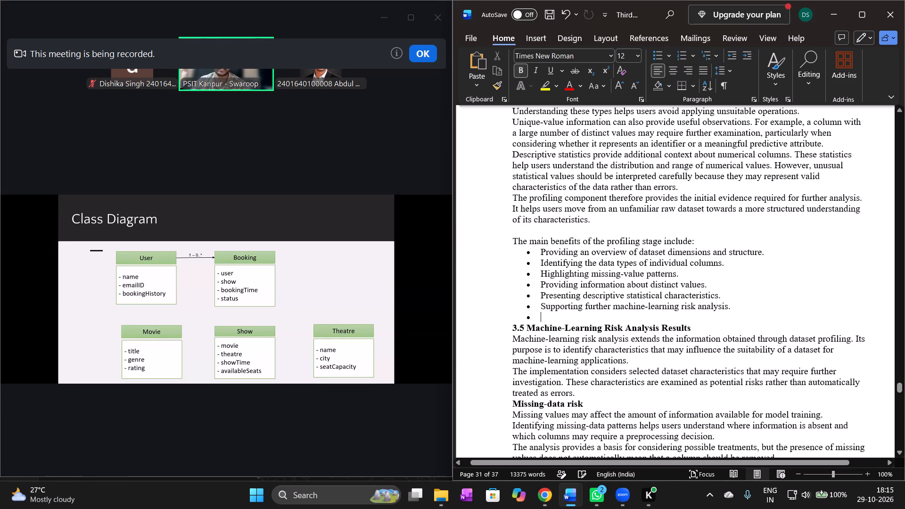
key("BackSpace")
key("BackSpace")
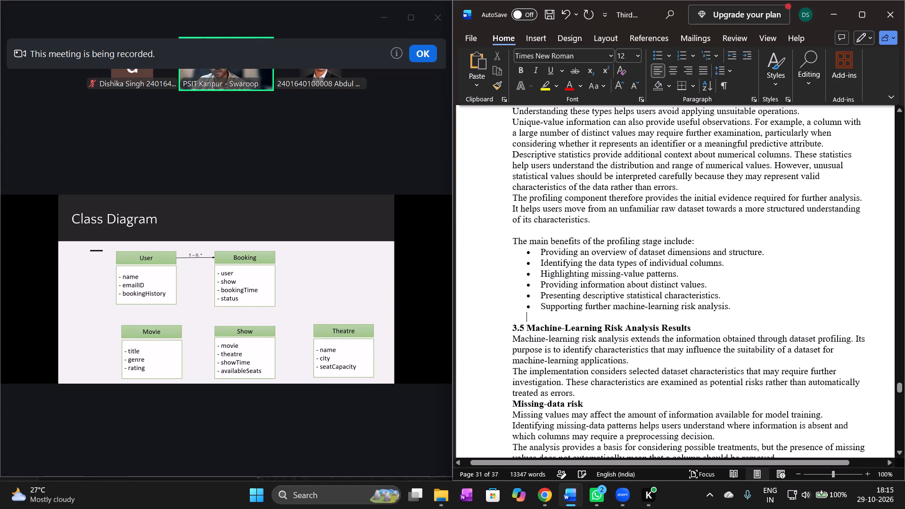
Set the 3.5 Machine-Learning Risk Analysis Results heading to 14 pt and add a blank line below it.
left_click_drag(509, 325, 630, 319)
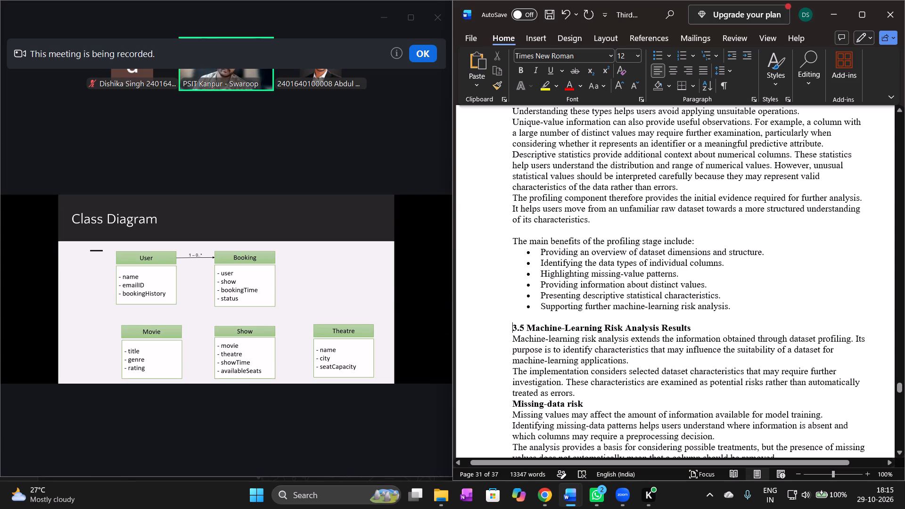
left_click_drag(630, 319, 686, 328)
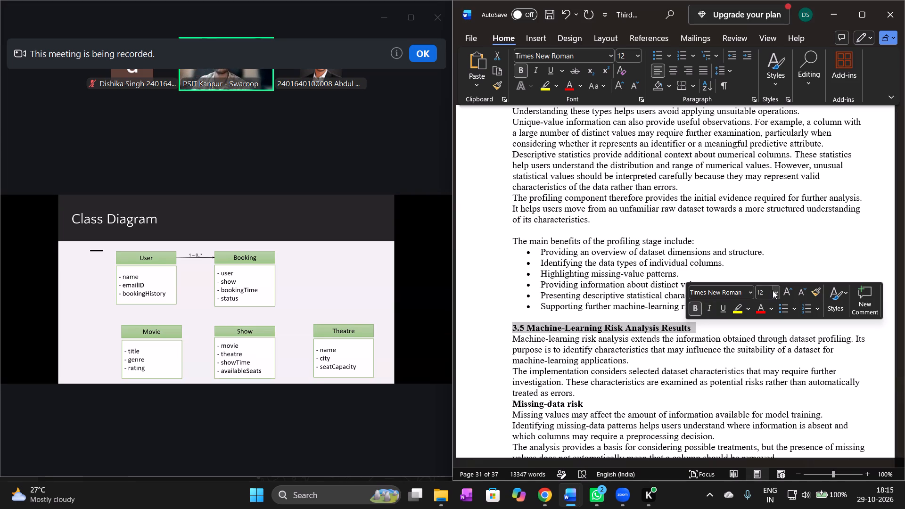
left_click(773, 290)
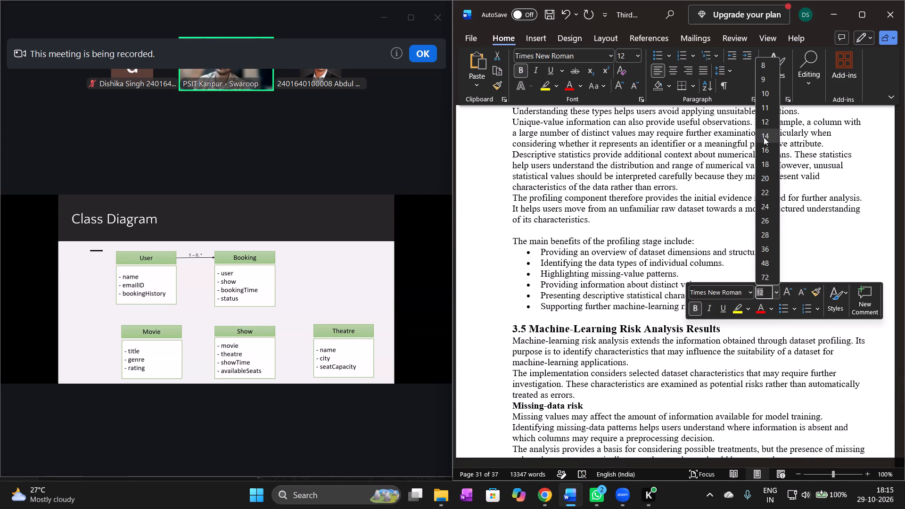
left_click(764, 137)
left_click(740, 333)
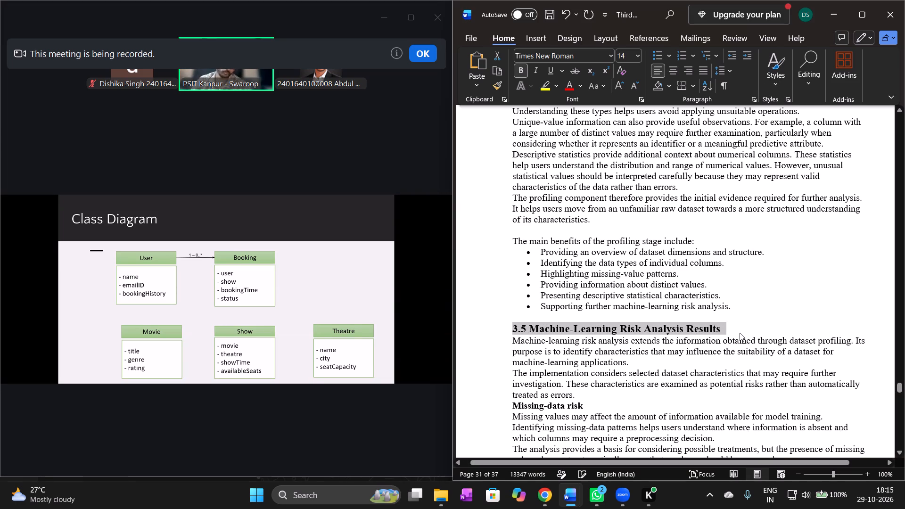
key("Return")
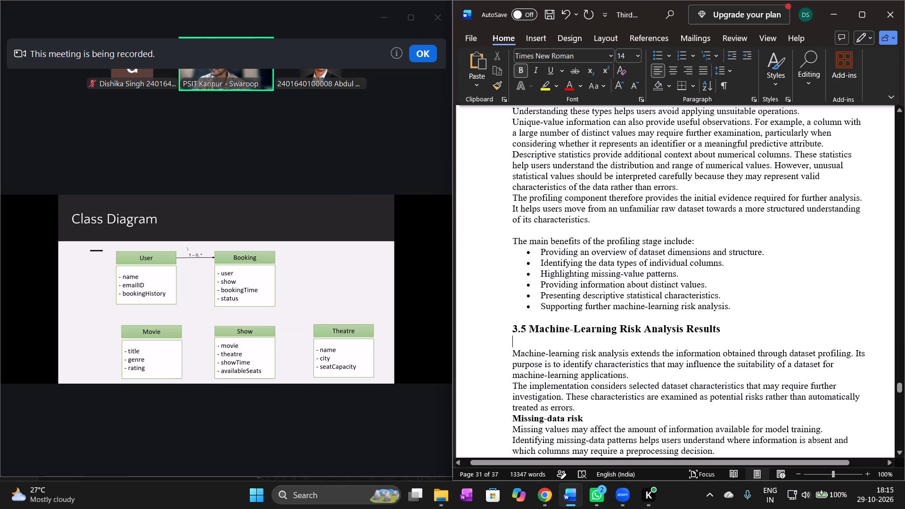
Insert a blank line before the "Missing-data risk" subheading in section 3.5.
left_click(600, 410)
key("Return")
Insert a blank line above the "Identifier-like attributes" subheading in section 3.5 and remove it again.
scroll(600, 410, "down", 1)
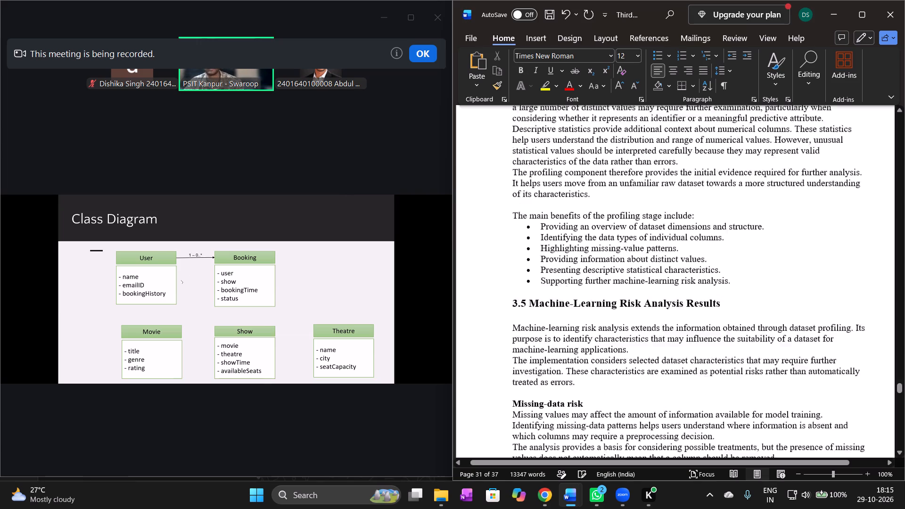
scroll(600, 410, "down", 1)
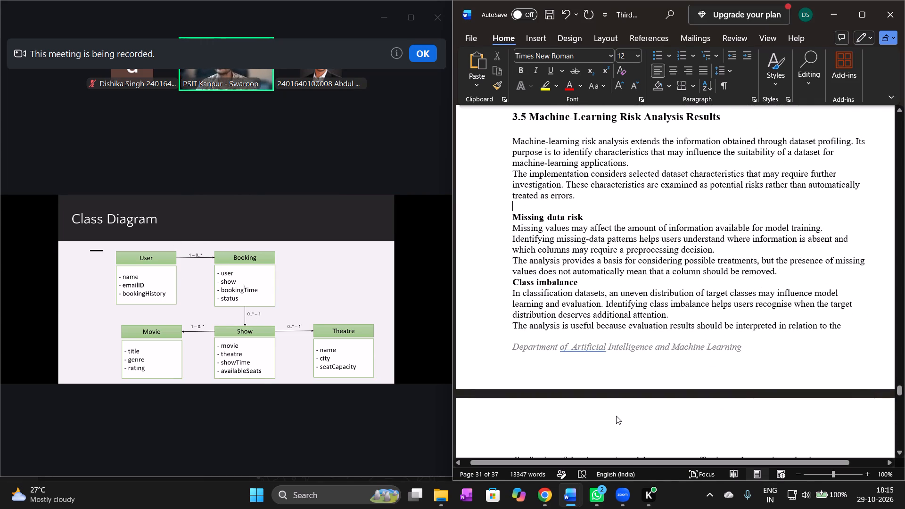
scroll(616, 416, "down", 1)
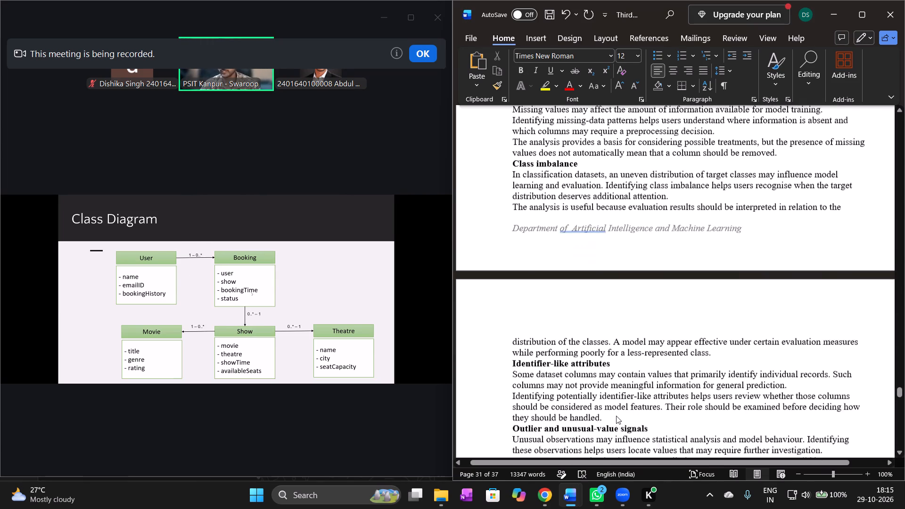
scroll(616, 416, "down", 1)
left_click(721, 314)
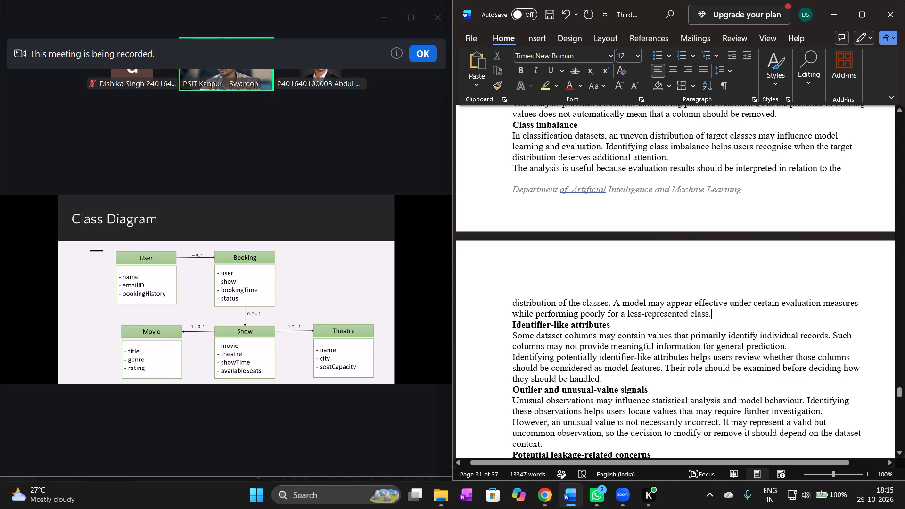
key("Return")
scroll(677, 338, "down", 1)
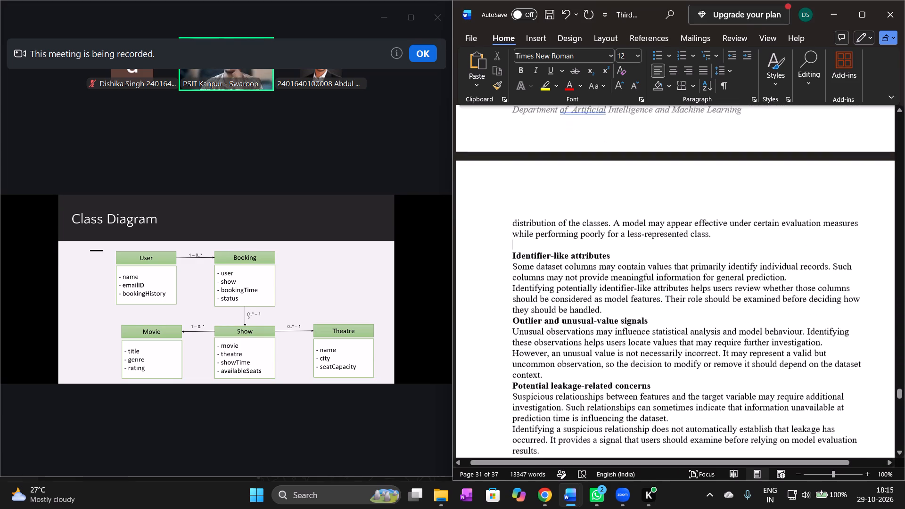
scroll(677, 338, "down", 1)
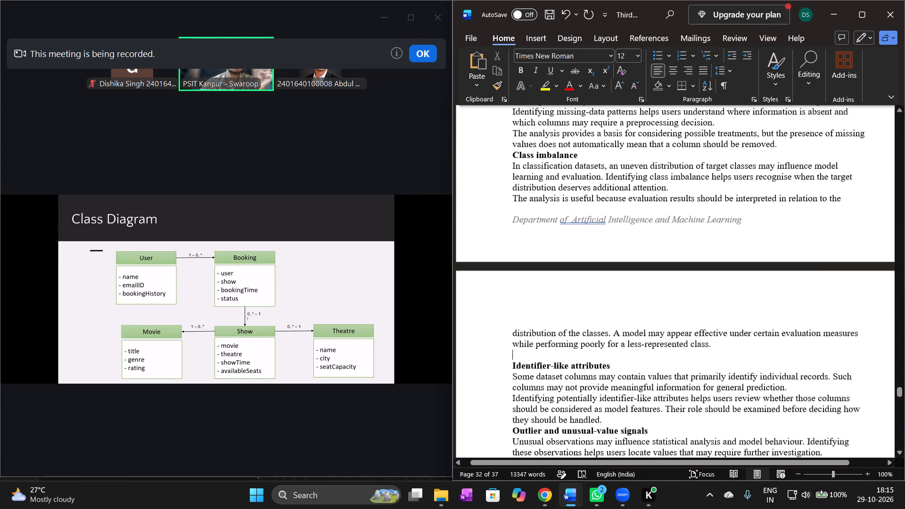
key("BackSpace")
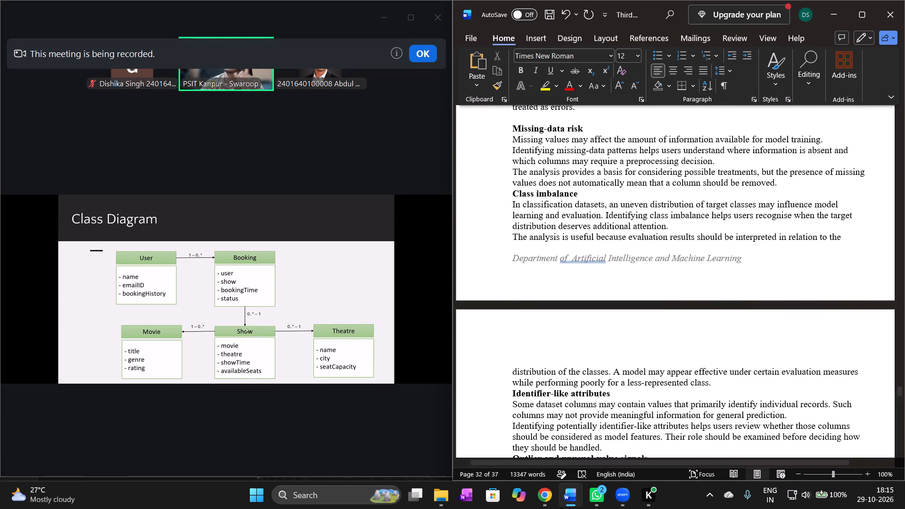
Delete the Suggested Figure 3.4 caption and its screenshot instruction at the end of section 3.5.
scroll(665, 362, "down", 1)
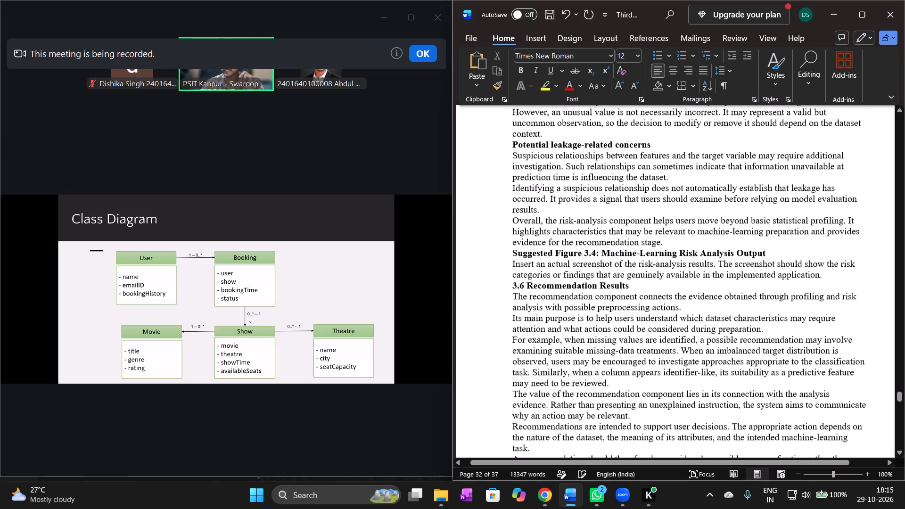
scroll(665, 362, "down", 1)
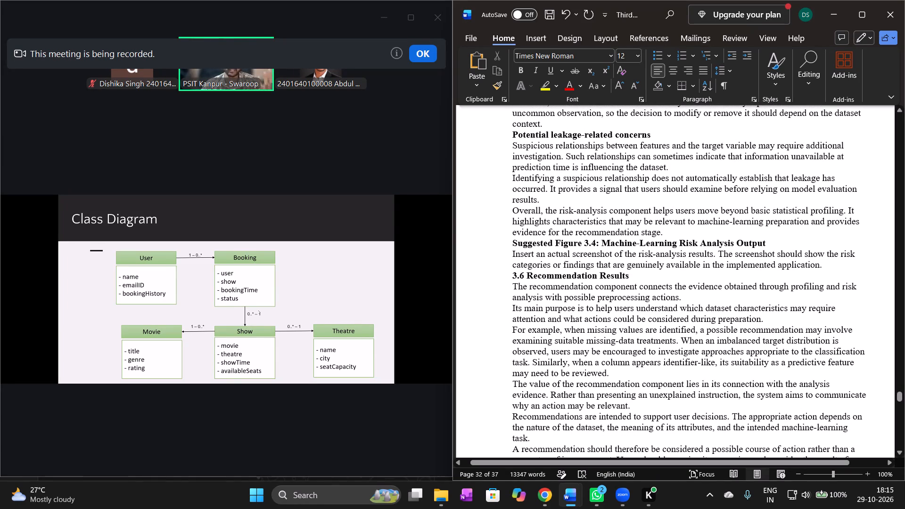
left_click_drag(824, 268, 516, 239)
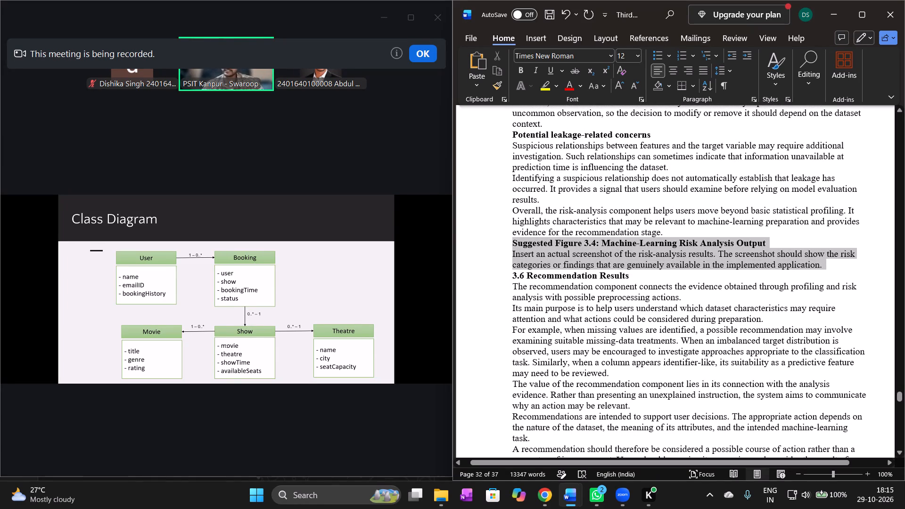
left_click_drag(516, 239, 517, 238)
key("BackSpace")
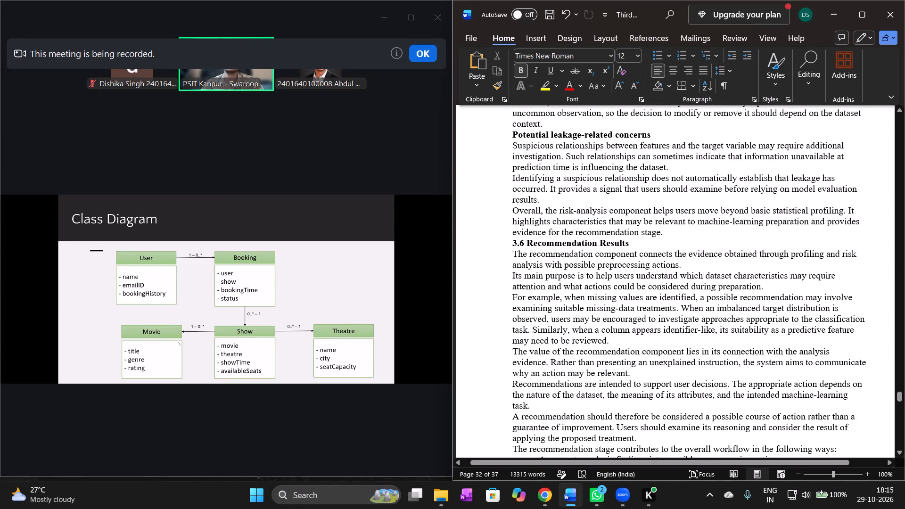
Set the 3.6 Recommendation Results heading to 14 pt, with a blank line above and below it.
left_click(671, 236)
key("Return")
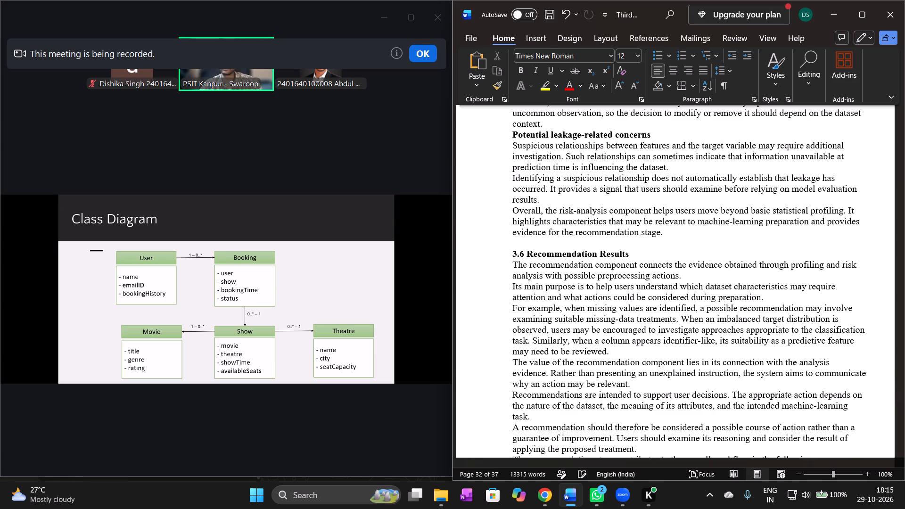
left_click_drag(636, 249, 484, 252)
left_click(576, 214)
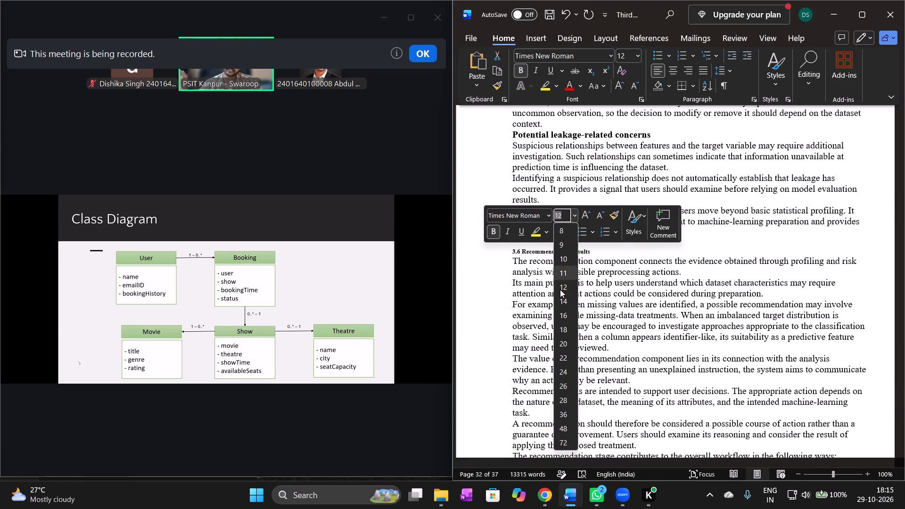
left_click(562, 304)
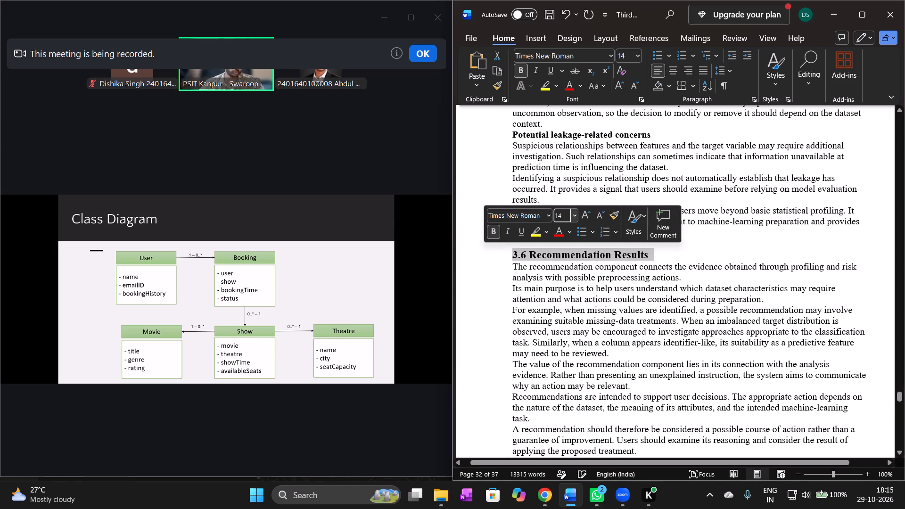
left_click(653, 254)
key("Return")
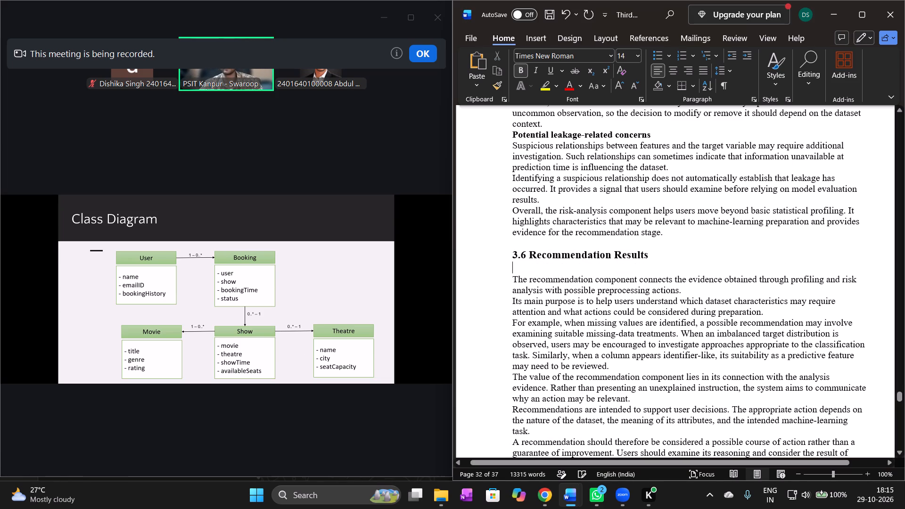
Insert a blank line before the paragraph "The recommendation stage contributes to the overall workflow in the following ways:" in section 3.6.
scroll(674, 308, "down", 2)
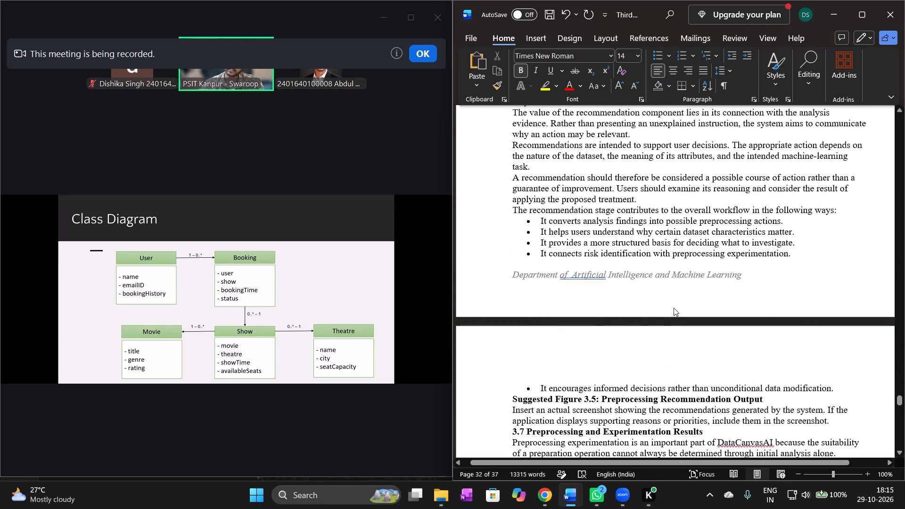
scroll(674, 308, "down", 1)
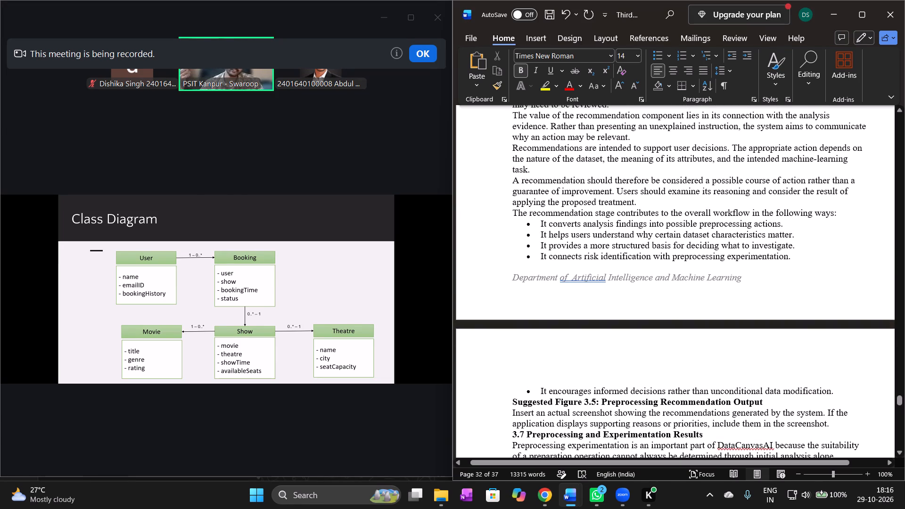
left_click(642, 202)
key("Return")
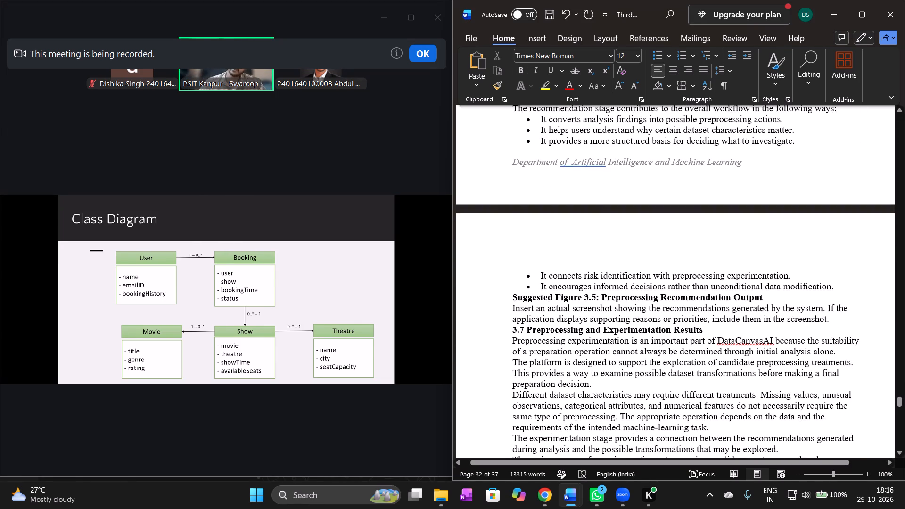
Delete the Suggested Figure 3.5 placeholder and add an unbulleted blank line between the recommendation list and the 3.7 heading.
left_click_drag(831, 321, 568, 304)
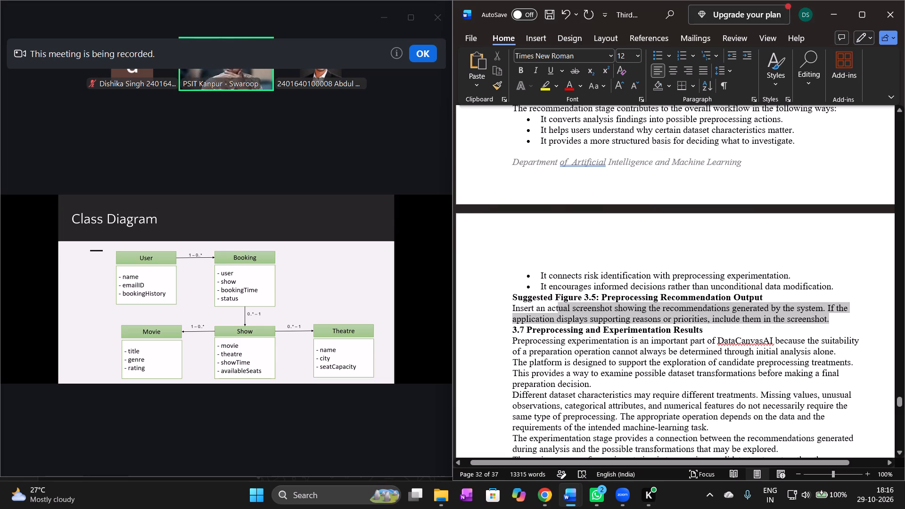
left_click_drag(568, 304, 507, 297)
key("BackSpace")
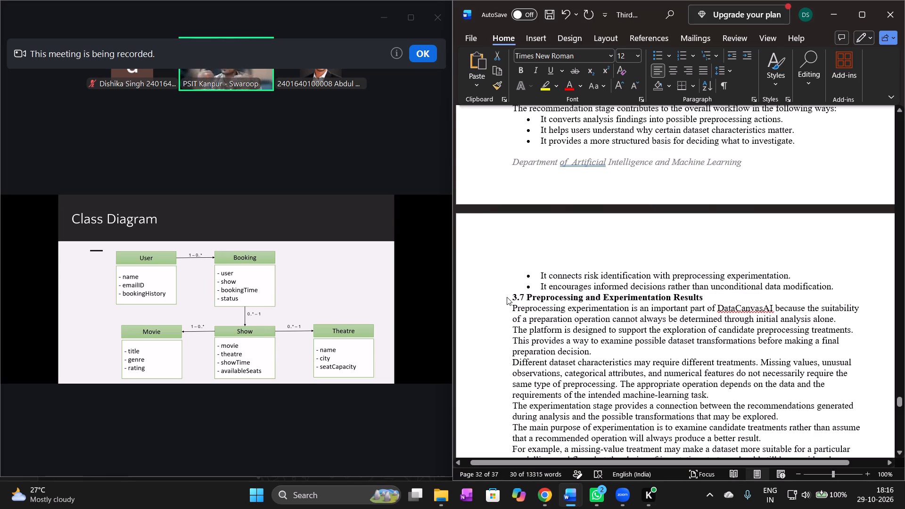
left_click(833, 286)
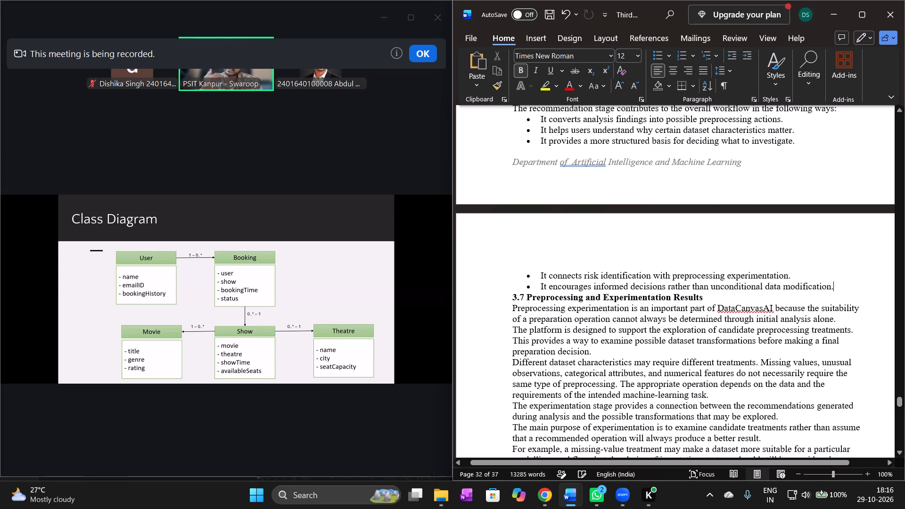
key("Return")
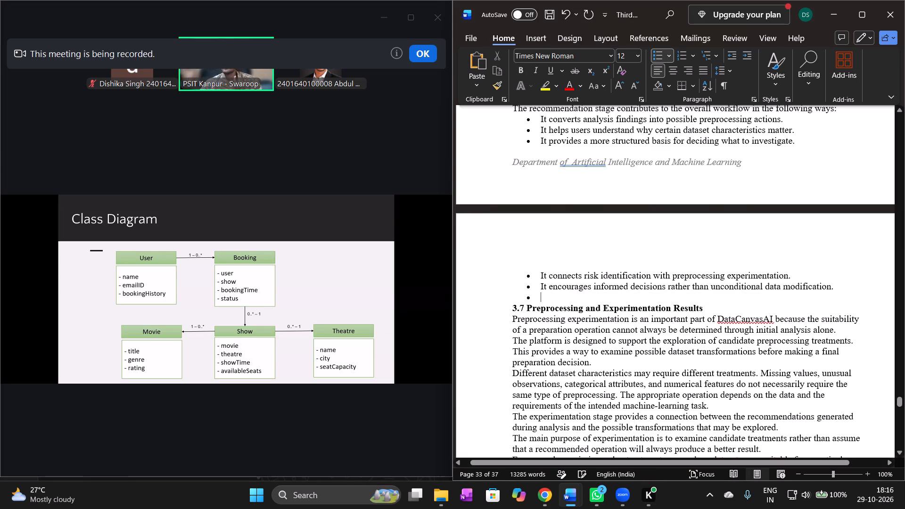
key("BackSpace")
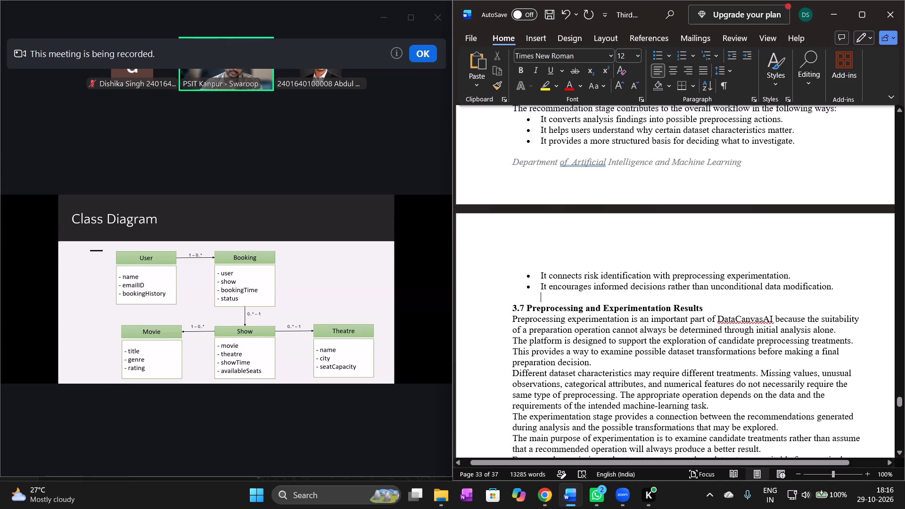
Set the 3.7 Preprocessing and Experimentation Results heading to 14 pt and insert a blank line below it.
left_click_drag(705, 309, 500, 306)
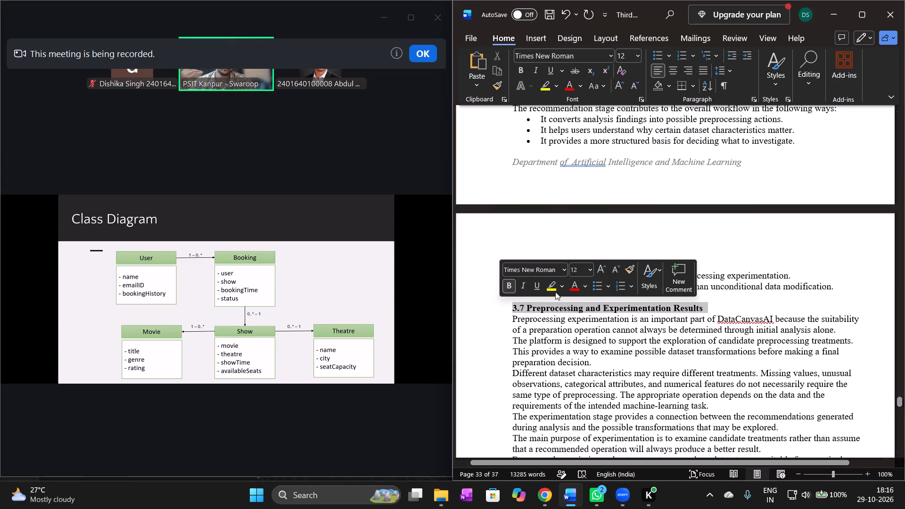
left_click(590, 266)
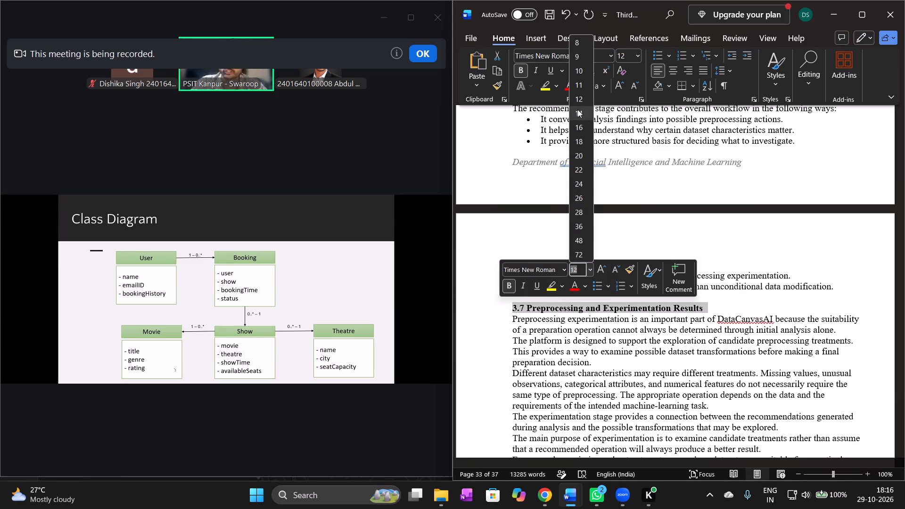
left_click(576, 107)
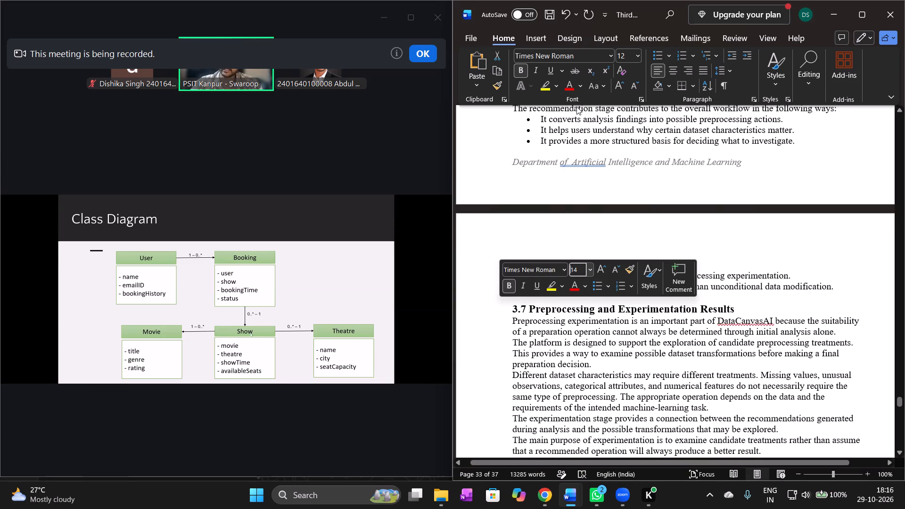
left_click(750, 311)
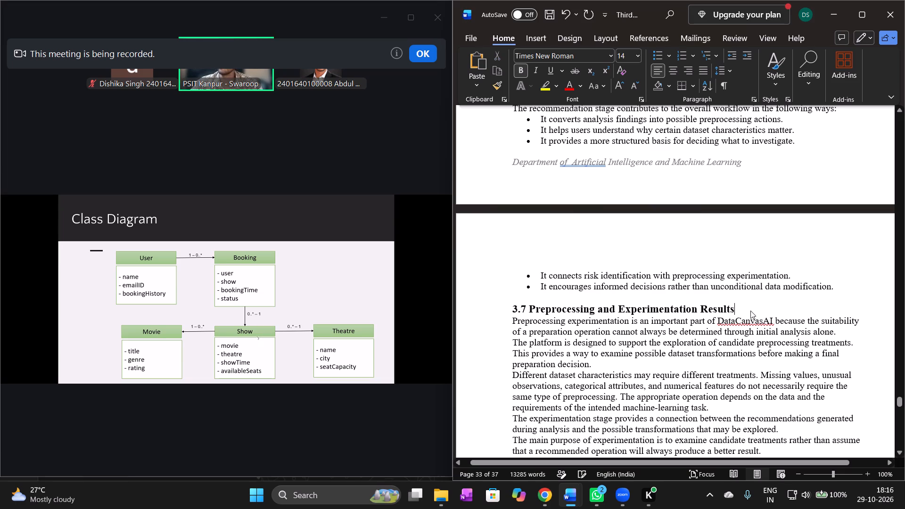
key("Return")
In section 3.7, insert a blank line before "The role of this stage can be summarised as follows:" and an unbulleted blank line after its list.
scroll(750, 311, "down", 1)
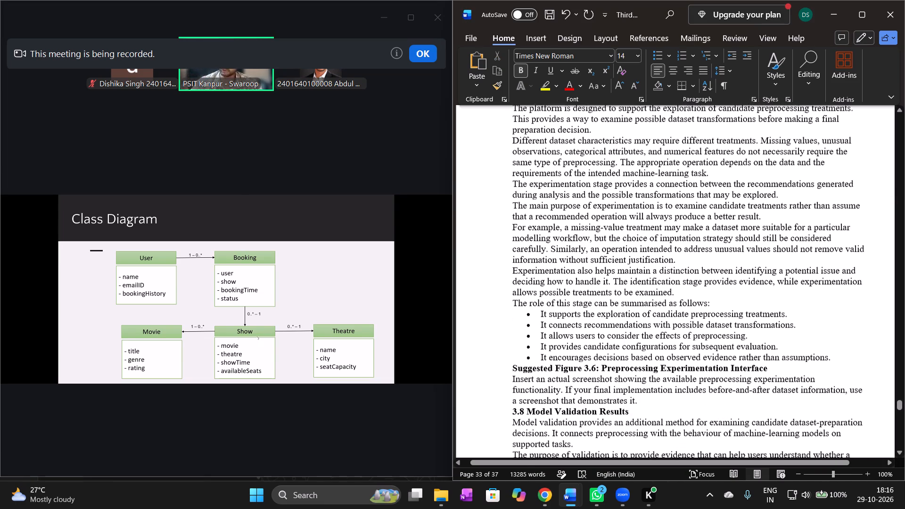
scroll(750, 311, "down", 1)
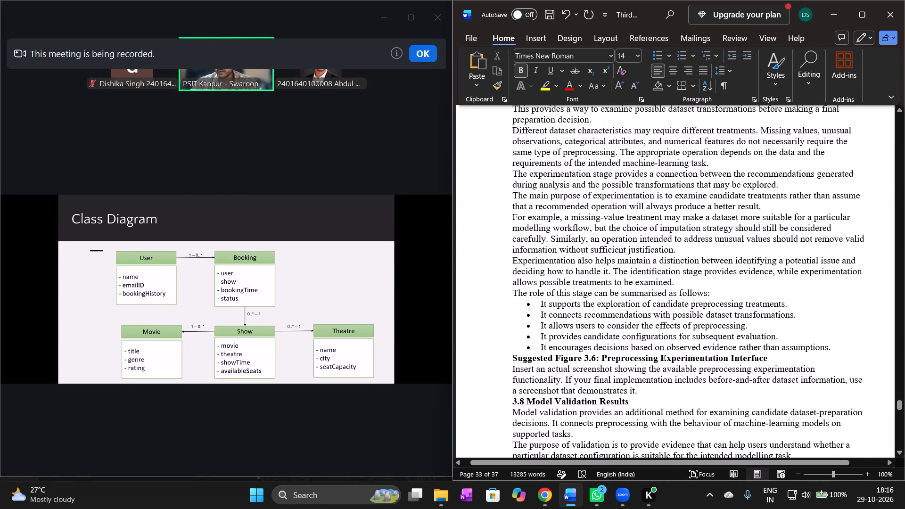
left_click(682, 283)
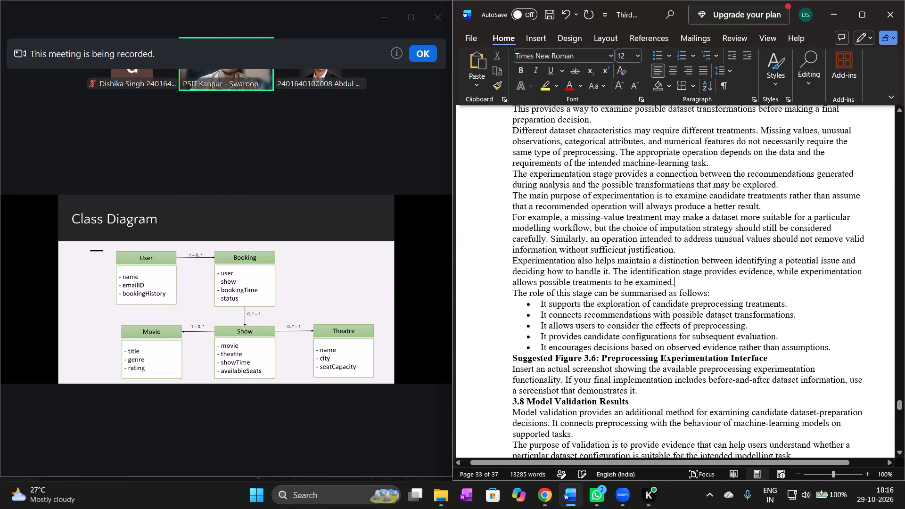
key("Return")
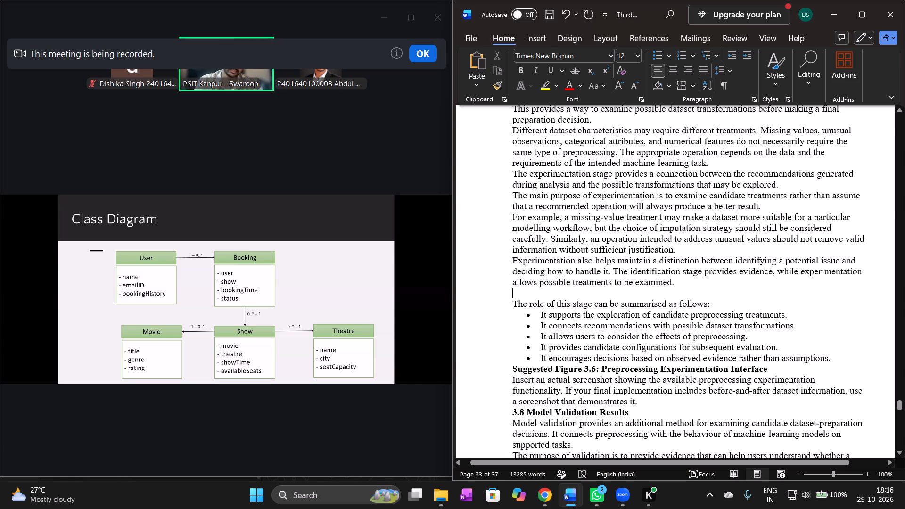
left_click(836, 358)
key("Return")
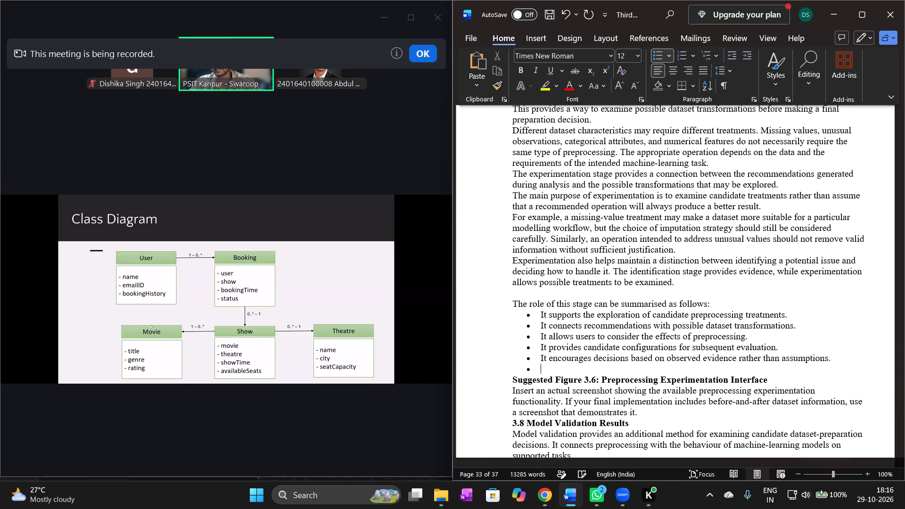
key("BackSpace")
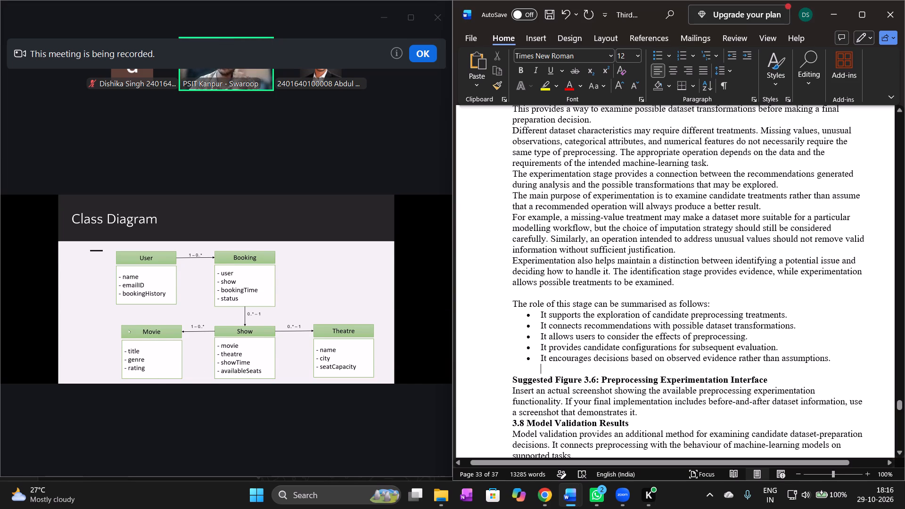
Delete the Suggested Figure 3.6 caption and its screenshot instruction at the end of section 3.7.
left_click_drag(639, 413, 522, 375)
key("BackSpace")
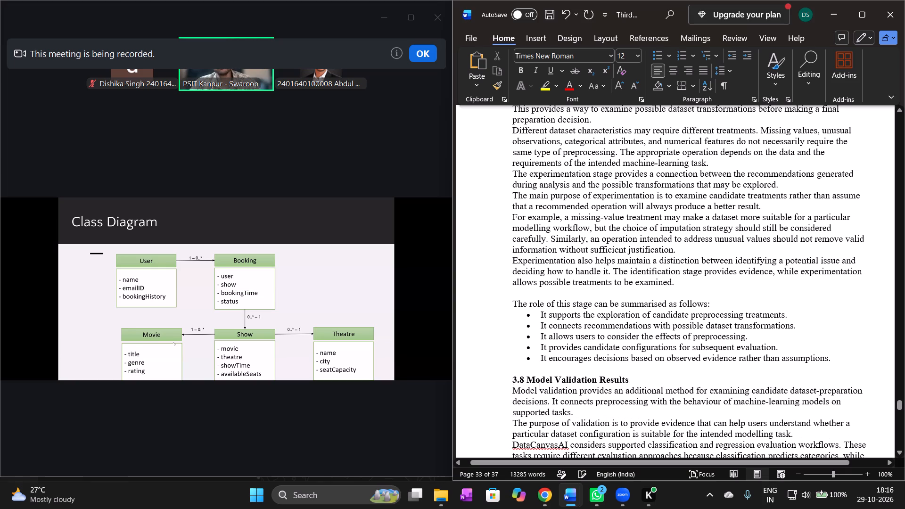
Set the 3.8 Model Validation Results heading to 14 pt and insert a blank line below it.
left_click_drag(631, 378, 617, 379)
left_click_drag(617, 379, 481, 375)
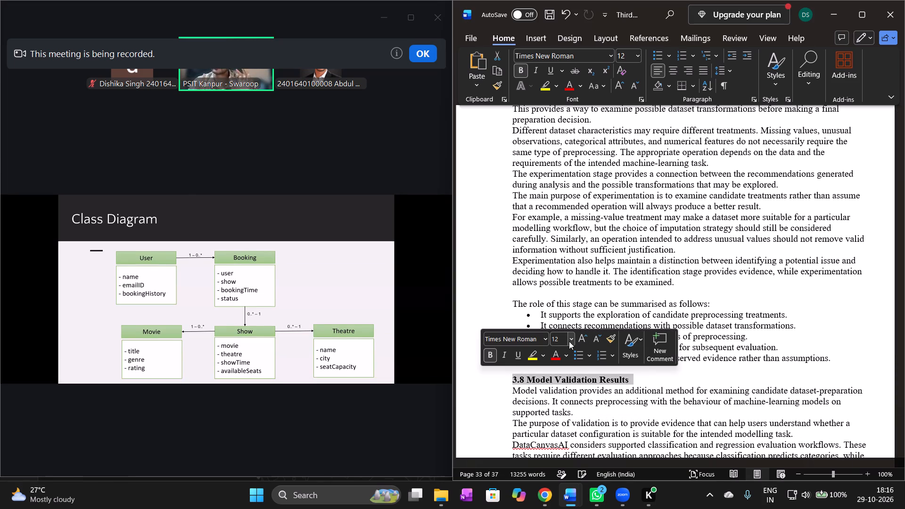
left_click(572, 340)
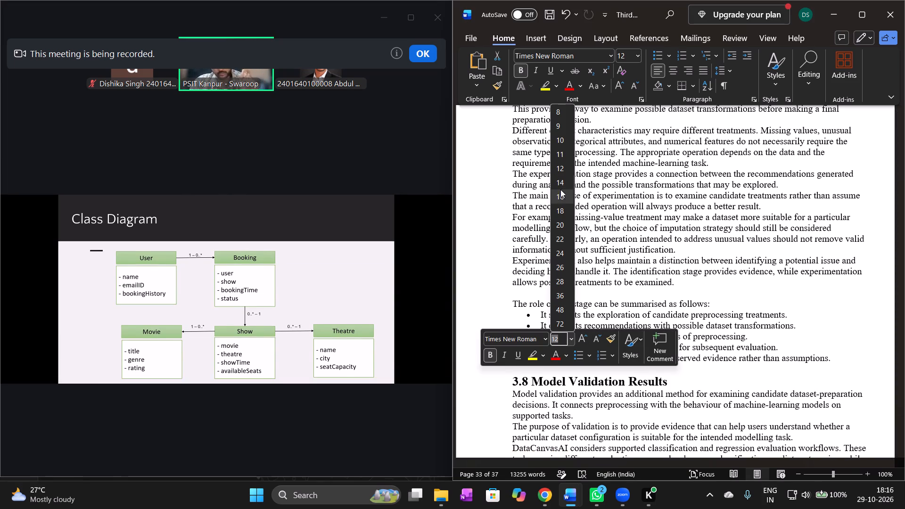
left_click(560, 183)
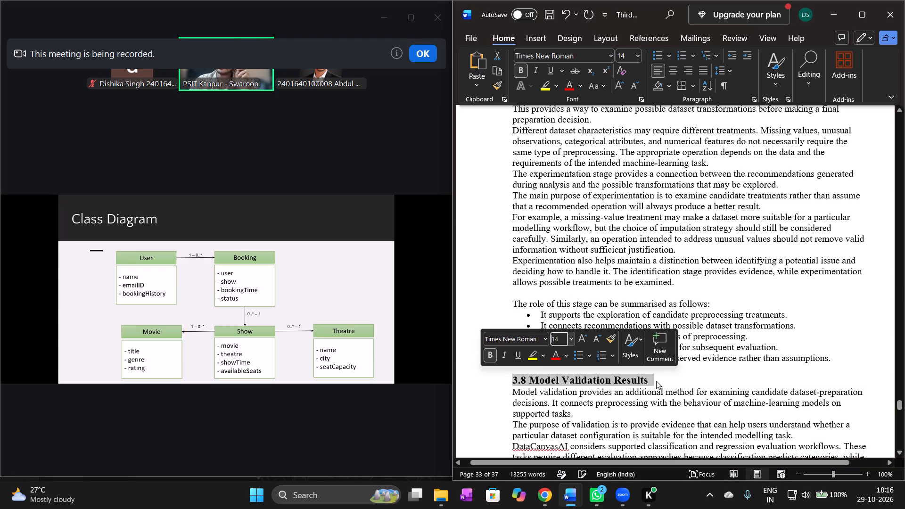
left_click(657, 378)
key("Return")
Delete the Suggested Figure 3.7 caption and its screenshot instruction at the end of section 3.8.
scroll(657, 378, "down", 1)
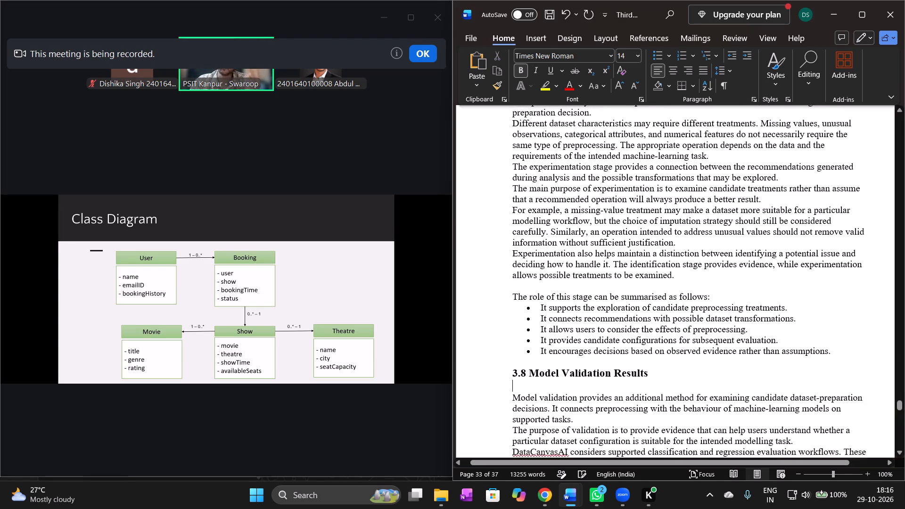
scroll(657, 378, "down", 1)
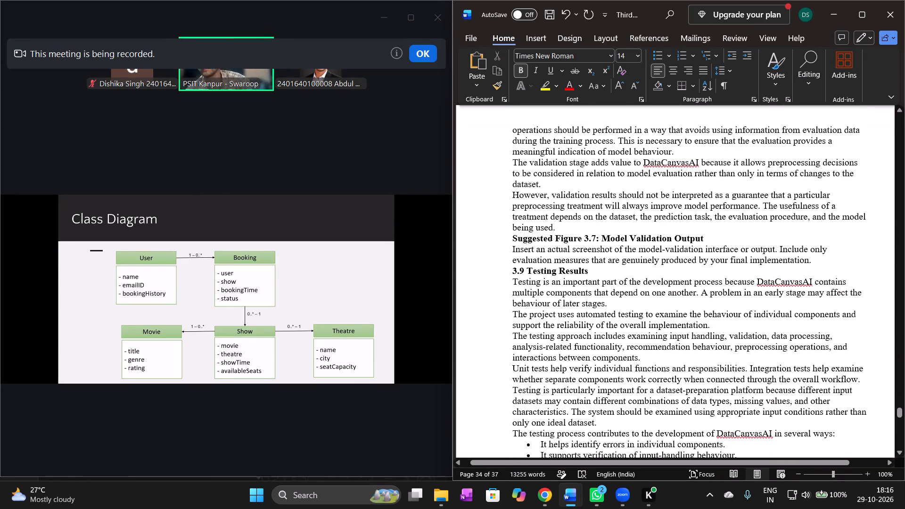
left_click_drag(812, 260, 506, 237)
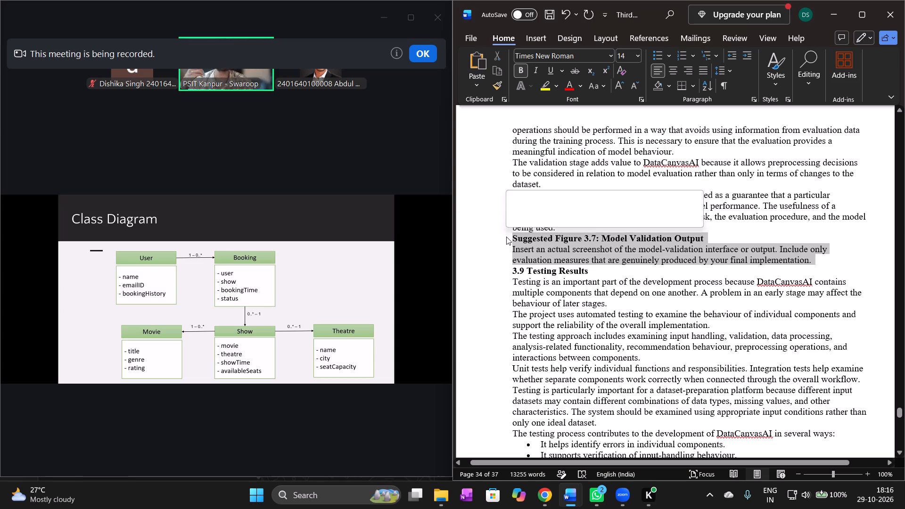
key("BackSpace")
Set the 3.9 Testing Results heading to 14 pt, with a blank line above and below it.
left_click(557, 227)
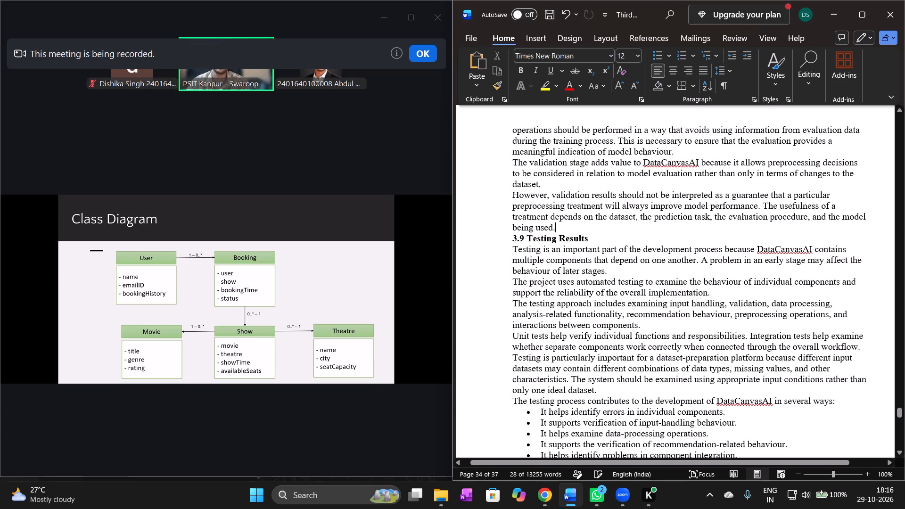
key("Return")
left_click_drag(595, 252, 483, 254)
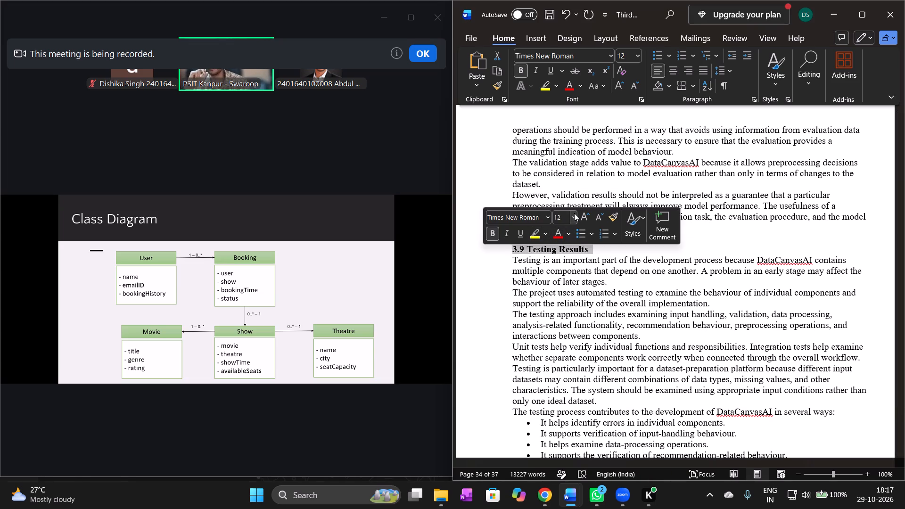
left_click(574, 213)
left_click(560, 303)
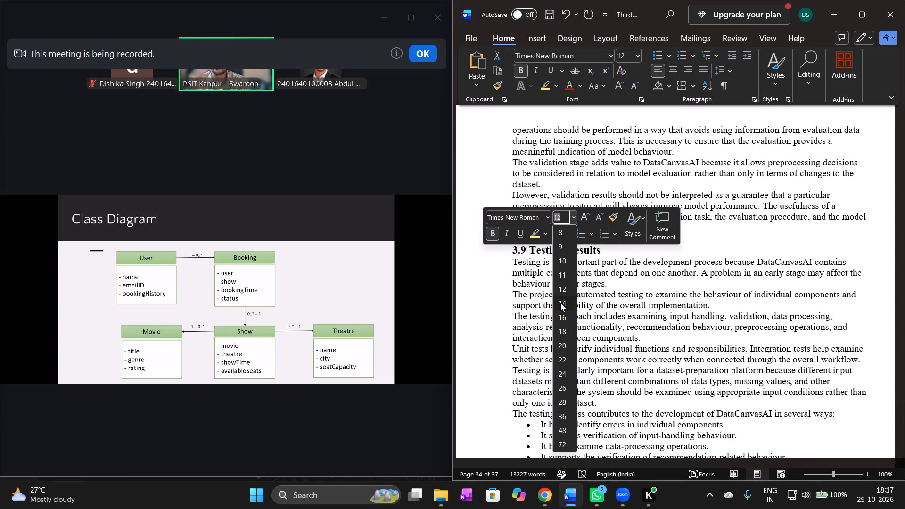
left_click(622, 250)
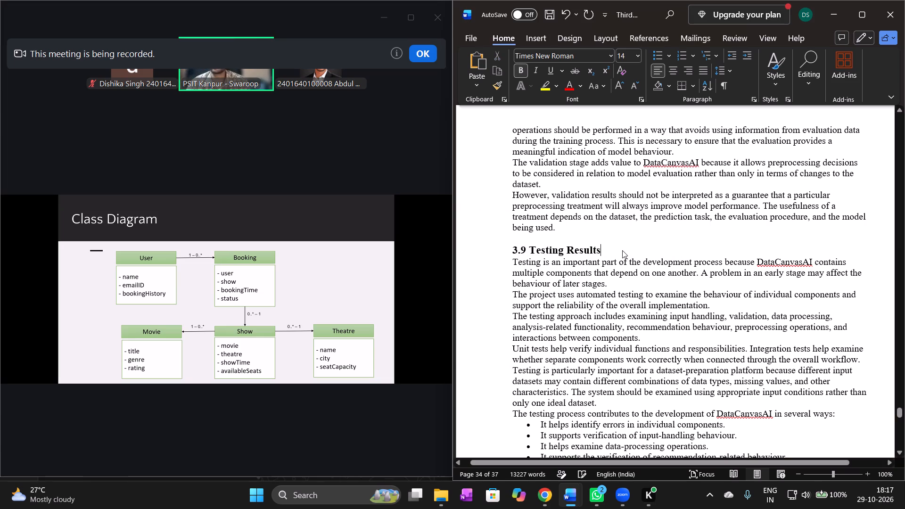
key("Return")
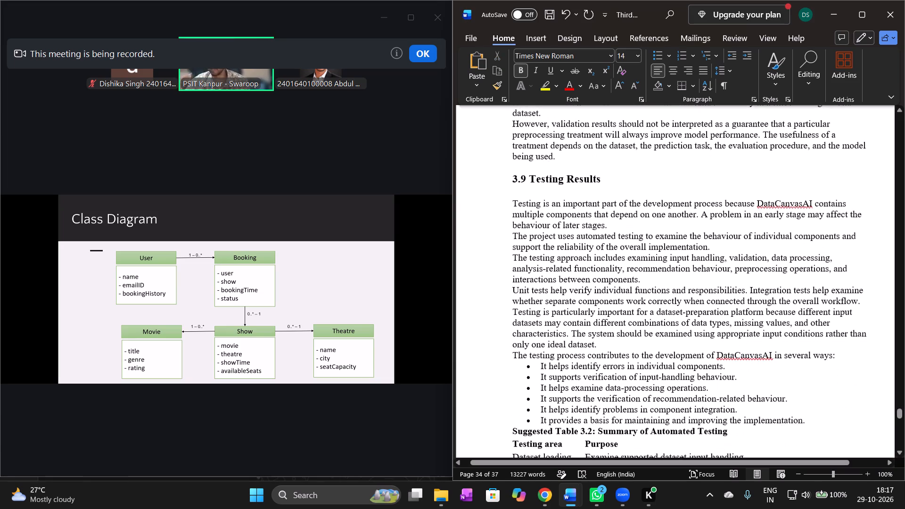
In section 3.9, insert a blank line before the paragraph beginning "The testing process contributes" and an unbulleted blank line after its list.
left_click(617, 337)
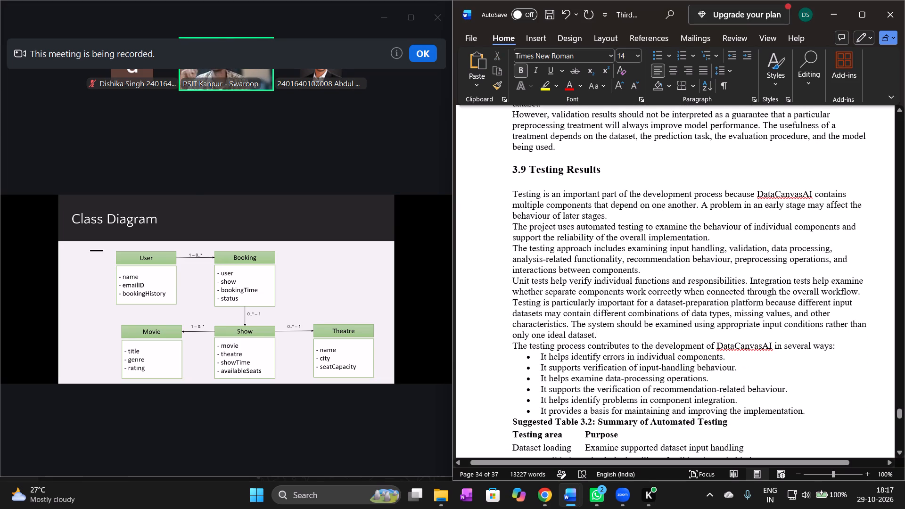
key("Return")
scroll(617, 337, "down", 1)
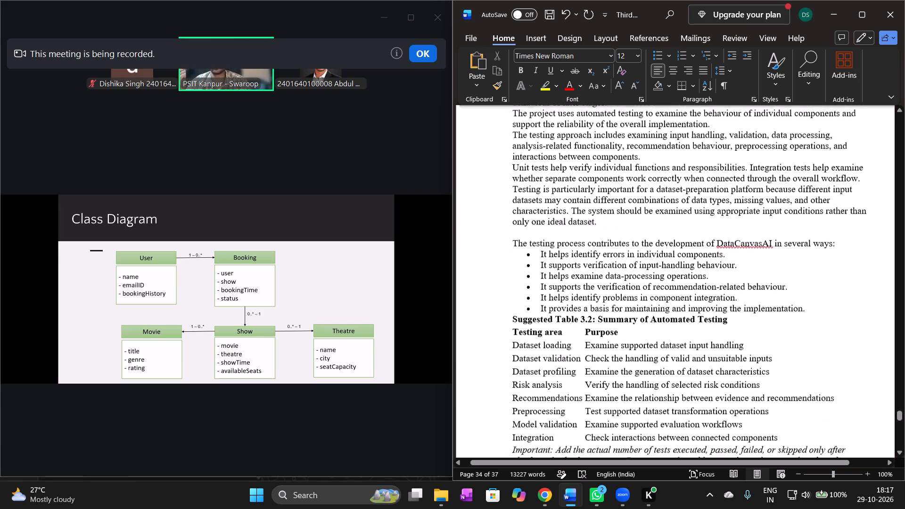
scroll(617, 337, "down", 1)
left_click(808, 249)
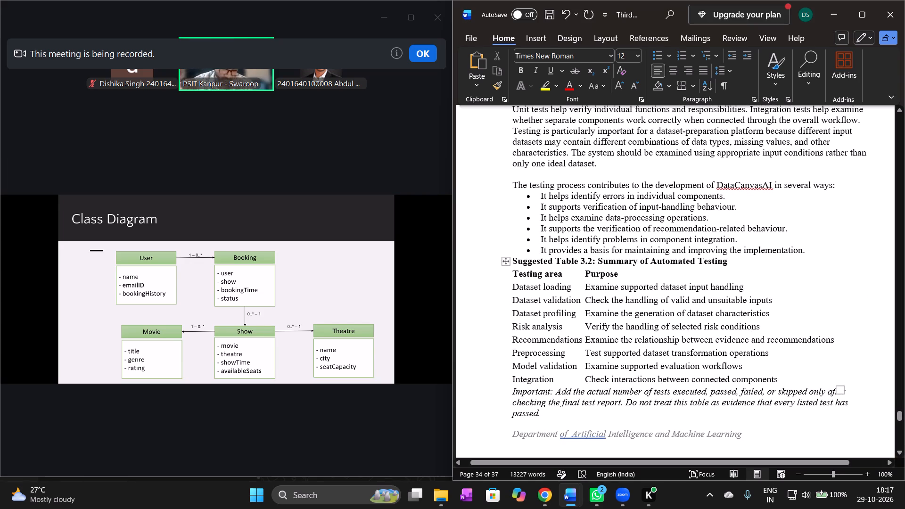
key("Return")
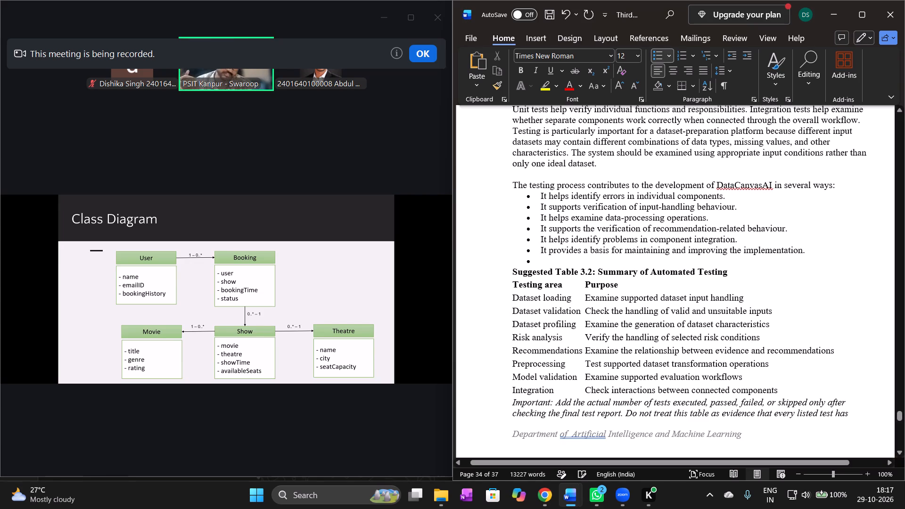
key("BackSpace")
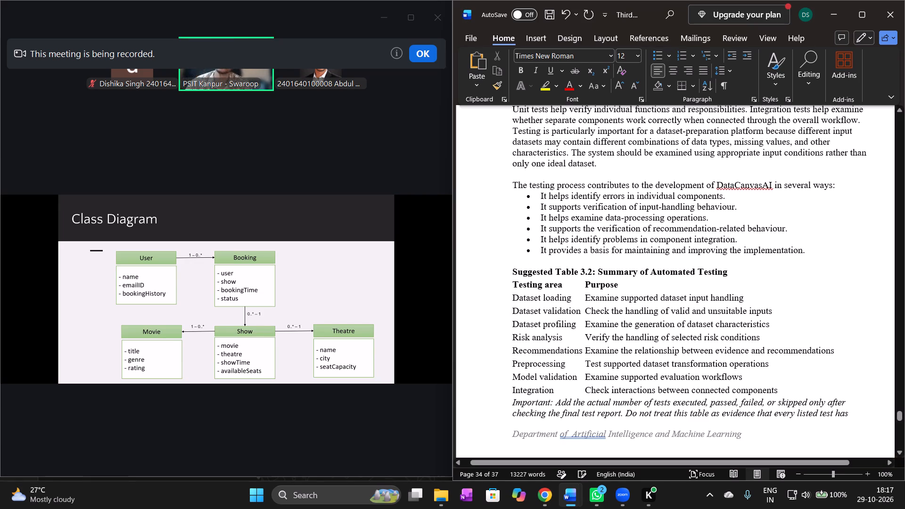
Remove "Suggested" from the Table 3.2: Summary of Automated Testing caption and insert a blank line between the caption and the table.
left_click(557, 271)
key("BackSpace")
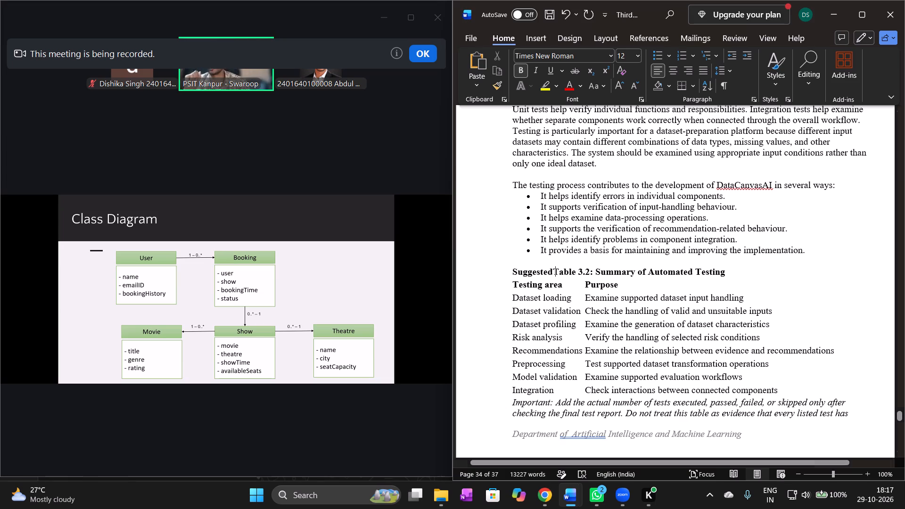
key("BackSpace")
key("BackSpace")
key("BackSpace")
key("BackSpace")
key("BackSpace")
key("BackSpace")
key("BackSpace")
key("BackSpace")
key("BackSpace")
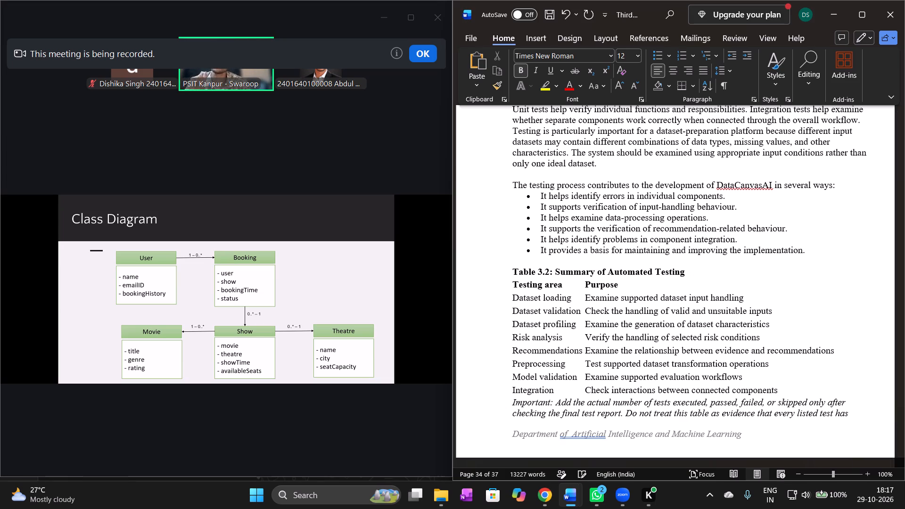
left_click(707, 269)
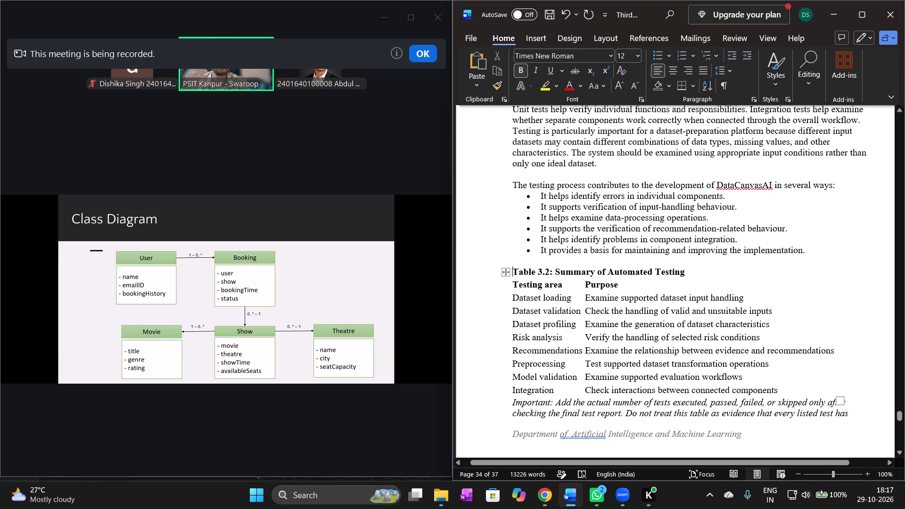
key("Return")
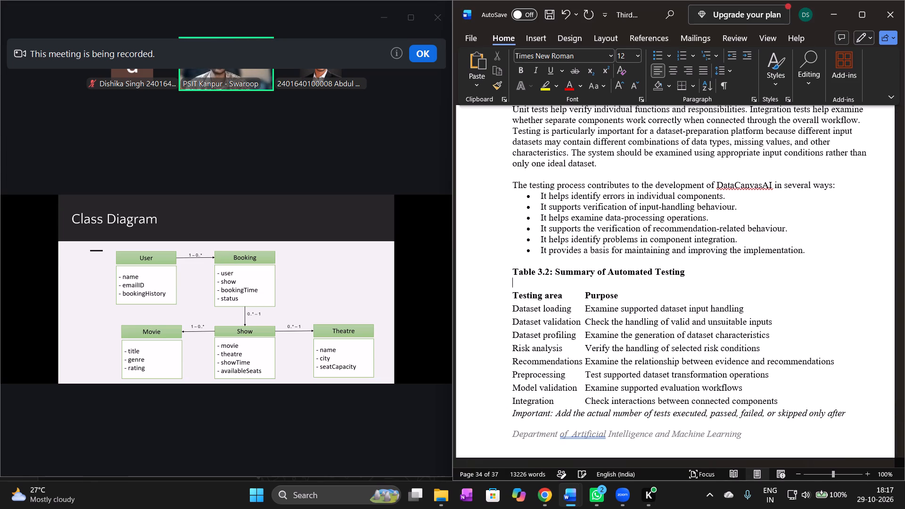
Delete the italic "Important" note about adding actual test numbers below Table 3.2.
scroll(707, 269, "down", 1)
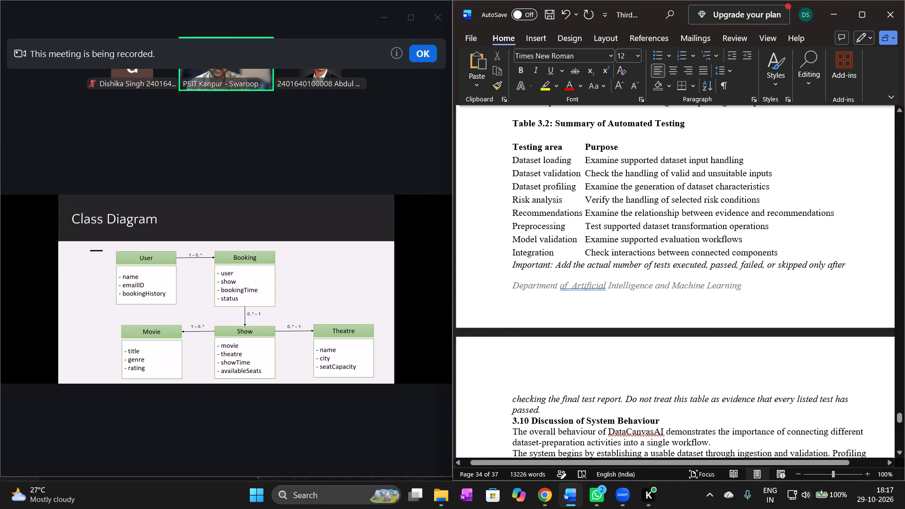
left_click_drag(543, 409, 503, 288)
key("BackSpace")
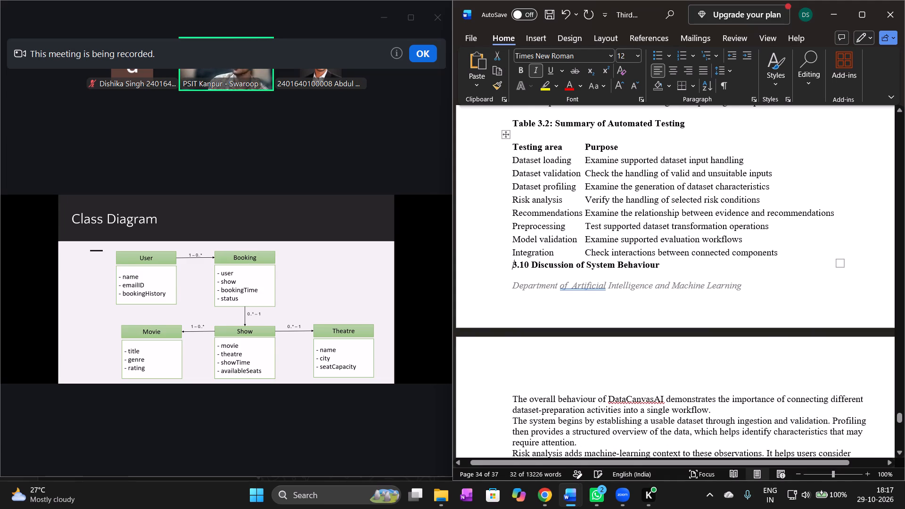
Turn off italics before the 3.10 Discussion of System Behaviour heading, set the heading to 14 pt, and add a blank line above and below it.
left_click(793, 258)
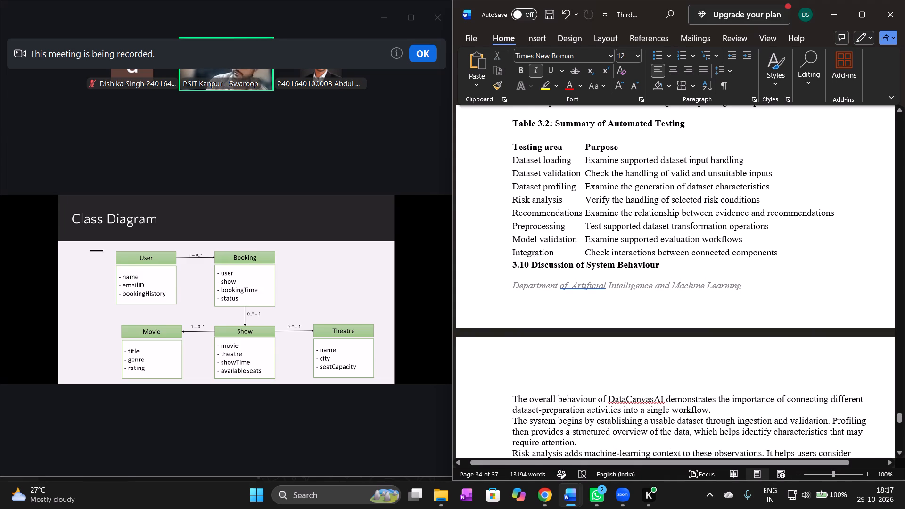
left_click(535, 72)
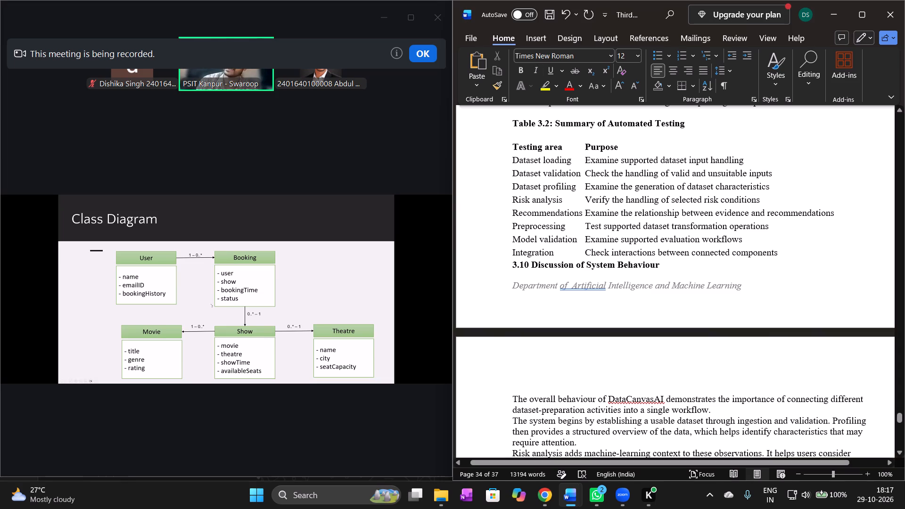
key("Return")
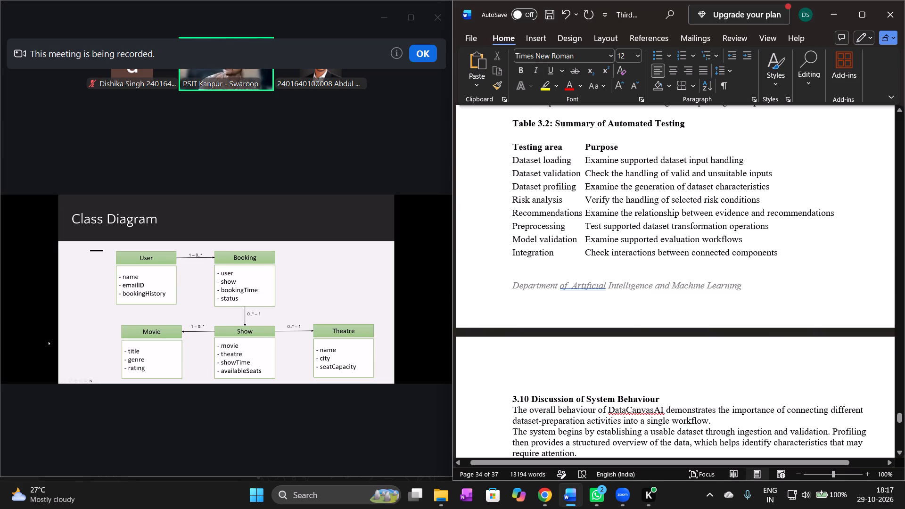
left_click_drag(668, 401, 511, 398)
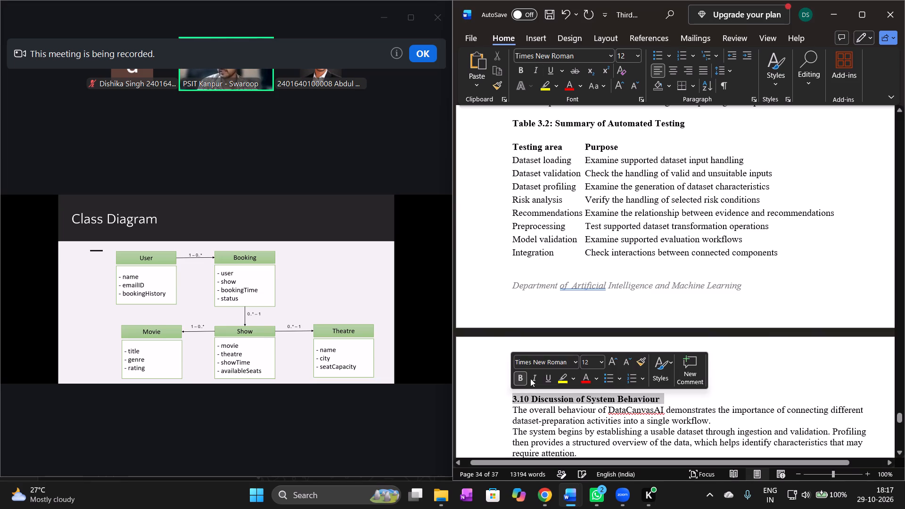
left_click(599, 362)
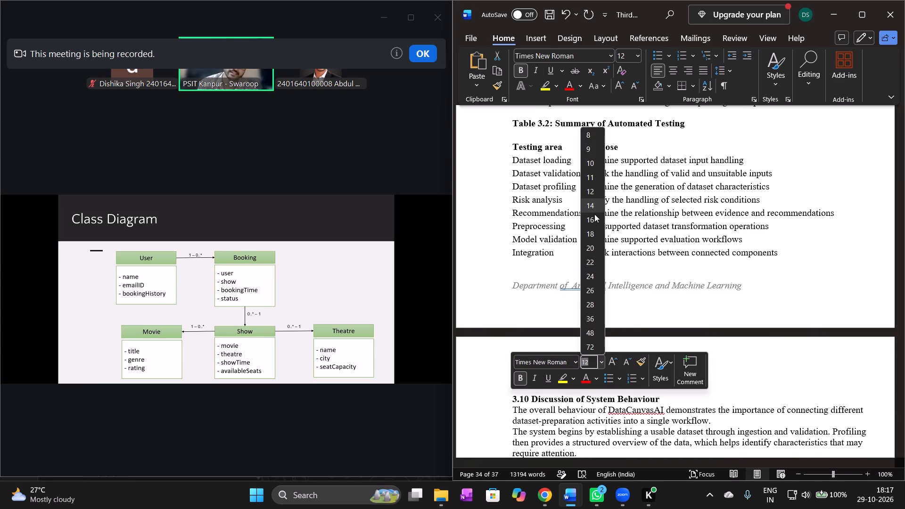
left_click(591, 205)
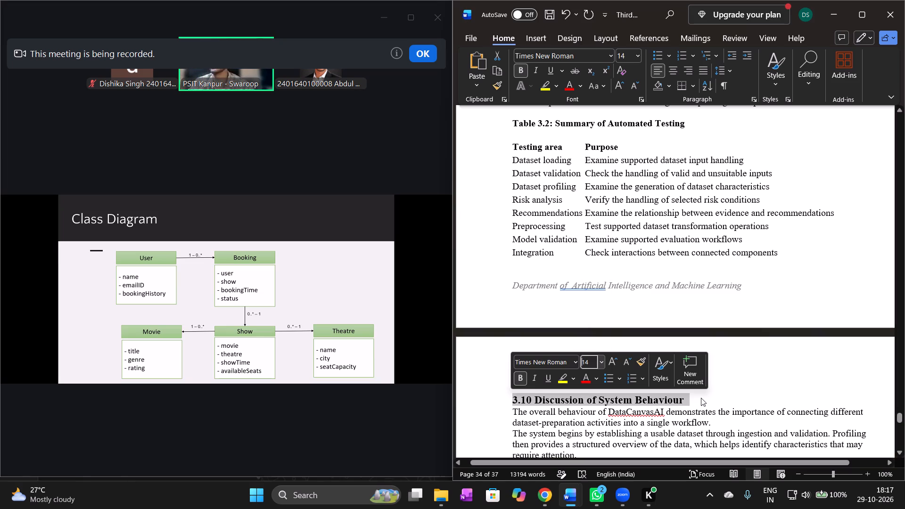
left_click(701, 398)
key("Return")
In section 3.10, insert a blank line before the paragraph beginning "The major behavioural observations of DataCanvasAI".
scroll(701, 398, "down", 1)
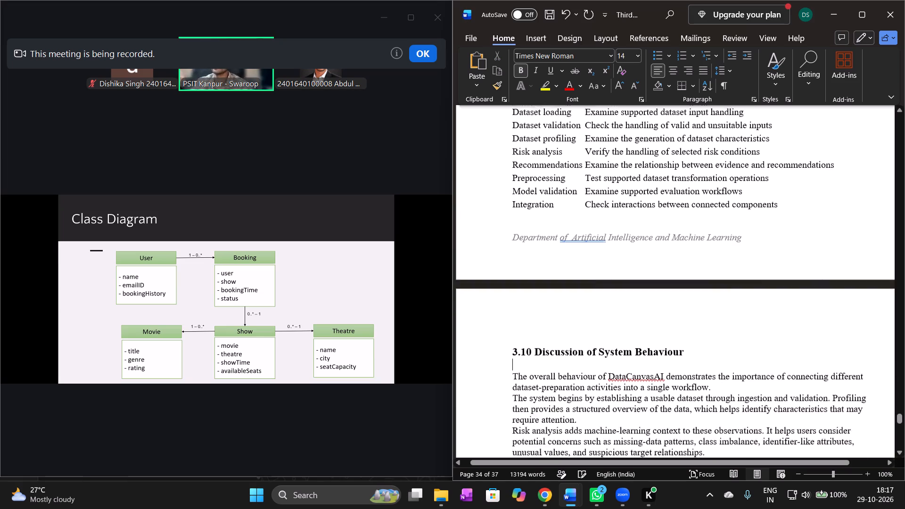
scroll(701, 398, "down", 1)
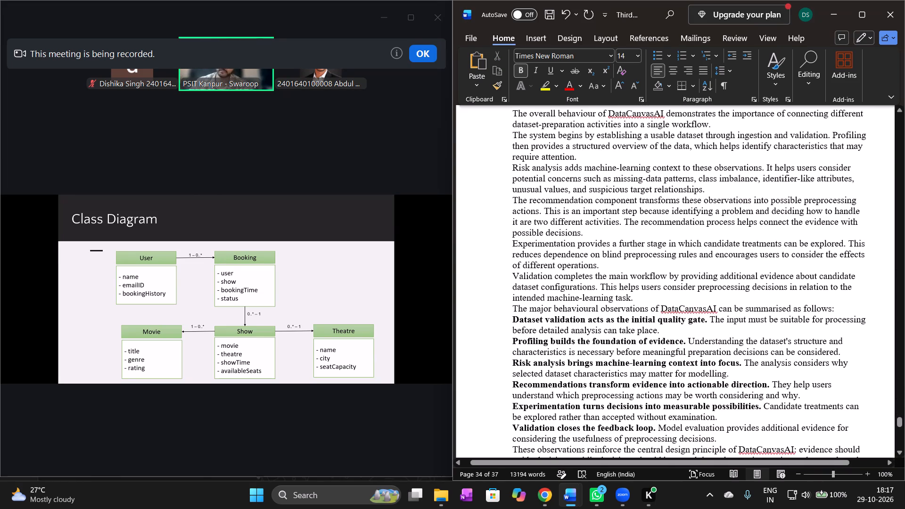
left_click(663, 297)
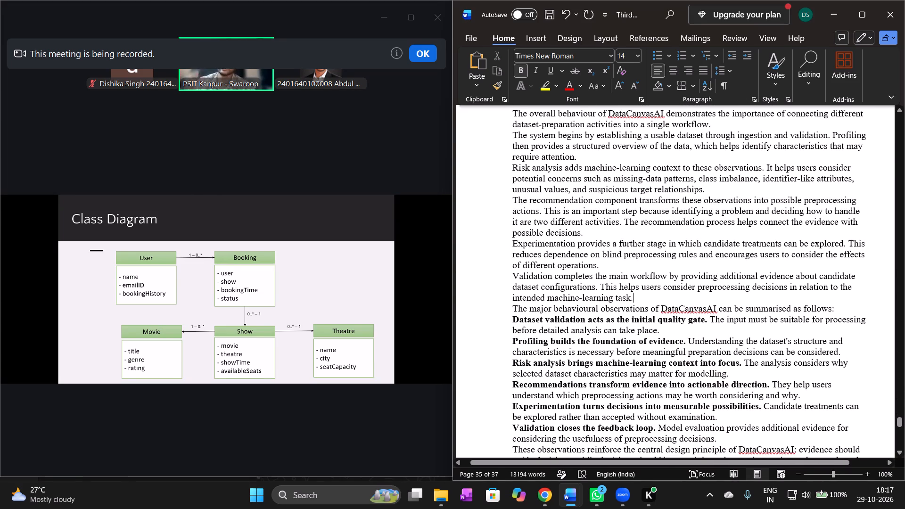
key("Return")
Set the 3.11 Advantages of the Implemented System heading to 14 pt, with a blank line above and below it.
scroll(663, 297, "down", 1)
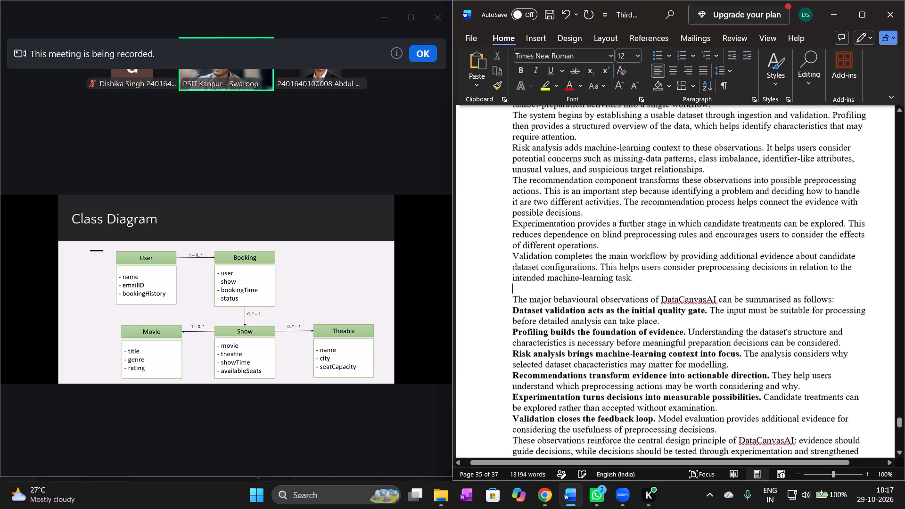
scroll(663, 297, "down", 1)
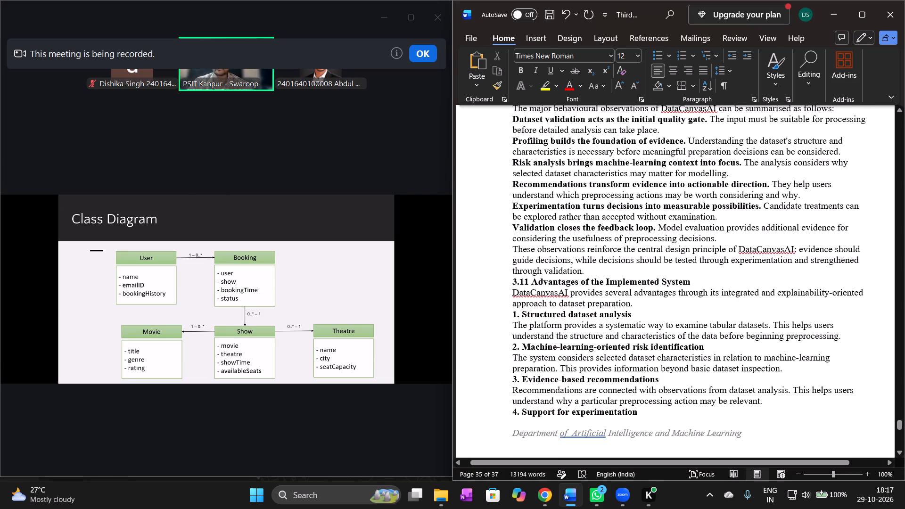
left_click(588, 271)
key("Return")
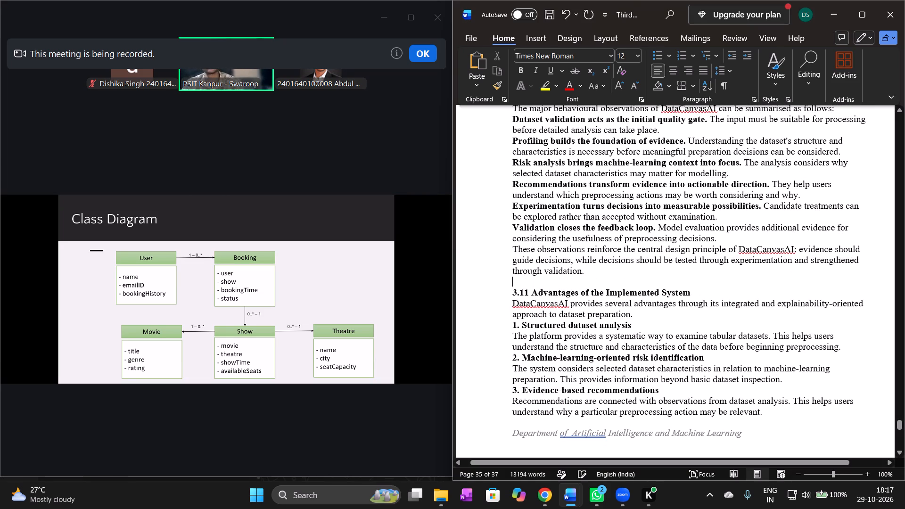
left_click_drag(695, 292, 550, 296)
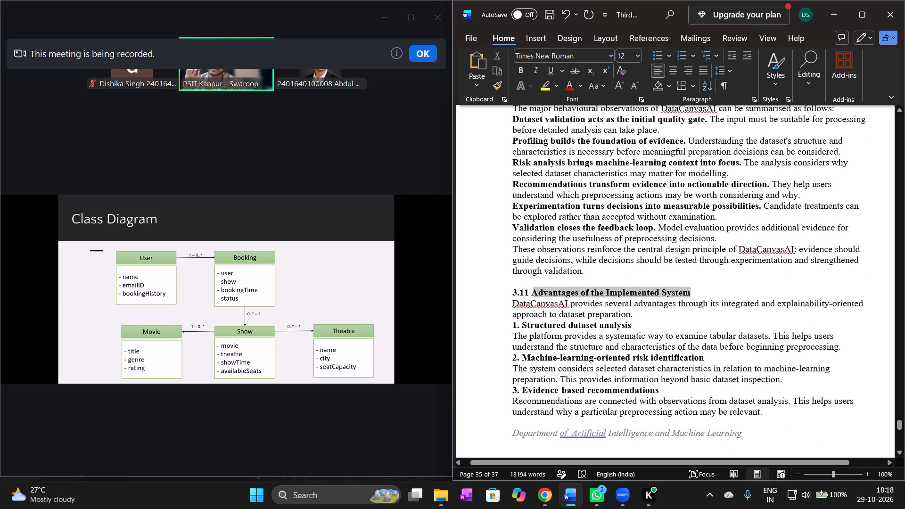
left_click_drag(550, 296, 512, 294)
left_click(605, 255)
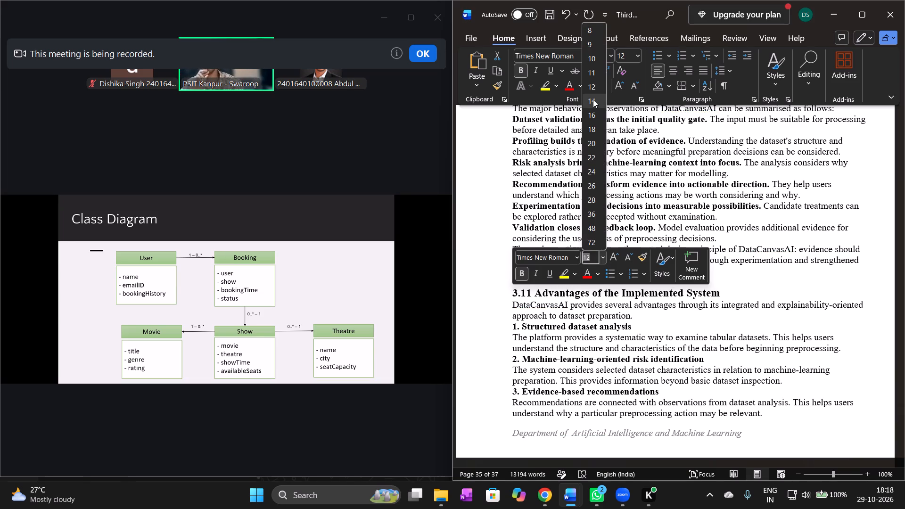
left_click(593, 99)
left_click(727, 293)
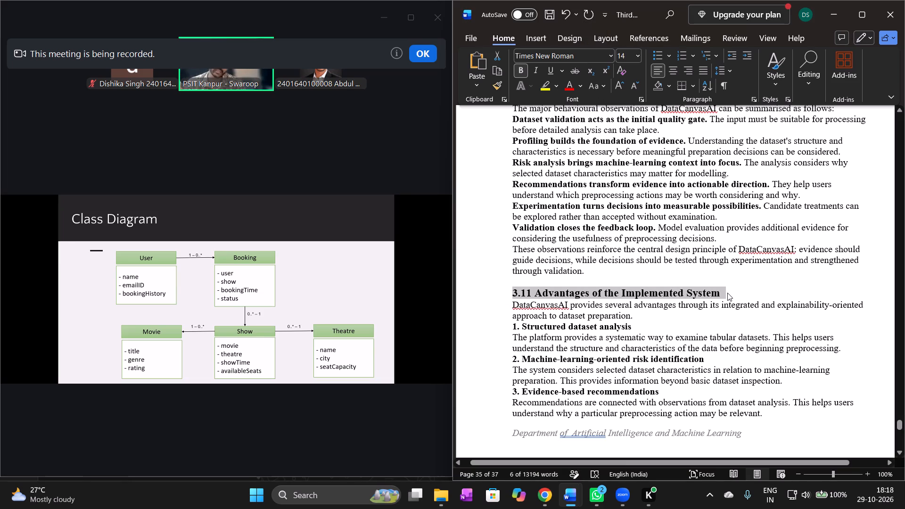
key("Return")
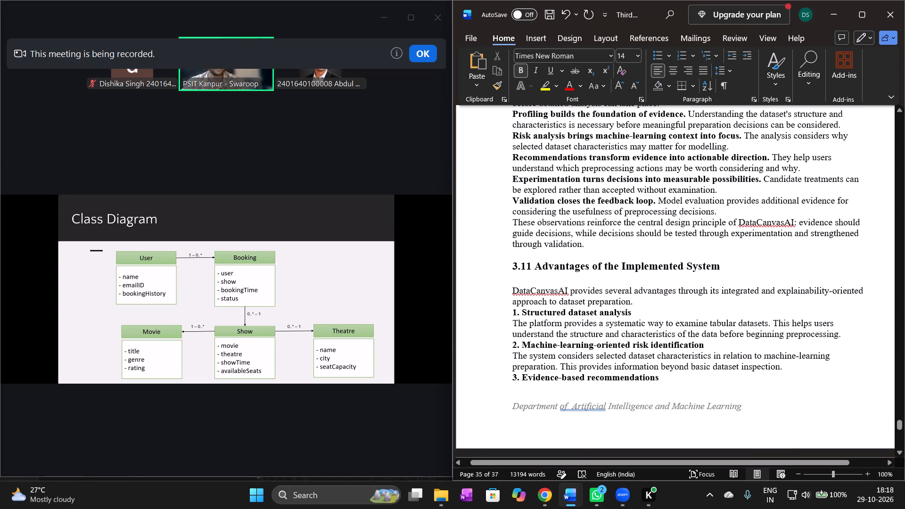
In section 3.11, insert a blank line before the "3. Evidence-based recommendations" subheading to push it onto the following page.
left_click(787, 369)
key("Return")
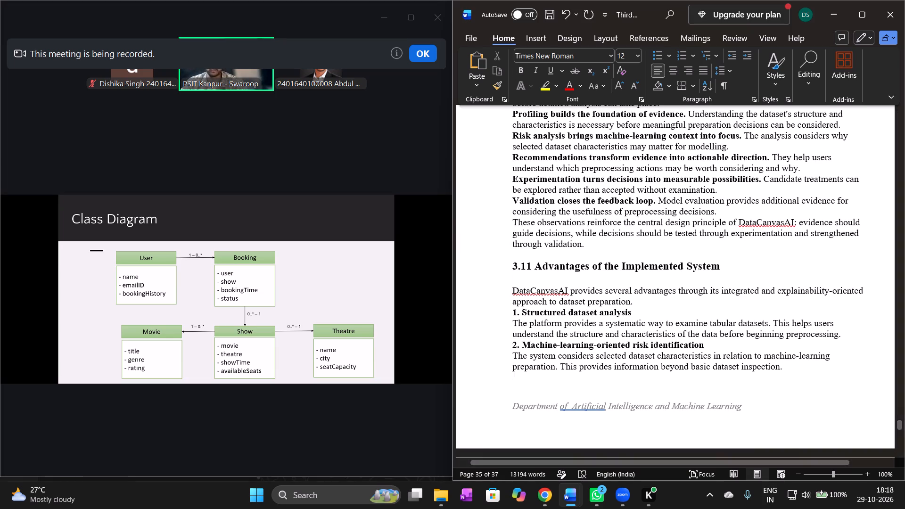
Set the 3.12 Limitations Observed heading to 14 pt, with a blank line above and below it.
scroll(787, 369, "down", 1)
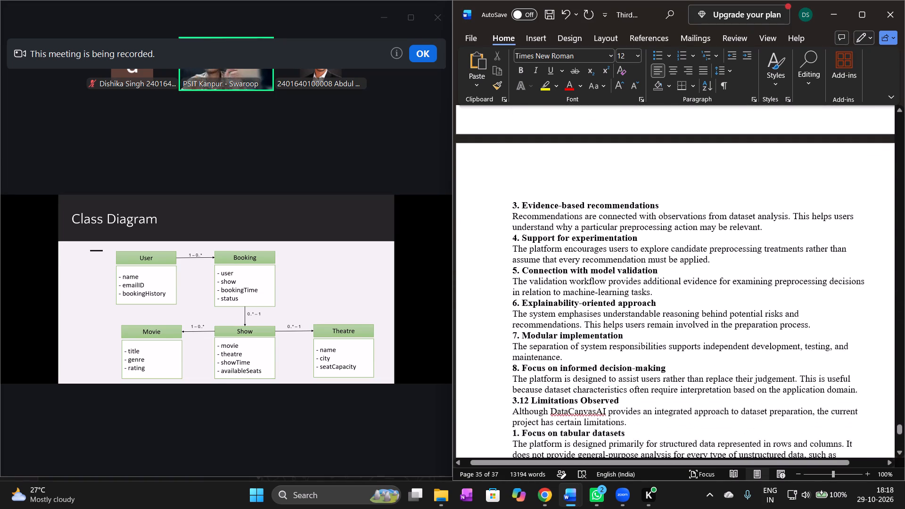
scroll(787, 369, "down", 2)
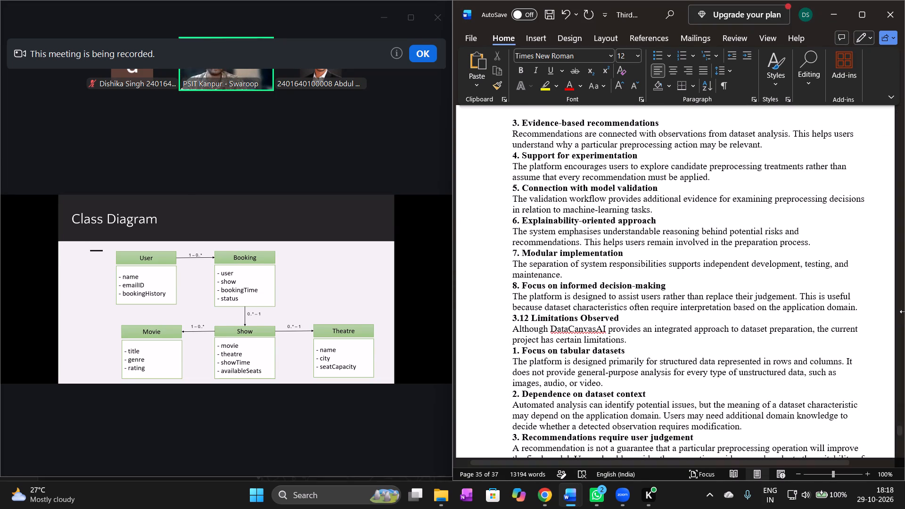
left_click(859, 306)
key("Return")
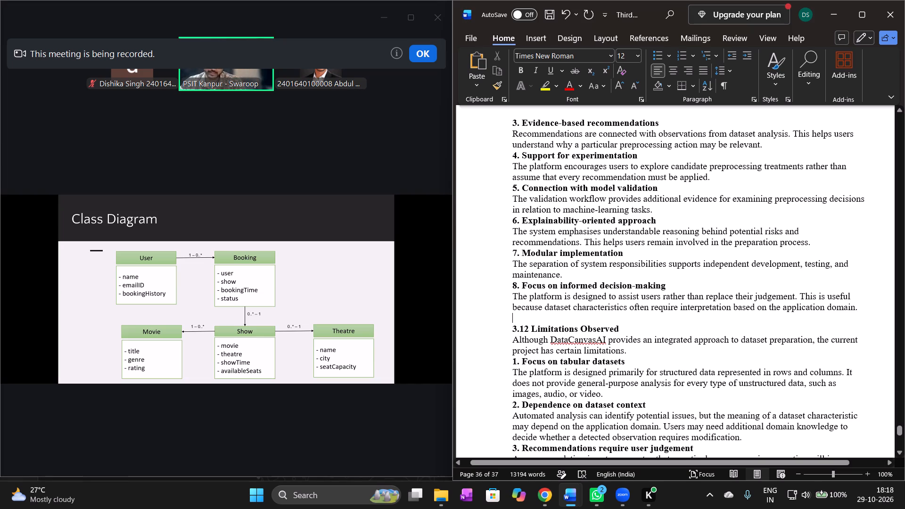
left_click_drag(632, 328, 502, 318)
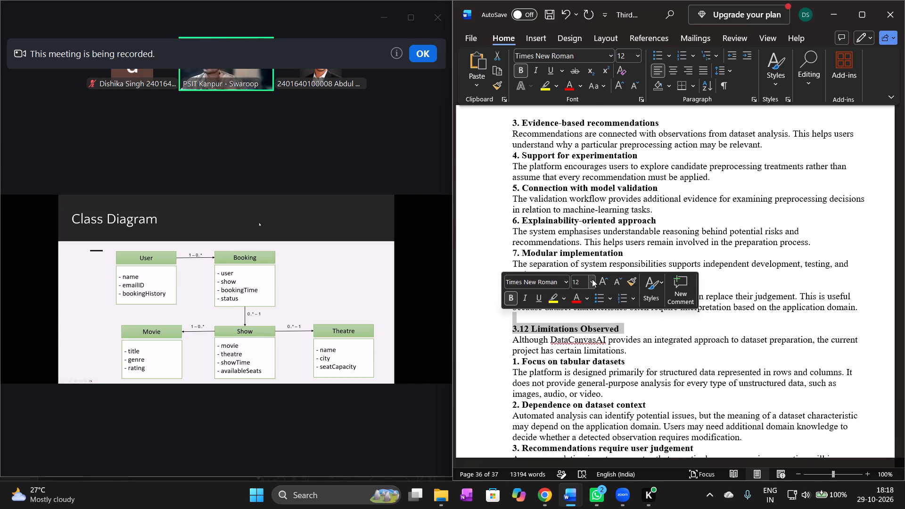
left_click(592, 282)
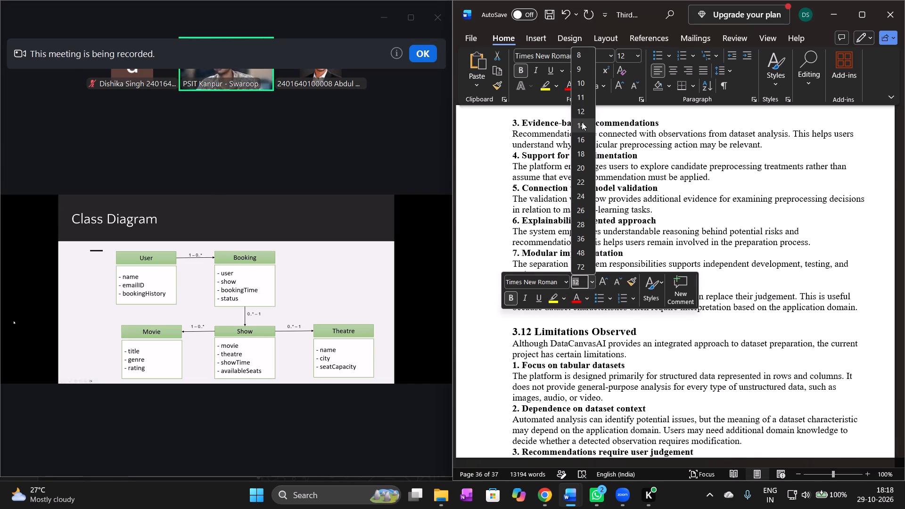
left_click(582, 122)
left_click(650, 324)
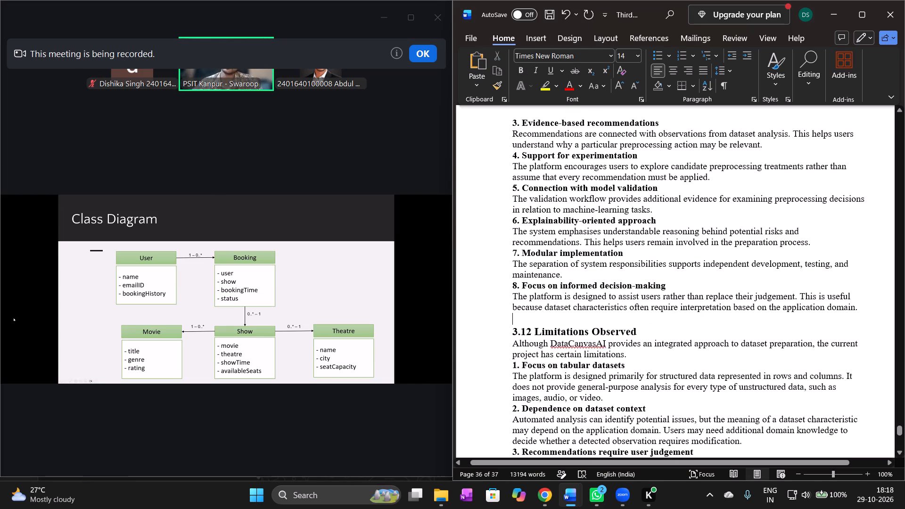
left_click(645, 331)
key("Return")
Move the 3.13 Overall Discussion heading to a new page with three blank lines above, set it to 14 pt, and add a blank line below.
scroll(645, 331, "down", 1)
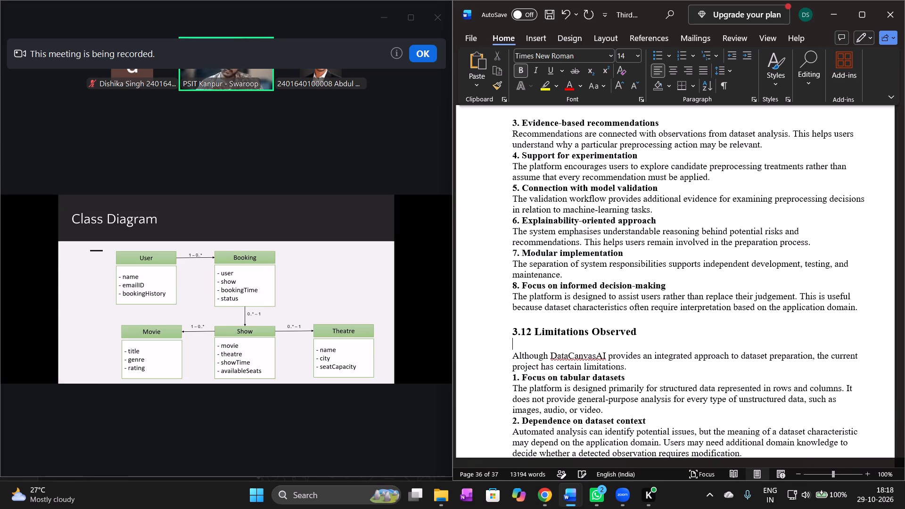
scroll(645, 331, "down", 1)
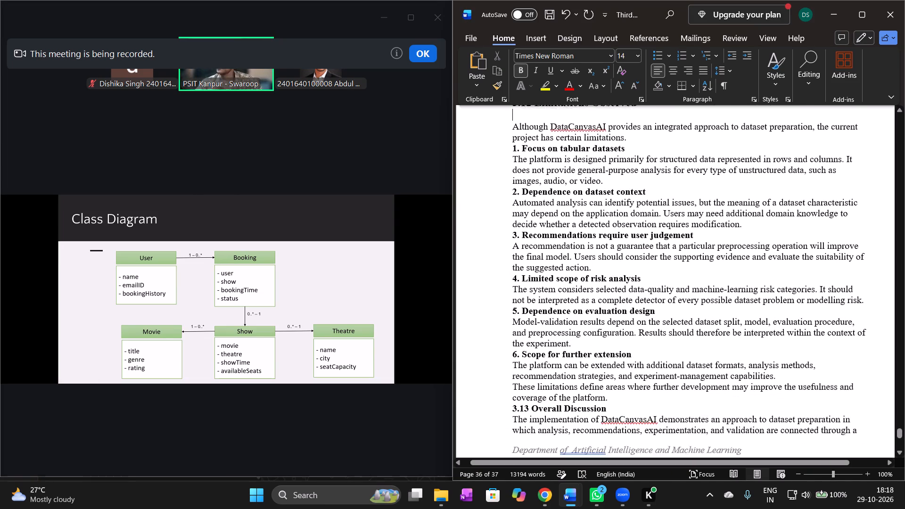
scroll(645, 331, "down", 1)
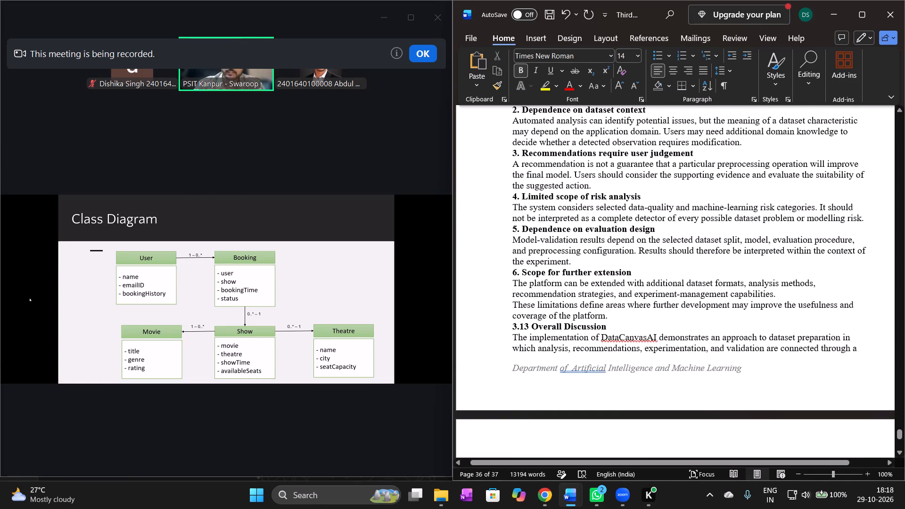
left_click(618, 312)
key("Return")
key("Return")
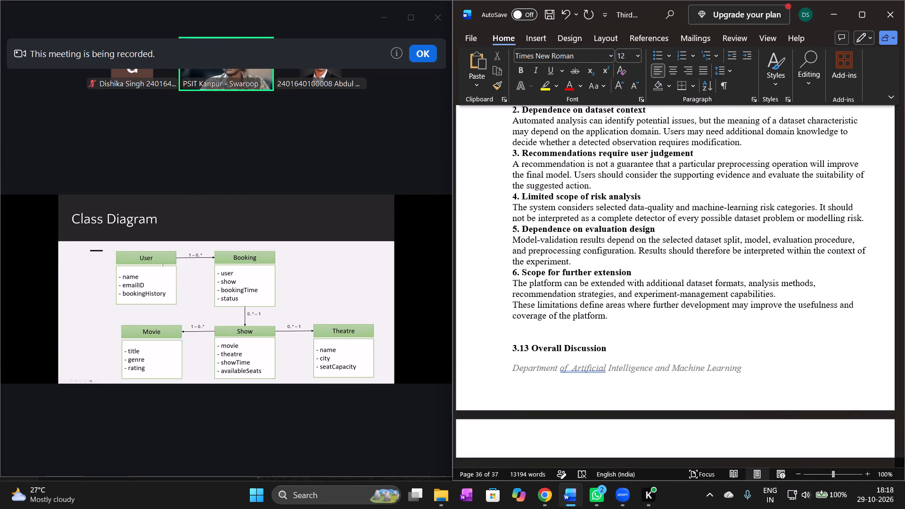
key("Return")
scroll(618, 312, "down", 1)
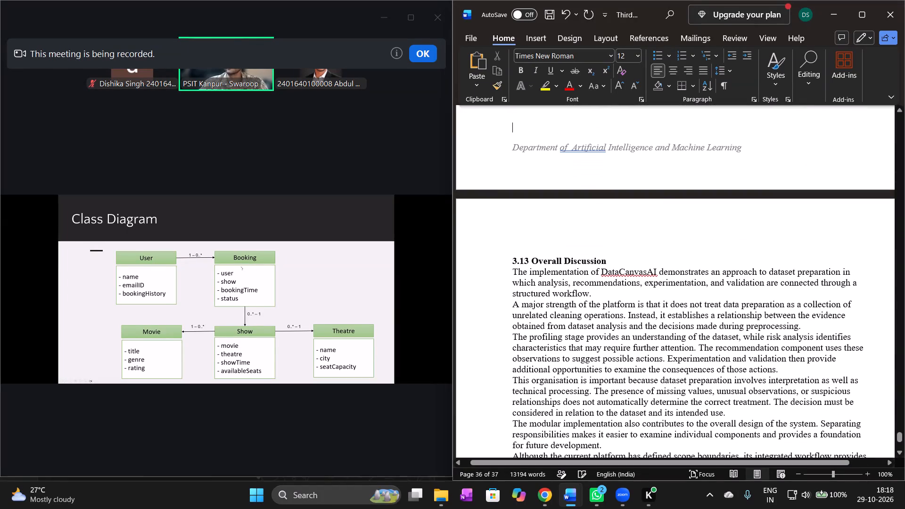
left_click_drag(610, 262, 552, 265)
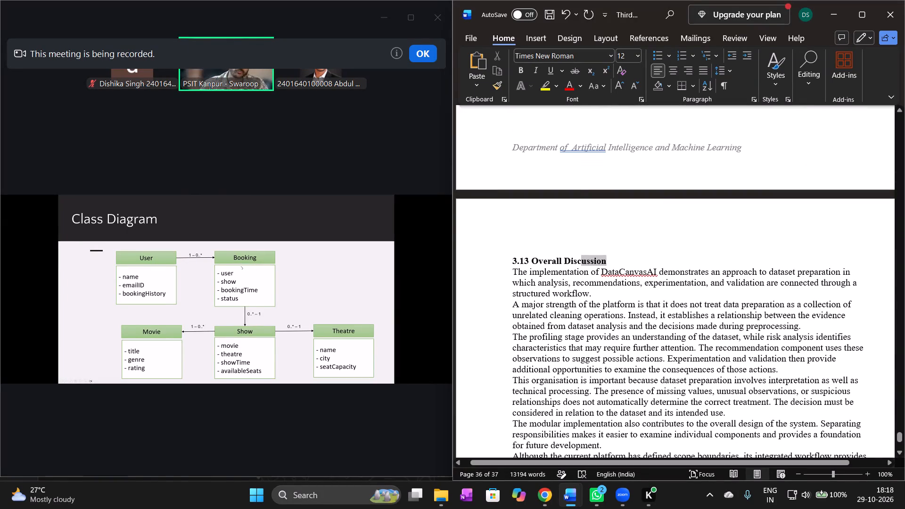
left_click_drag(552, 265, 502, 263)
left_click(590, 229)
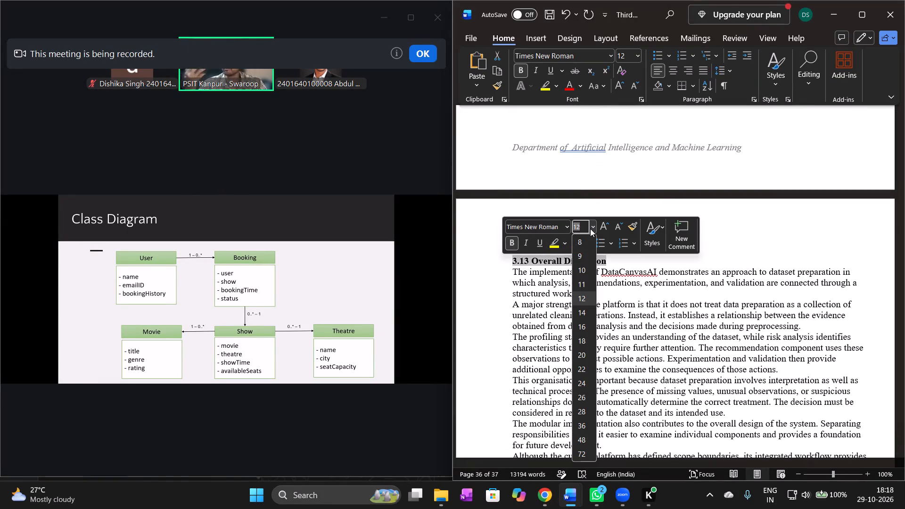
left_click(584, 308)
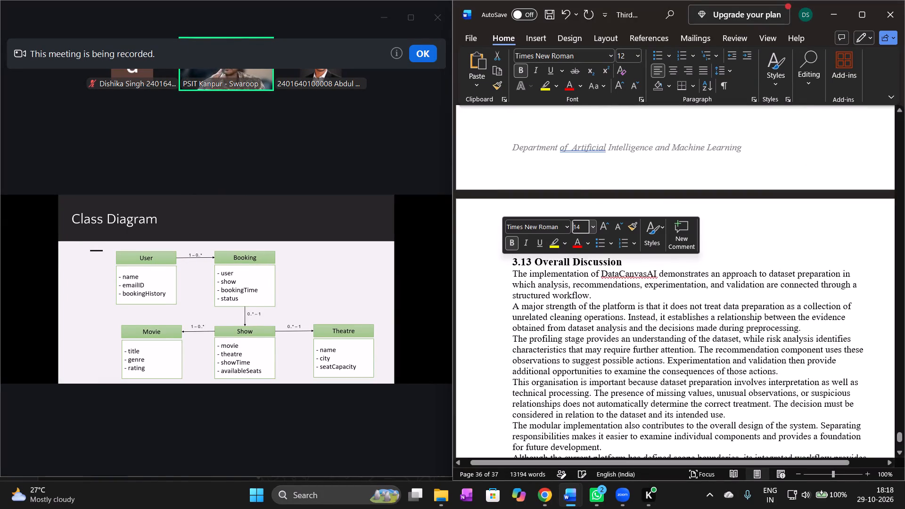
left_click(632, 263)
key("Return")
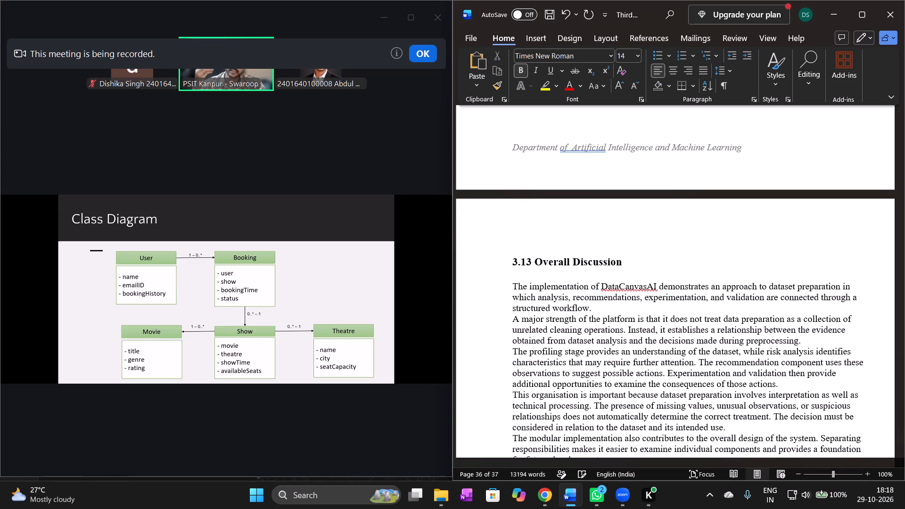
Set the 3.14 Summary of the Chapter heading to 14 pt, with a blank line above and below it.
scroll(632, 263, "down", 1)
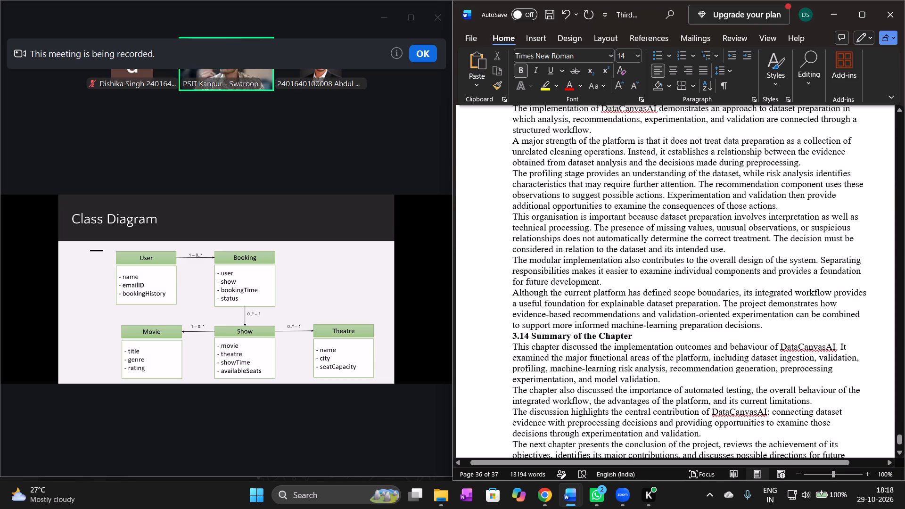
left_click(767, 330)
left_click(771, 323)
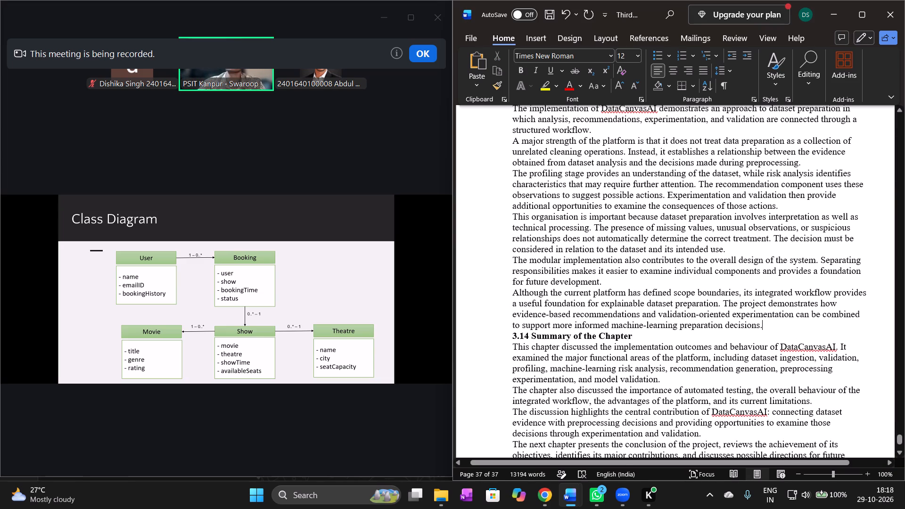
key("Return")
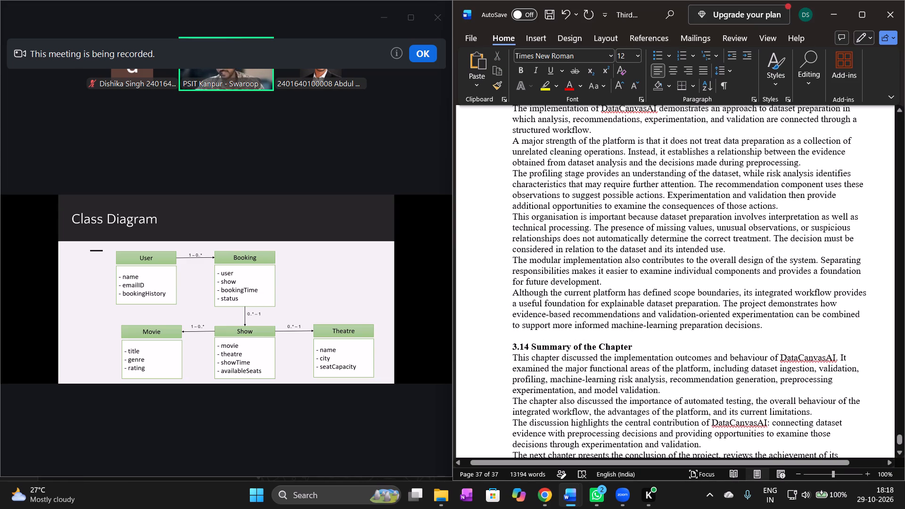
left_click_drag(636, 349, 508, 345)
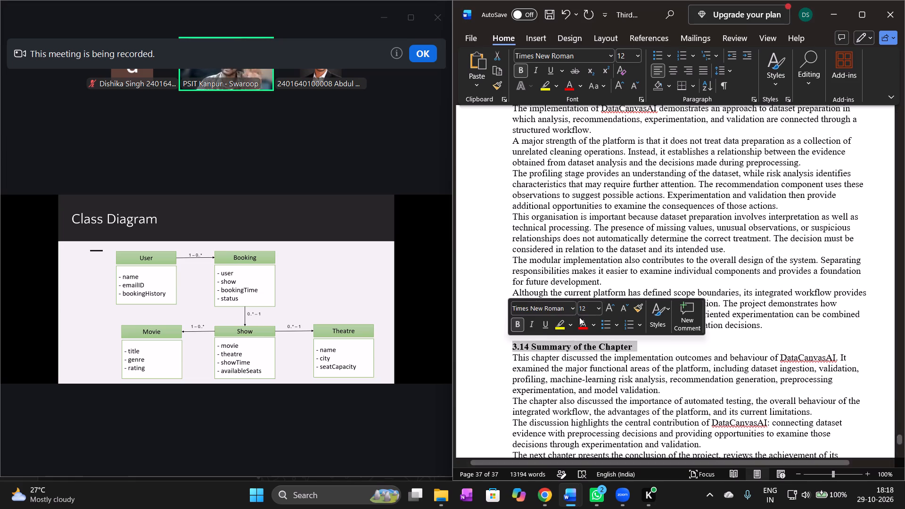
left_click(598, 307)
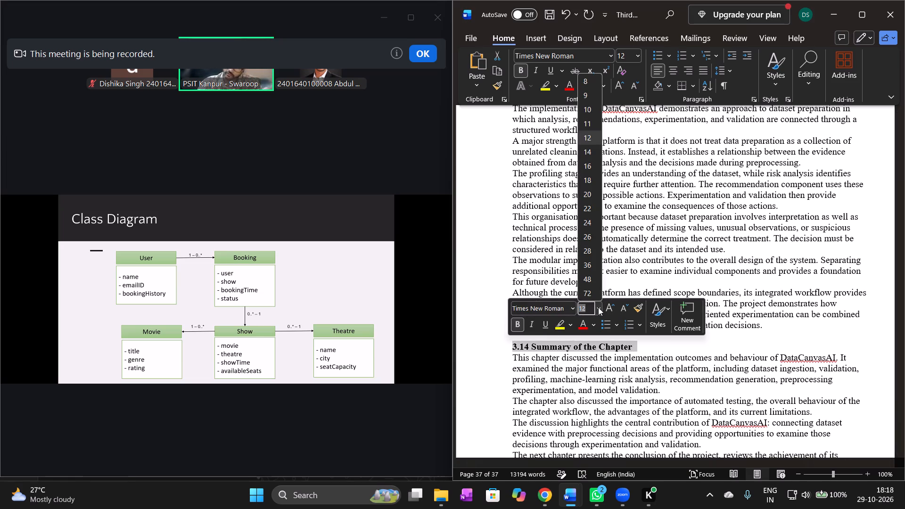
left_click(587, 154)
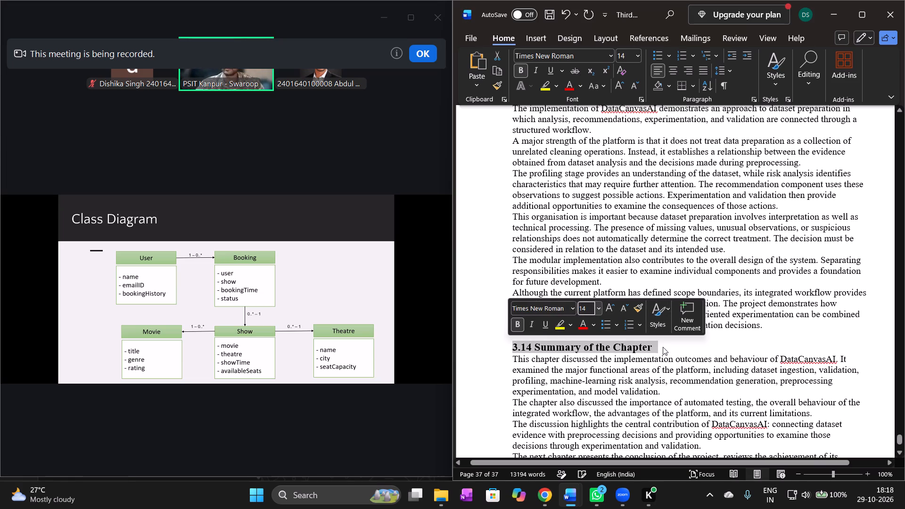
left_click(663, 350)
key("Return")
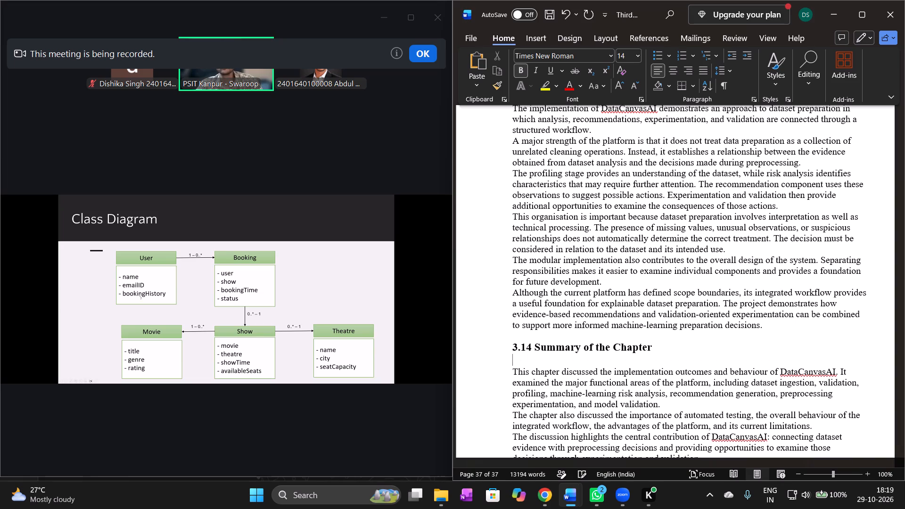
scroll(663, 350, "down", 1)
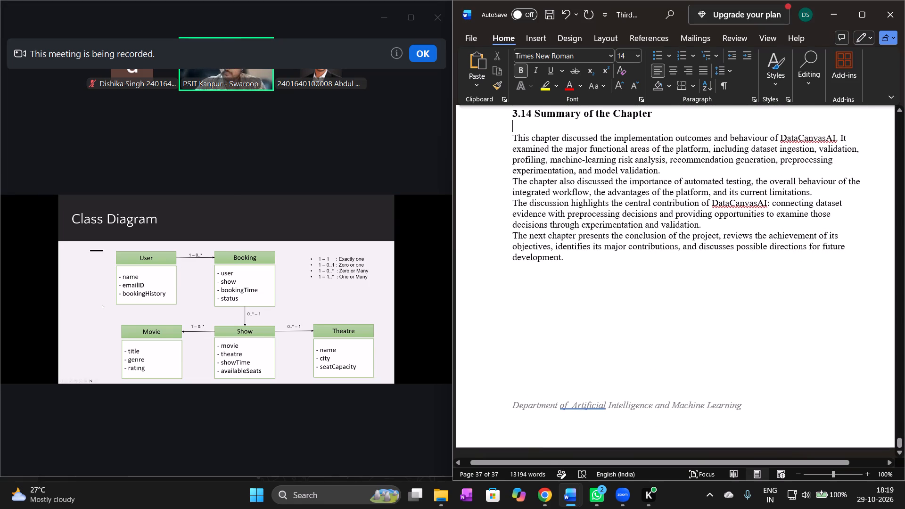
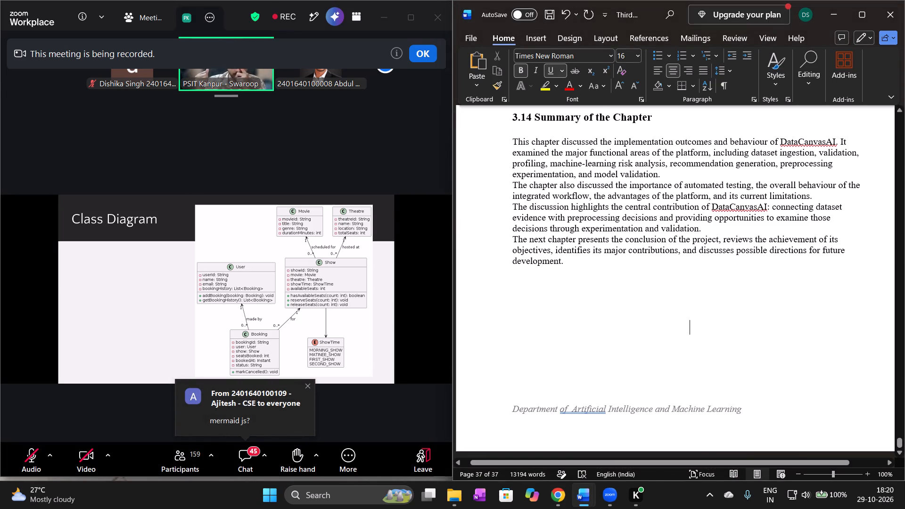
left_click(548, 66)
left_click(519, 69)
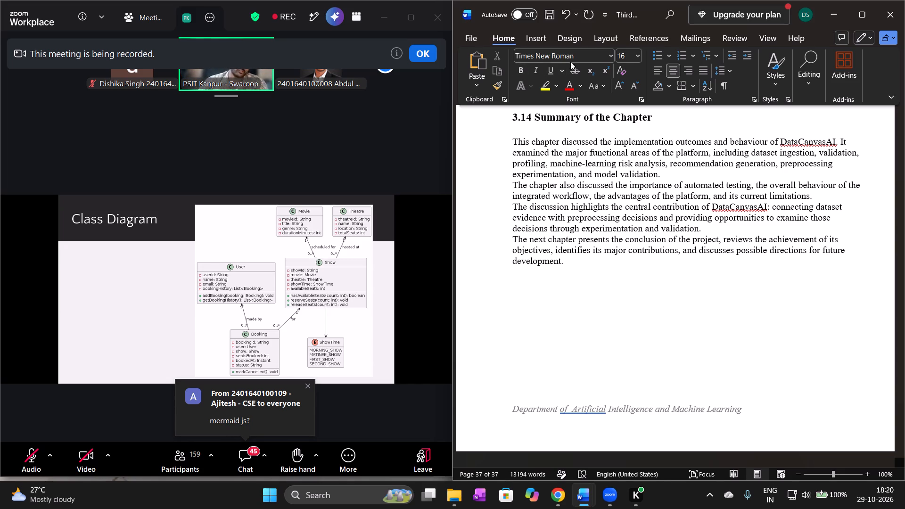
left_click(637, 55)
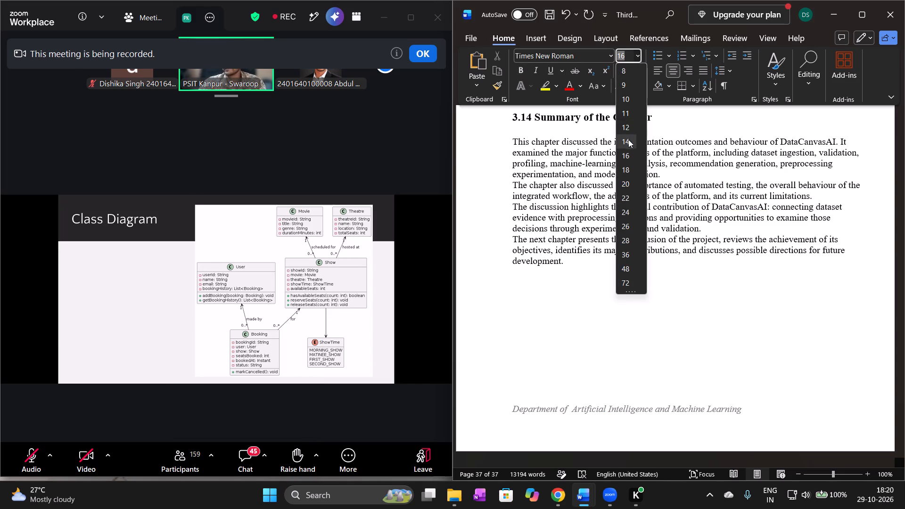
left_click(628, 125)
scroll(620, 280, "down", 1)
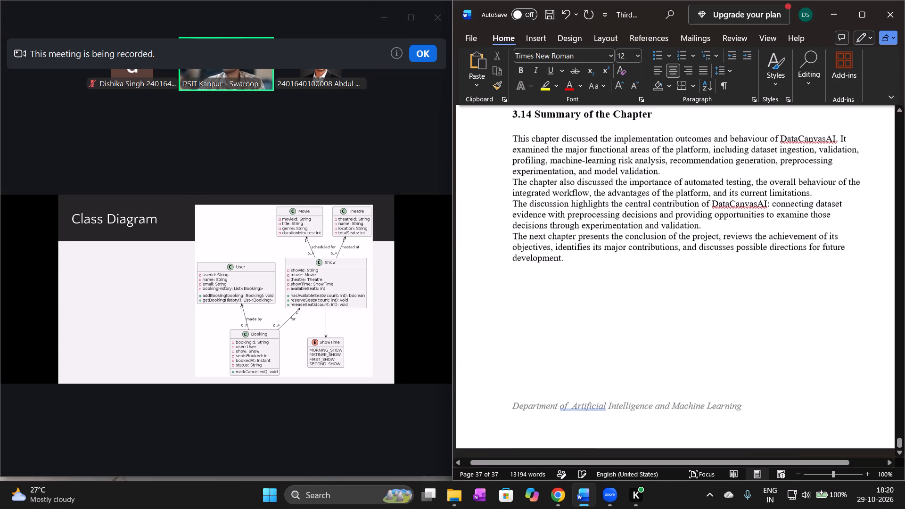
scroll(620, 280, "down", 1)
key("Return")
key("Return")
key("Return")
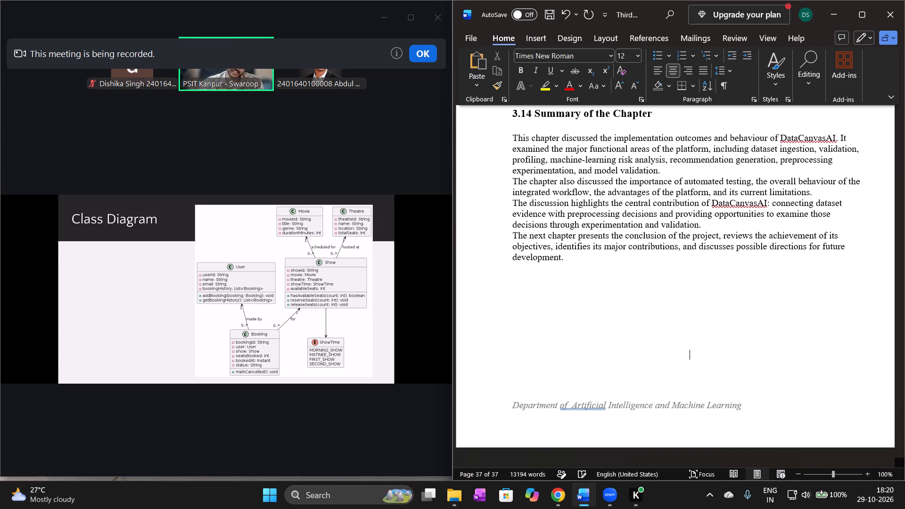
key("Return")
key("Return")
key("Return")
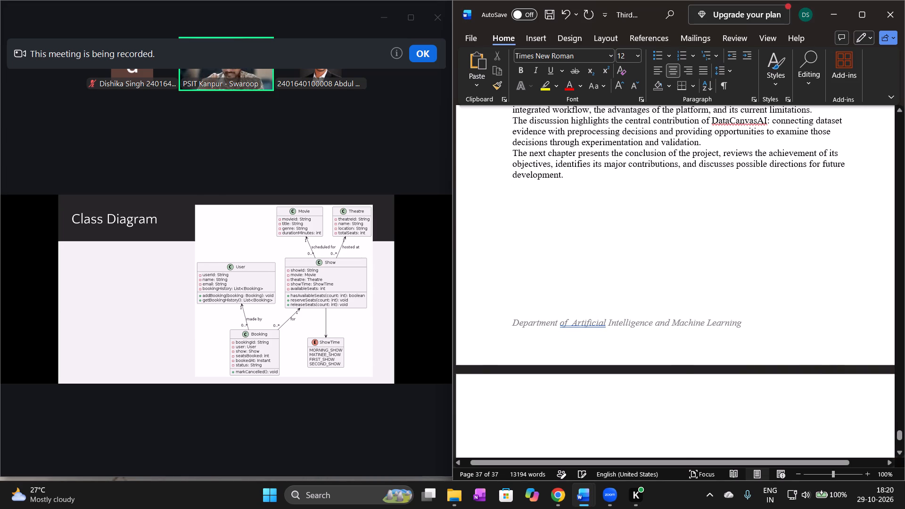
key("BackSpace")
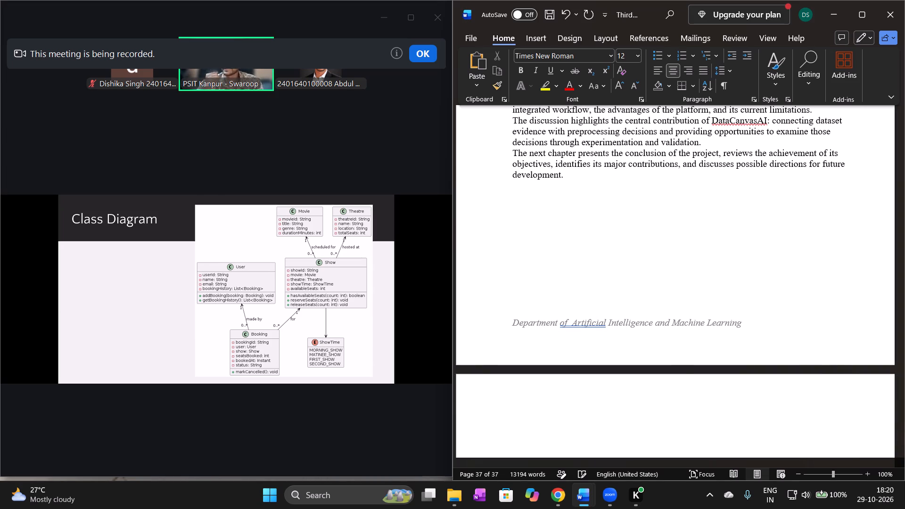
key("Down")
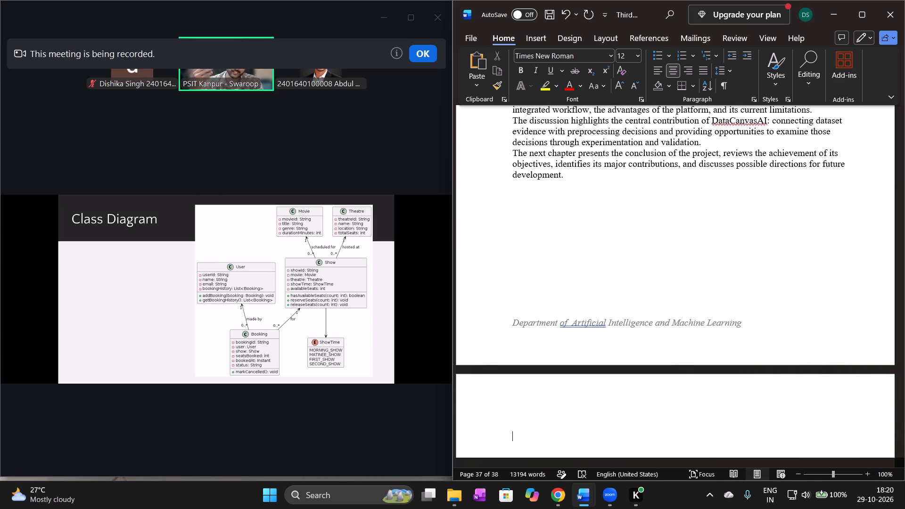
key("ctrl+v")
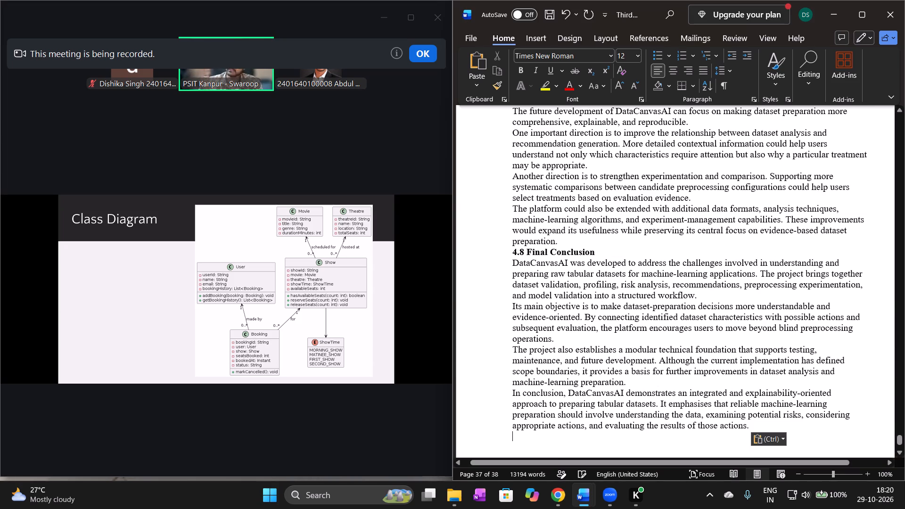
Delete the "CHAPTER 4" line text at the start of the pasted chapter.
scroll(618, 251, "up", 4)
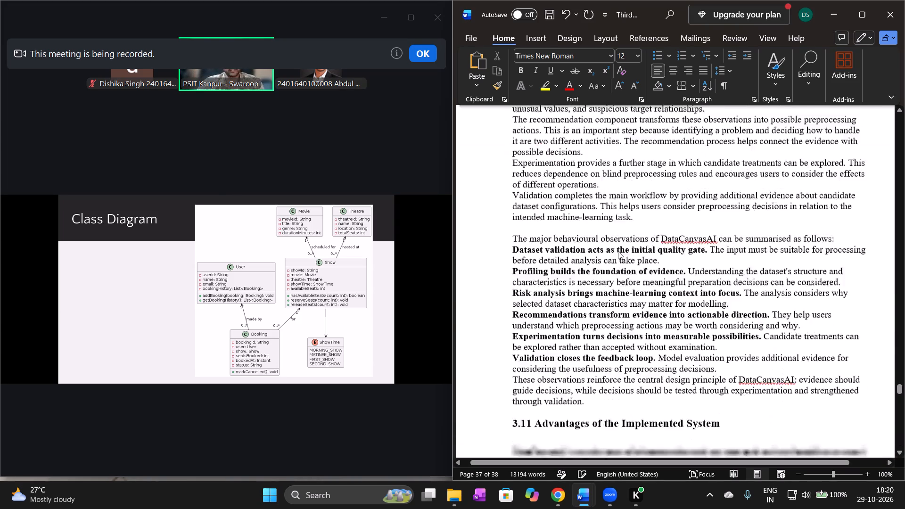
scroll(618, 251, "up", 2)
scroll(618, 251, "down", 1)
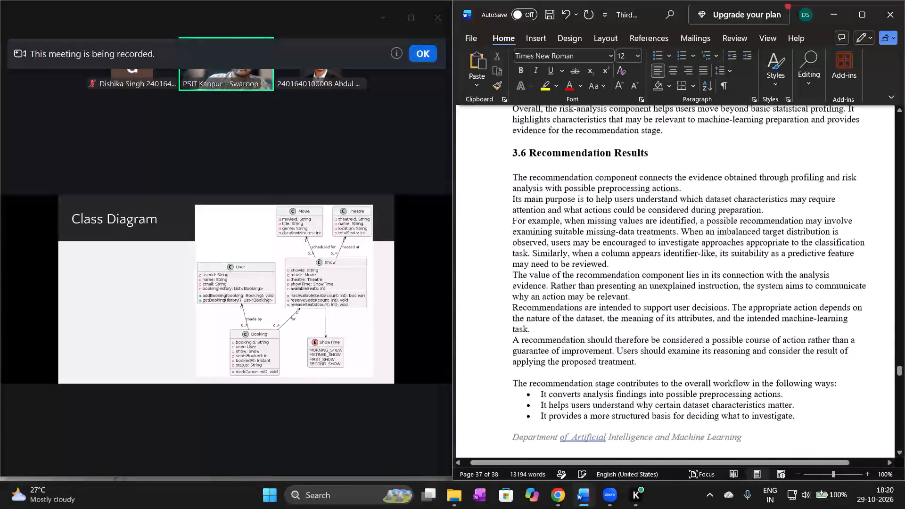
scroll(618, 251, "down", 1)
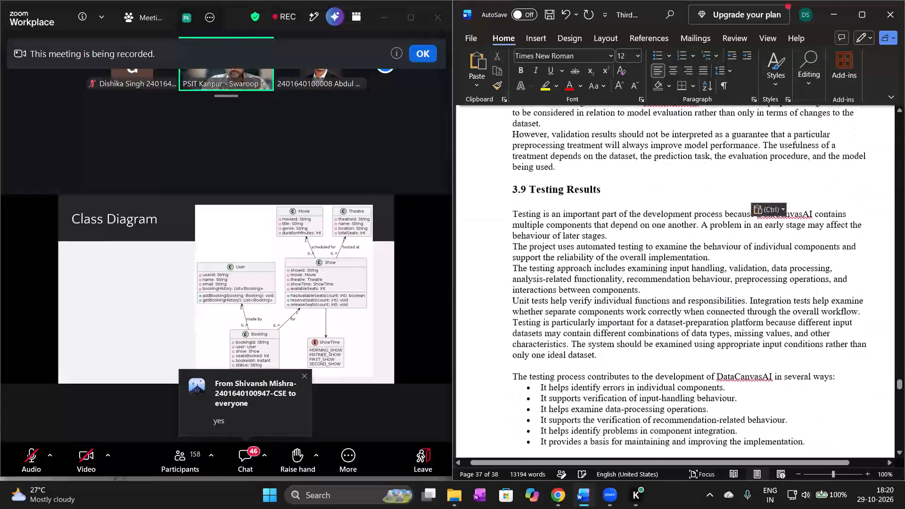
scroll(618, 251, "down", 3)
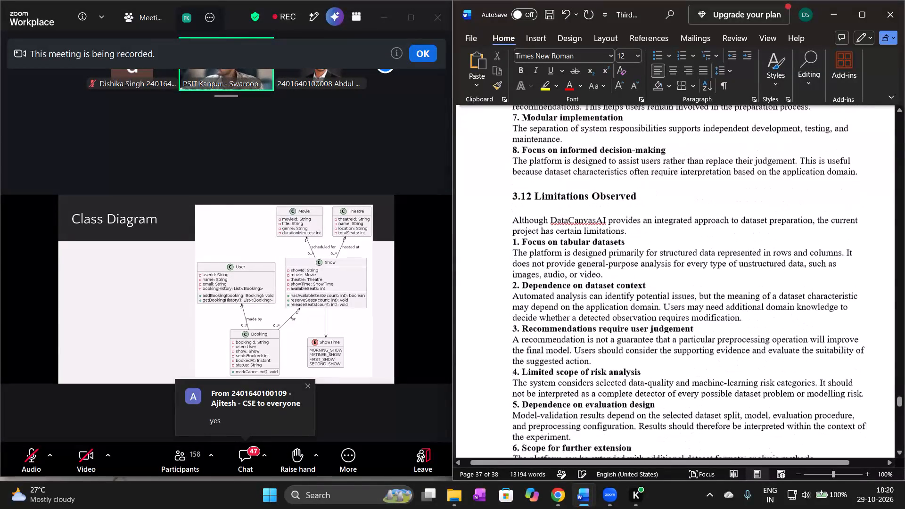
scroll(618, 251, "down", 3)
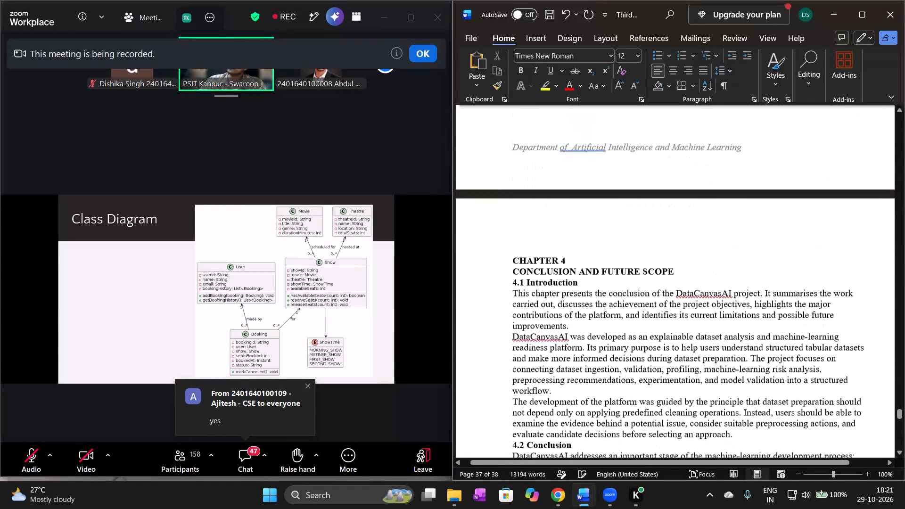
left_click(572, 239)
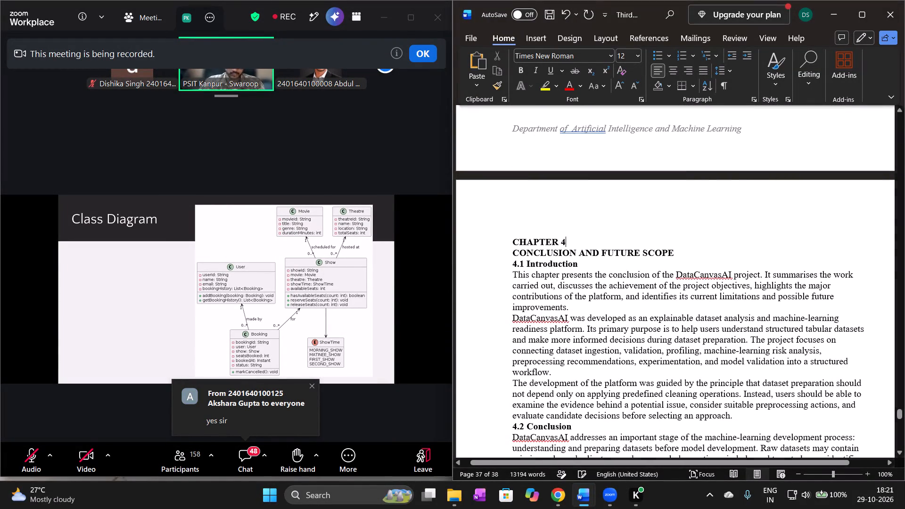
key("BackSpace")
key("BackSpace")
key("BackSpace")
key("BackSpace")
key("BackSpace")
key("BackSpace")
key("BackSpace")
key("BackSpace")
key("BackSpace")
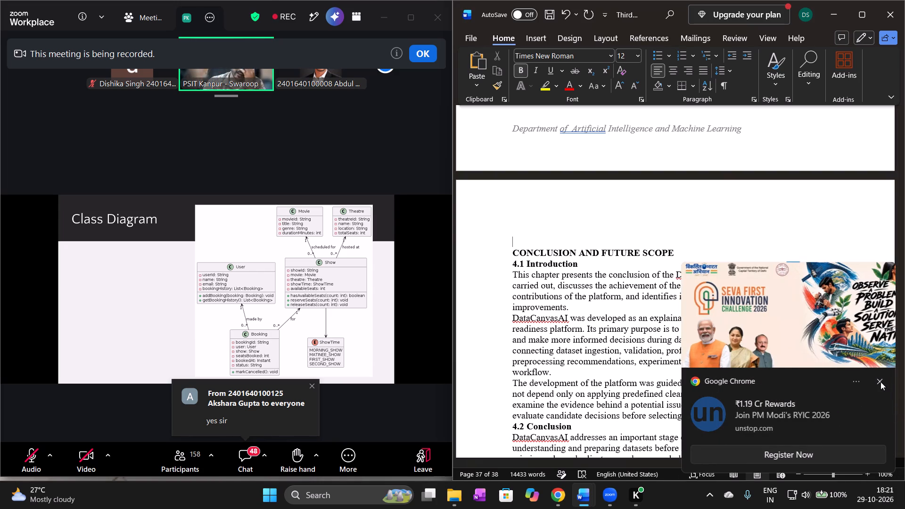
Set the "CONCLUSION AND FUTURE SCOPE" heading to font size 16 and add a blank line below it.
left_click(880, 382)
left_click_drag(678, 250, 580, 244)
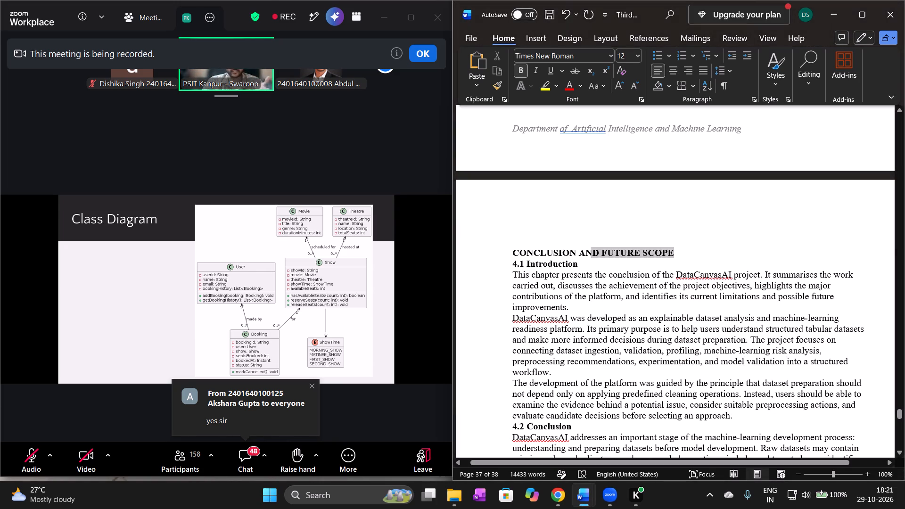
left_click_drag(580, 244, 500, 248)
left_click(589, 215)
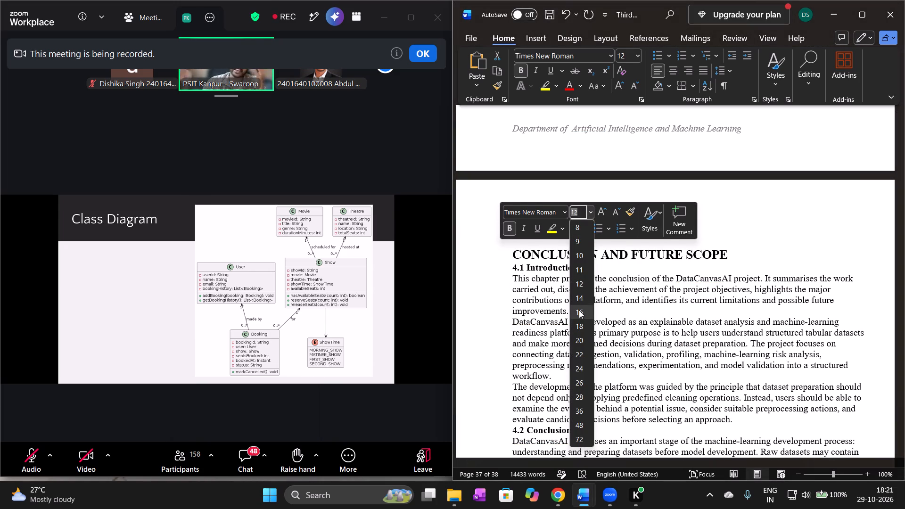
left_click(579, 310)
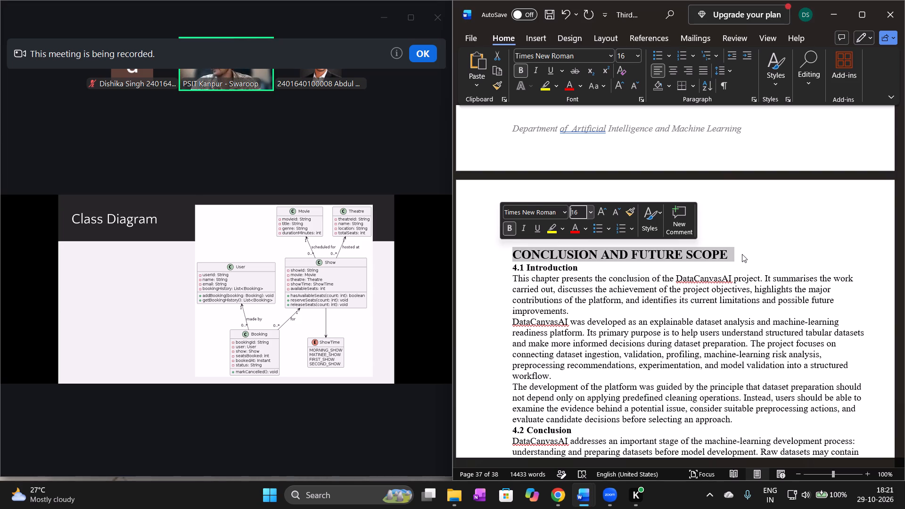
left_click(742, 254)
key("Return")
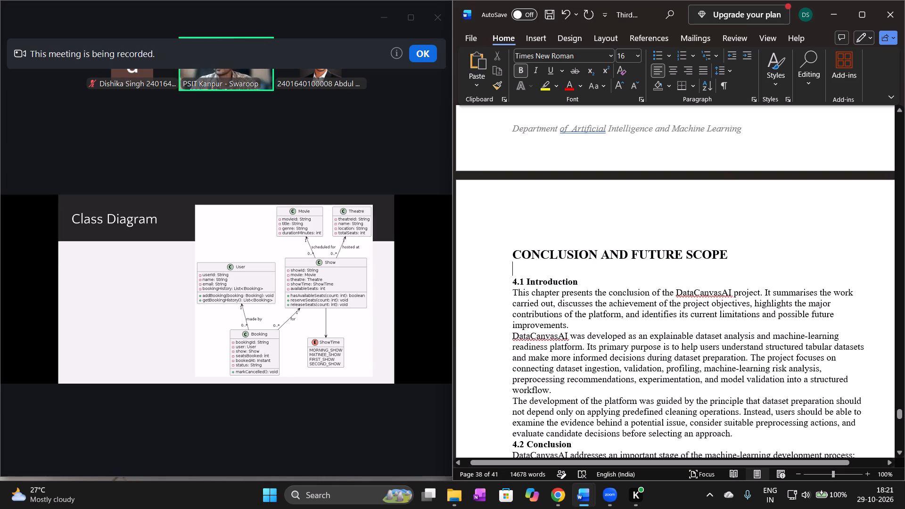
Set the "4.1 Introduction" heading to font size 14 and add a blank line below it.
left_click_drag(576, 281, 497, 279)
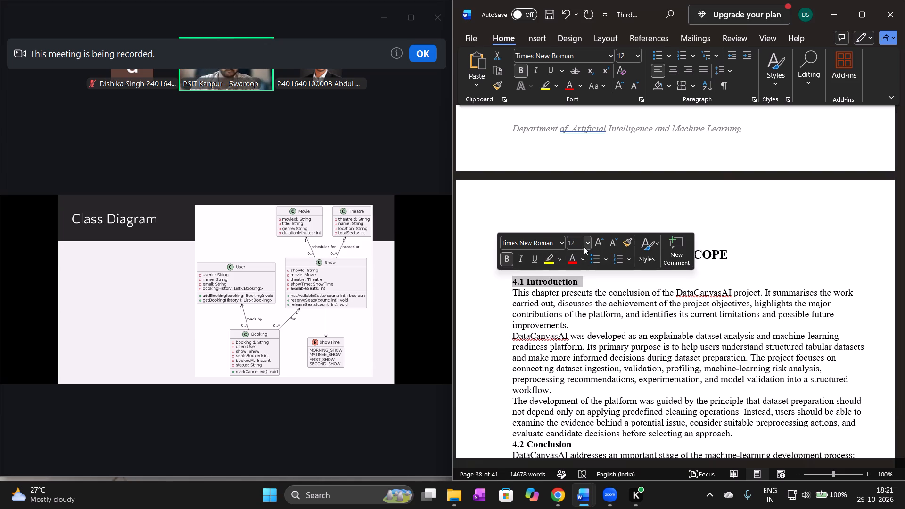
left_click(587, 243)
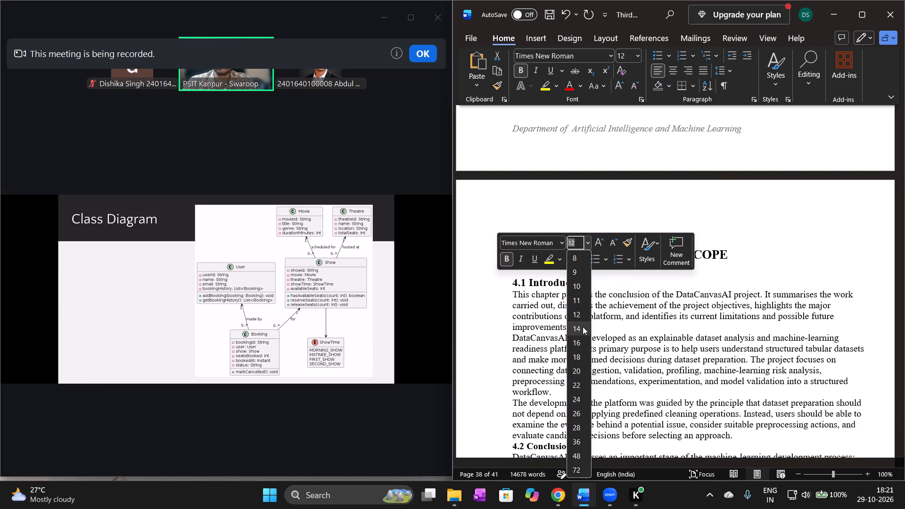
left_click(583, 327)
left_click(609, 286)
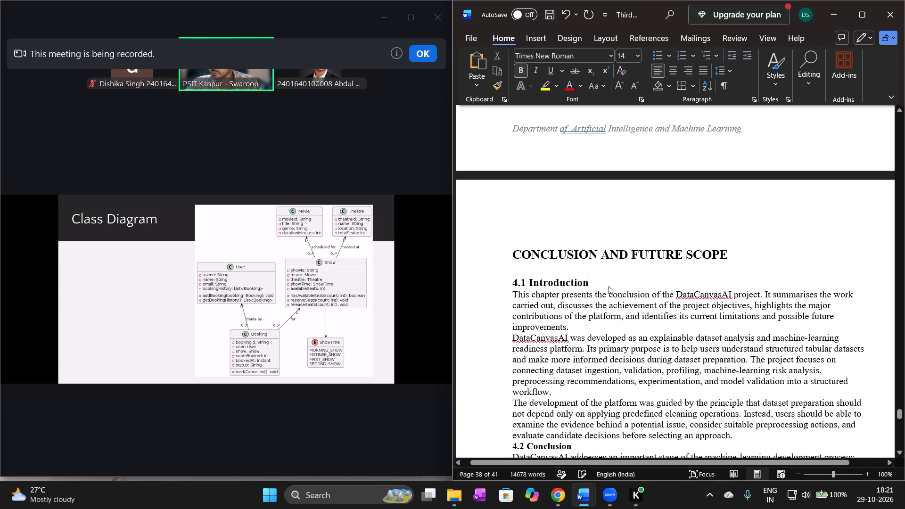
key("Return")
Set the "4.2 Conclusion" heading to font size 14 and add a blank line above and below it.
scroll(609, 286, "down", 1)
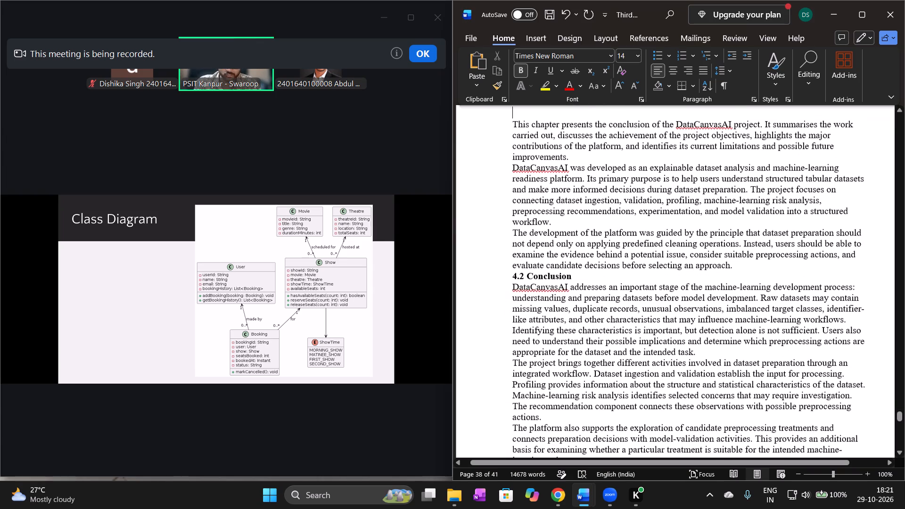
scroll(609, 286, "down", 1)
left_click(739, 263)
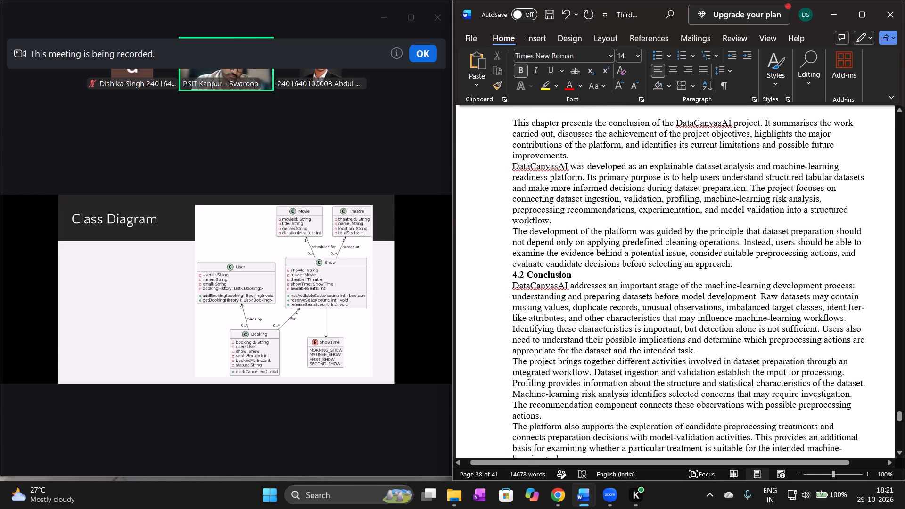
key("Return")
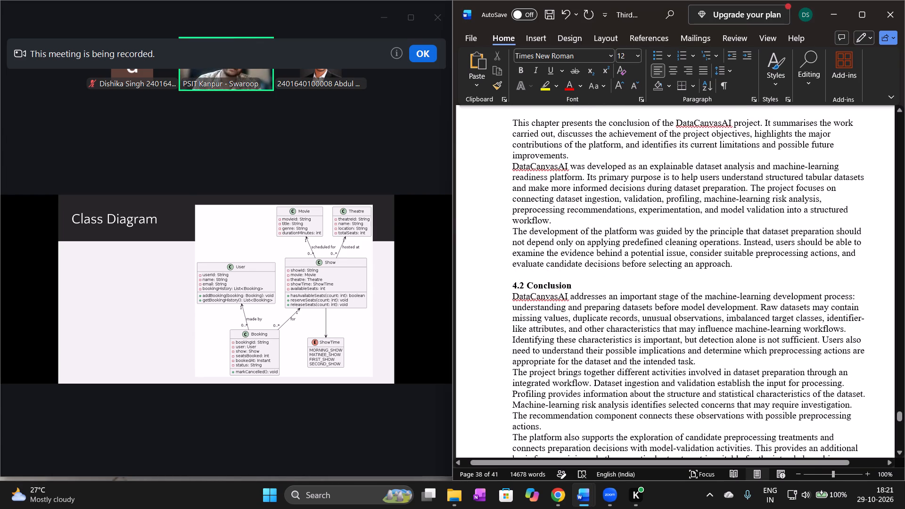
left_click_drag(573, 286, 502, 284)
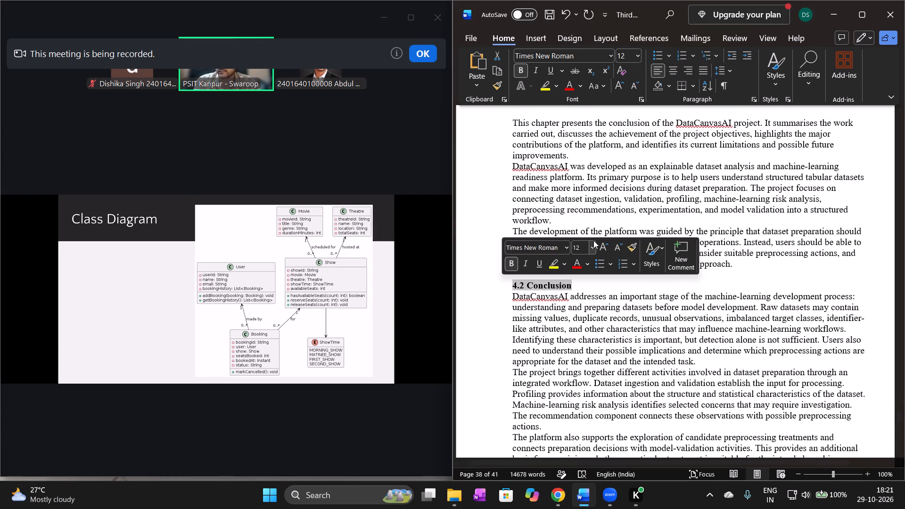
left_click(593, 246)
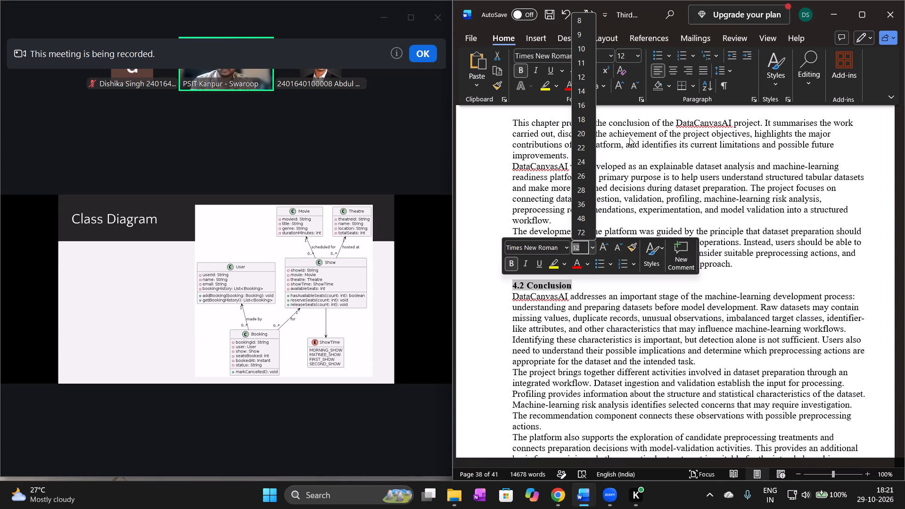
left_click(584, 88)
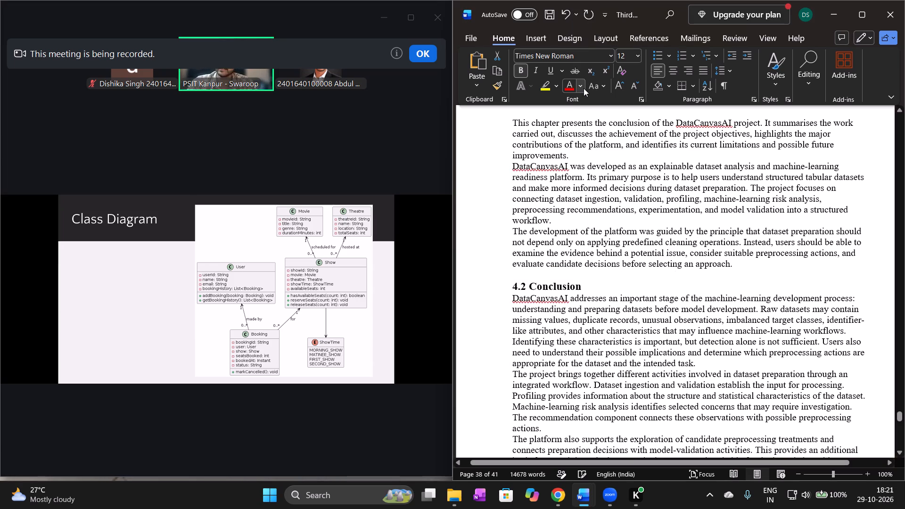
left_click(595, 283)
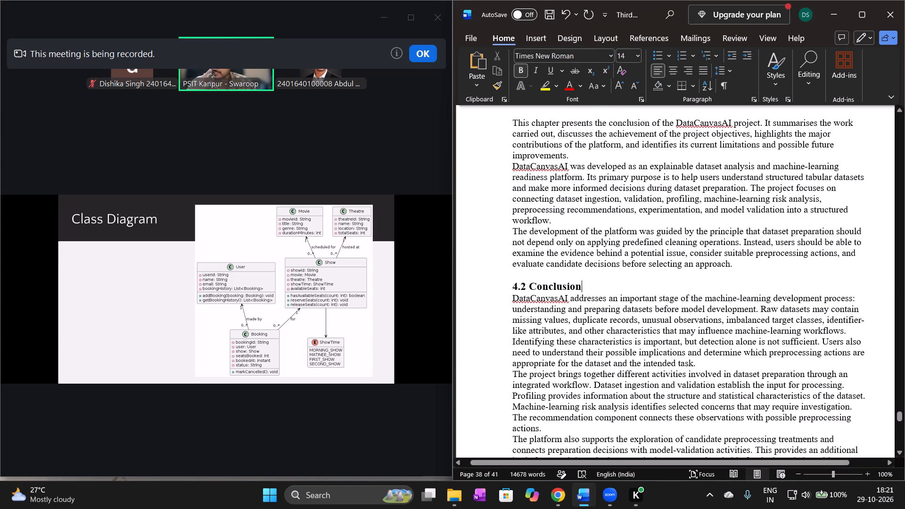
key("Return")
Set the "4.3 Achievement of Project Objectives" heading to font size 14 and add a blank line below it.
scroll(595, 283, "down", 1)
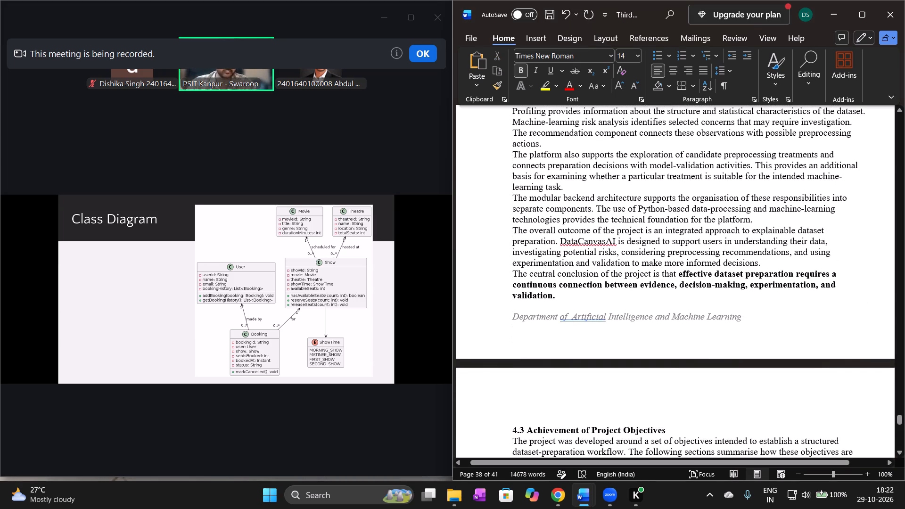
scroll(595, 283, "down", 1)
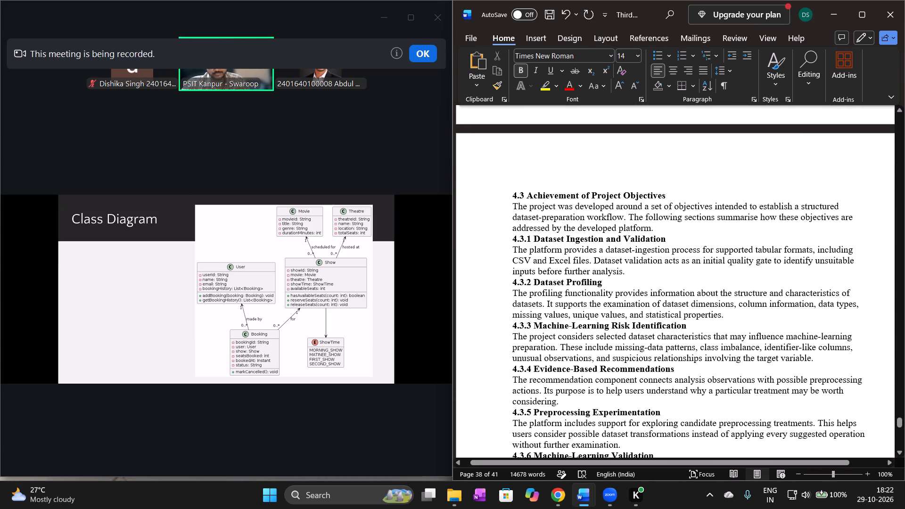
left_click_drag(668, 197, 511, 194)
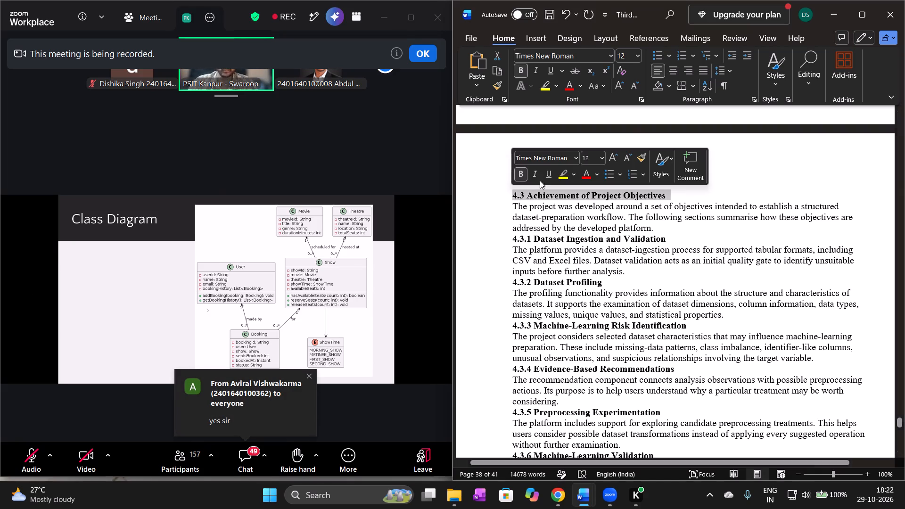
left_click(601, 158)
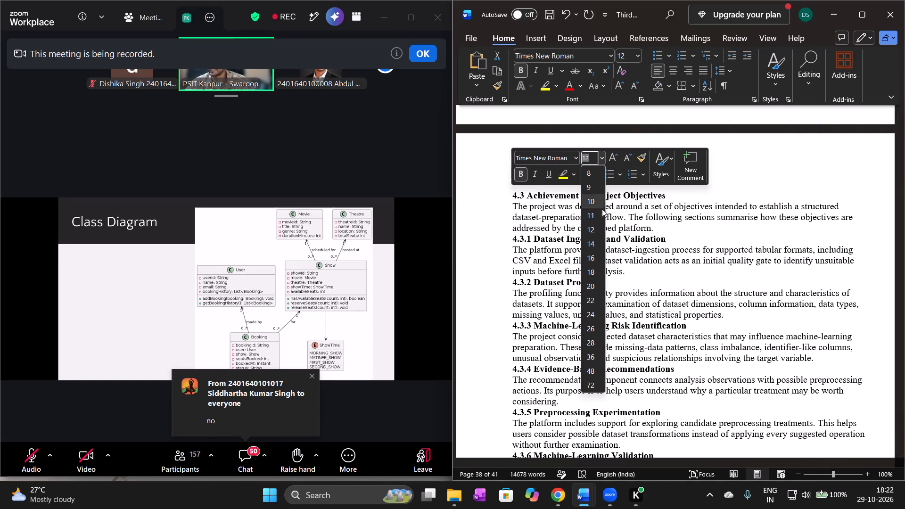
left_click(589, 243)
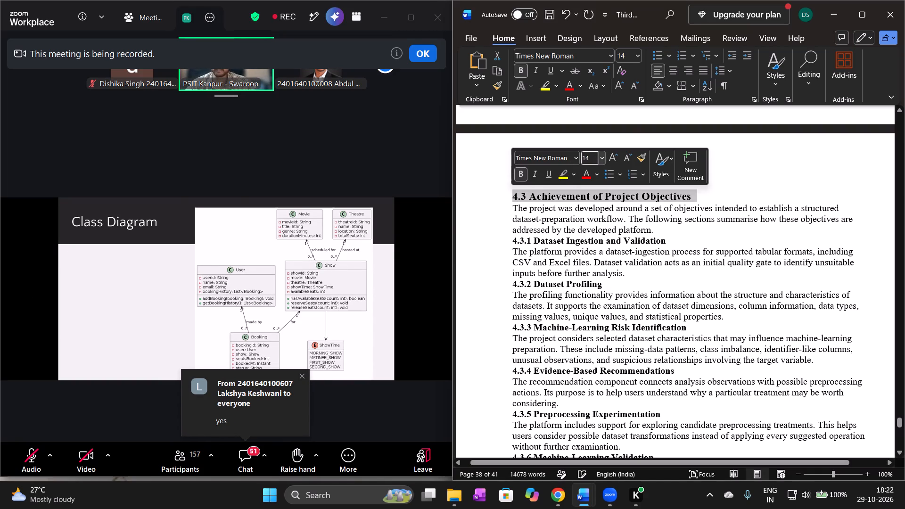
left_click(698, 193)
key("Return")
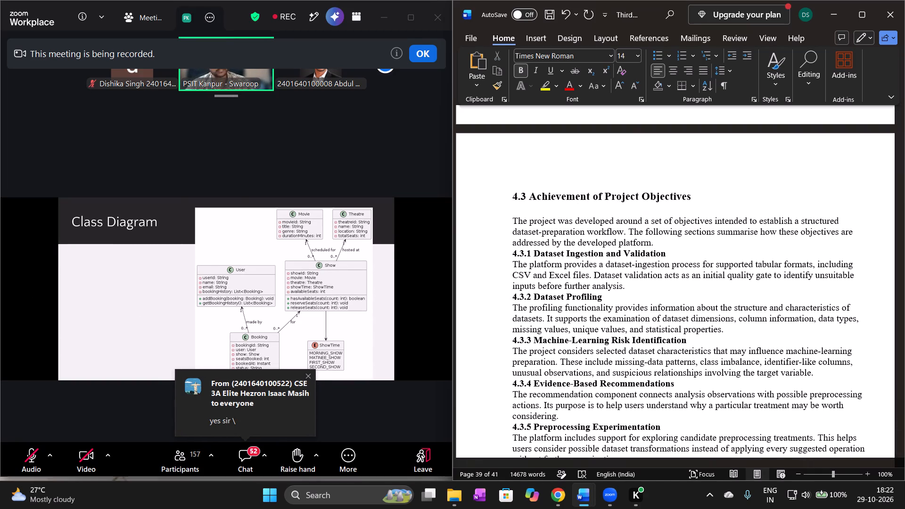
Add a blank line above the "4.3.1 Dataset Ingestion and Validation" heading.
left_click(670, 238)
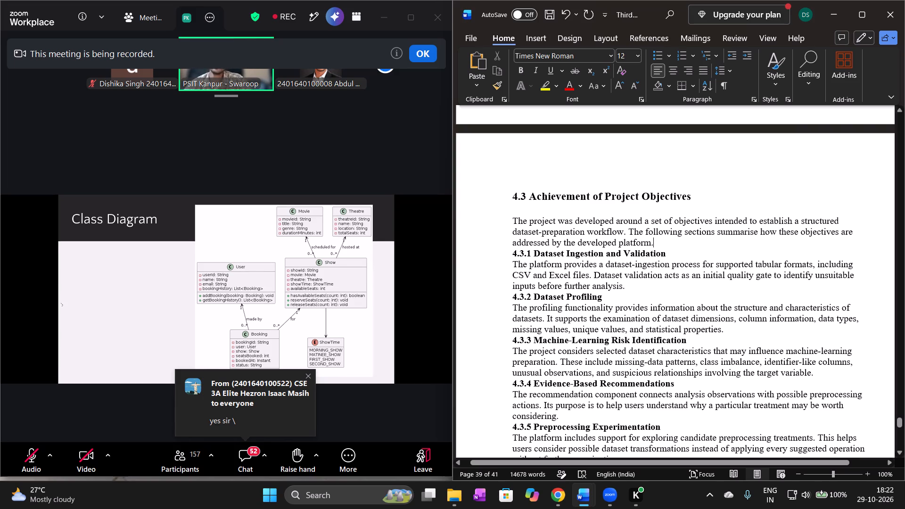
key("Return")
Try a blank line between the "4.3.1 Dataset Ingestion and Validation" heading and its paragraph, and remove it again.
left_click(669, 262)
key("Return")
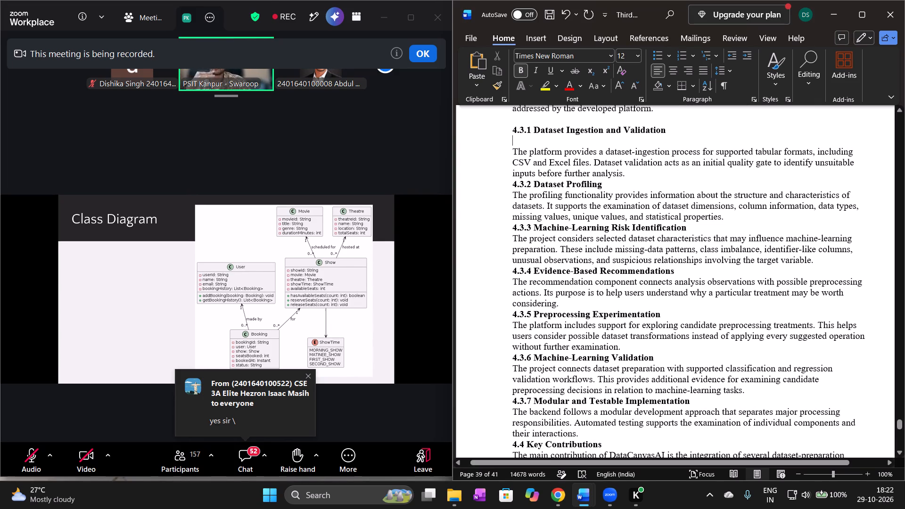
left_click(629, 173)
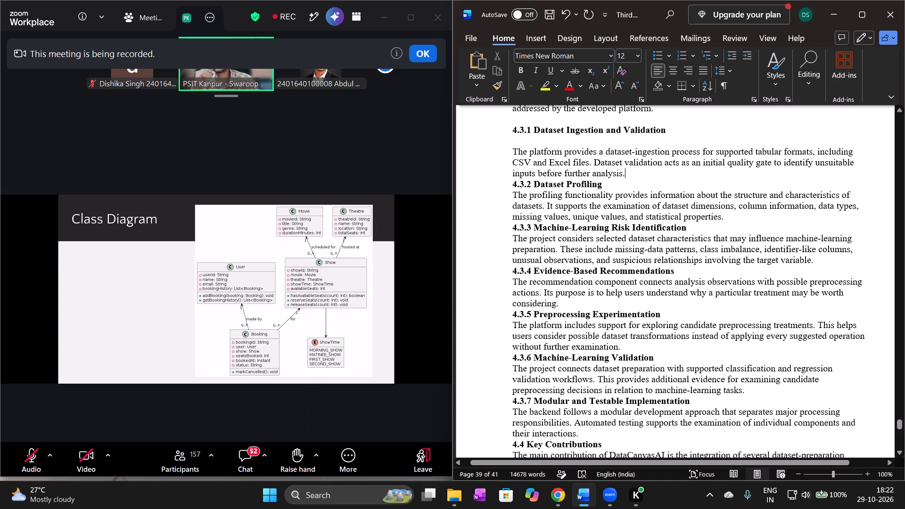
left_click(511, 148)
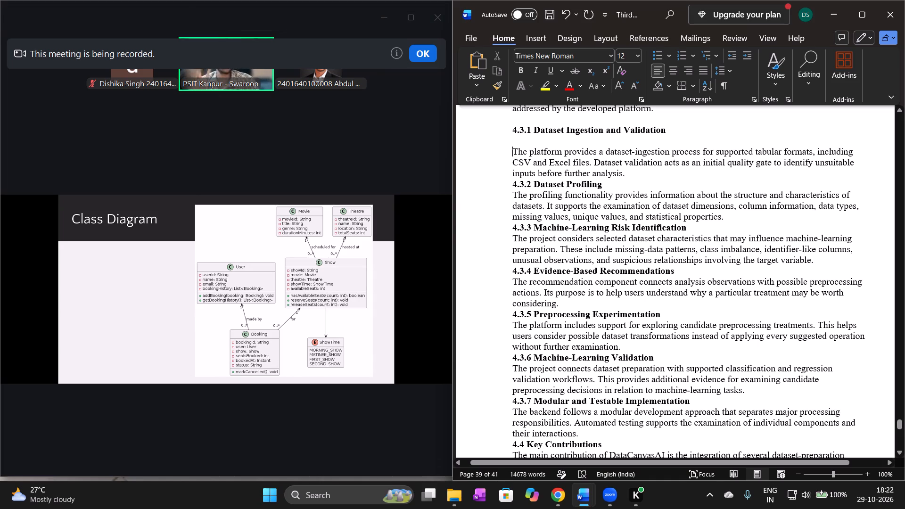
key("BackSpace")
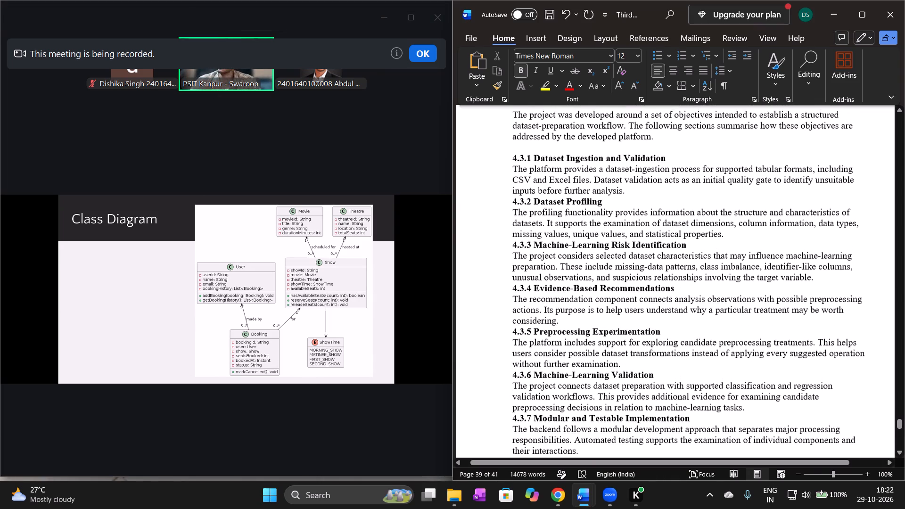
Set the "4.4 Key Contributions" heading to font size 14 and add a blank line above and below it.
scroll(511, 148, "down", 1)
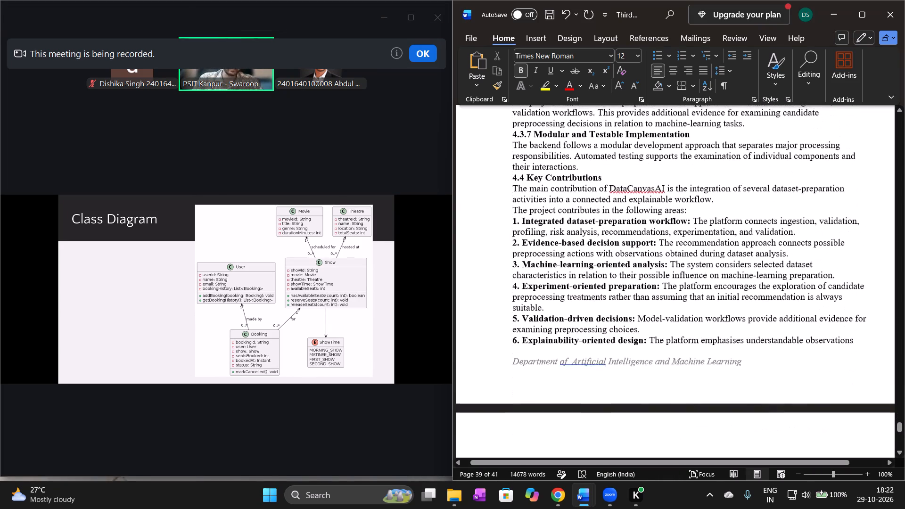
scroll(511, 148, "down", 1)
left_click(586, 159)
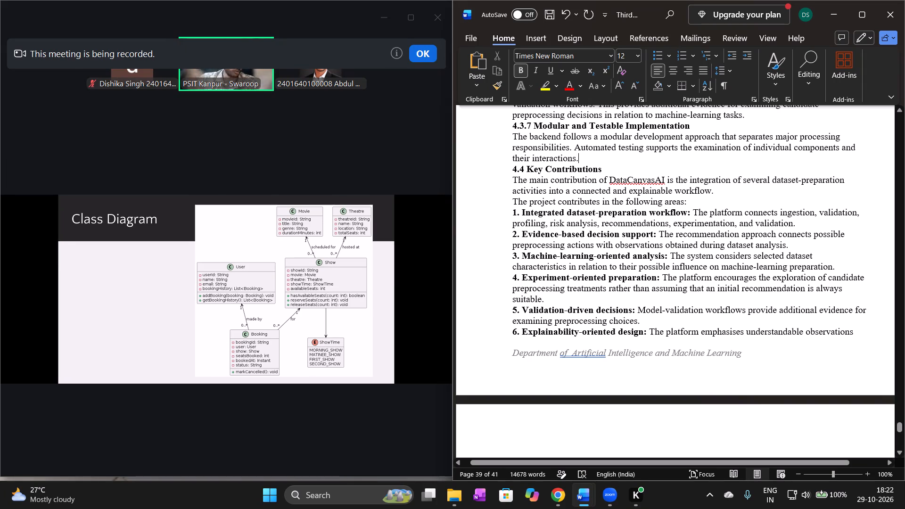
key("Return")
left_click_drag(602, 182, 507, 178)
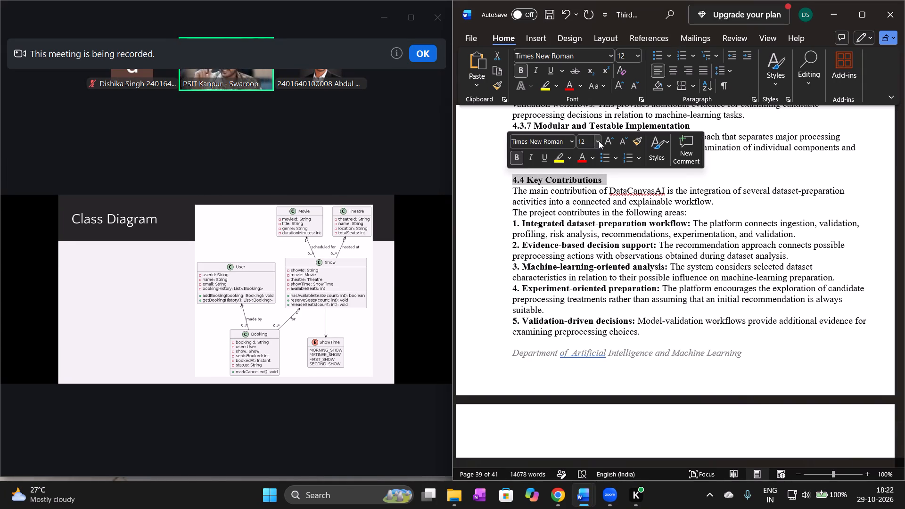
left_click(599, 141)
left_click(590, 230)
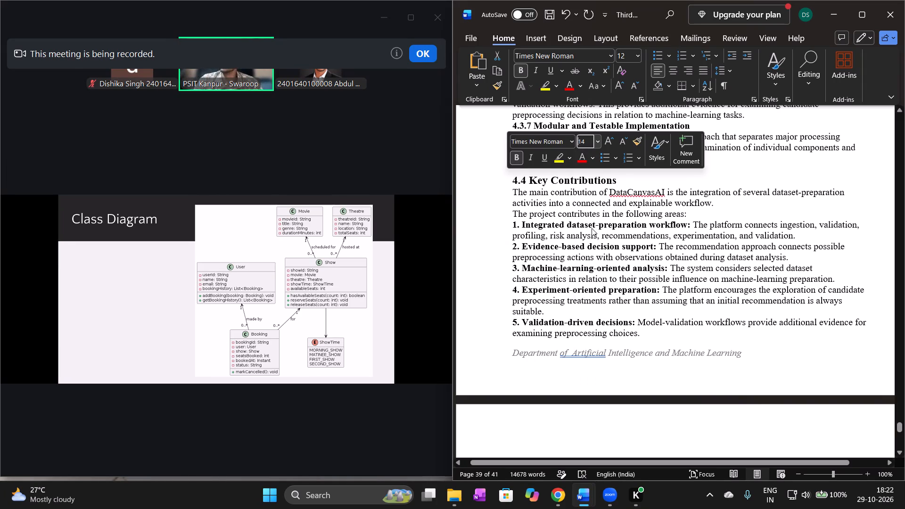
left_click(630, 186)
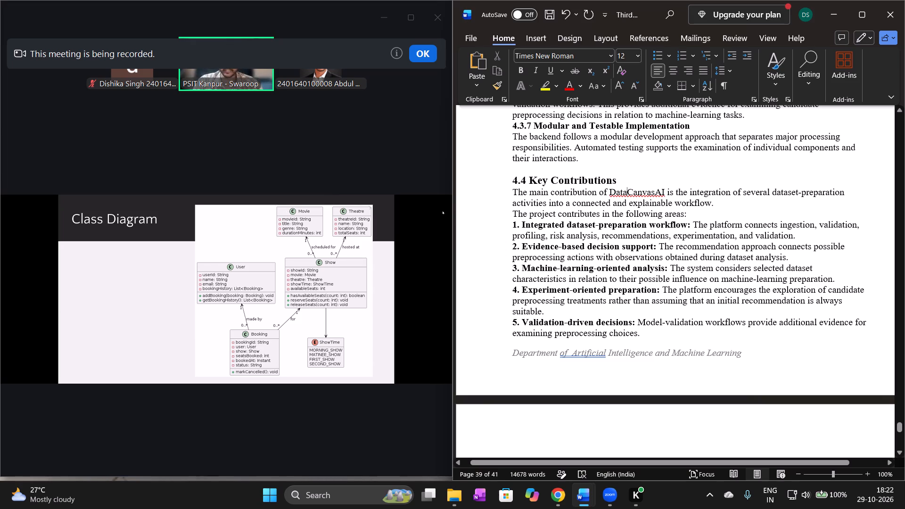
left_click(622, 180)
key("Return")
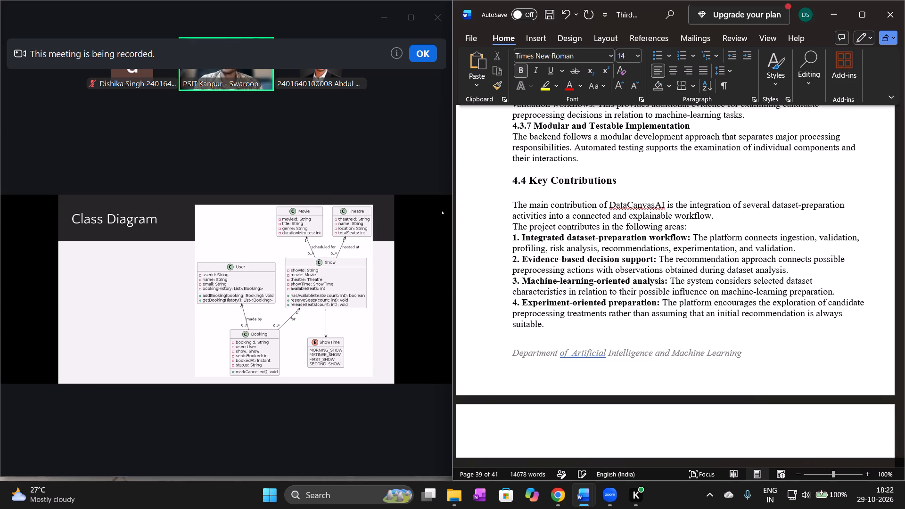
Add a blank line between "The project contributes in the following areas:" and the numbered contributions in section 4.4.
left_click(704, 223)
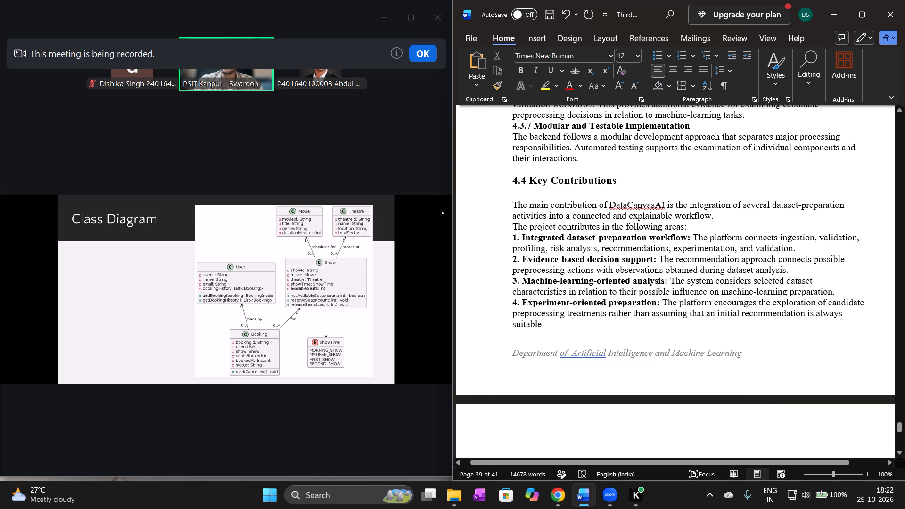
key("Return")
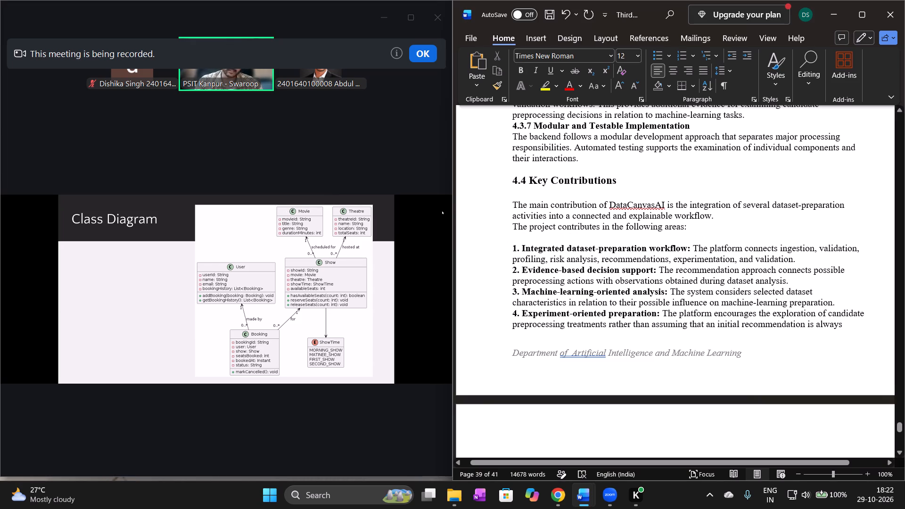
Set the "4.5 Limitations" heading to font size 14 and add a blank line above and below it.
scroll(731, 320, "down", 1)
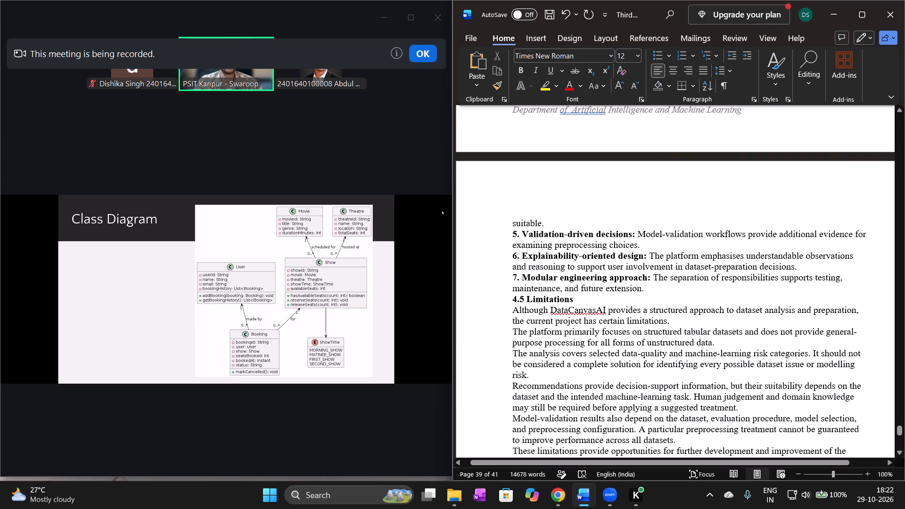
left_click(657, 287)
key("Return")
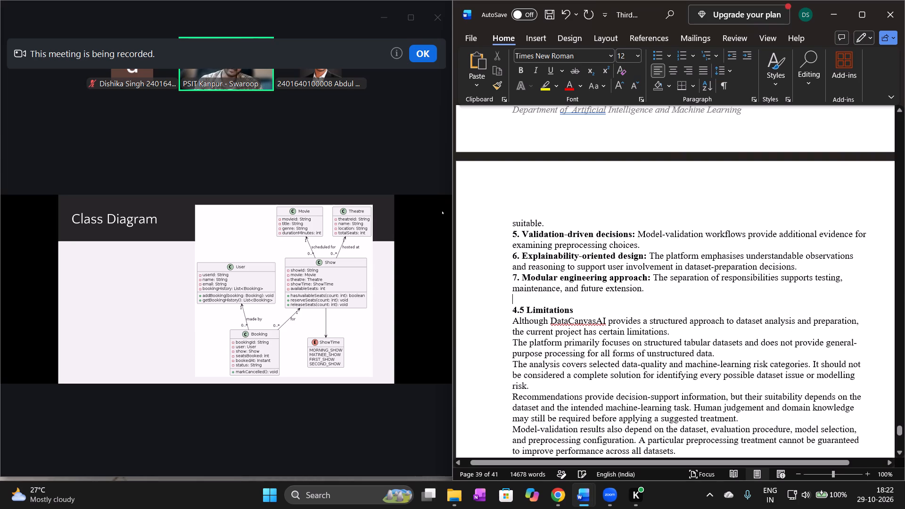
left_click_drag(579, 311, 500, 307)
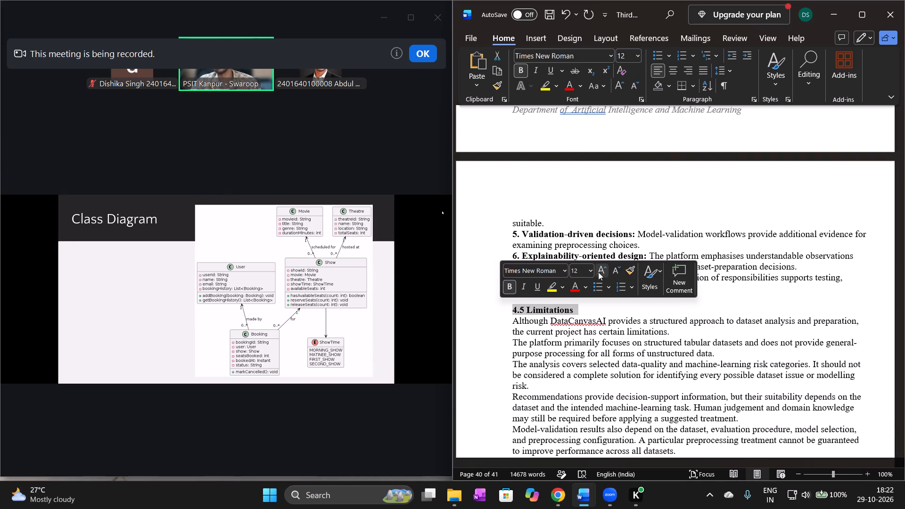
left_click(589, 270)
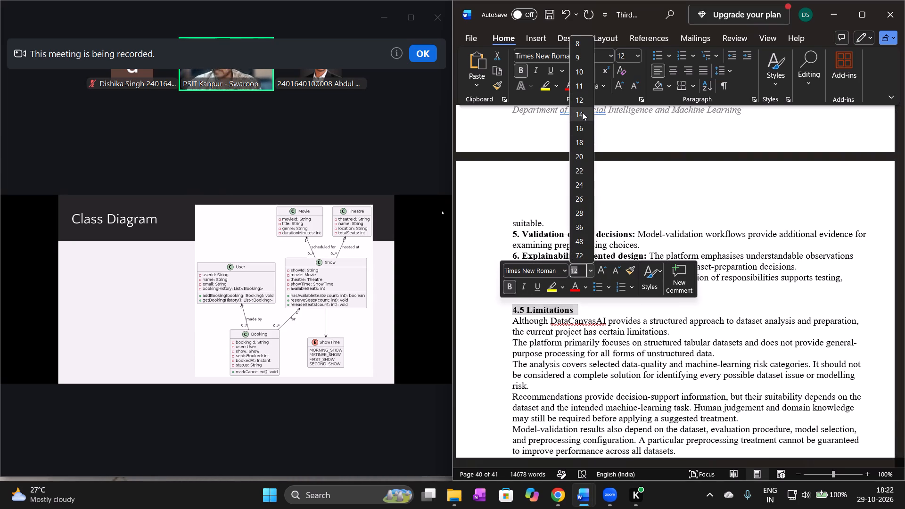
left_click(582, 112)
left_click(587, 312)
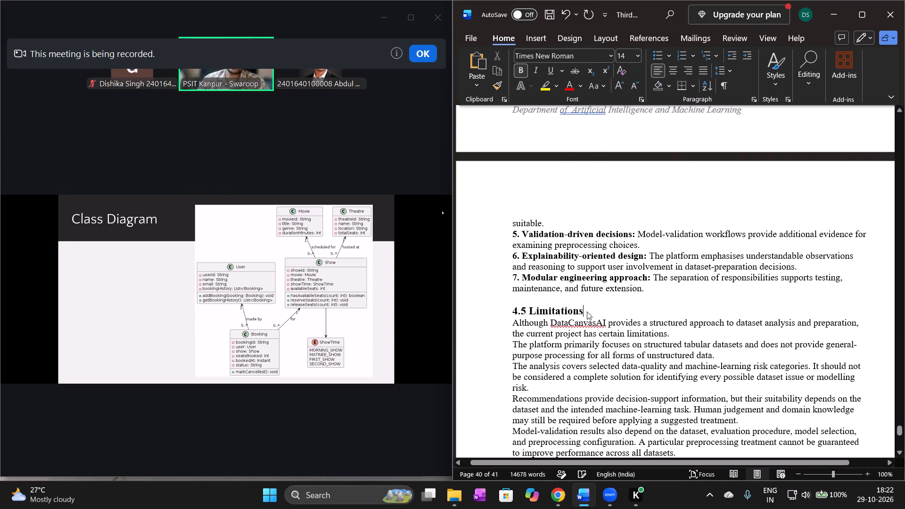
key("Return")
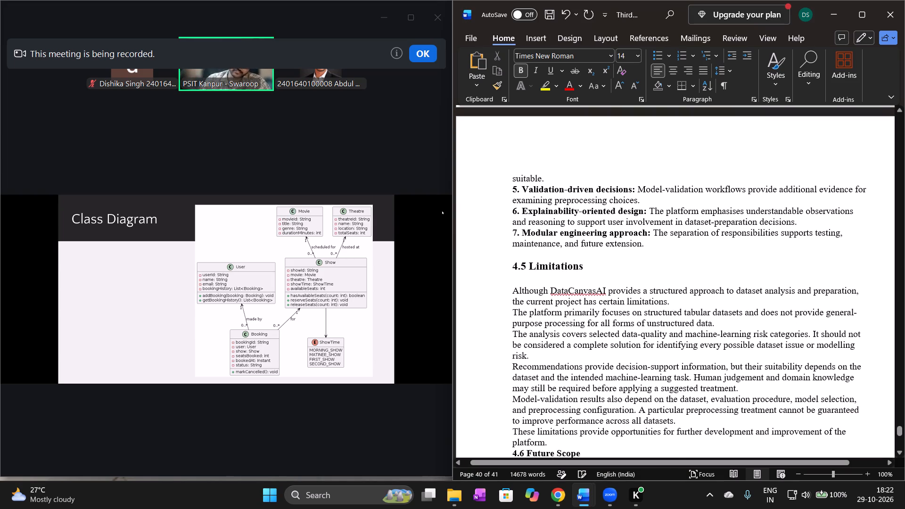
key("BackSpace")
key("Return")
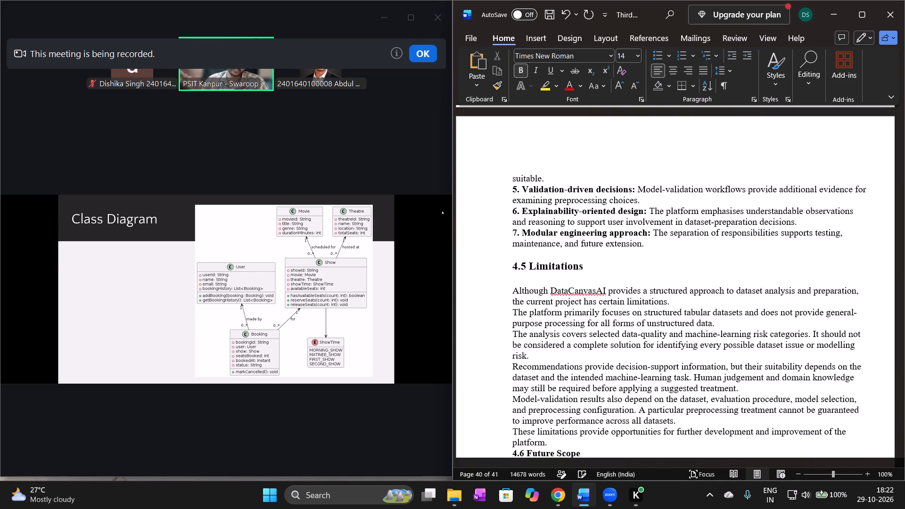
Set the "4.6 Future Scope" heading to font size 14 and add a blank line above and below it.
scroll(587, 312, "down", 1)
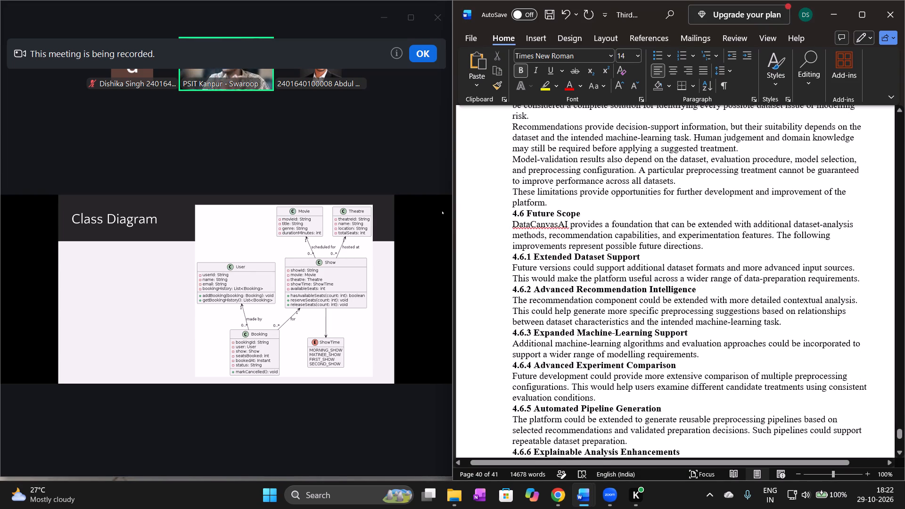
left_click(551, 200)
key("Return")
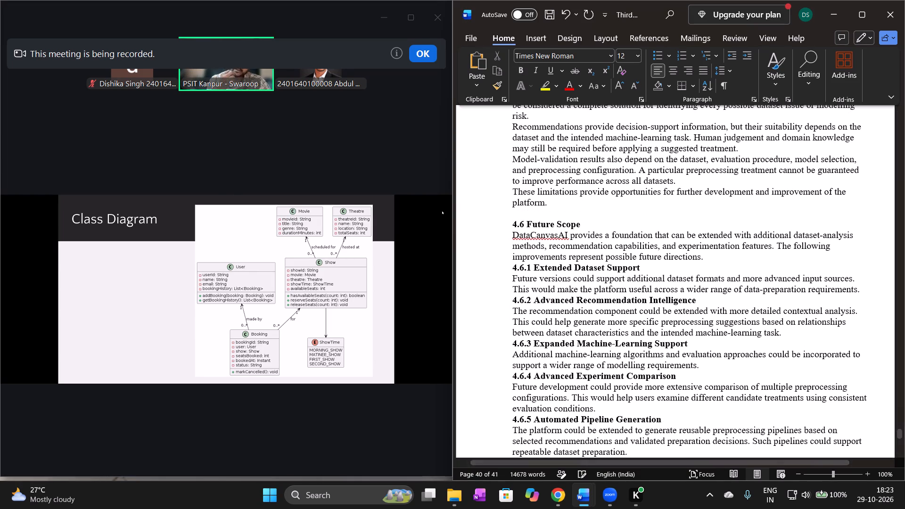
left_click_drag(585, 223, 491, 229)
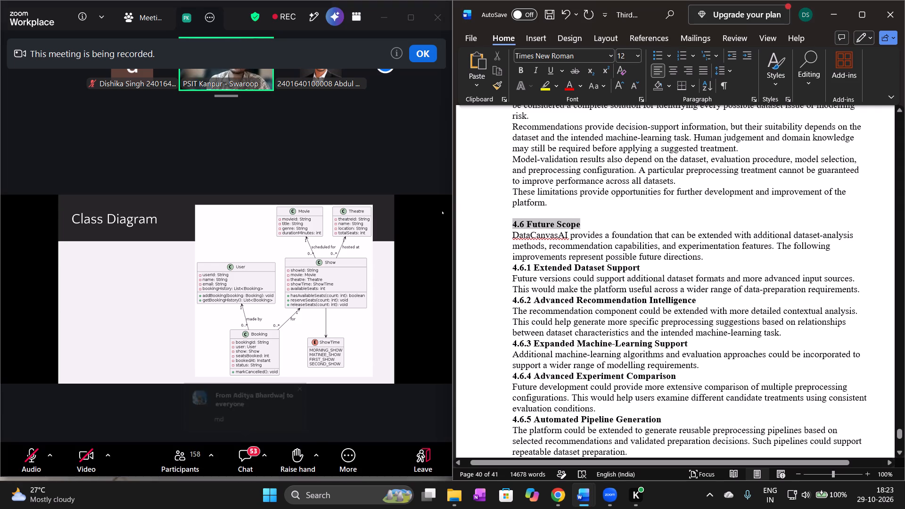
left_click_drag(491, 229, 495, 224)
left_click(585, 191)
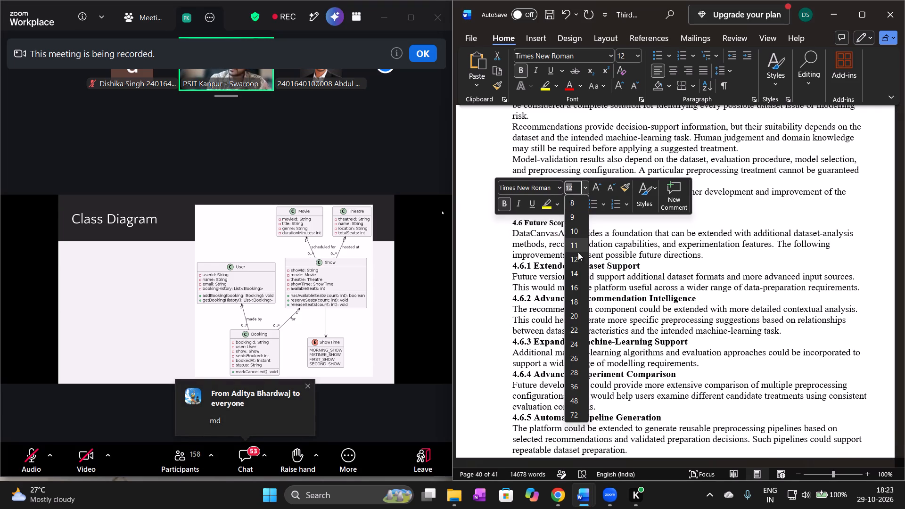
left_click(578, 271)
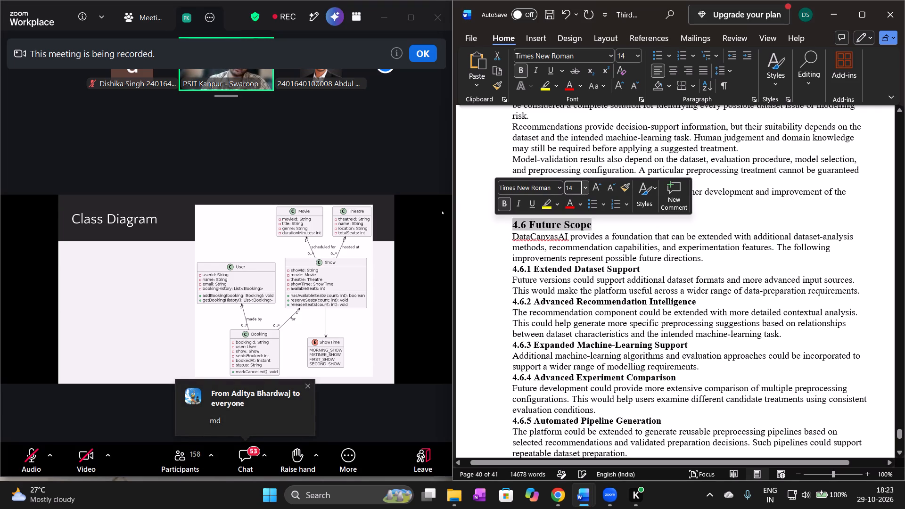
left_click(602, 230)
key("Return")
Set the "4.7 Overall Future Direction" heading to font size 14 and add a blank line above and below it.
scroll(602, 230, "down", 1)
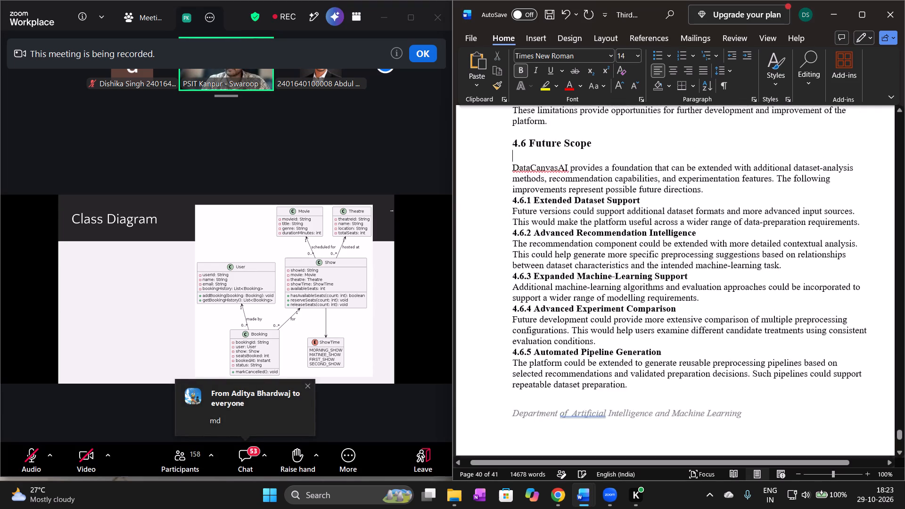
scroll(602, 230, "down", 1)
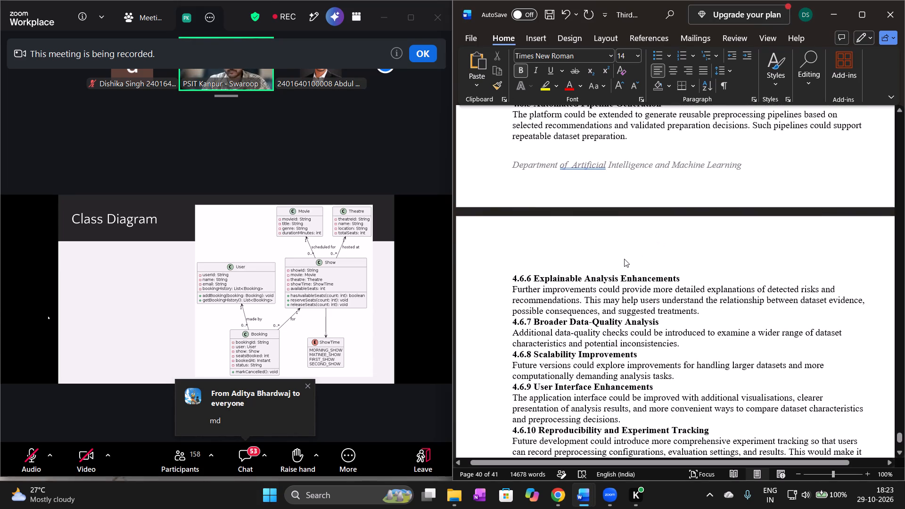
scroll(624, 259, "right", 1)
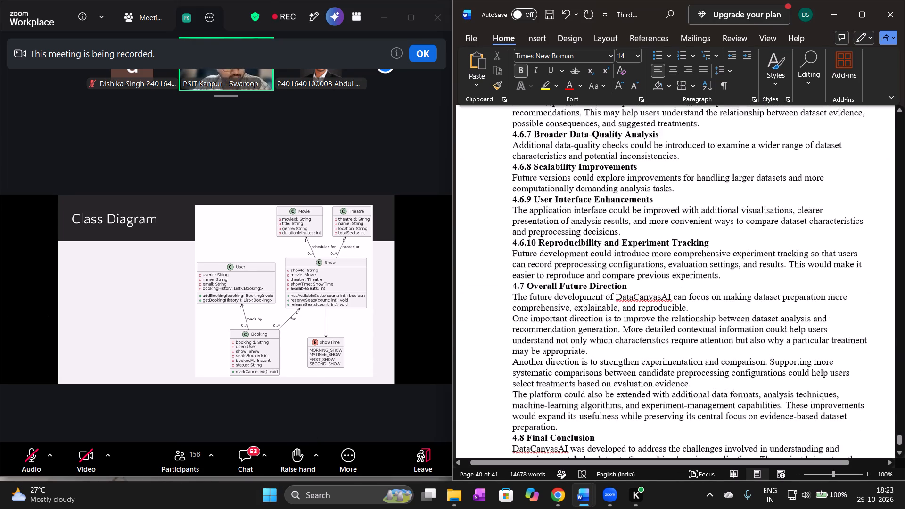
scroll(624, 259, "right", 1)
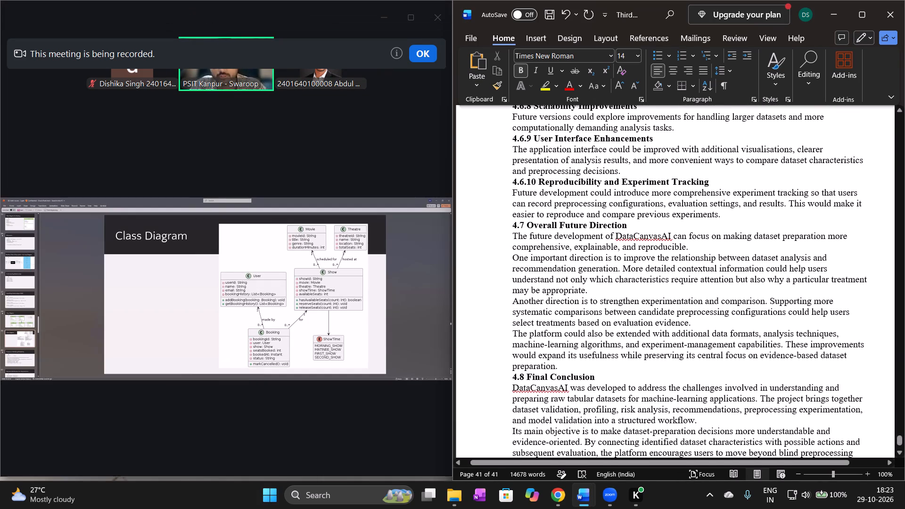
left_click(726, 214)
key("Return")
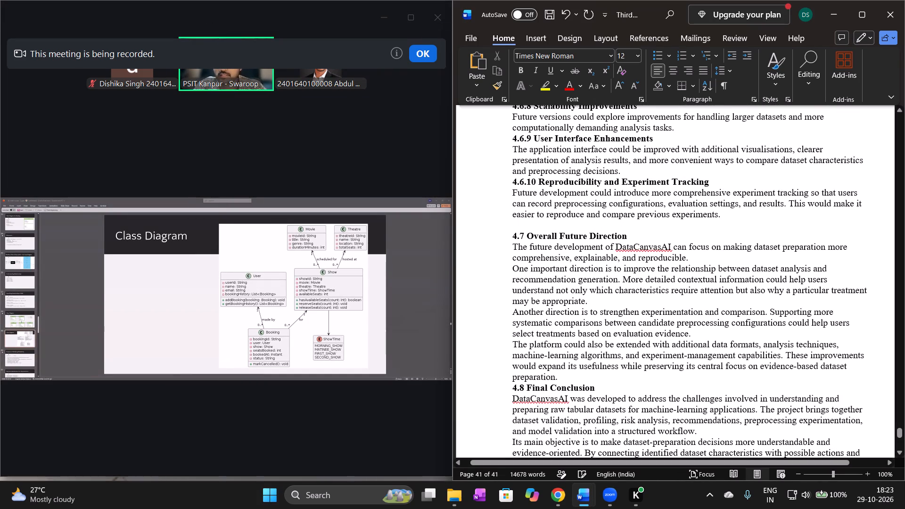
left_click_drag(635, 237, 506, 236)
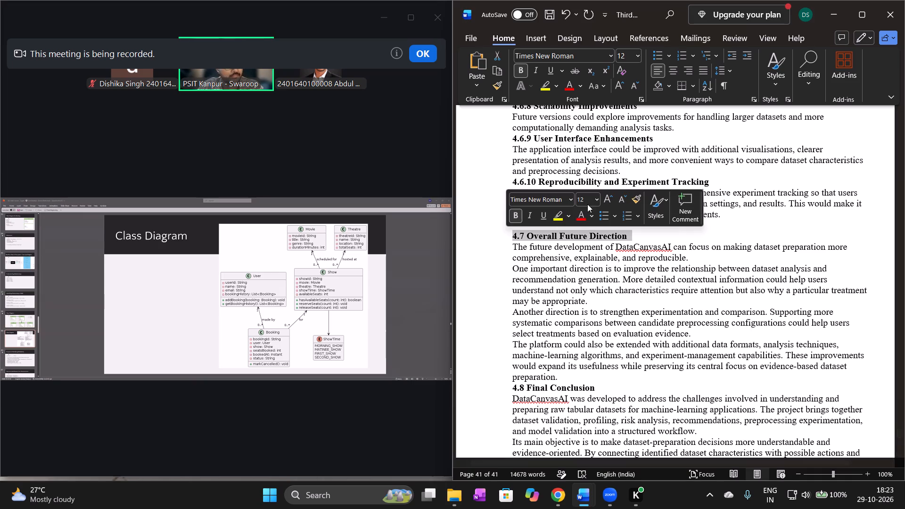
left_click(594, 200)
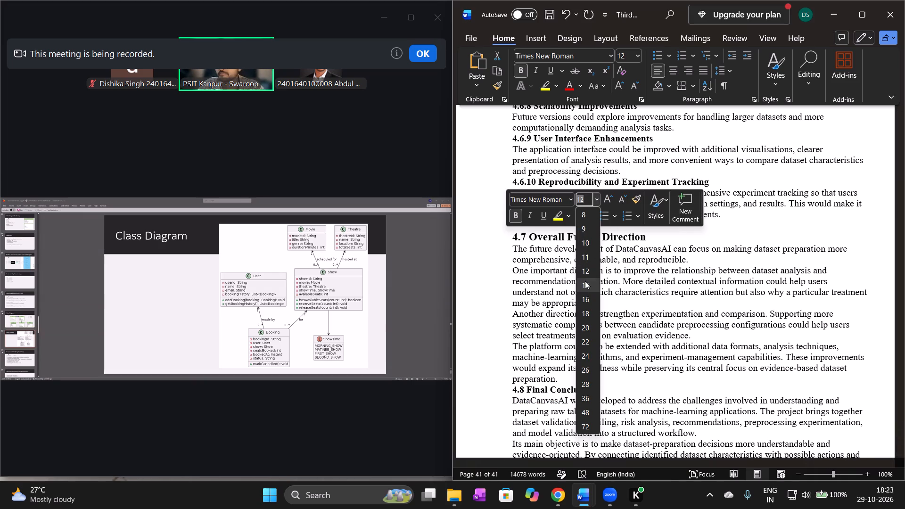
left_click(585, 283)
left_click(663, 238)
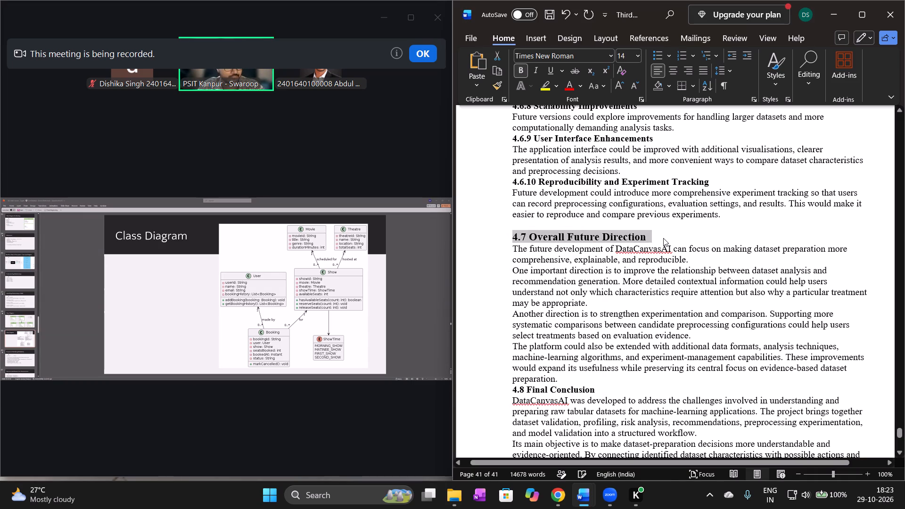
key("Return")
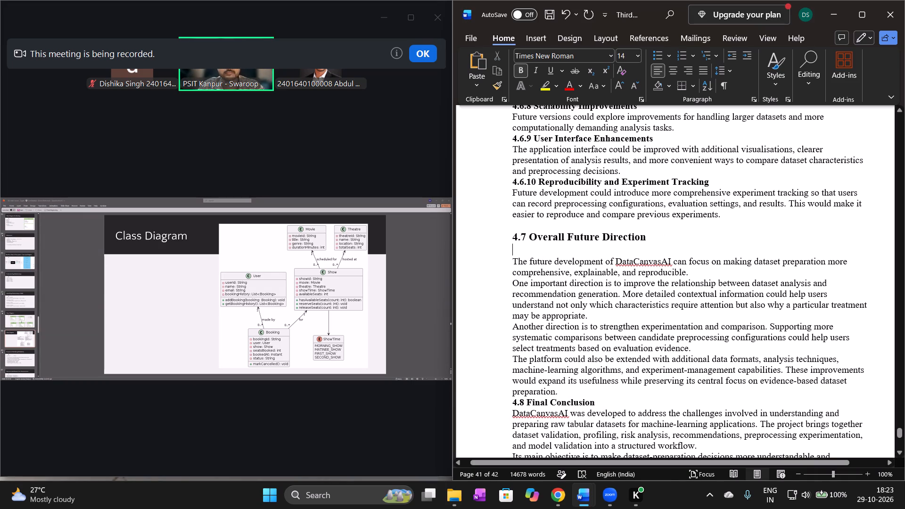
Set the "4.8 Final Conclusion" heading to font size 14 and add a blank line above and below it.
left_click(568, 393)
key("Return")
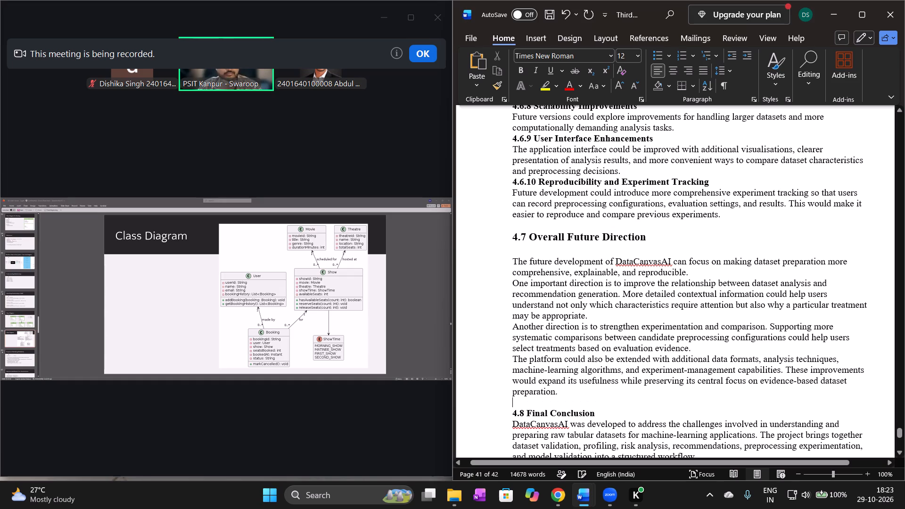
left_click_drag(599, 416, 508, 414)
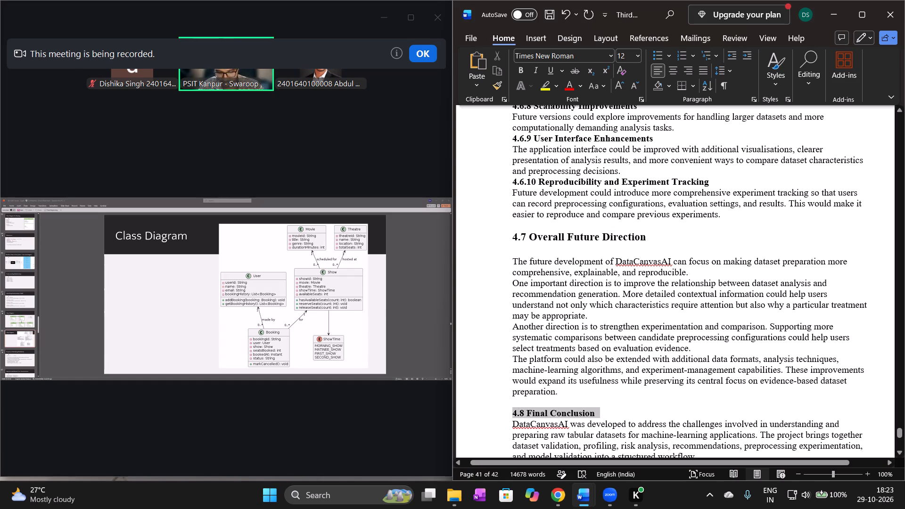
left_click_drag(508, 414, 506, 414)
scroll(629, 329, "right", 1)
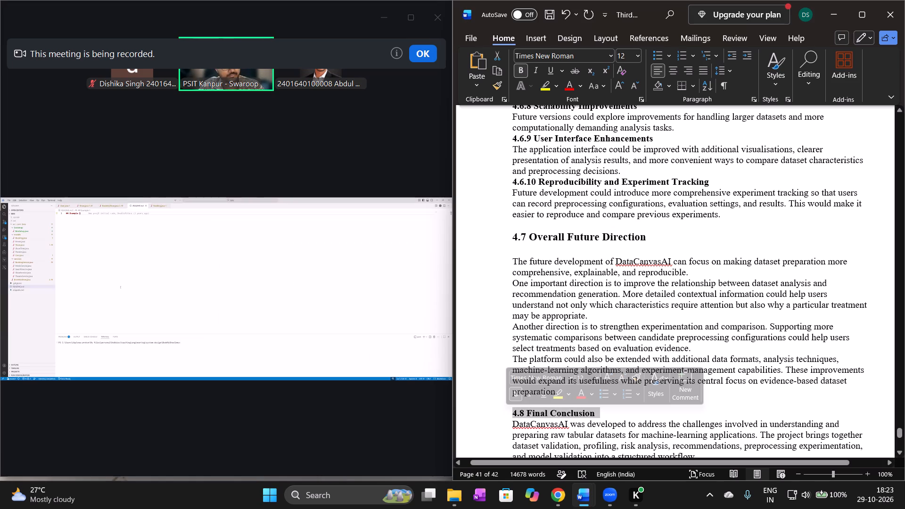
left_click(598, 379)
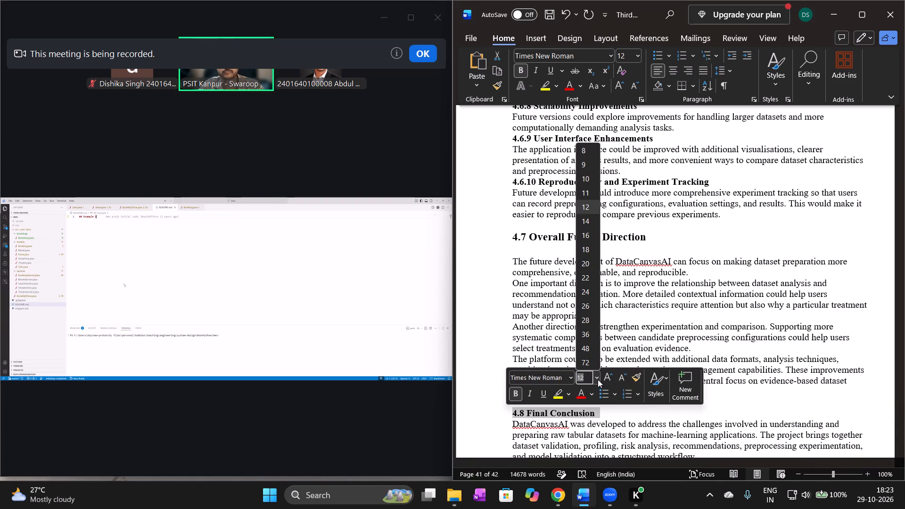
left_click(592, 222)
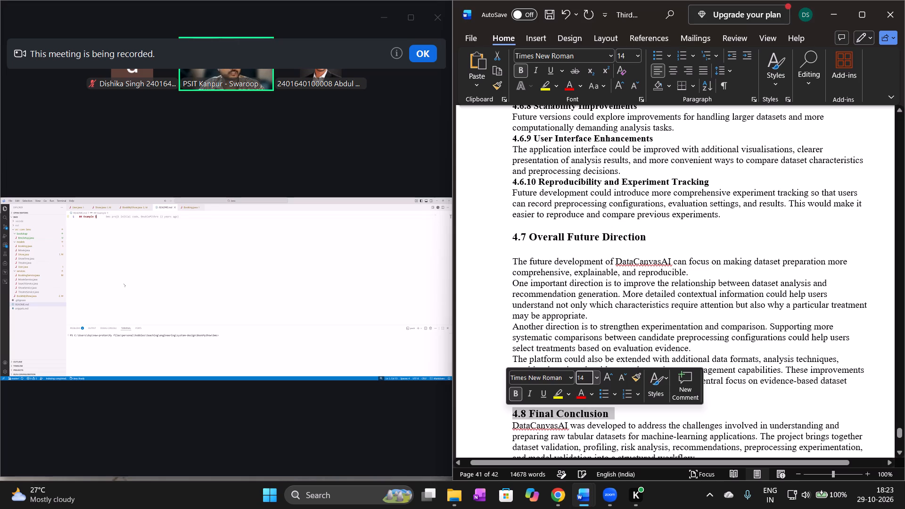
left_click(726, 404)
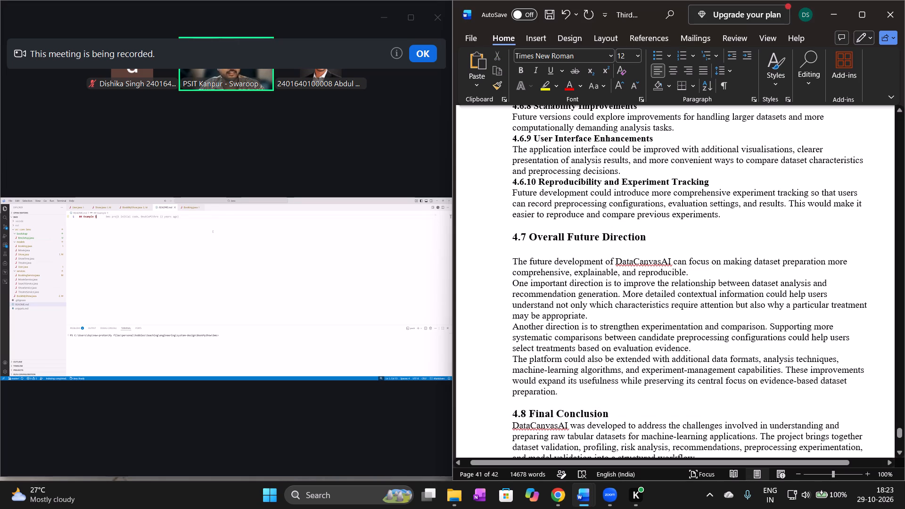
left_click(618, 416)
key("Return")
scroll(618, 416, "down", 1)
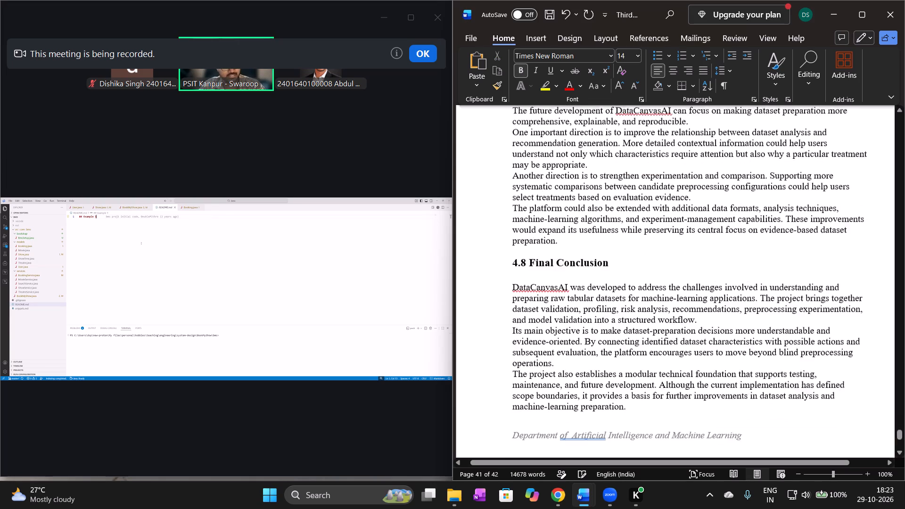
scroll(618, 416, "down", 1)
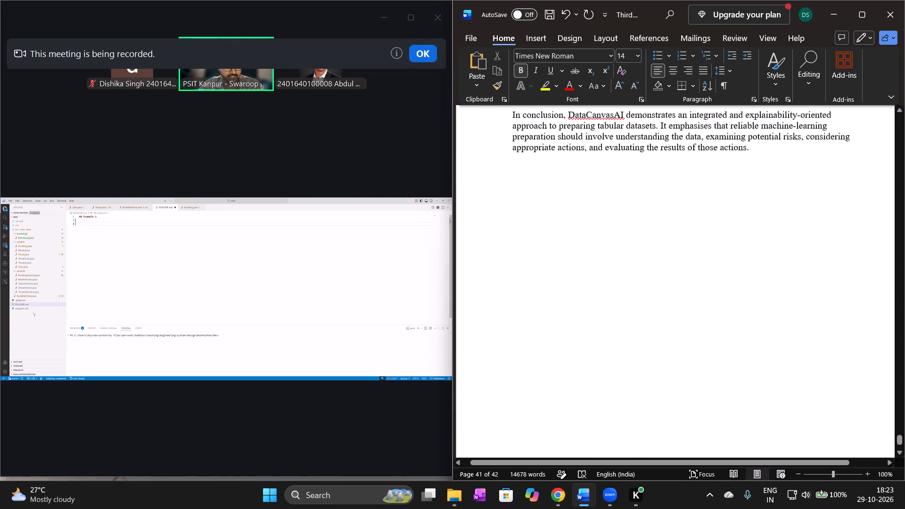
scroll(618, 416, "down", 2)
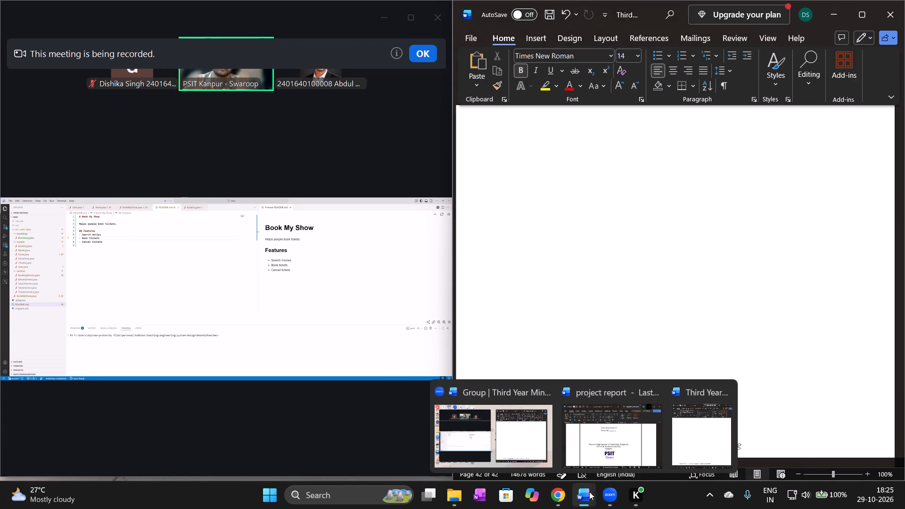
left_click(616, 458)
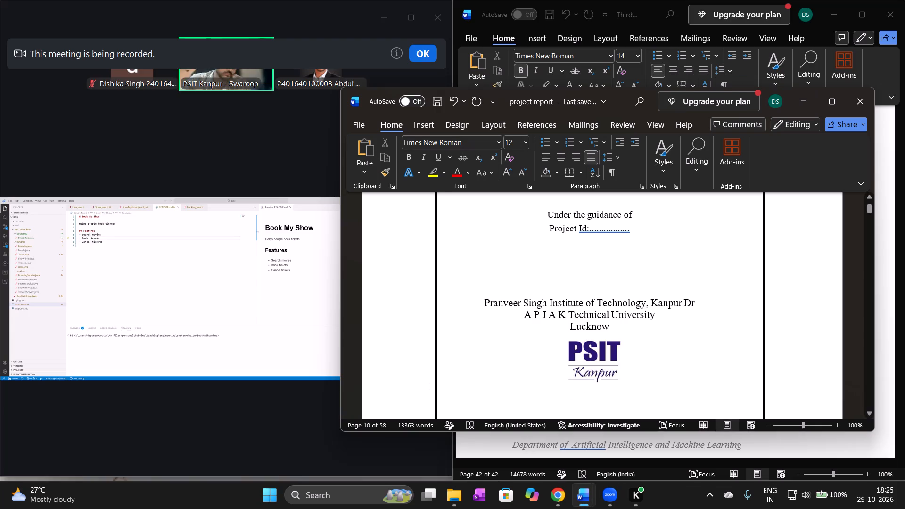
scroll(632, 348, "down", 3)
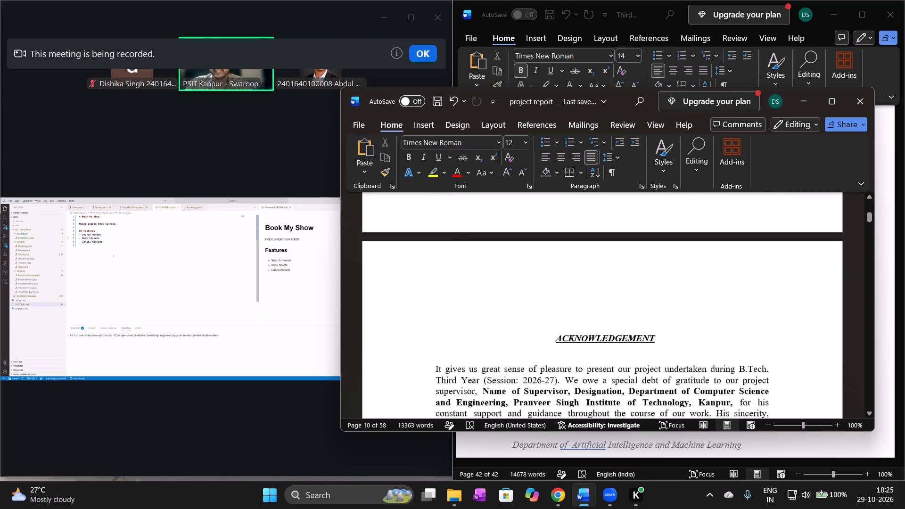
scroll(632, 348, "down", 5)
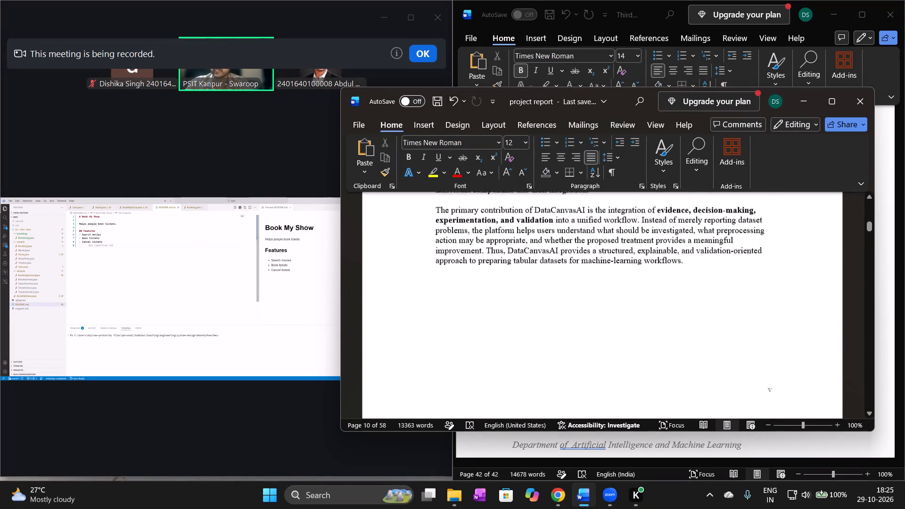
scroll(632, 348, "down", 3)
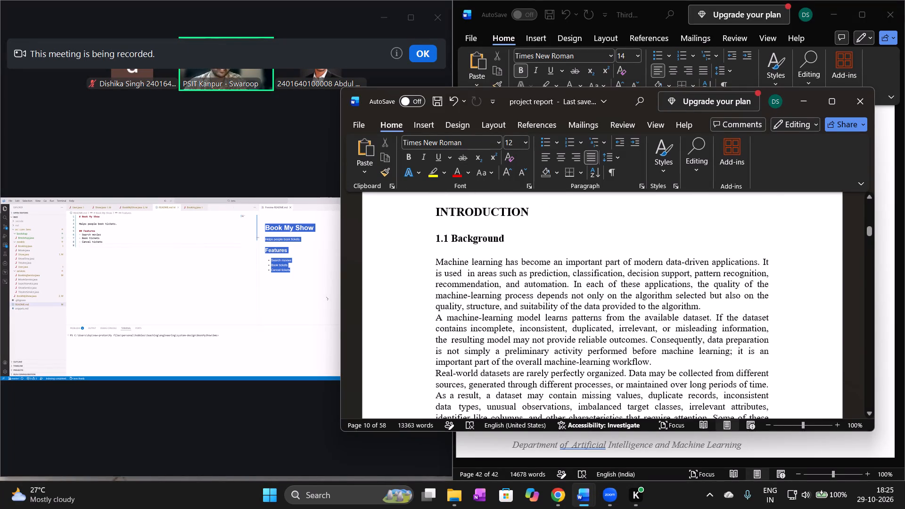
scroll(632, 348, "down", 11)
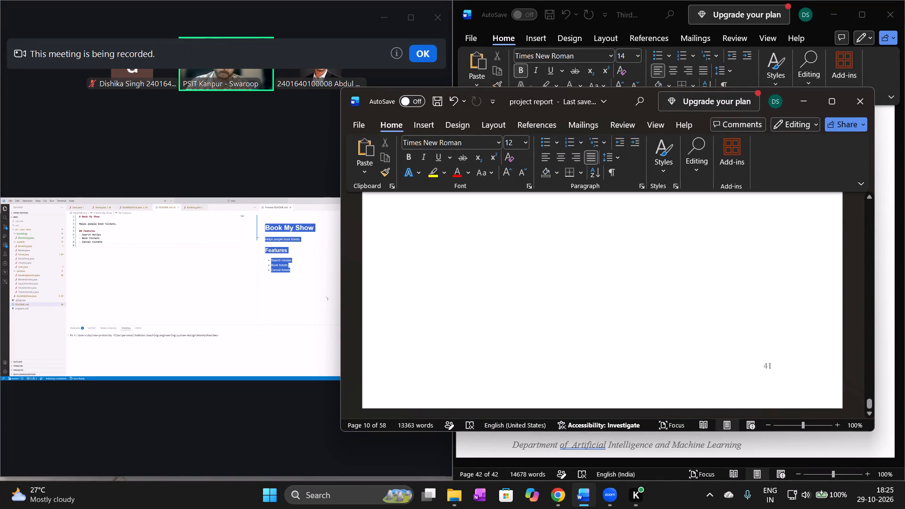
scroll(632, 348, "up", 1)
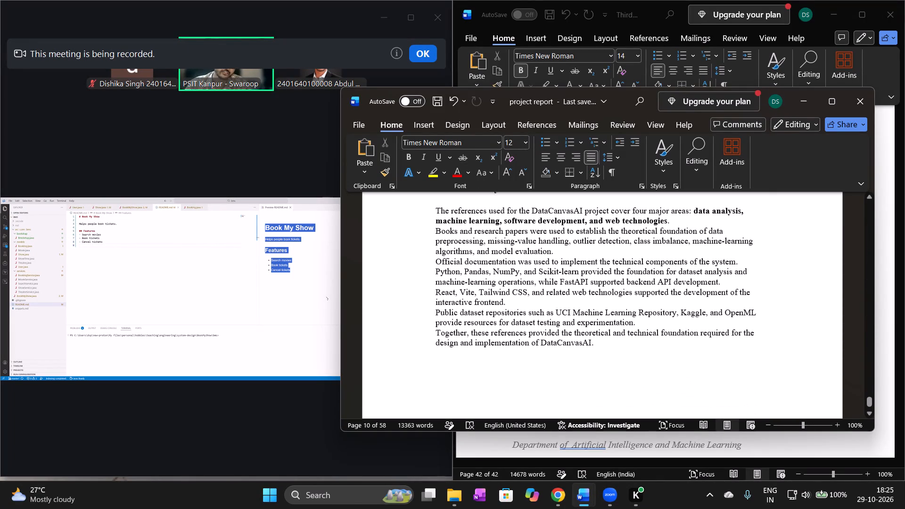
scroll(632, 348, "up", 1)
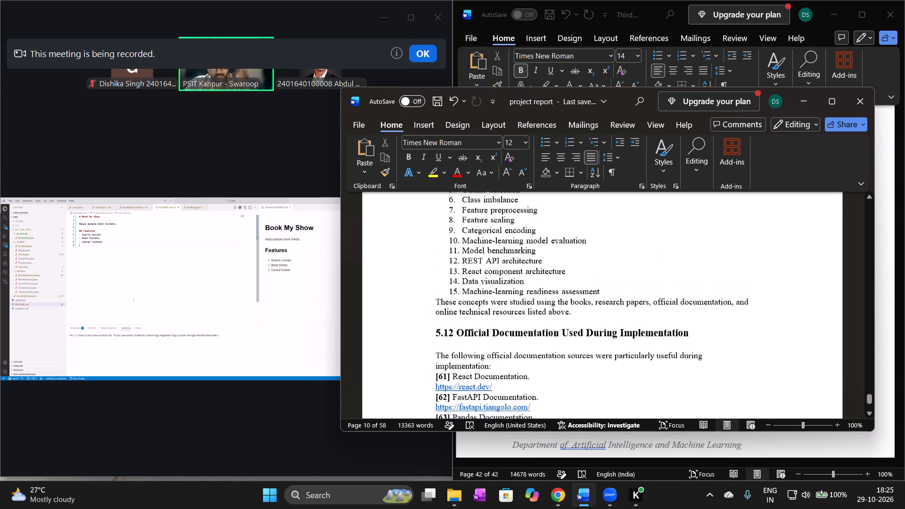
scroll(632, 348, "up", 2)
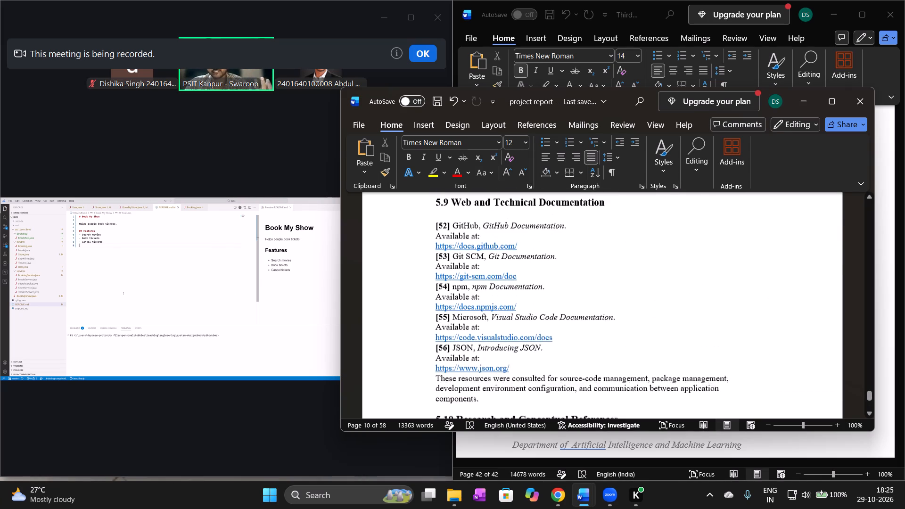
scroll(632, 348, "up", 2)
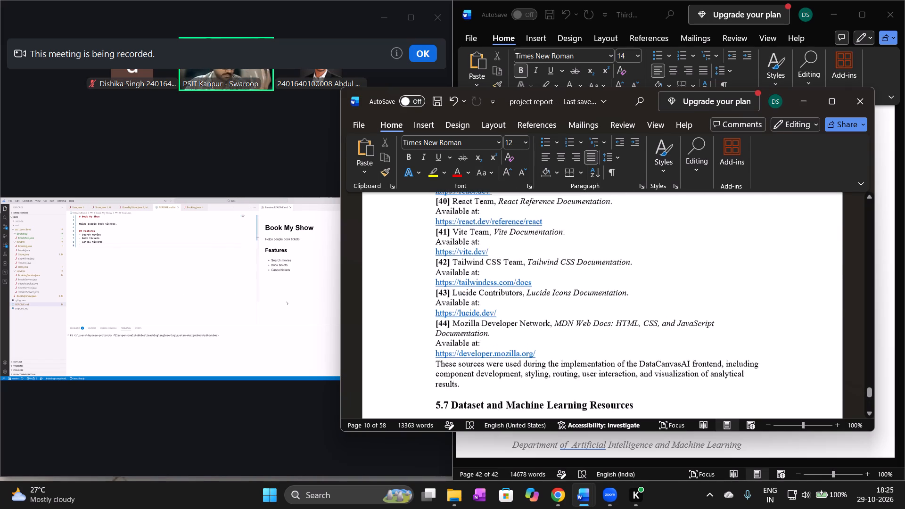
scroll(632, 348, "up", 1)
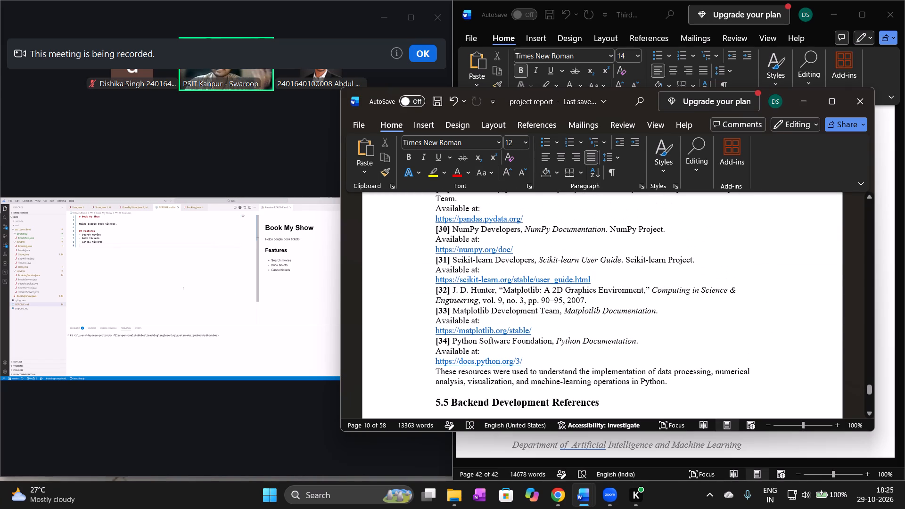
scroll(632, 348, "up", 2)
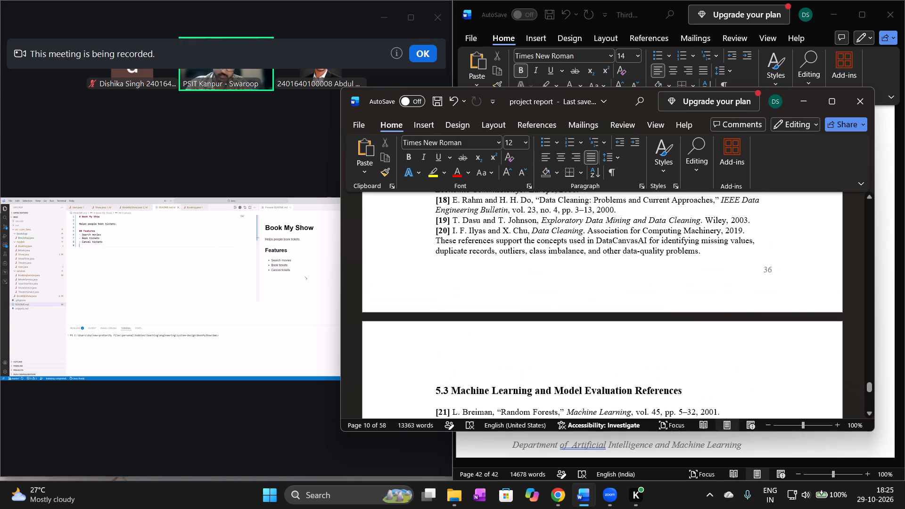
scroll(632, 348, "up", 1)
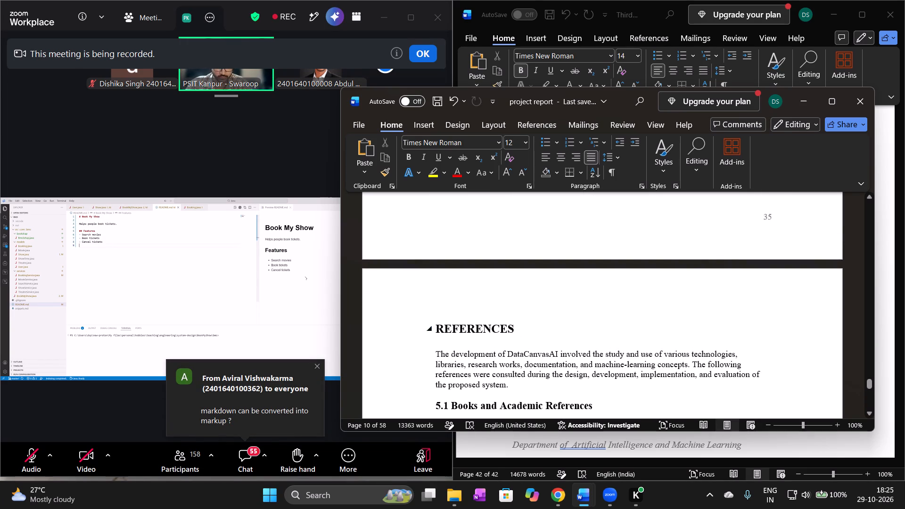
left_click_drag(437, 325, 508, 447)
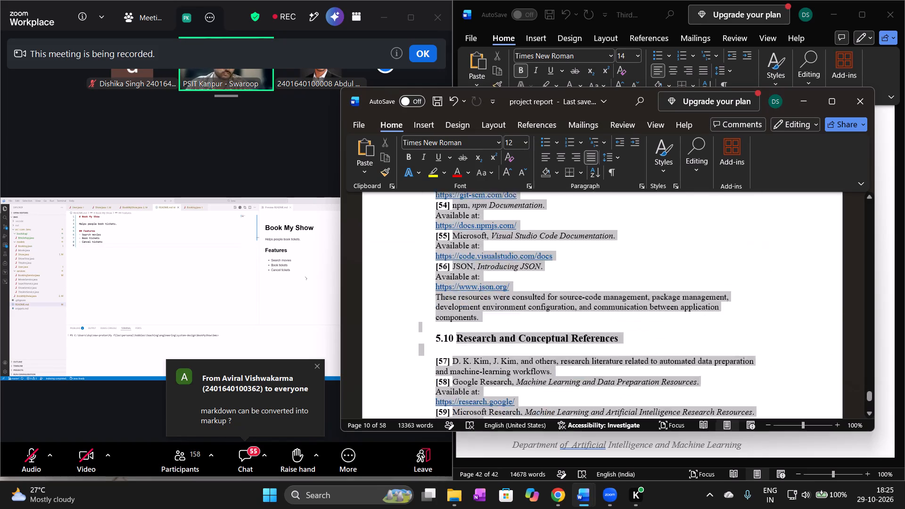
left_click_drag(508, 447, 609, 255)
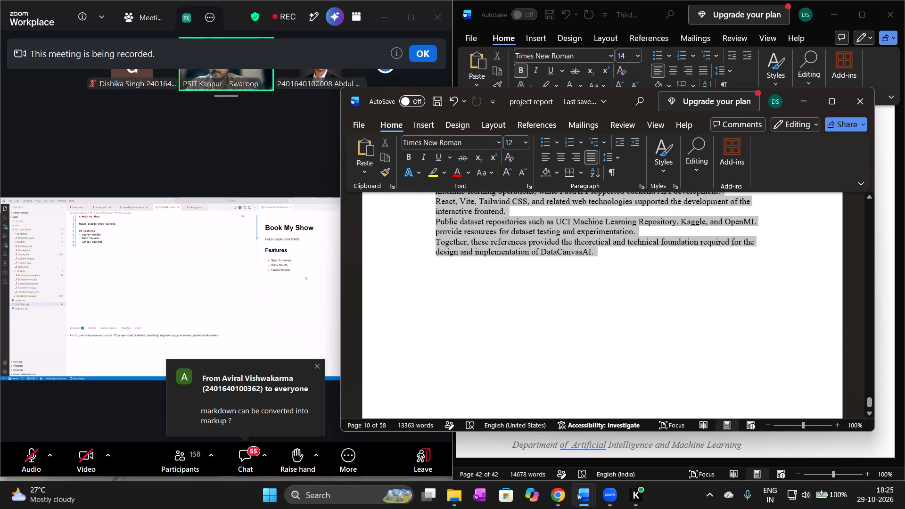
left_click_drag(609, 255, 617, 255)
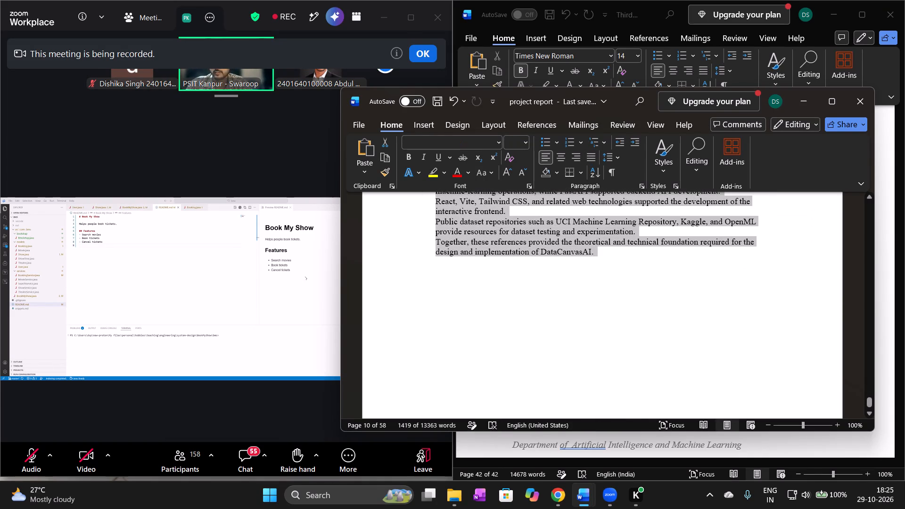
key("ctrl+c")
In the "Third Year" Word document, replace the "In conclusion, DataCanvasAI..." paragraph on the last page with the copied References section.
left_click(886, 334)
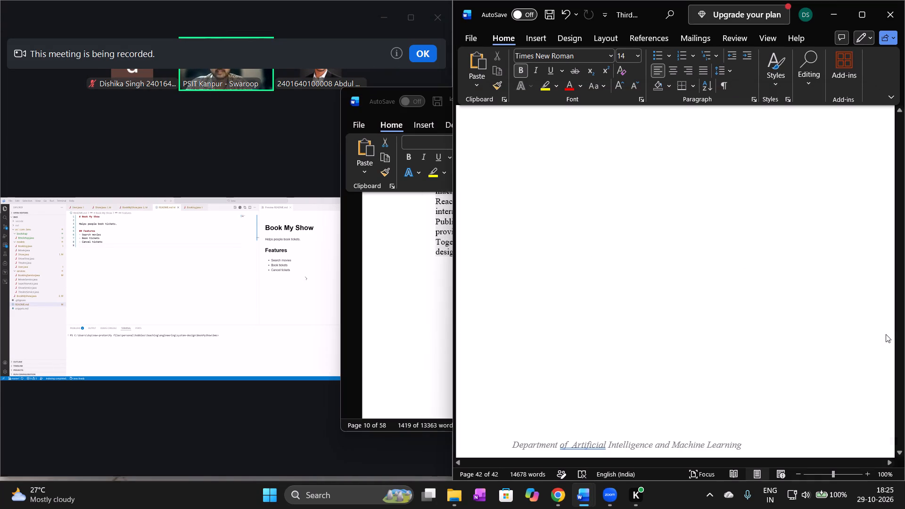
scroll(727, 267, "up", 1)
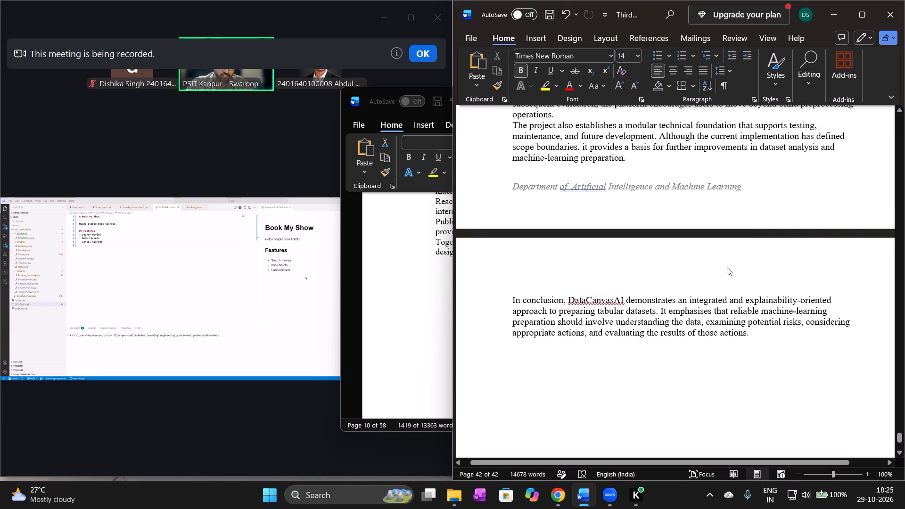
scroll(727, 267, "up", 1)
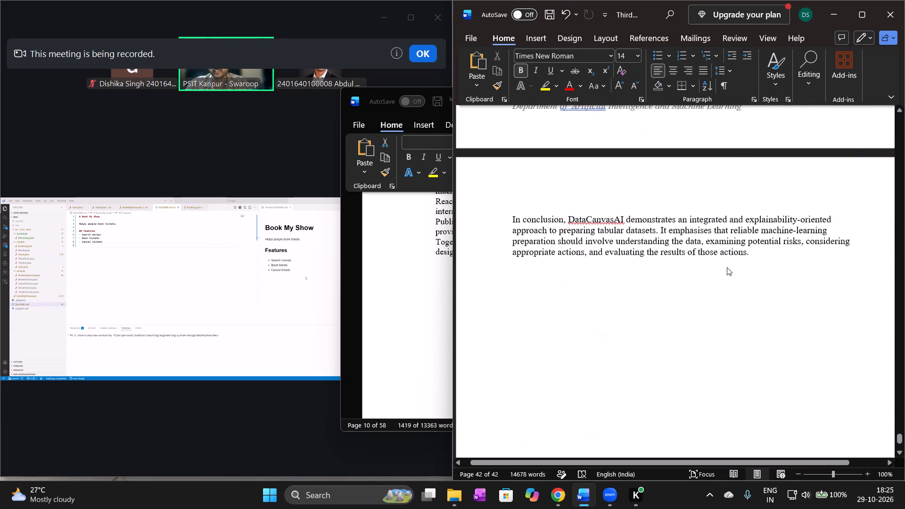
scroll(727, 267, "up", 1)
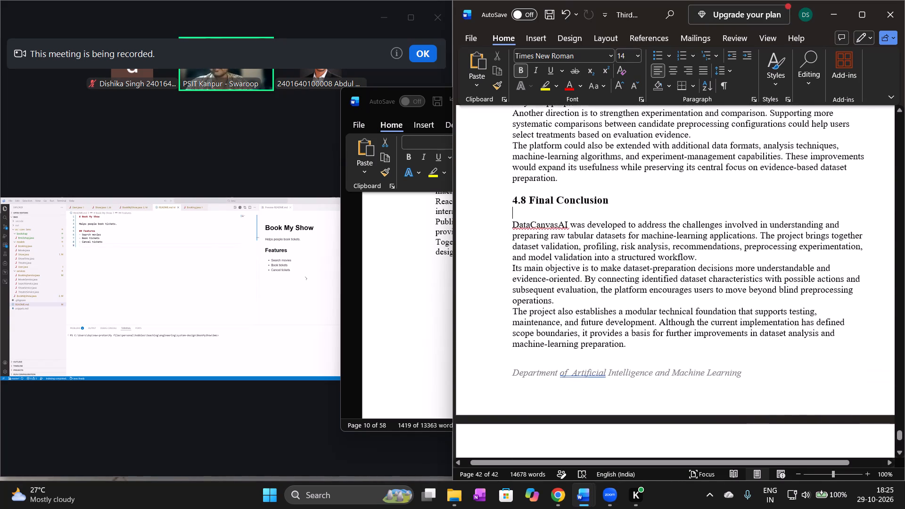
scroll(727, 267, "down", 1)
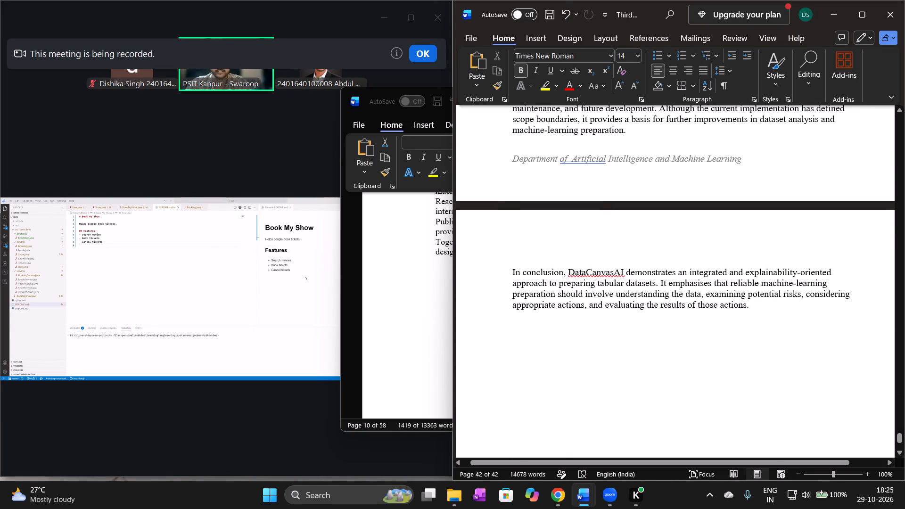
left_click_drag(753, 310, 548, 273)
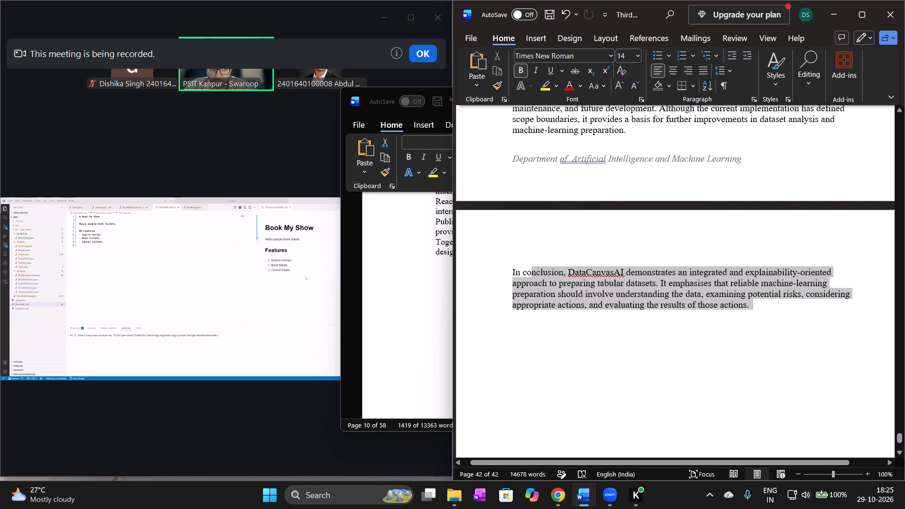
left_click_drag(548, 273, 505, 271)
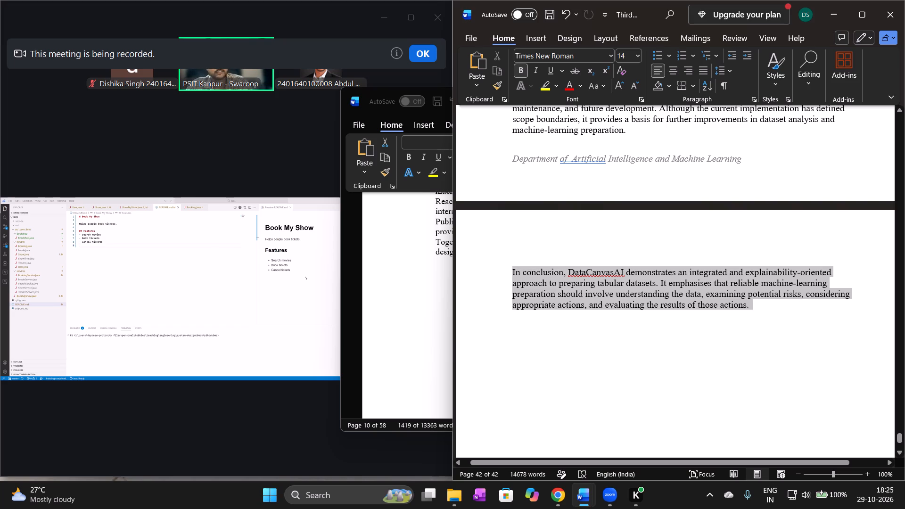
left_click_drag(505, 271, 509, 271)
key("BackSpace")
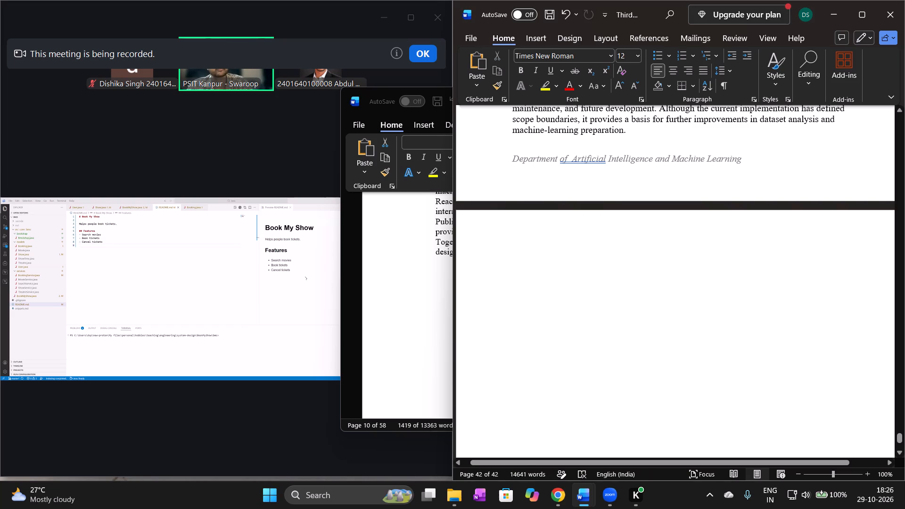
key("ctrl+v")
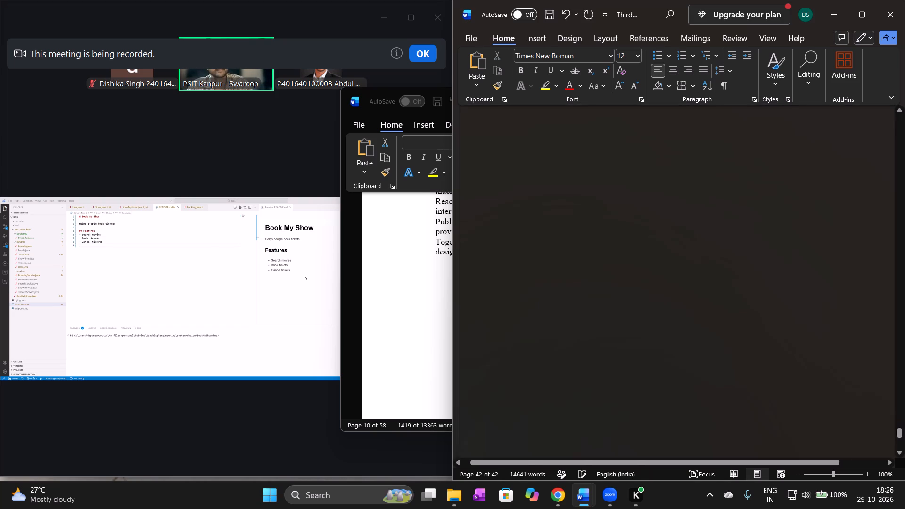
scroll(592, 294, "up", 2)
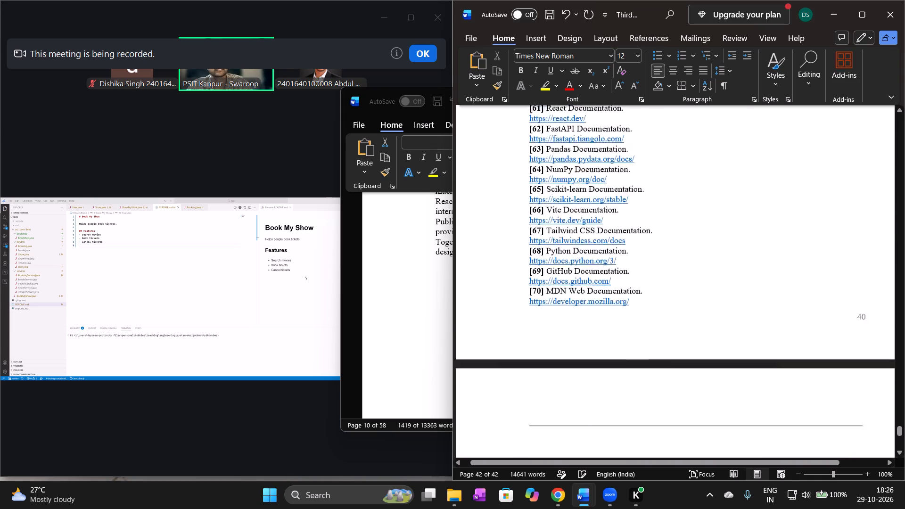
Delete the whole pasted References section, from the REFERENCES heading to the end of the "Third Year" document.
scroll(592, 294, "up", 3)
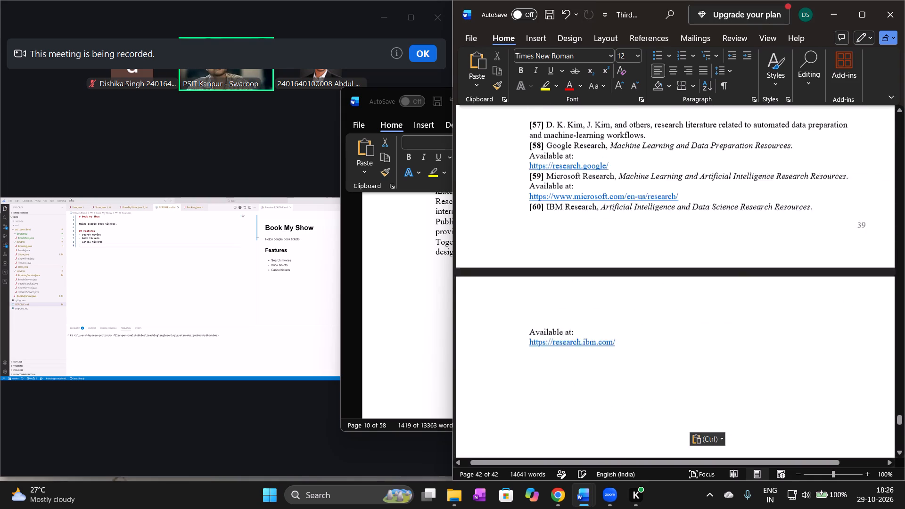
scroll(592, 294, "up", 3)
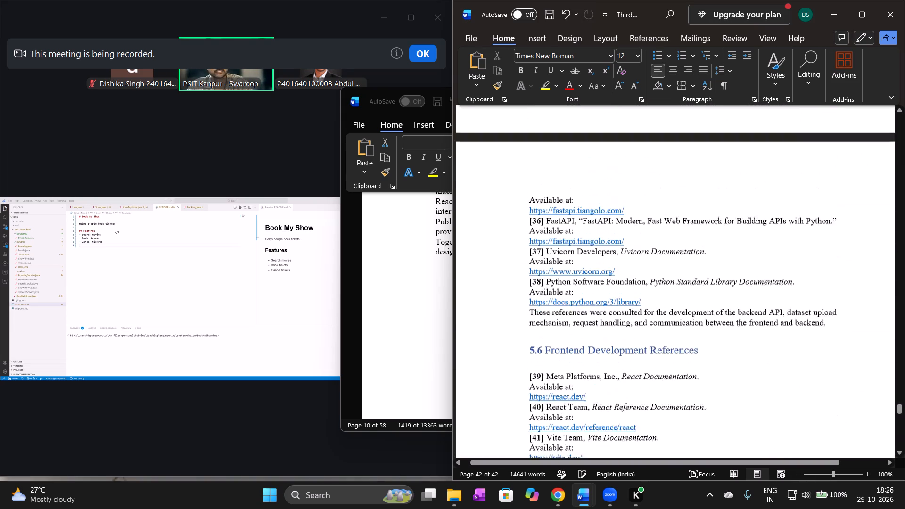
scroll(592, 294, "up", 3)
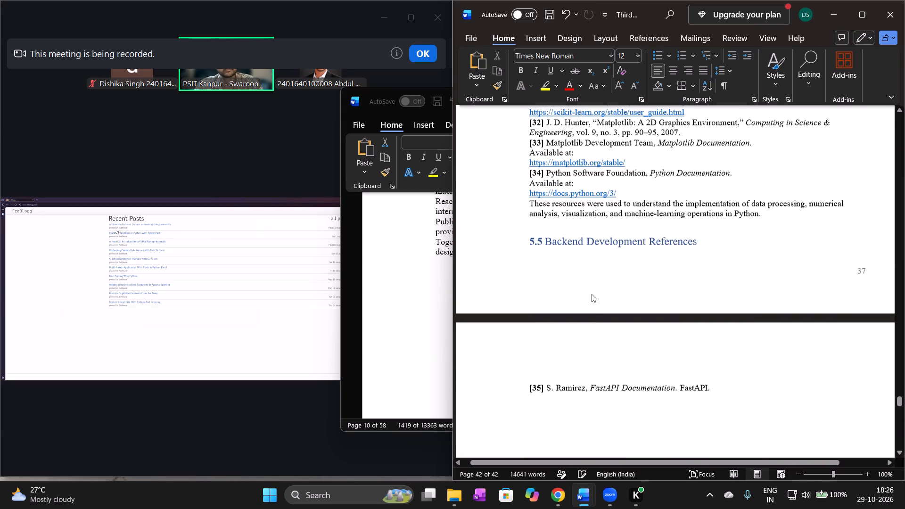
scroll(592, 294, "up", 1)
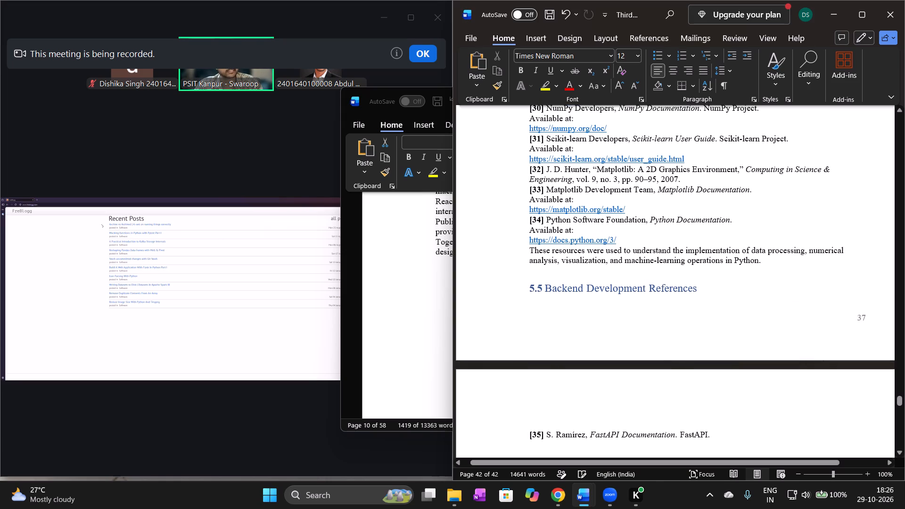
scroll(539, 440, "up", 3)
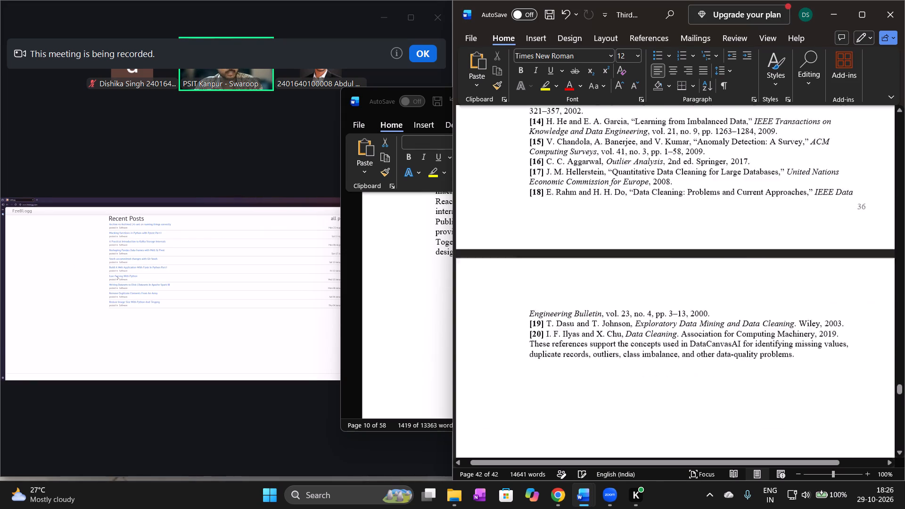
scroll(539, 440, "up", 2)
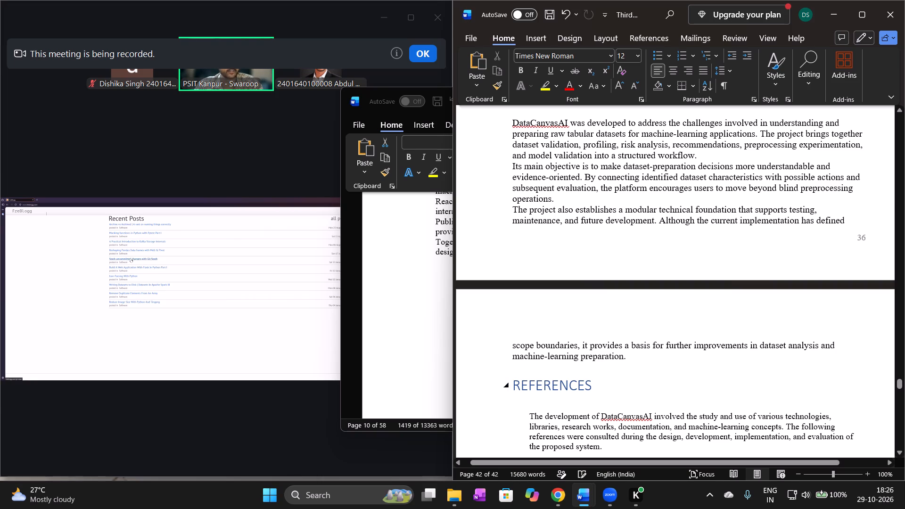
left_click_drag(514, 383, 608, 508)
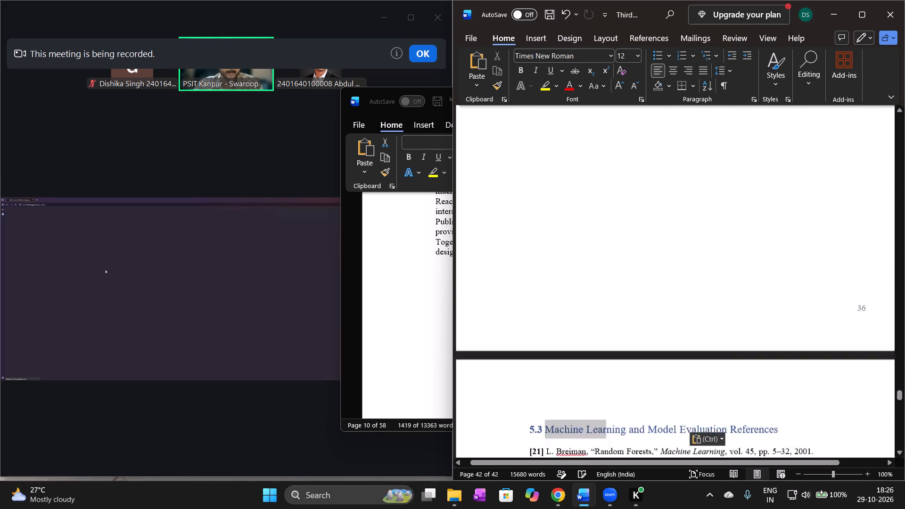
left_click_drag(608, 508, 630, 486)
key("BackSpace")
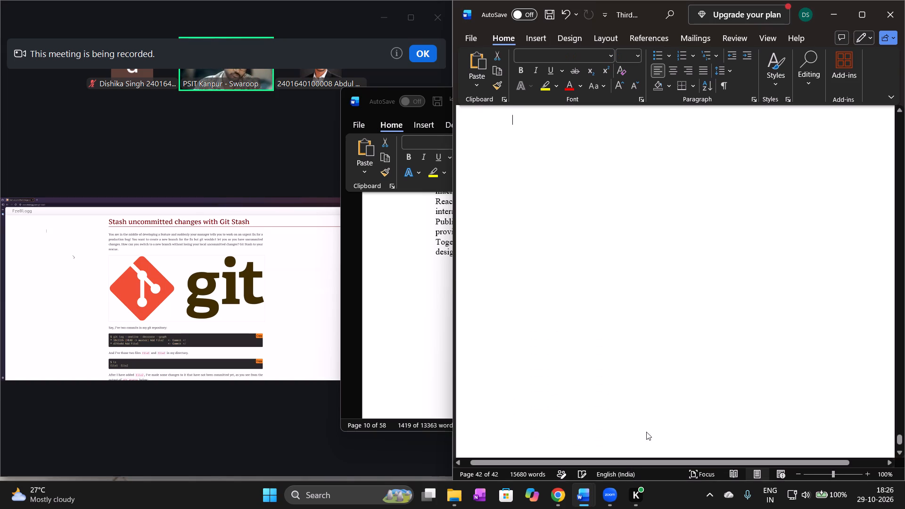
scroll(654, 341, "up", 1)
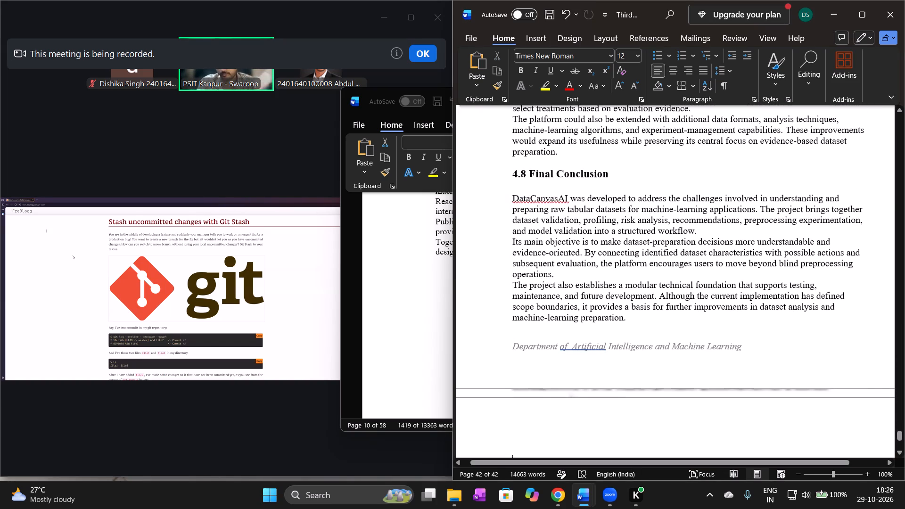
scroll(622, 380, "down", 1)
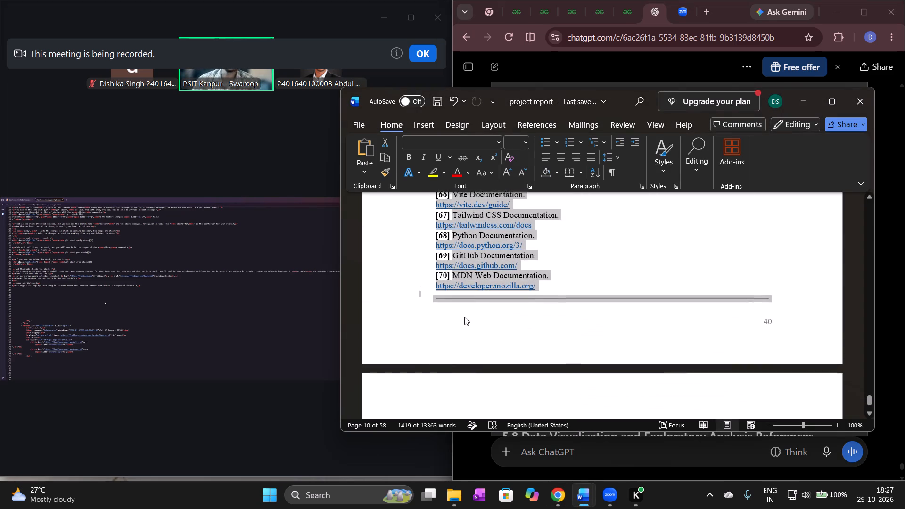
scroll(464, 317, "up", 1)
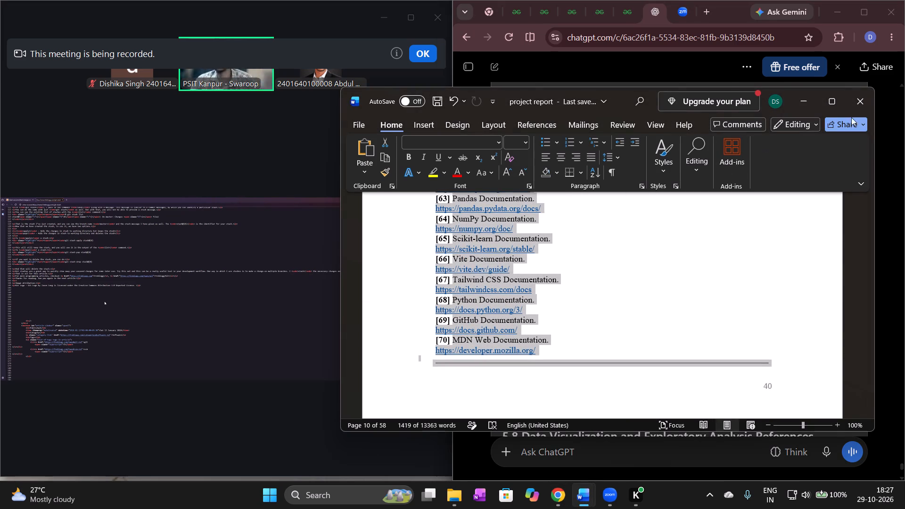
left_click(856, 106)
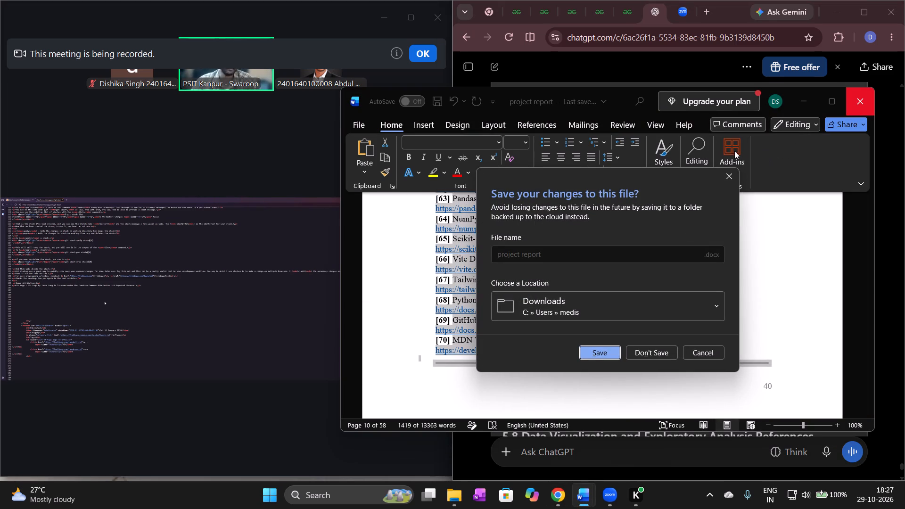
left_click(728, 174)
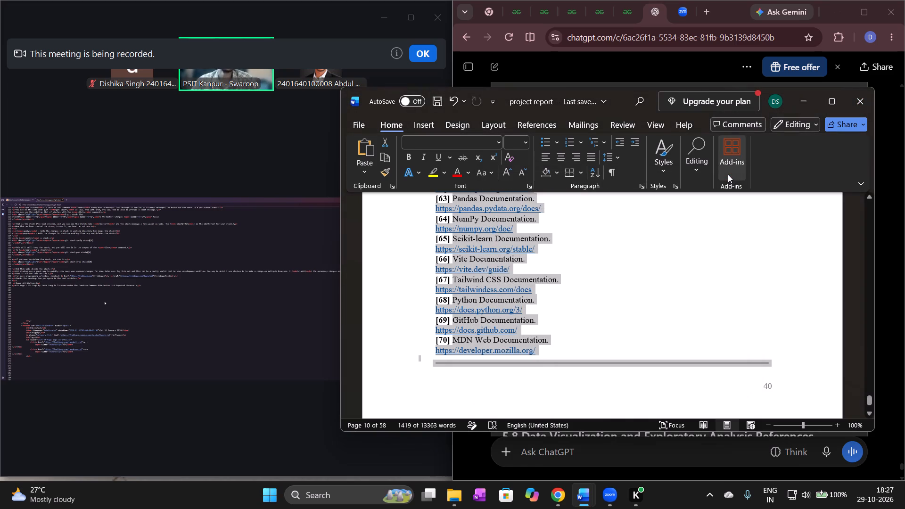
left_click(802, 106)
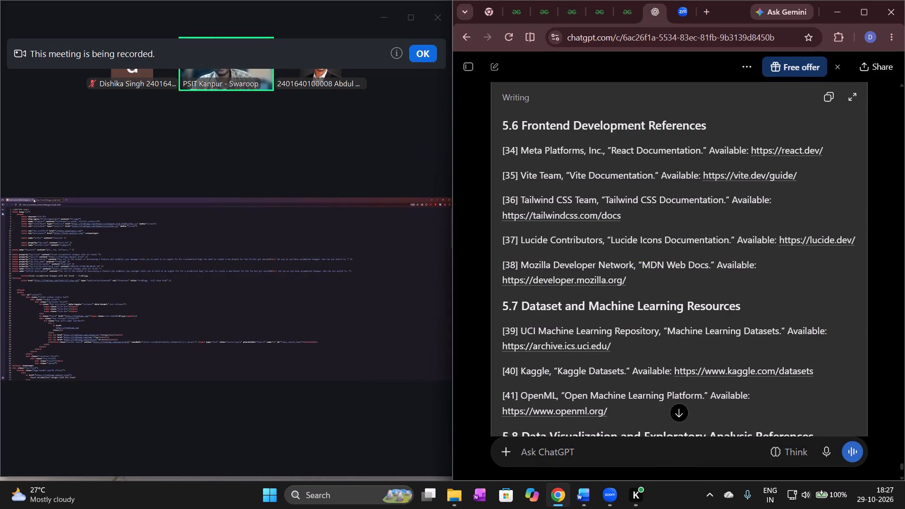
Switch to the "Third Year" Word document and paste ChatGPT's References section on the blank page after 4.8 Final Conclusion.
left_click(520, 450)
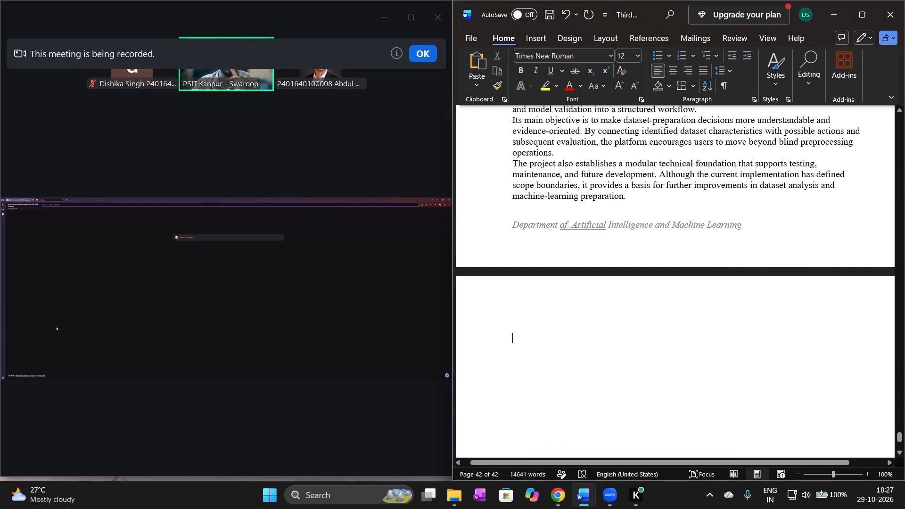
key("ctrl+v")
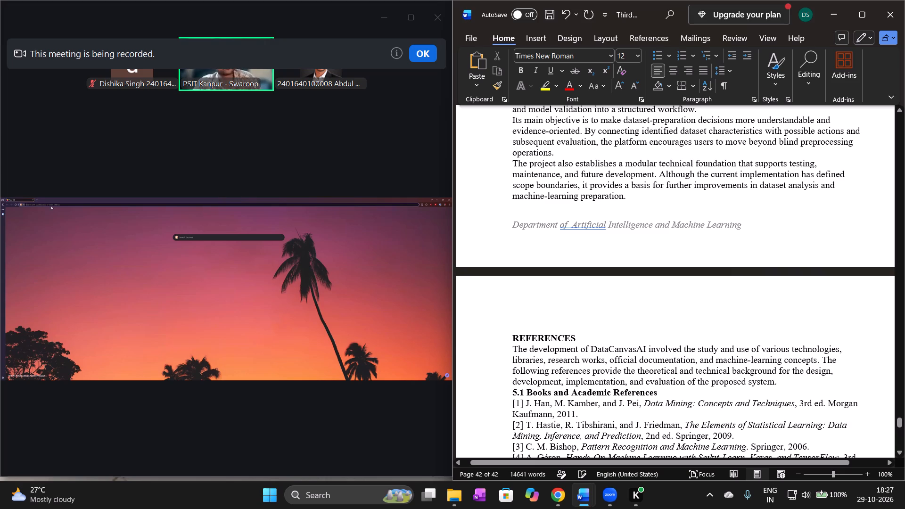
Review the heading and spacing format of Chapter 4, and return to the pasted REFERENCES section.
scroll(586, 335, "up", 2)
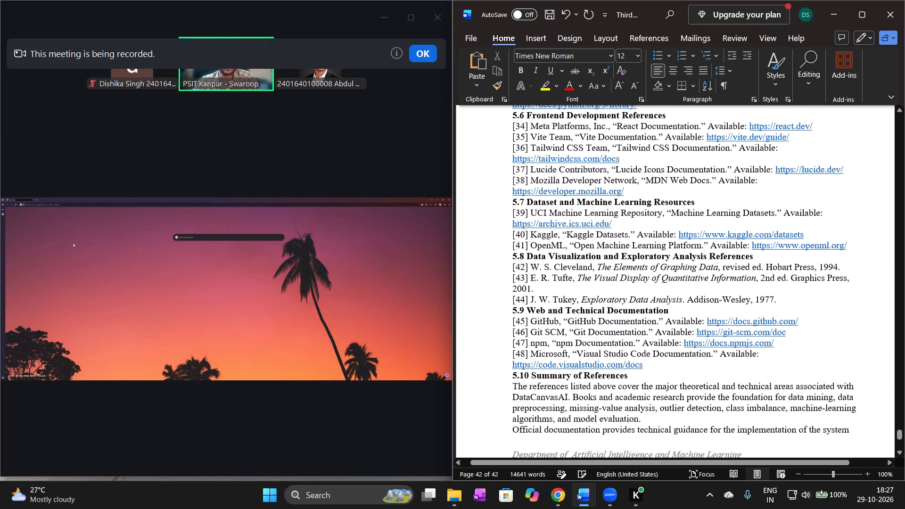
scroll(586, 335, "up", 3)
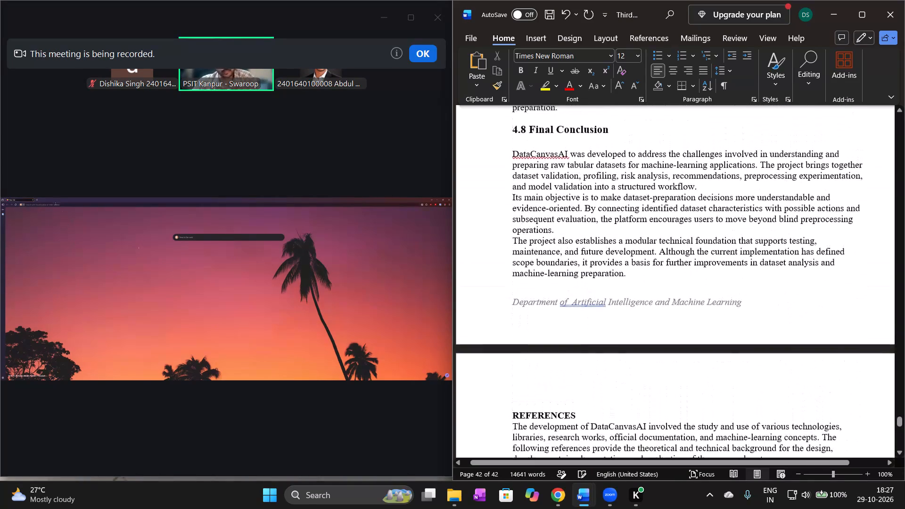
scroll(586, 335, "up", 3)
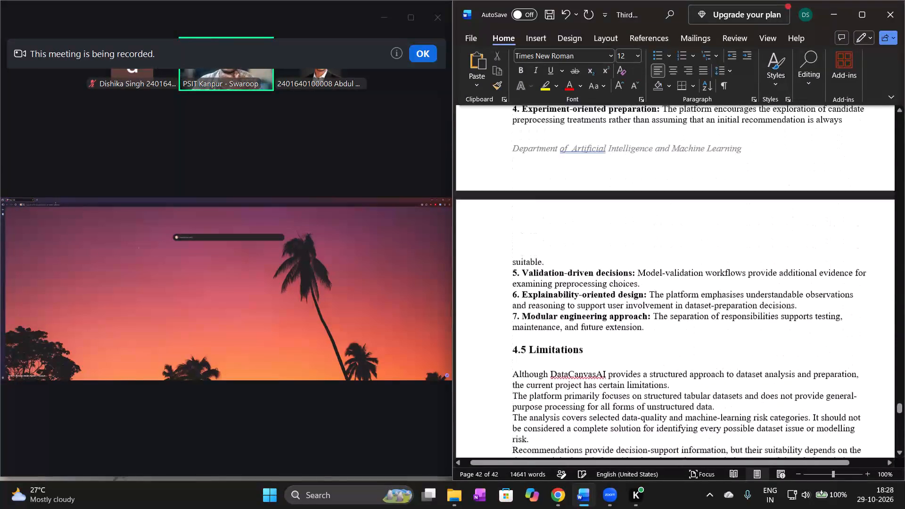
scroll(586, 335, "up", 3)
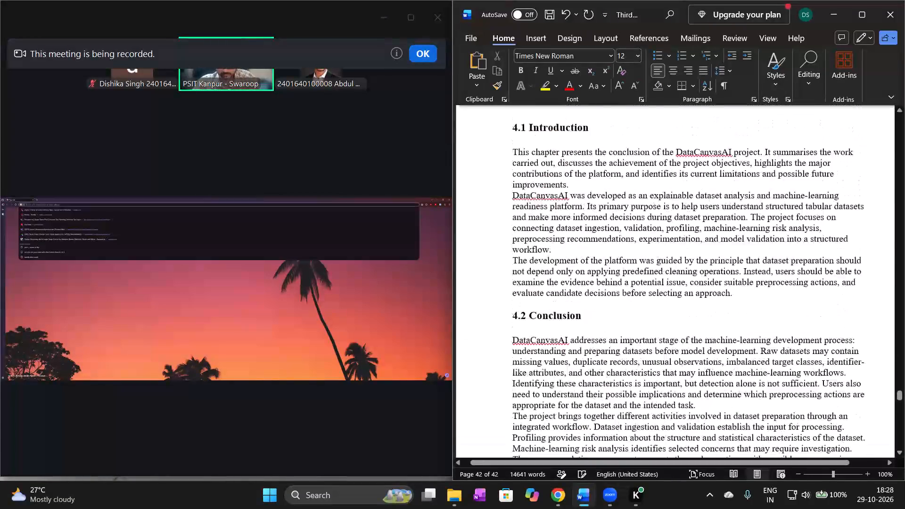
scroll(586, 335, "down", 2)
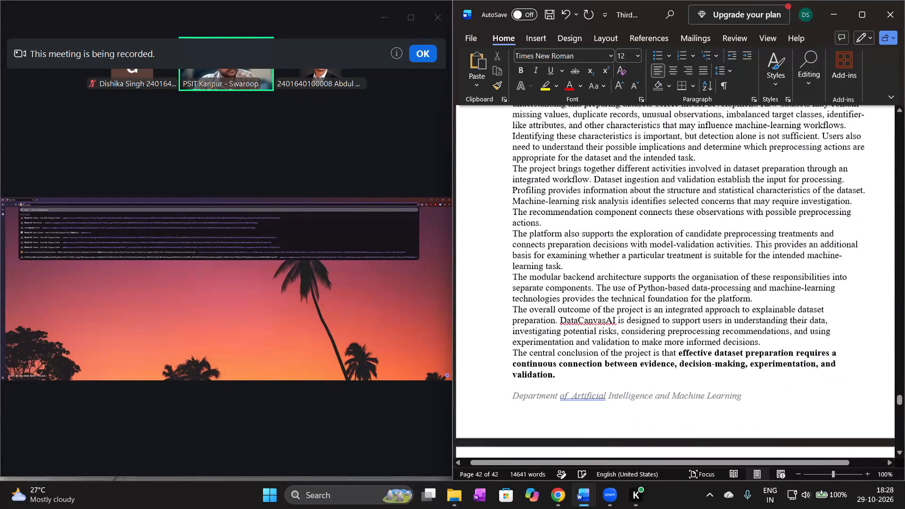
scroll(586, 335, "down", 2)
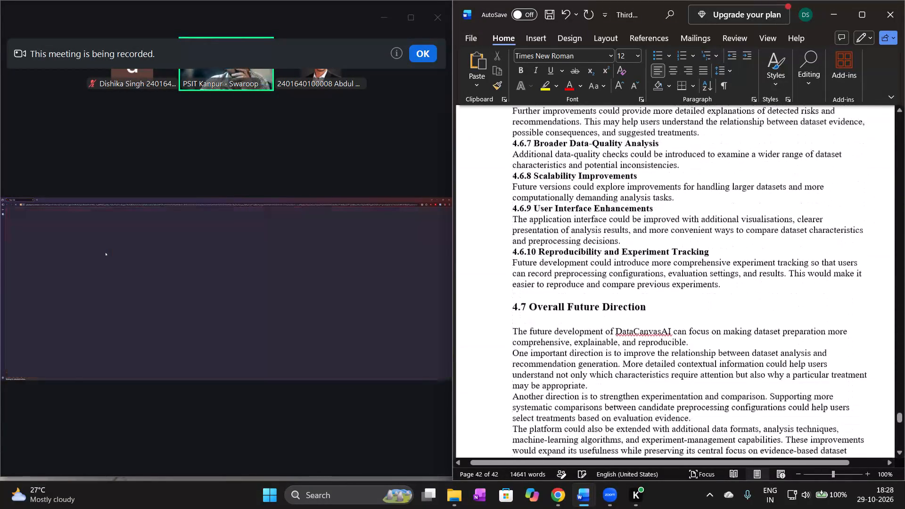
scroll(586, 335, "down", 2)
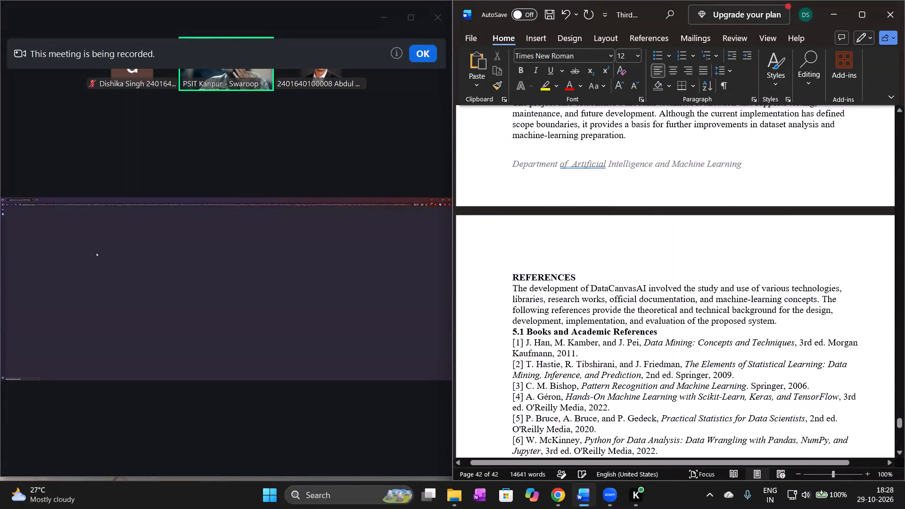
Set the REFERENCES heading to 16 pt and add a blank line below the heading and below the introductory paragraph.
left_click_drag(580, 279, 512, 271)
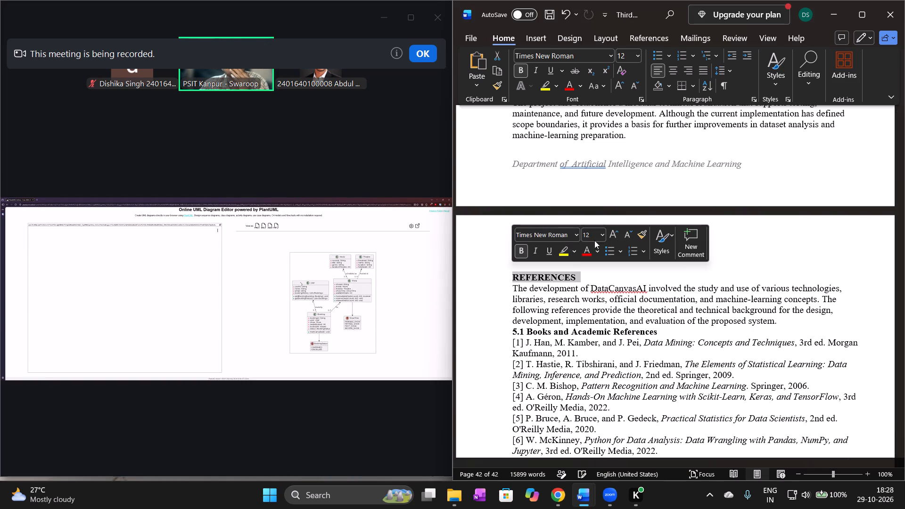
left_click(604, 235)
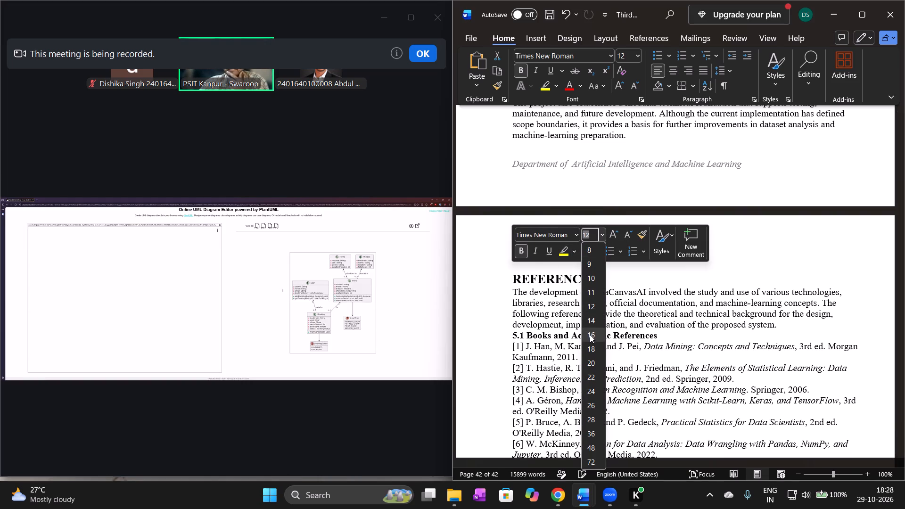
left_click(590, 335)
left_click(612, 282)
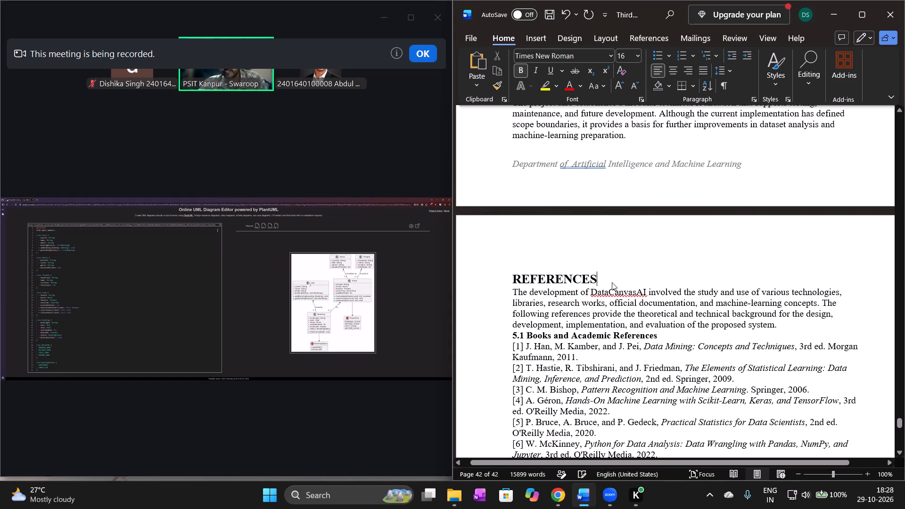
key("Return")
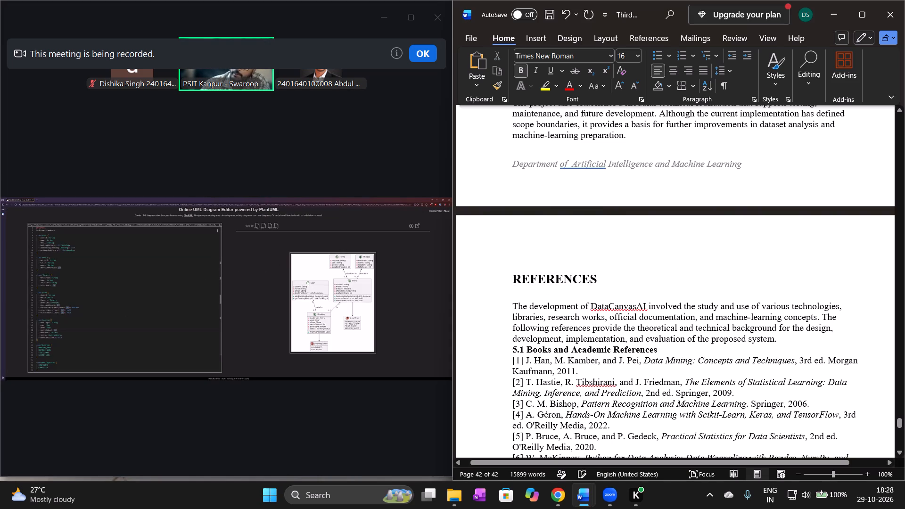
left_click(782, 339)
key("Return")
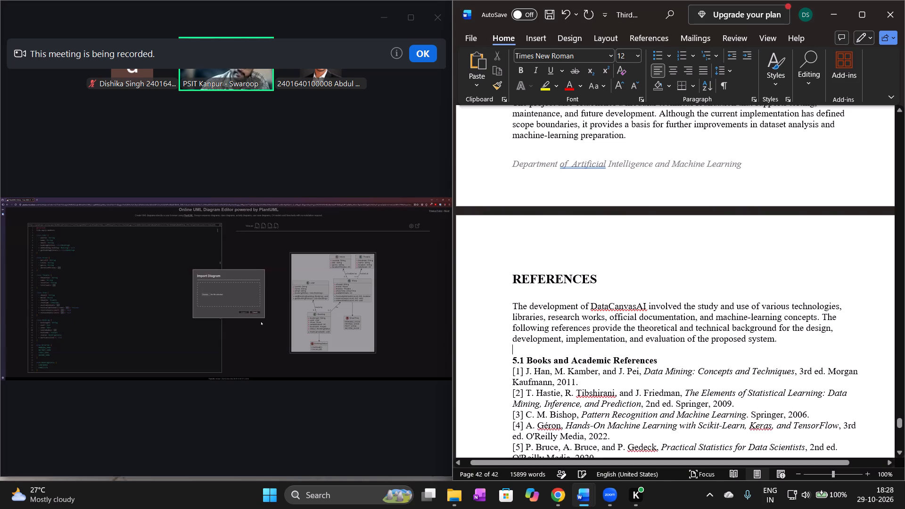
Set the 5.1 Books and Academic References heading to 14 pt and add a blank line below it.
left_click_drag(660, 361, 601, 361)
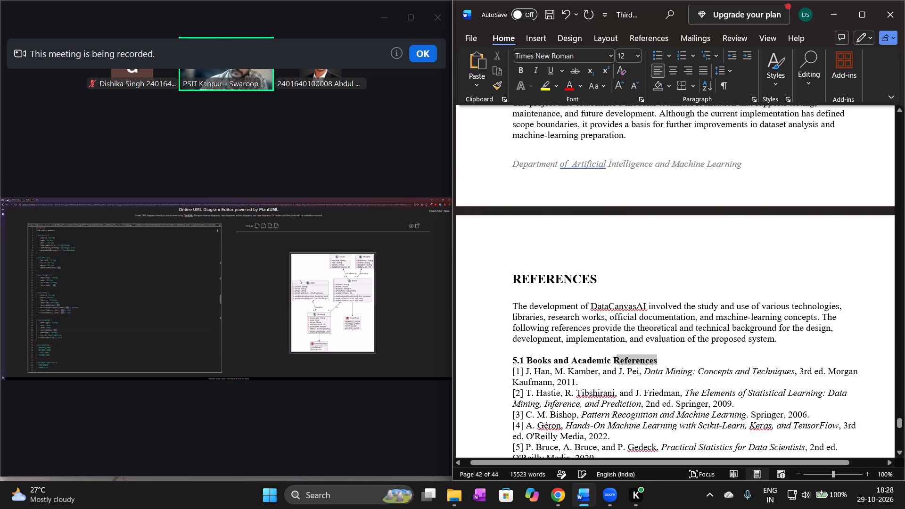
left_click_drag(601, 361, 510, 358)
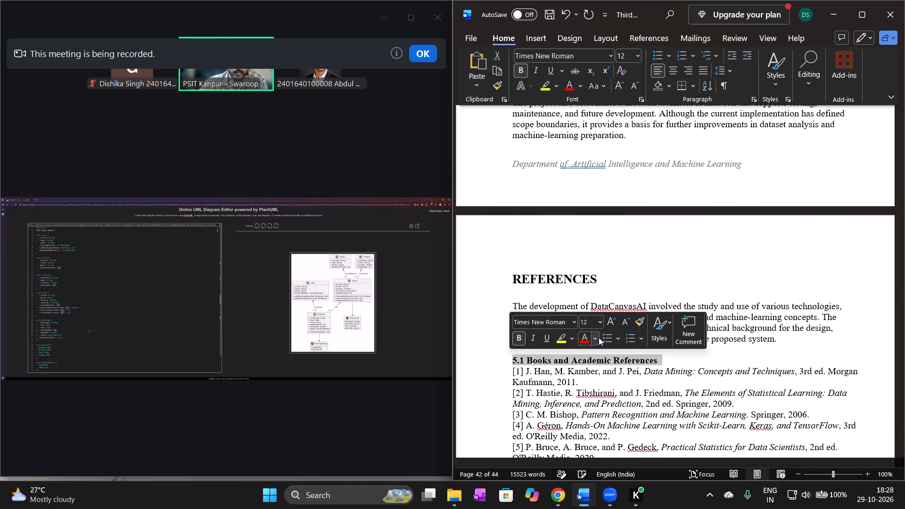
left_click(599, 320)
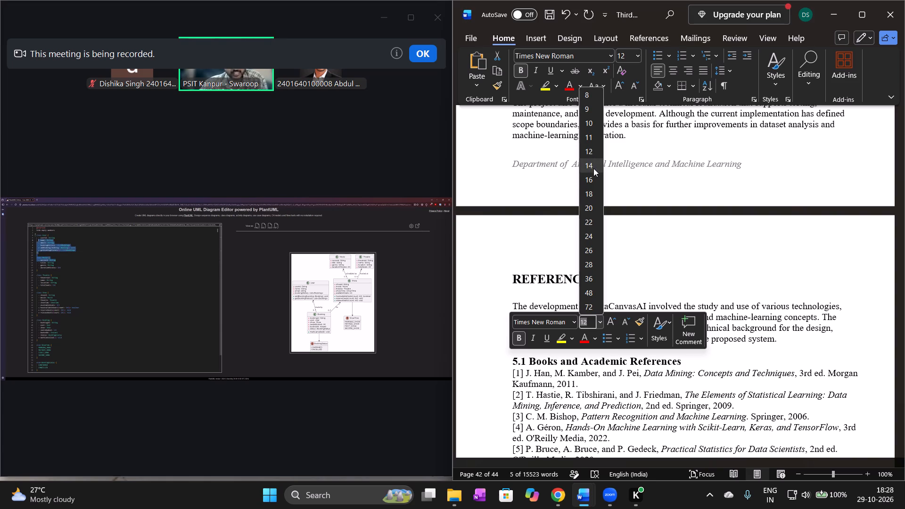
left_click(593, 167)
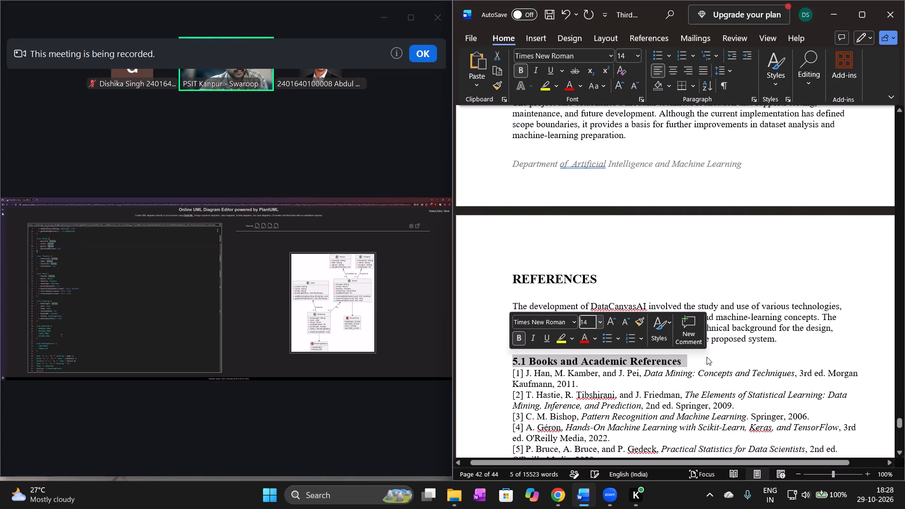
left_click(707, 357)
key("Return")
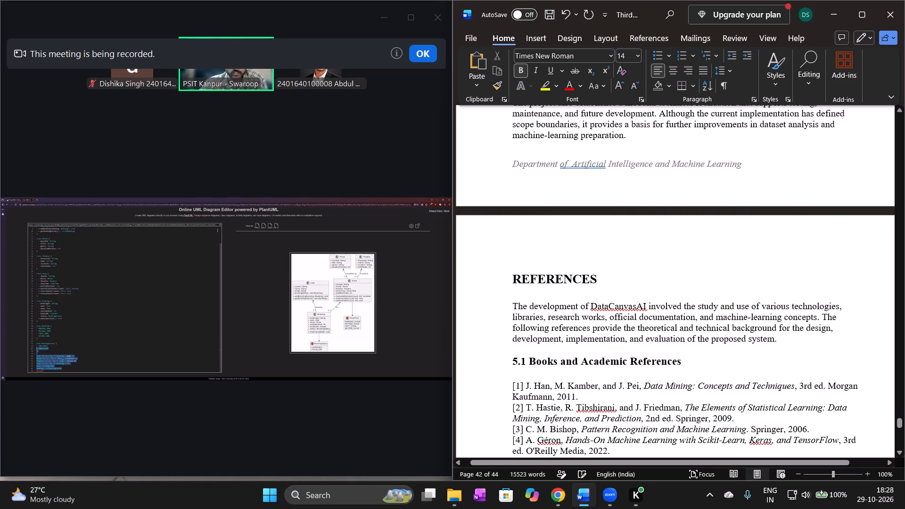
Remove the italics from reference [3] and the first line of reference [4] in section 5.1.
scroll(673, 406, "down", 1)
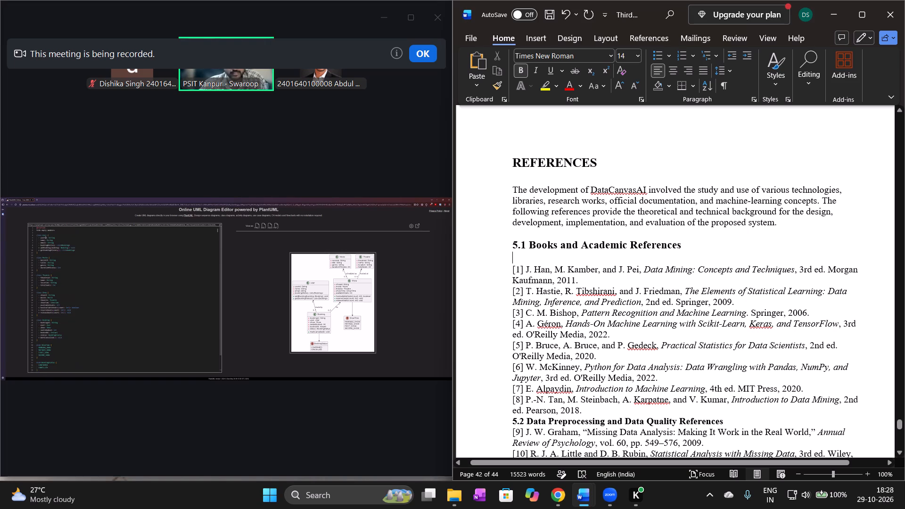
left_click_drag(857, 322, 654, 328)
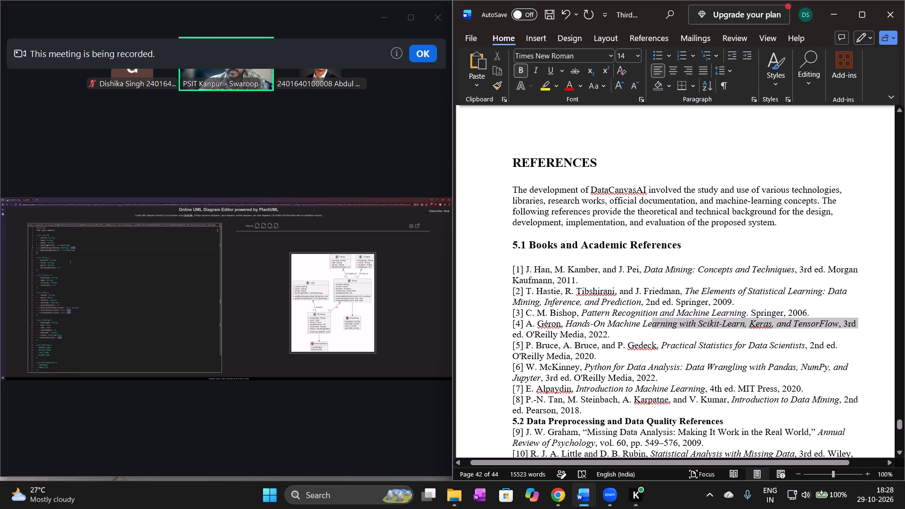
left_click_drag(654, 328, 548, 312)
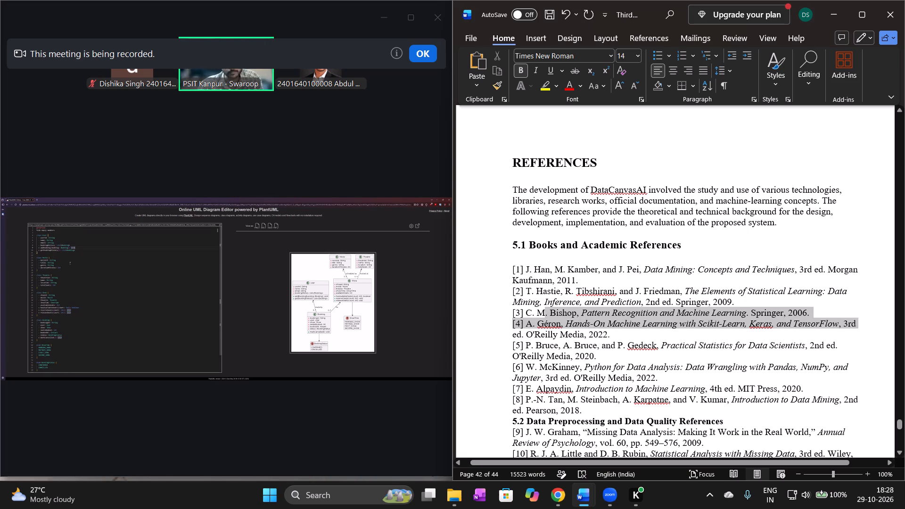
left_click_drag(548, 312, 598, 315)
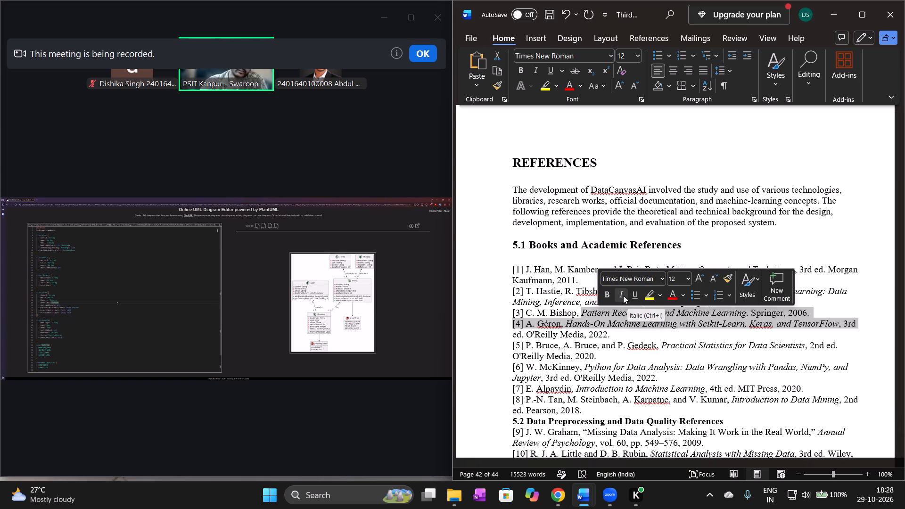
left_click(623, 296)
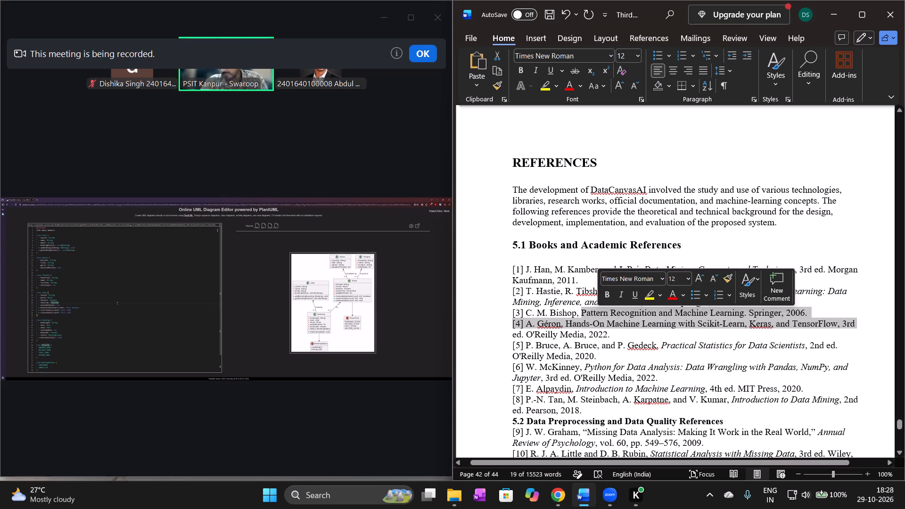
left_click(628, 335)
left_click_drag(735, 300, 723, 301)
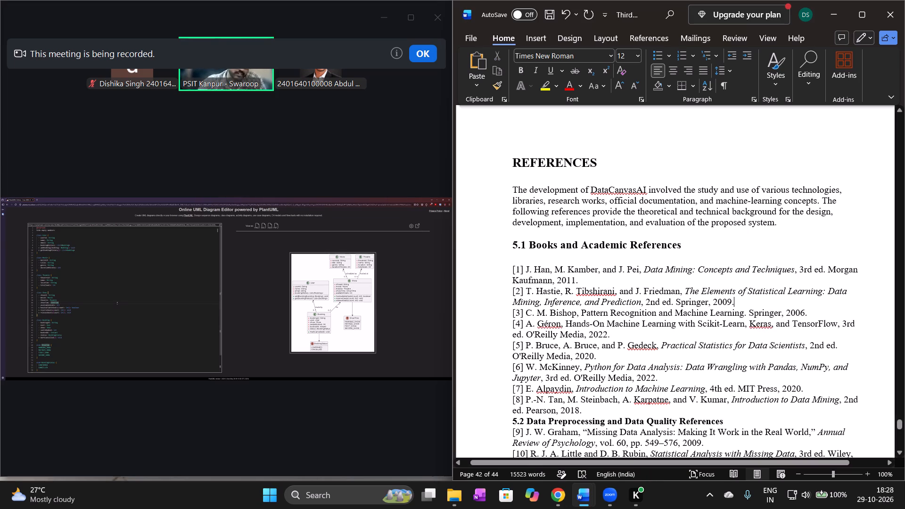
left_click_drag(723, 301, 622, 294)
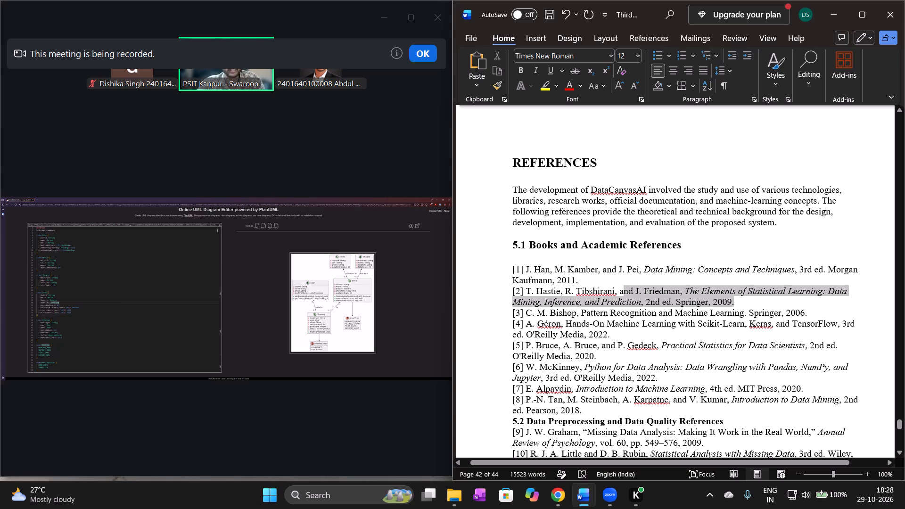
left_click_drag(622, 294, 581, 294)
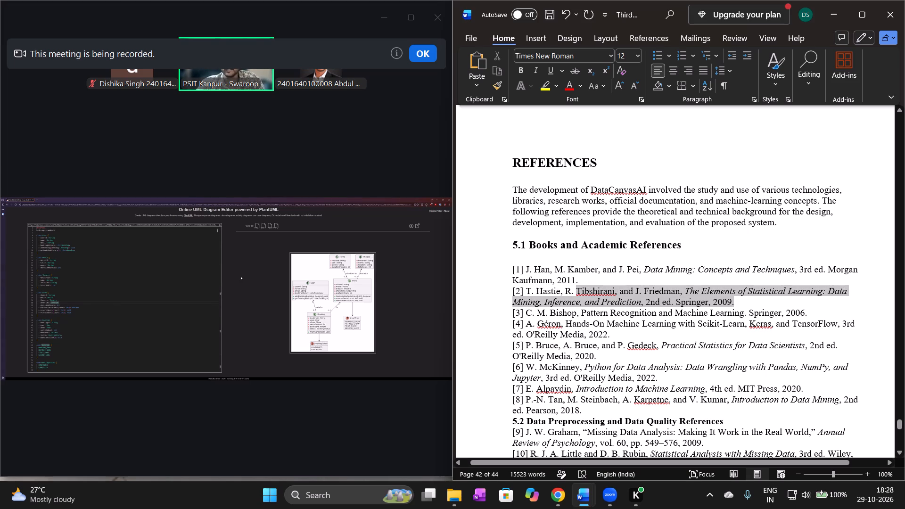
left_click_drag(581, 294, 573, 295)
Delete sections 5.1 through 5.3 with all their references, up to reference [24].
scroll(573, 295, "down", 1)
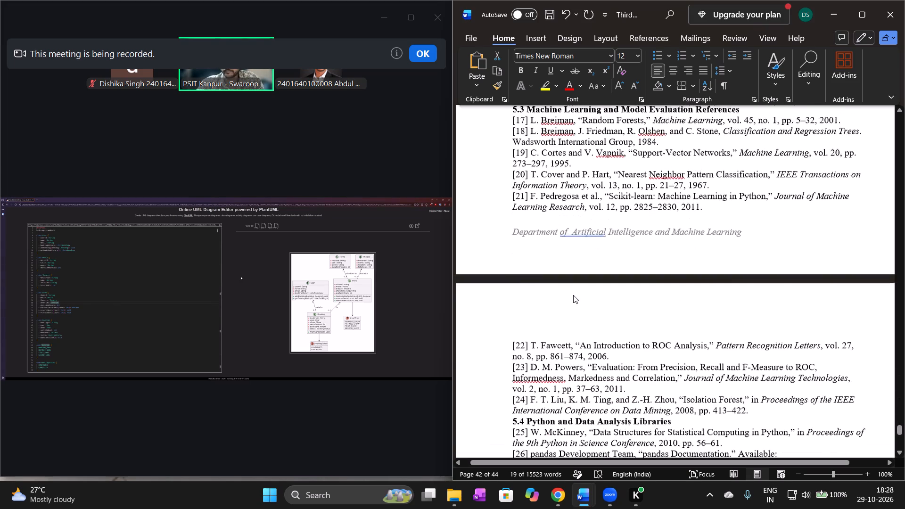
scroll(573, 295, "down", 2)
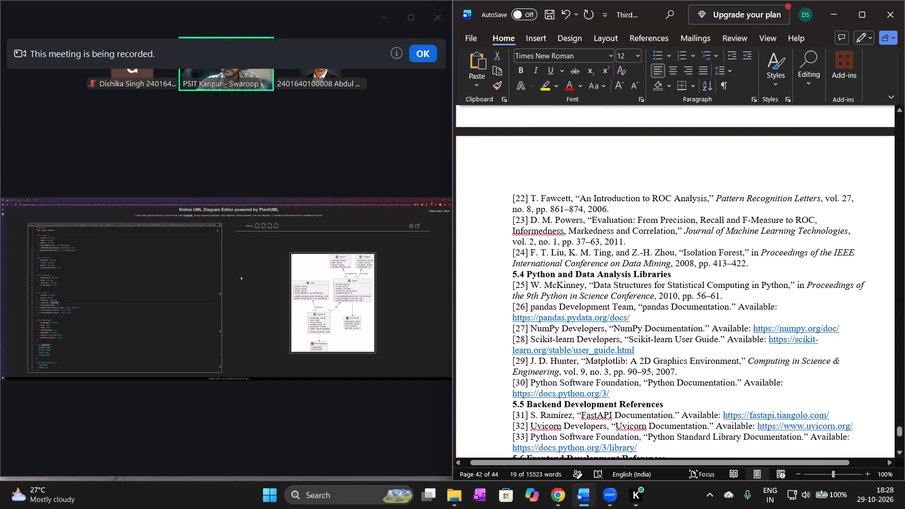
scroll(573, 295, "down", 1)
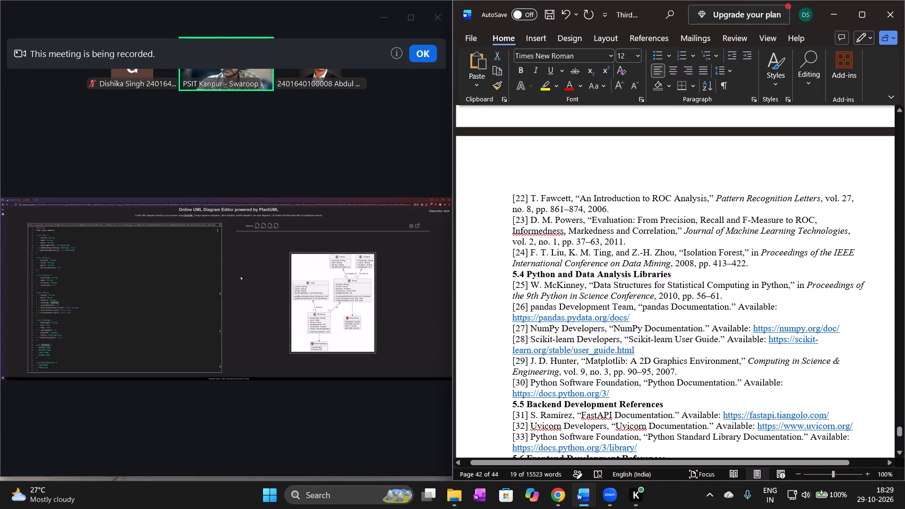
left_click_drag(749, 263, 515, 154)
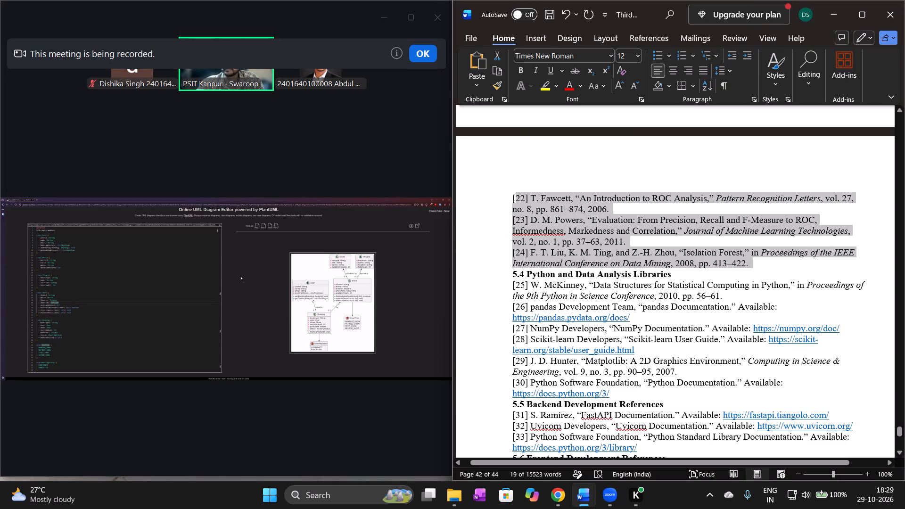
left_click_drag(515, 154, 542, 438)
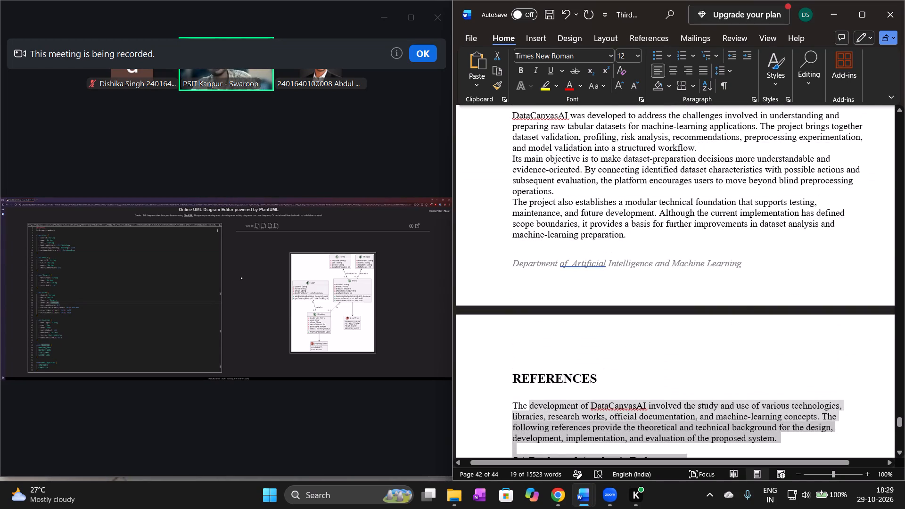
left_click_drag(542, 438, 502, 311)
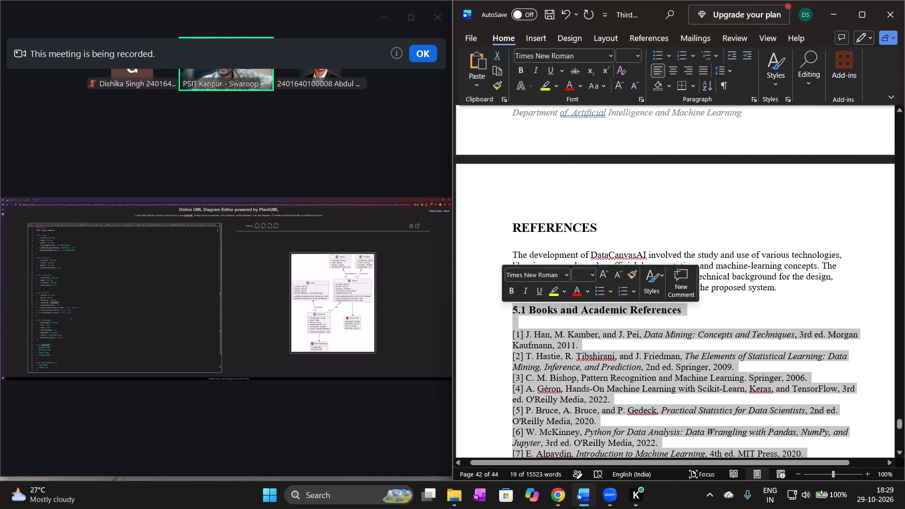
key("BackSpace")
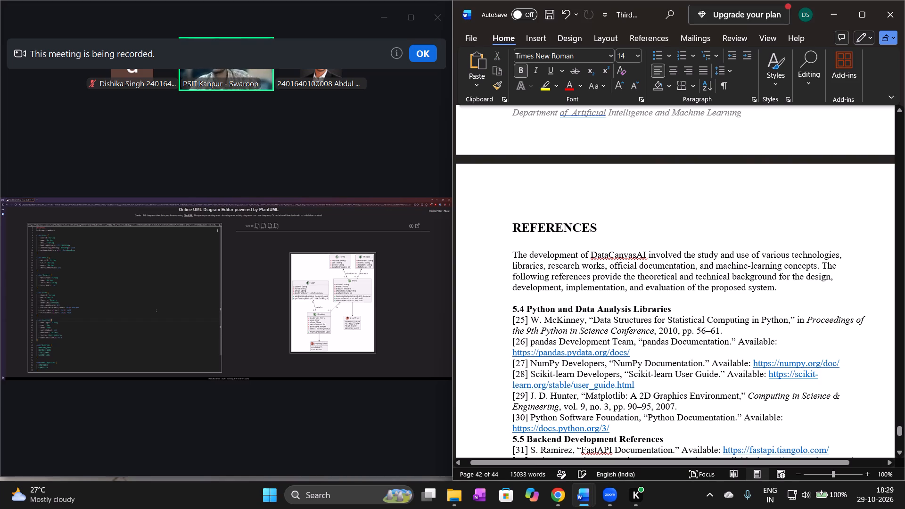
Renumber the 5.4 Python and Data Analysis Libraries heading as 5. 1.
left_click(523, 309)
key("BackSpace")
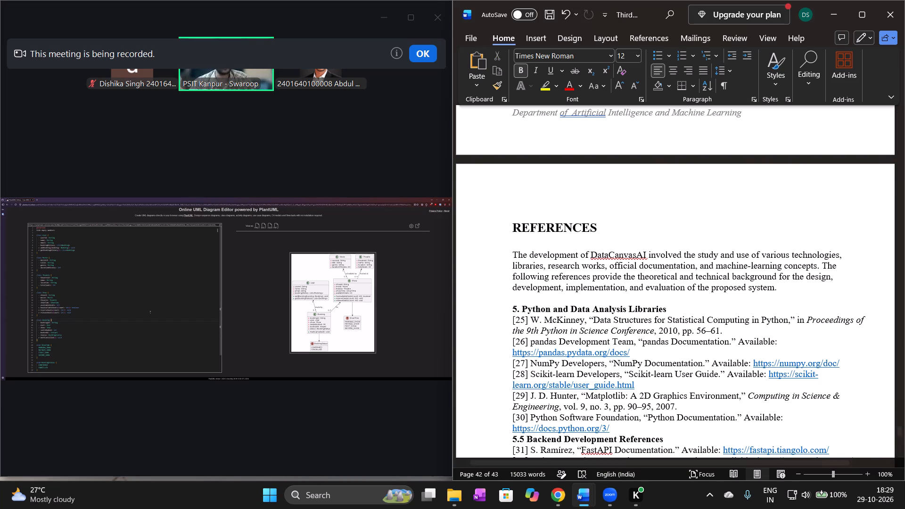
left_click(523, 309)
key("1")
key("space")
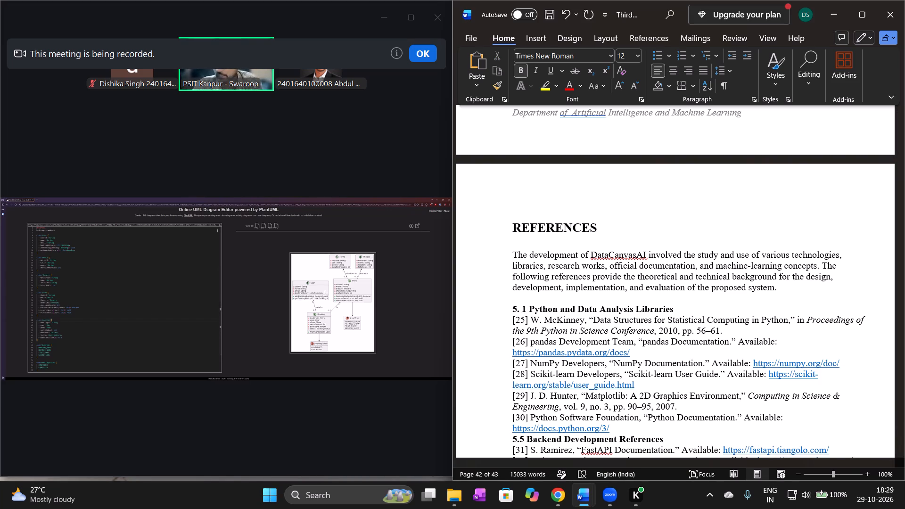
Set the 5. 1 Python and Data Analysis Libraries heading to 14 pt and add a blank line below it.
left_click_drag(675, 304, 579, 298)
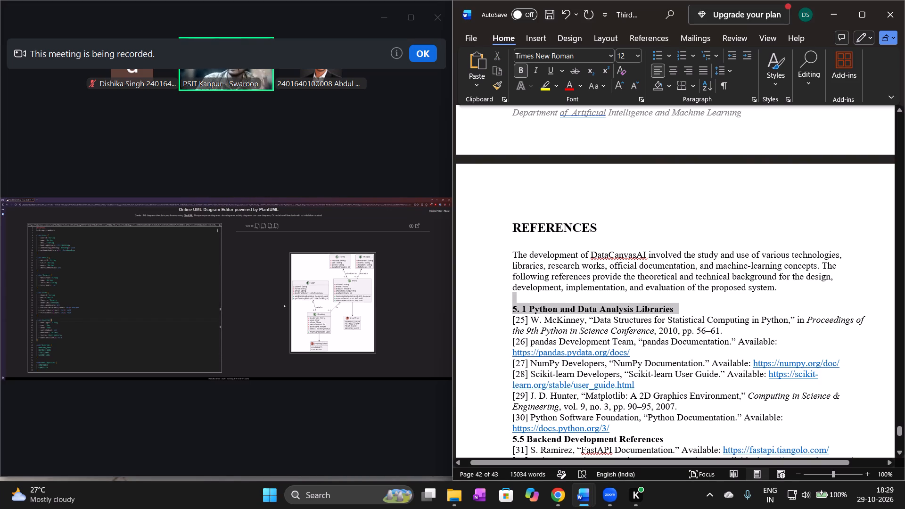
left_click_drag(579, 298, 507, 304)
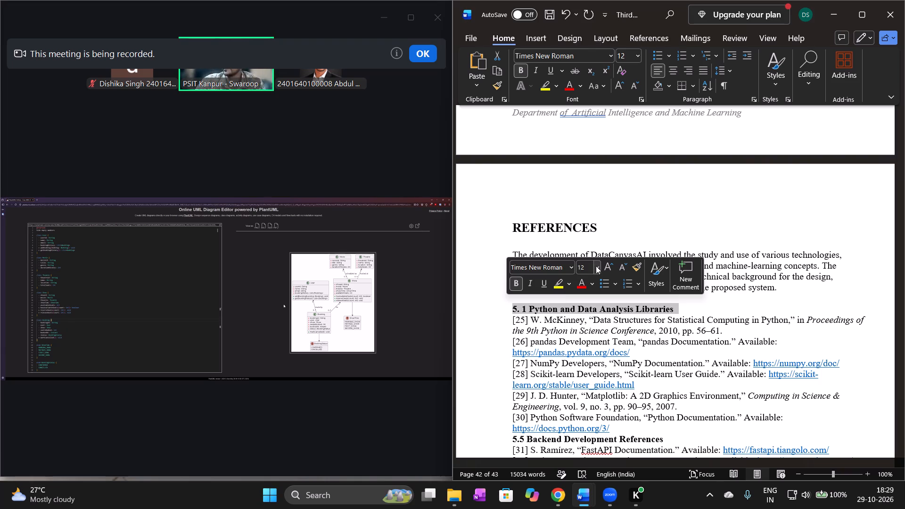
left_click(596, 266)
left_click(587, 110)
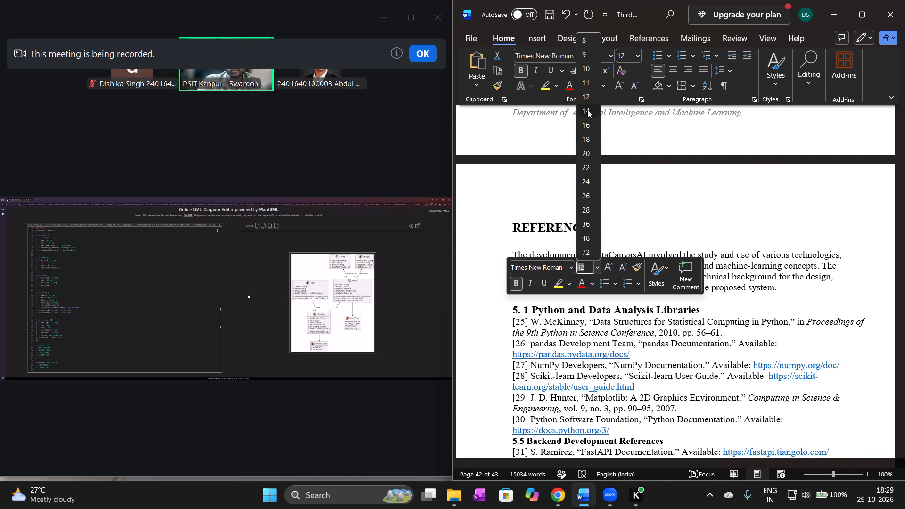
left_click(715, 313)
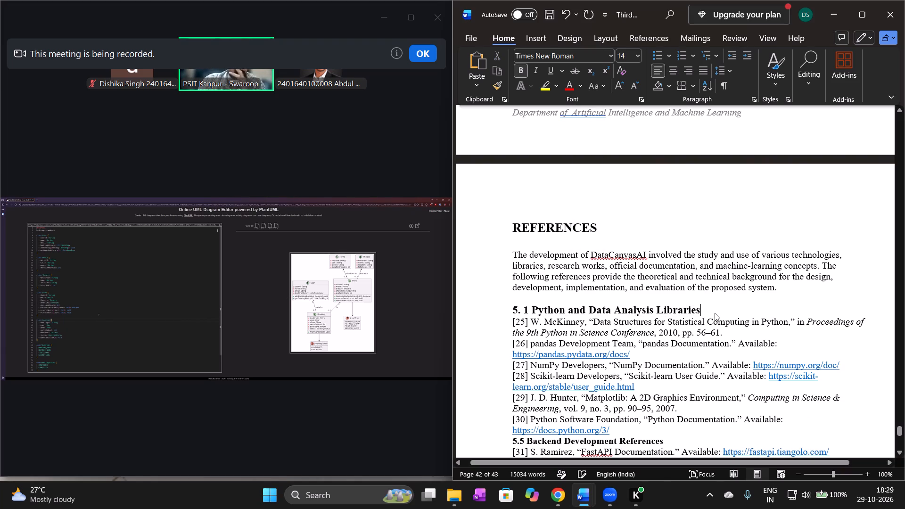
key("Return")
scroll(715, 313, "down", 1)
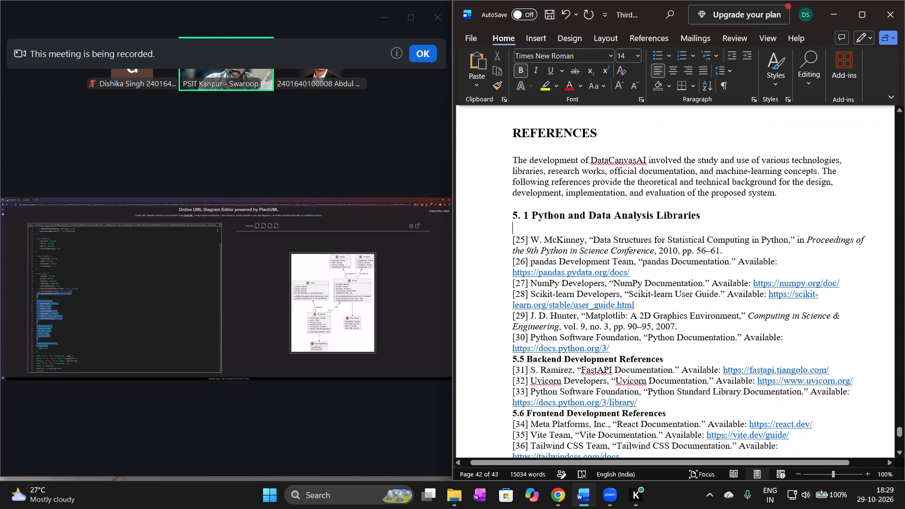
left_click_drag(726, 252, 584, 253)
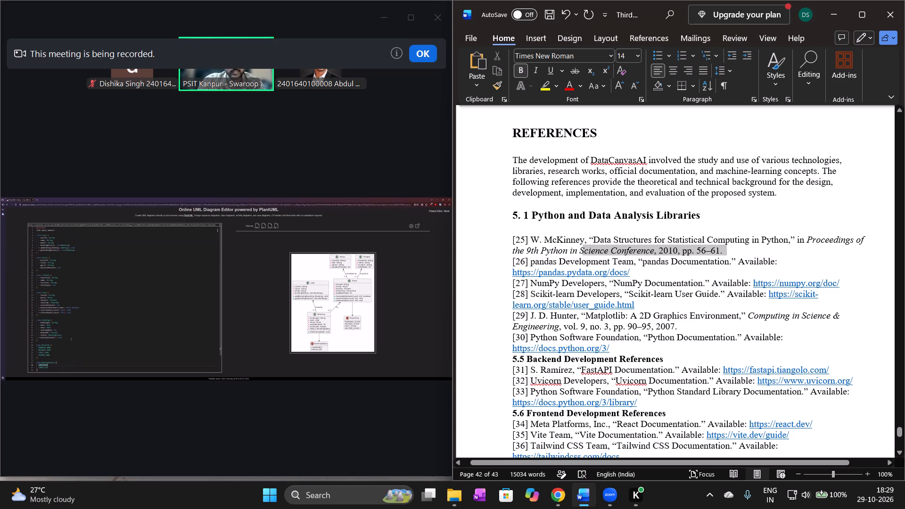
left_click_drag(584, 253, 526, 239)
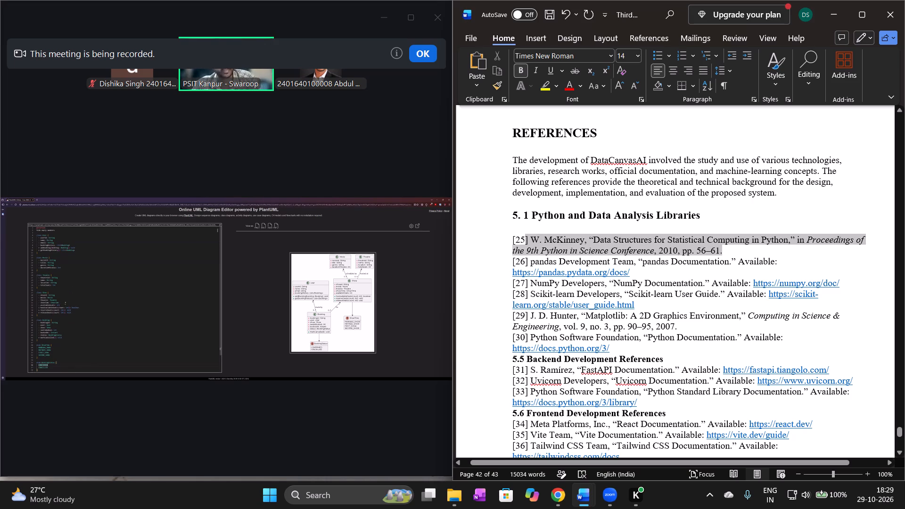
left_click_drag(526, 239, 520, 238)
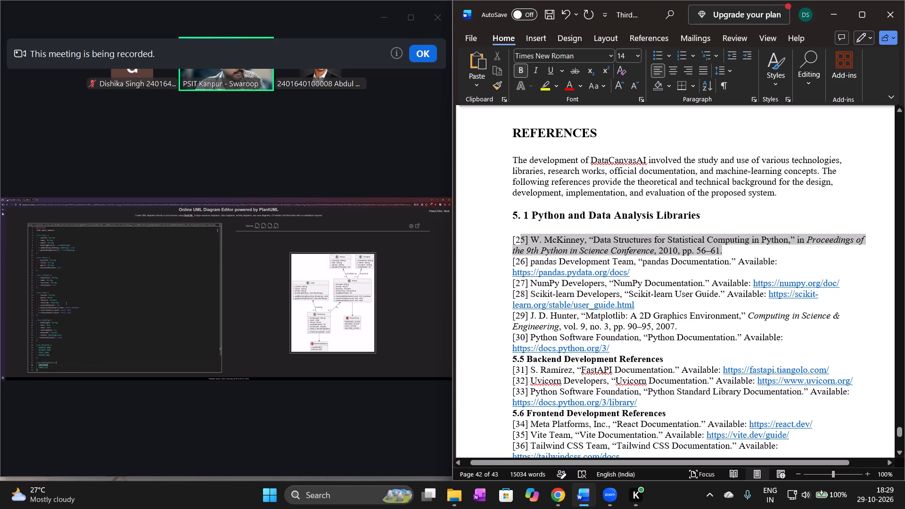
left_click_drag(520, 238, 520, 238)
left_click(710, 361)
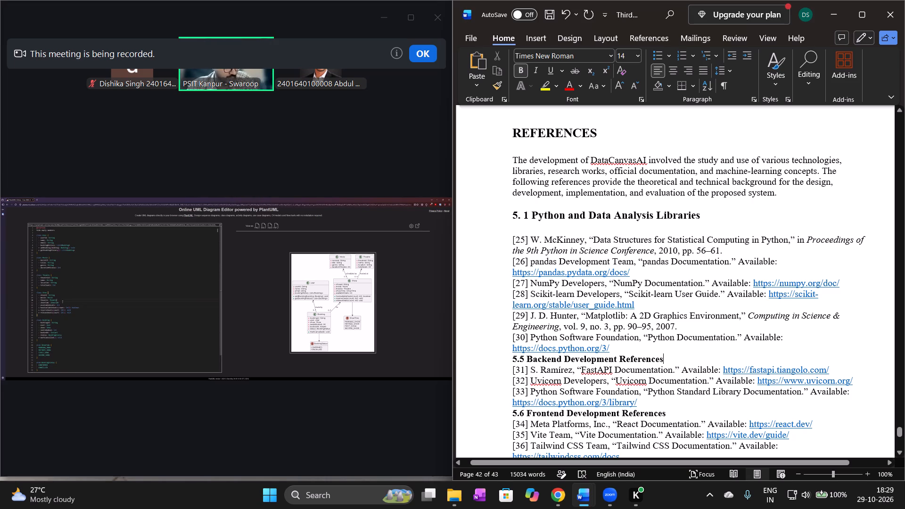
Set the 5.5 Backend Development References heading to 14 pt and add blank lines above and below it.
left_click(641, 351)
key("Return")
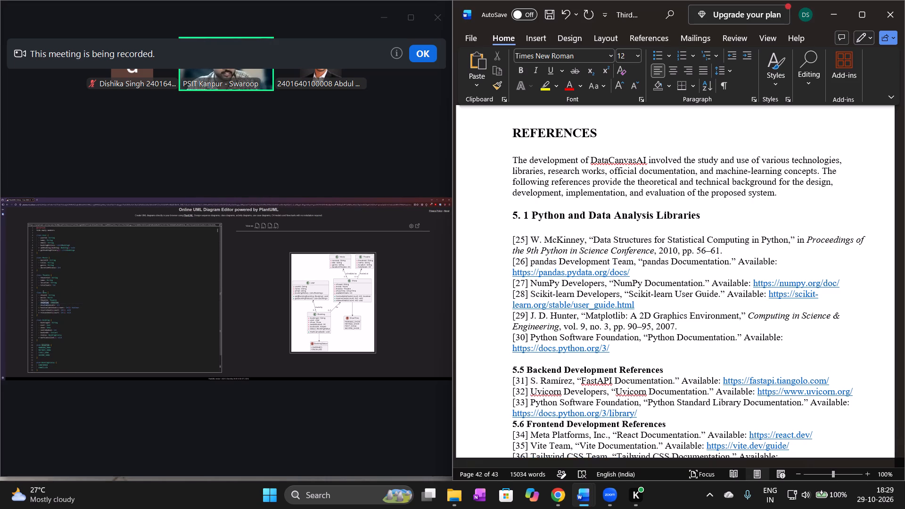
left_click_drag(665, 371, 510, 370)
left_click(600, 330)
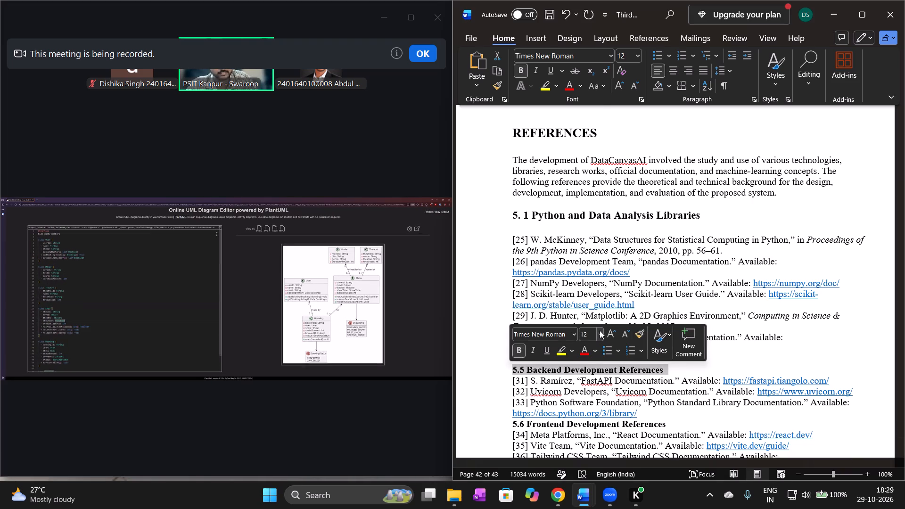
left_click(588, 178)
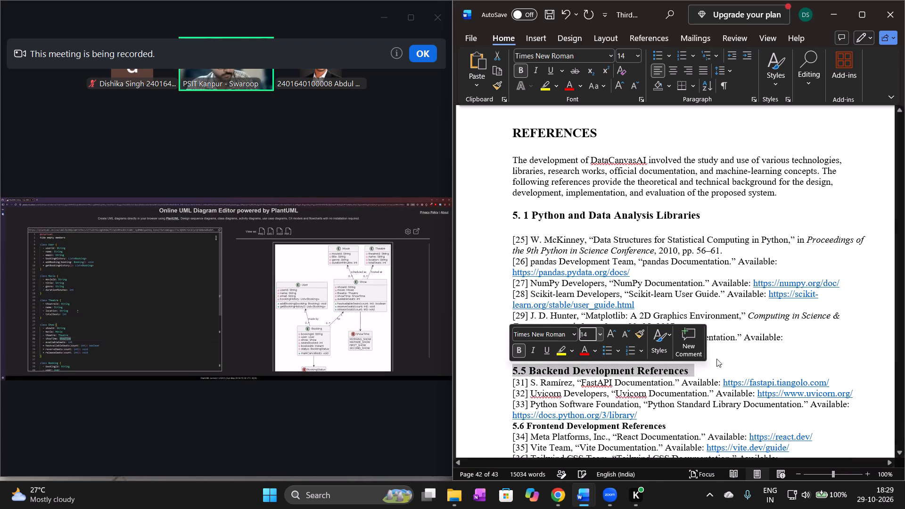
left_click(712, 370)
key("Return")
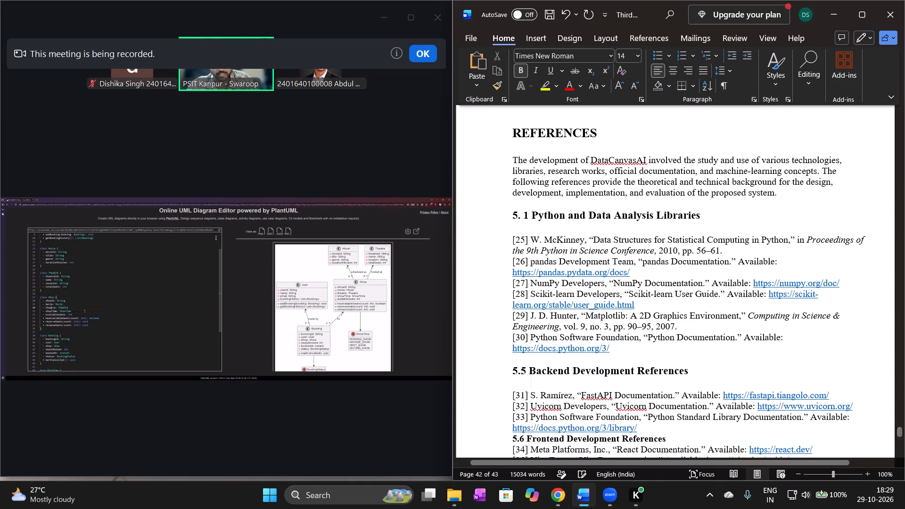
Renumber the Backend Development References heading as 5.2.
left_click(527, 370)
key("BackSpace")
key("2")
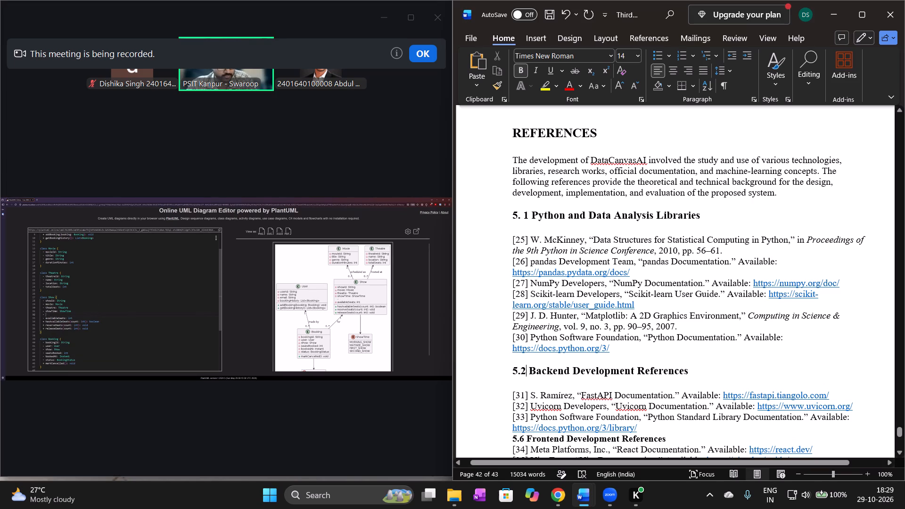
Add a blank line above the 5.6 Frontend Development References heading and set the heading to 14 pt.
scroll(618, 389, "down", 1)
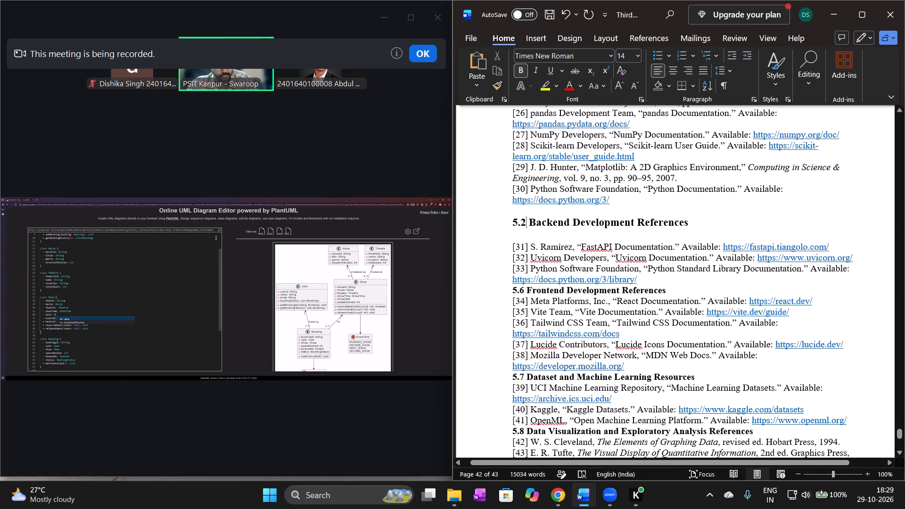
left_click(655, 282)
key("Return")
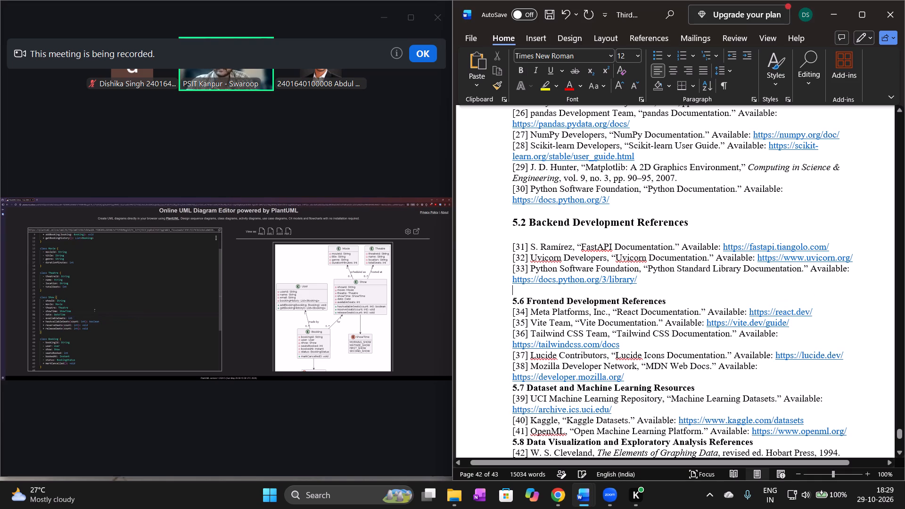
left_click_drag(673, 300, 509, 302)
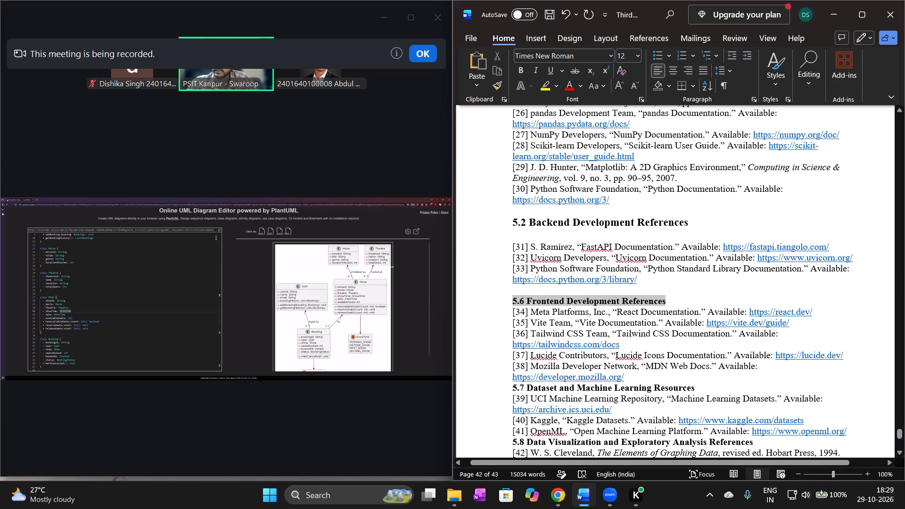
left_click_drag(509, 302, 508, 302)
left_click(596, 261)
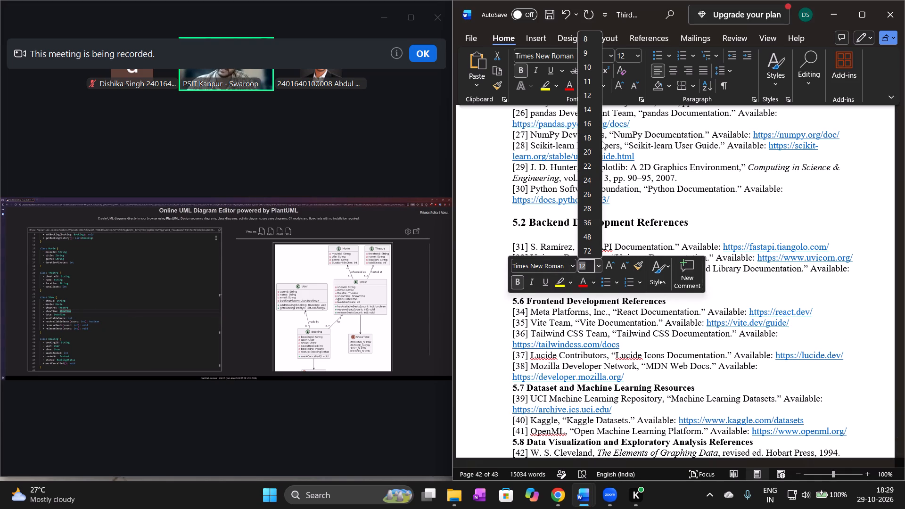
left_click(592, 114)
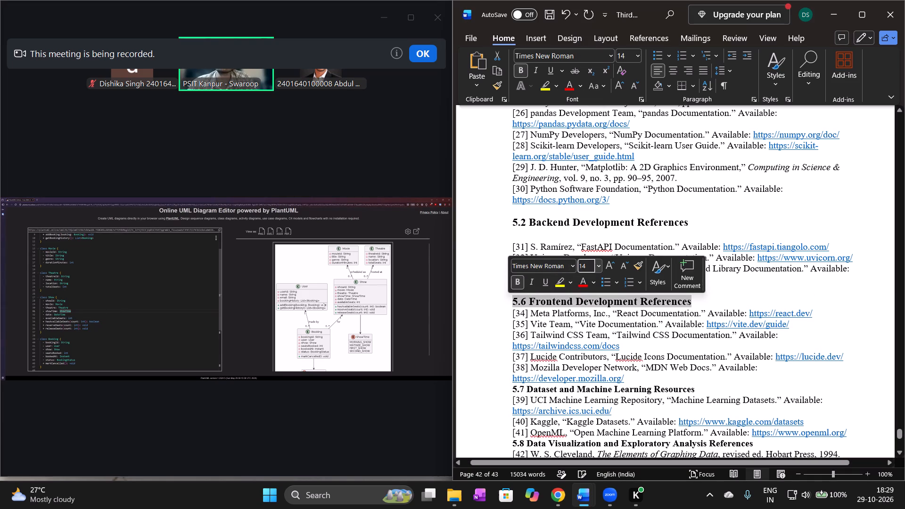
left_click(702, 305)
Renumber the Frontend Development References heading as 5.3 and add a blank line below it.
left_click(527, 299)
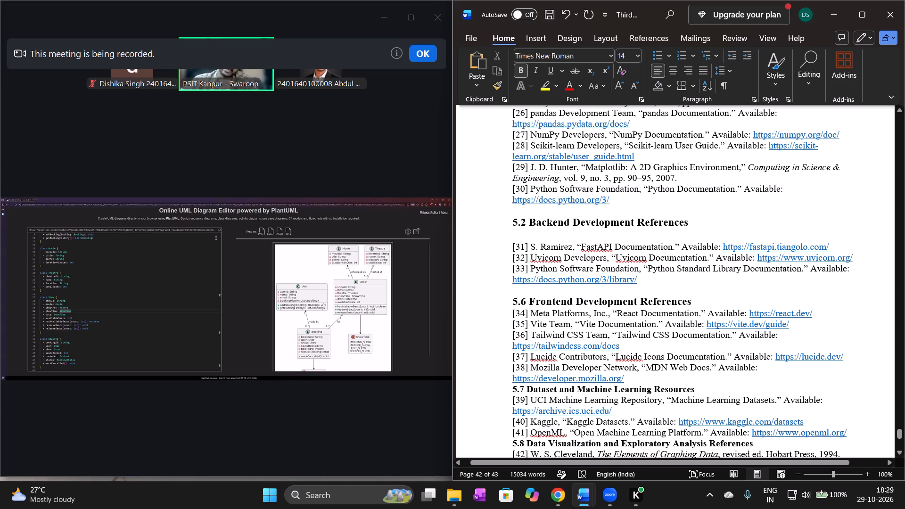
key("BackSpace")
key("BackSpace")
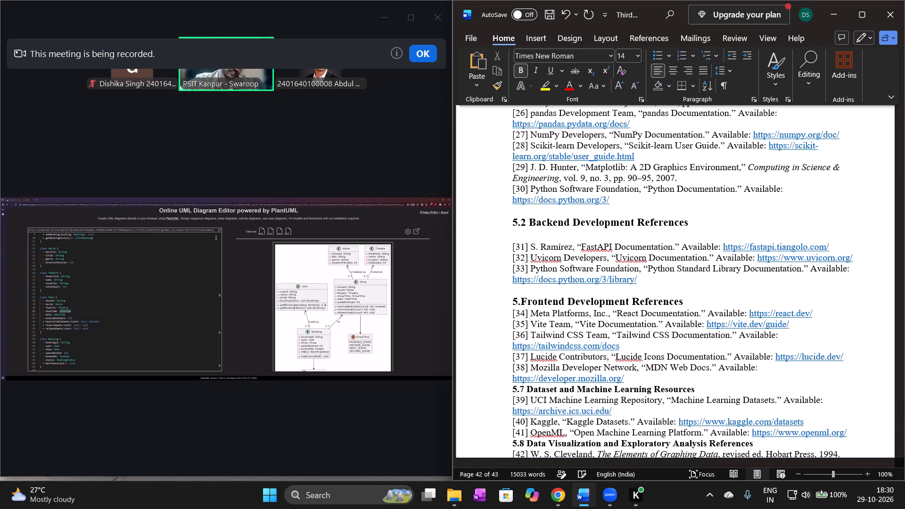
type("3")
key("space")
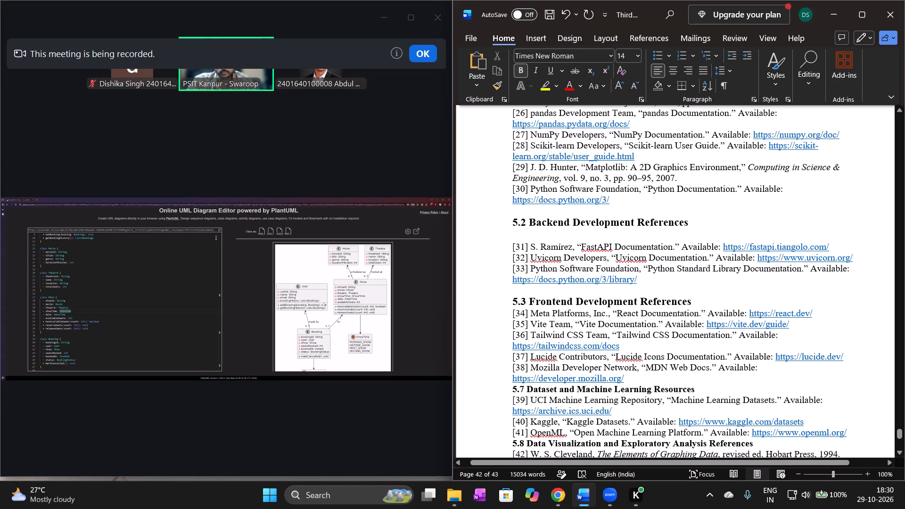
left_click(698, 303)
key("Return")
Add a blank line above the 5.7 Dataset and Machine Learning Resources heading and set the heading to 14 pt.
scroll(698, 303, "down", 1)
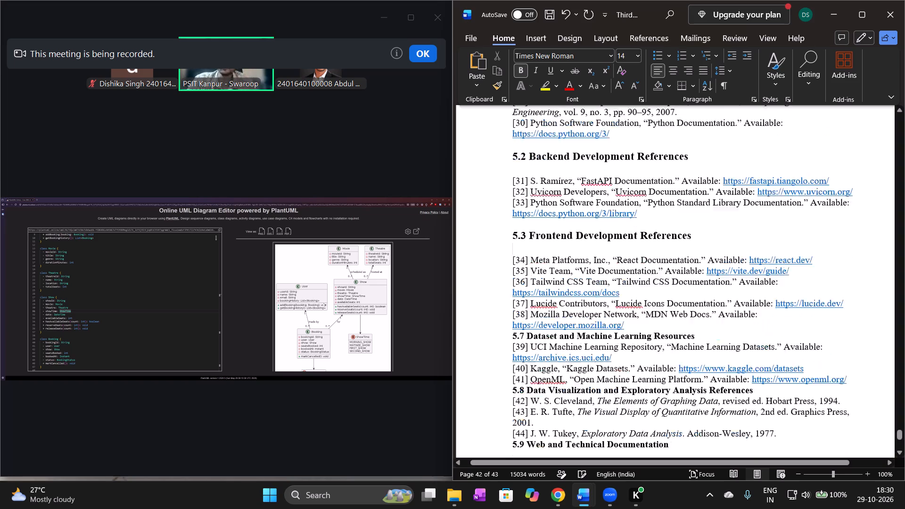
scroll(698, 303, "down", 1)
left_click(638, 238)
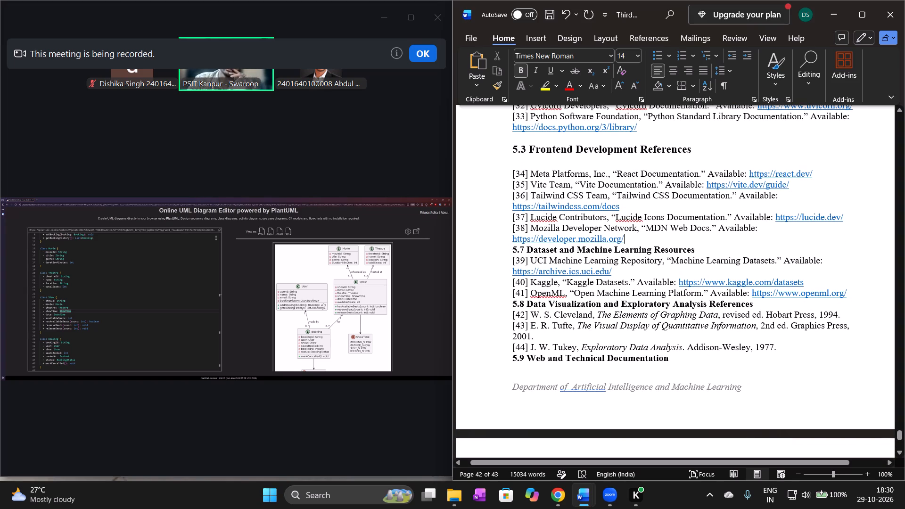
key("Return")
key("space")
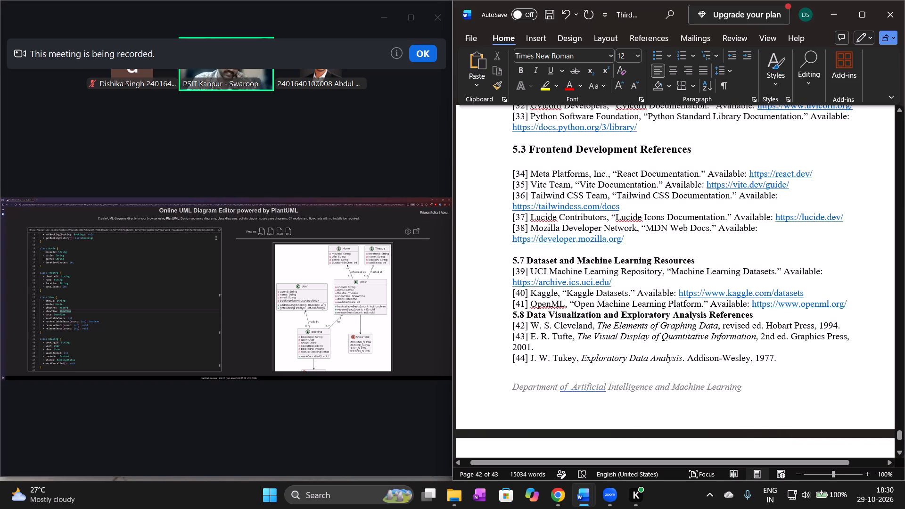
left_click_drag(699, 257, 507, 256)
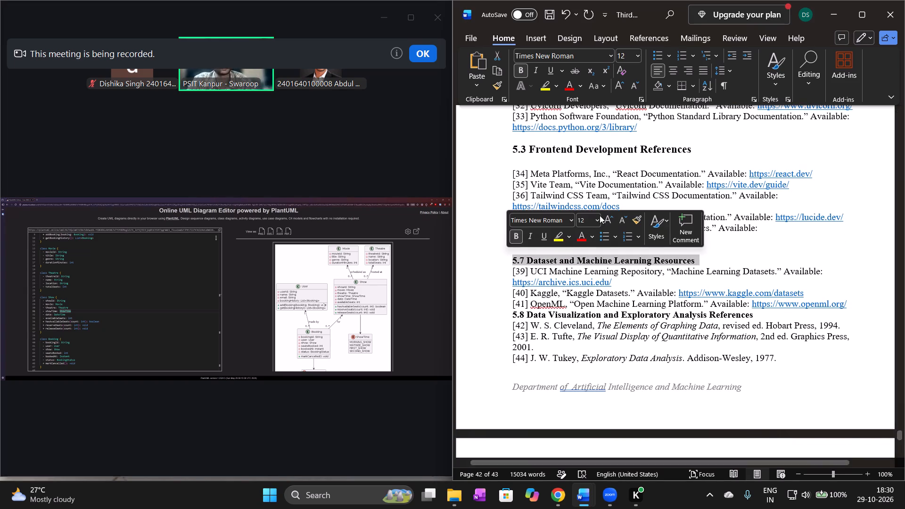
left_click(598, 217)
left_click(586, 302)
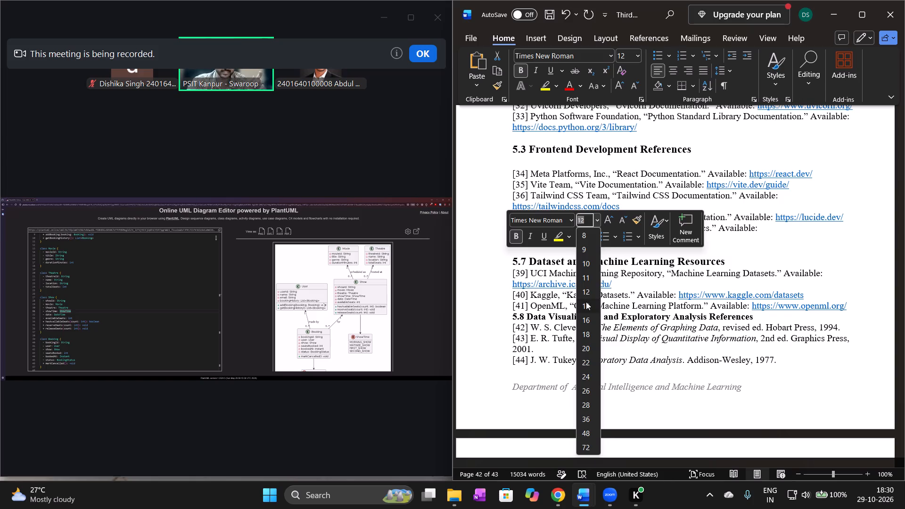
Renumber the Dataset and Machine Learning Resources heading as 5.4 and add a blank line below it.
left_click(526, 263)
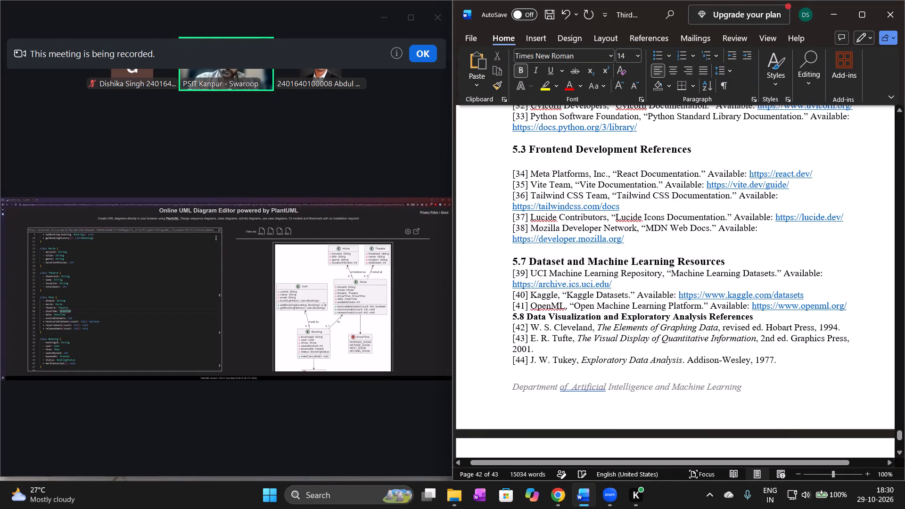
key("BackSpace")
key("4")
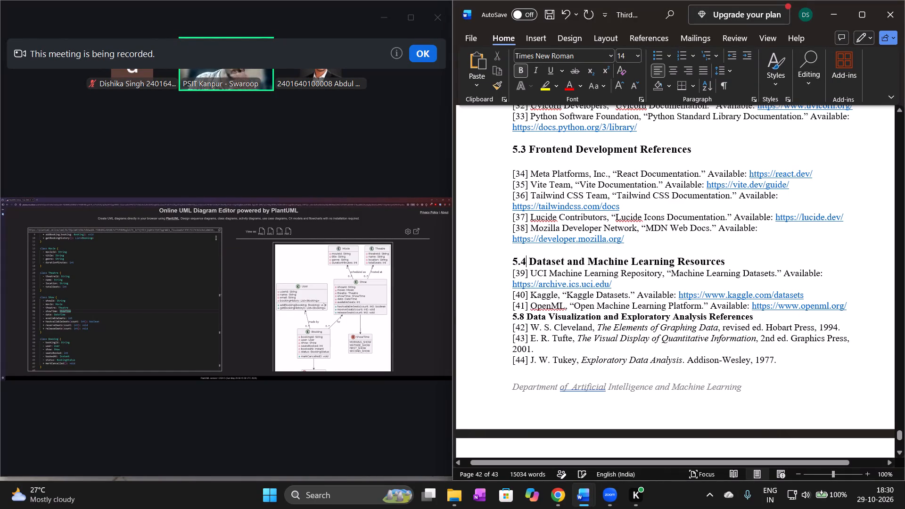
left_click(727, 259)
key("Return")
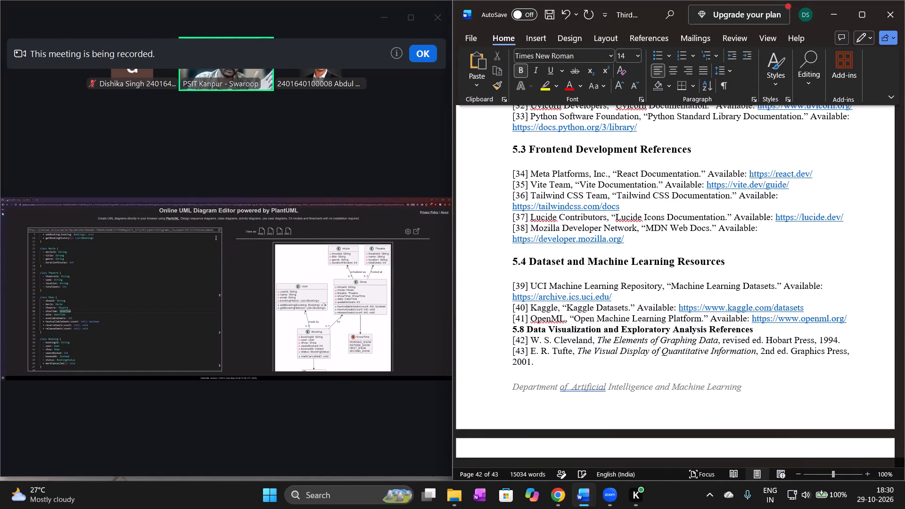
Set the 5.8 Data Visualization and Exploratory Analysis References heading to 14 pt.
scroll(727, 259, "down", 1)
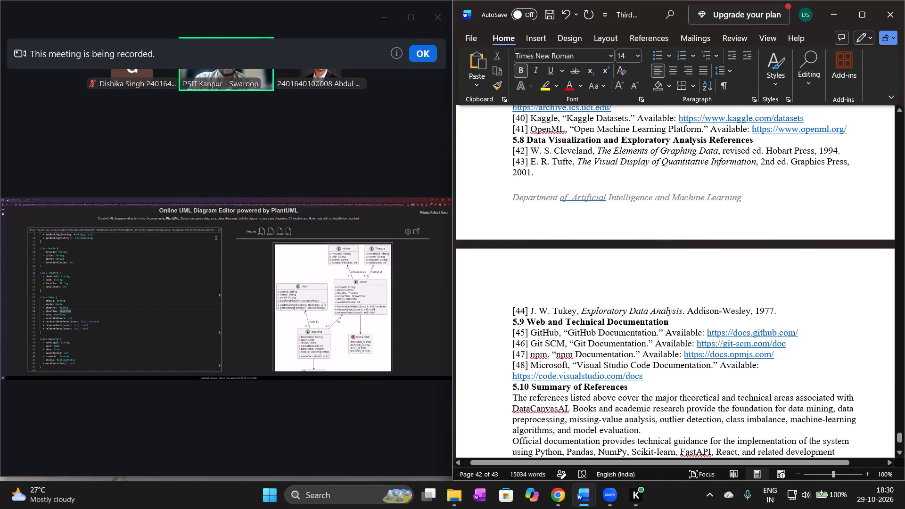
left_click_drag(757, 140, 507, 142)
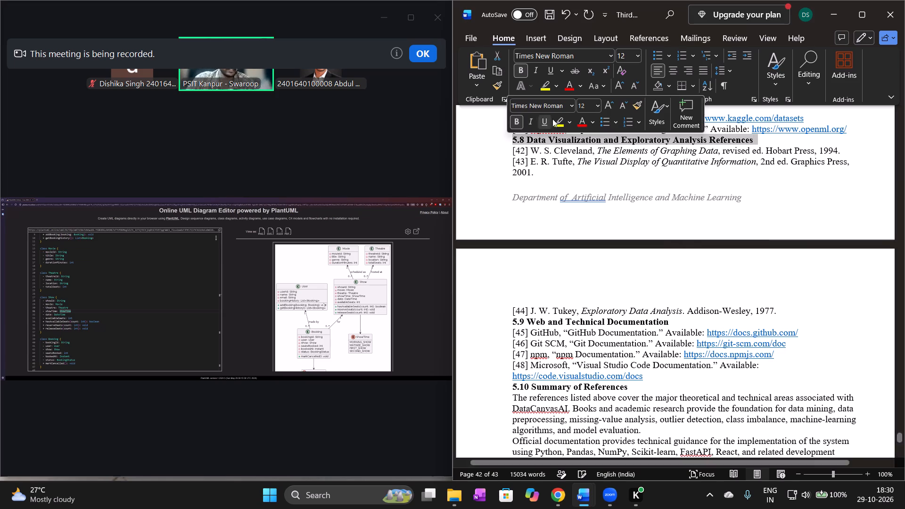
left_click(596, 108)
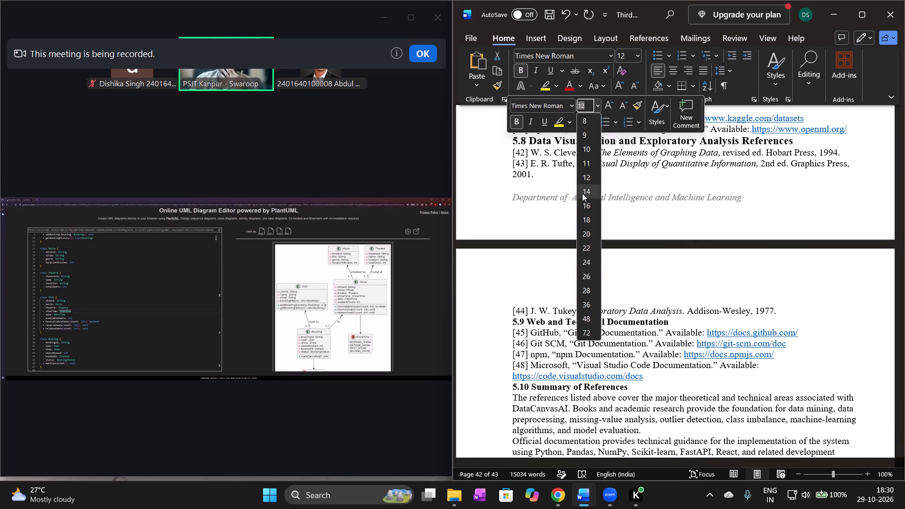
left_click(582, 193)
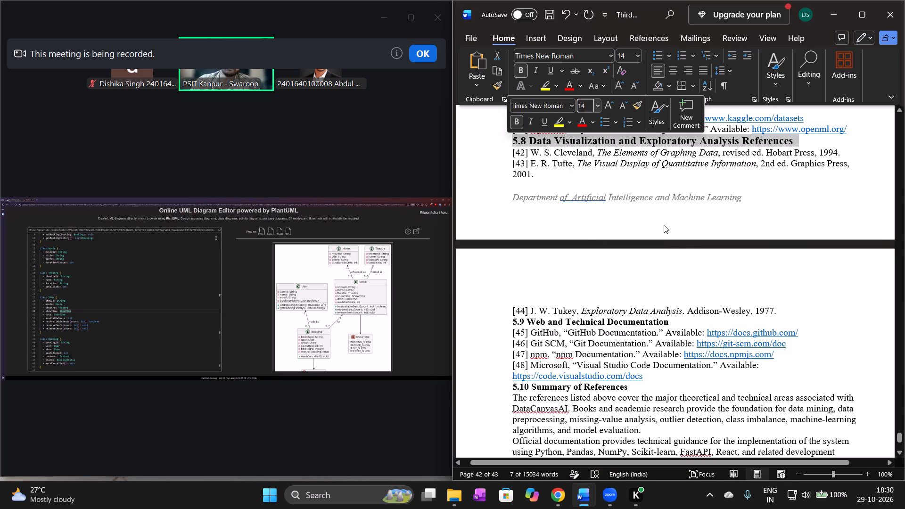
left_click(854, 143)
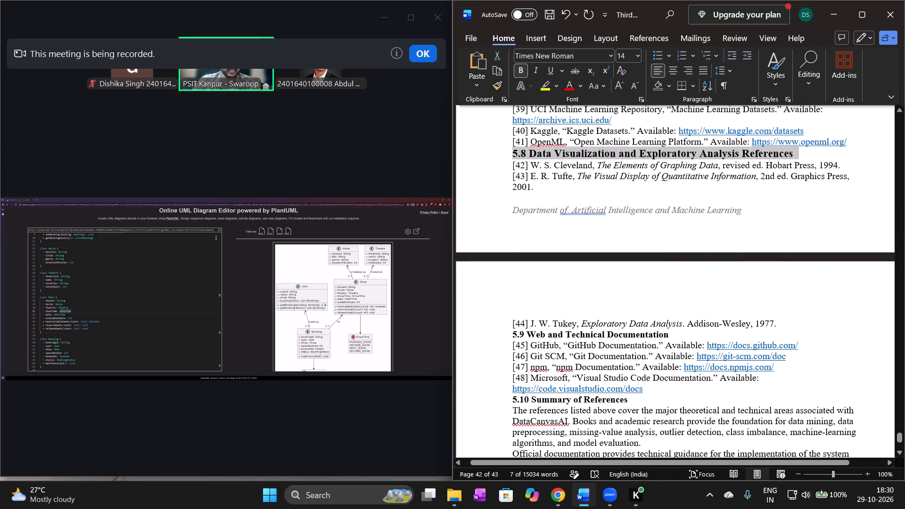
Renumber the Data Visualization and Exploratory Analysis References heading as 5.5, with a blank line above and below it.
key("Return")
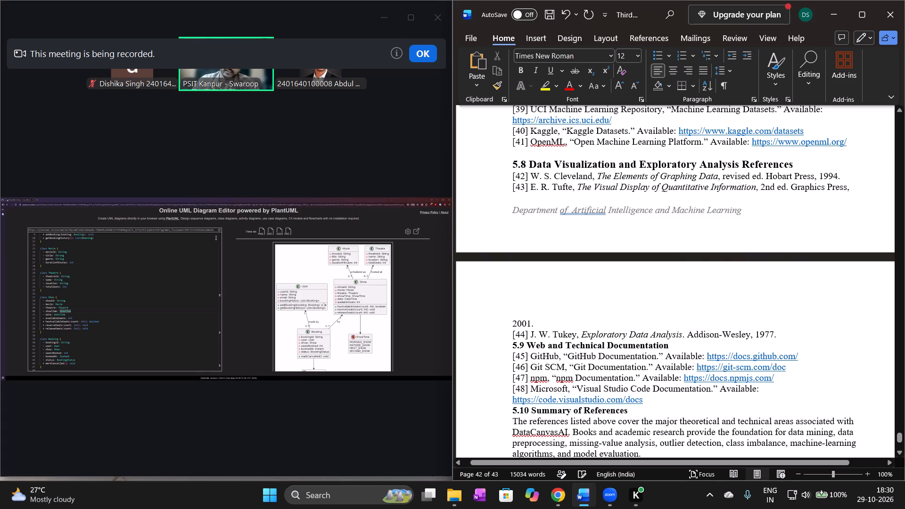
left_click(524, 165)
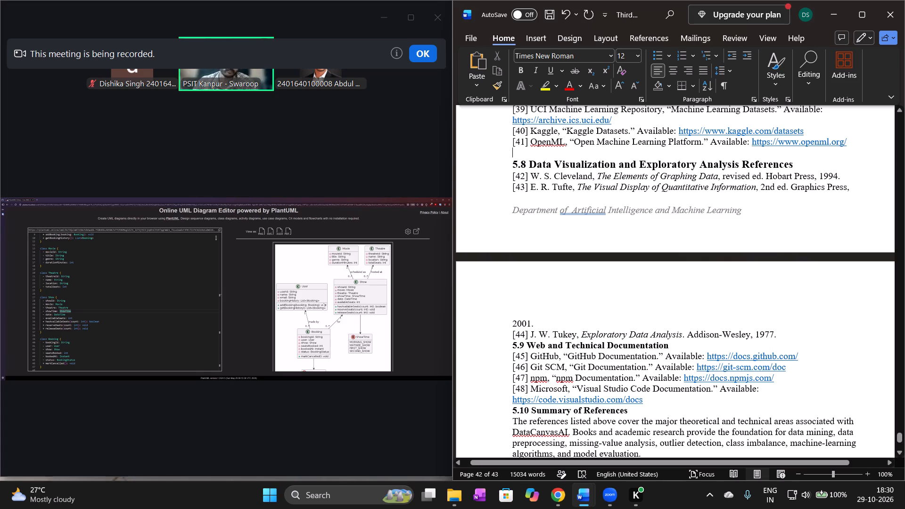
key("BackSpace")
scroll(524, 165, "up", 1)
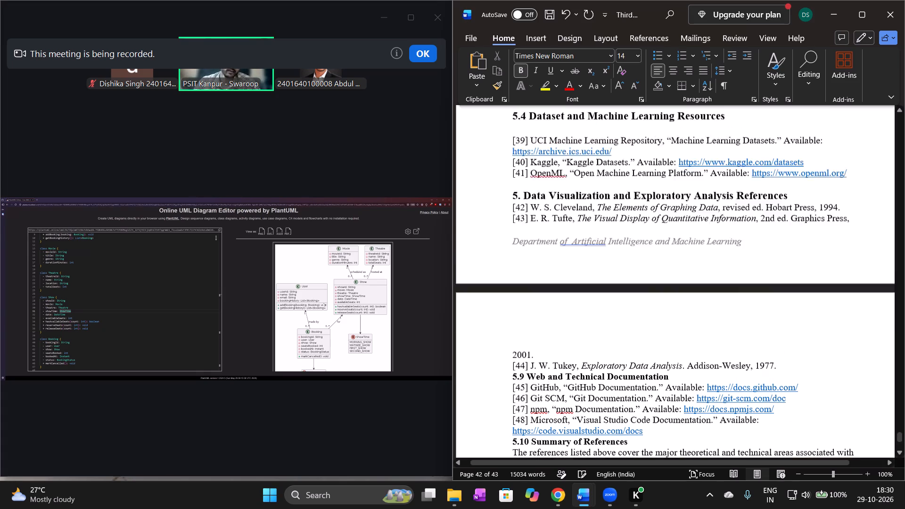
scroll(524, 165, "up", 1)
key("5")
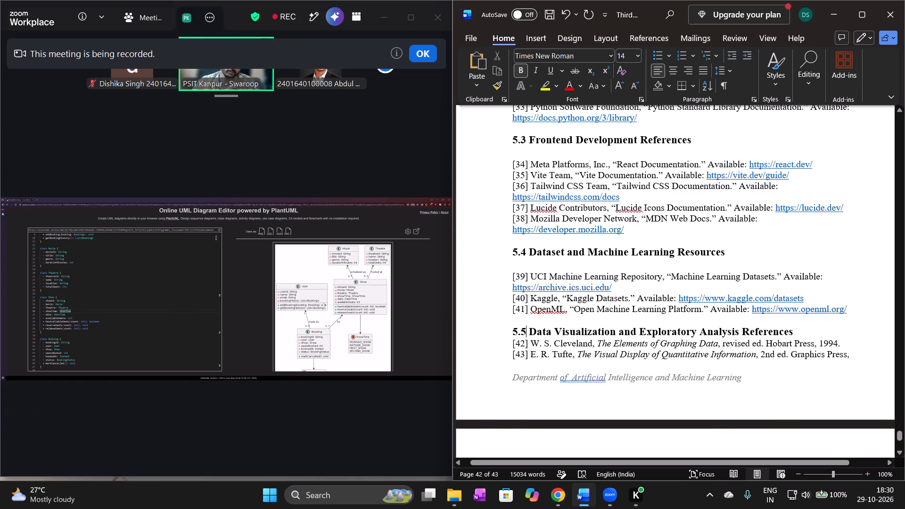
left_click(804, 333)
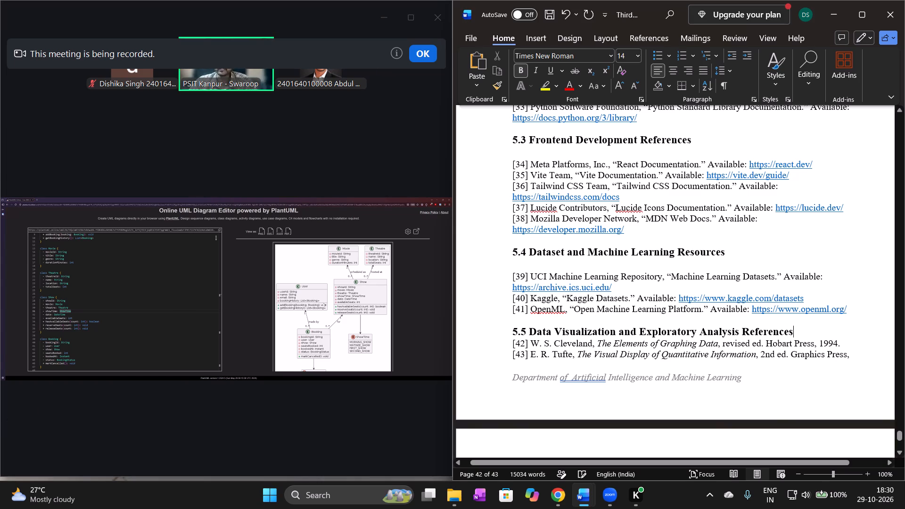
key("Return")
Add a blank line above the 5.9 Web and Technical Documentation heading and set the heading to 14 pt.
scroll(804, 333, "down", 1)
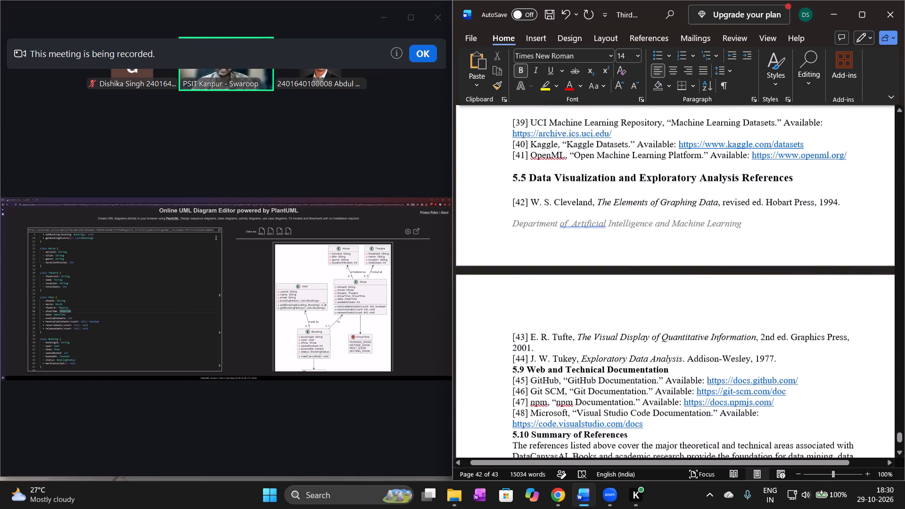
scroll(804, 333, "down", 1)
left_click(783, 312)
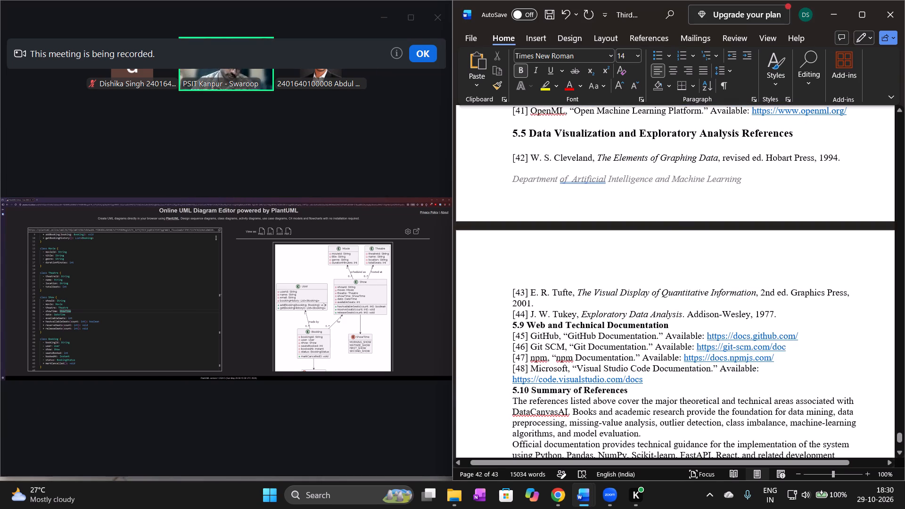
key("Return")
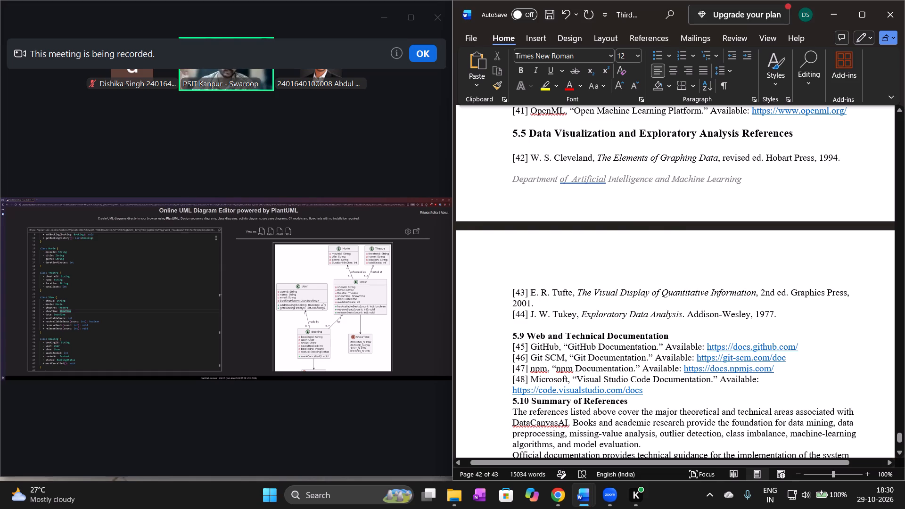
left_click_drag(672, 335, 509, 333)
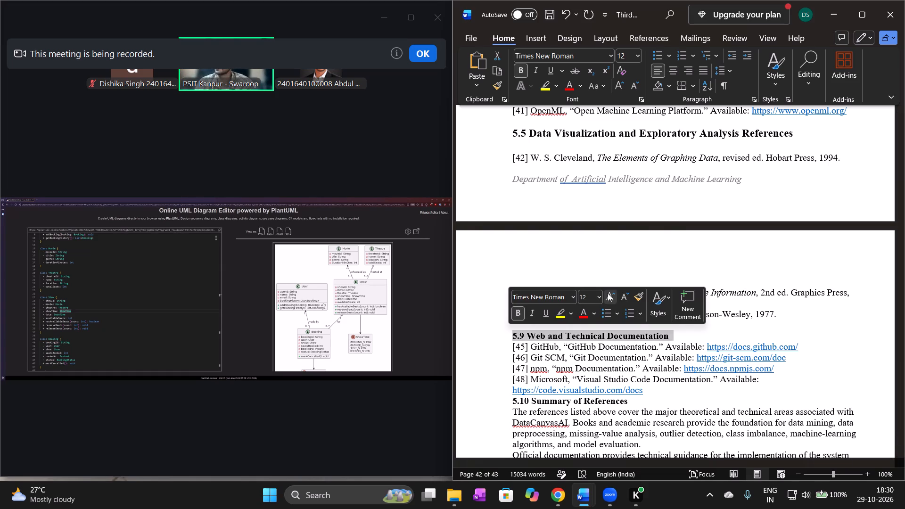
left_click(601, 297)
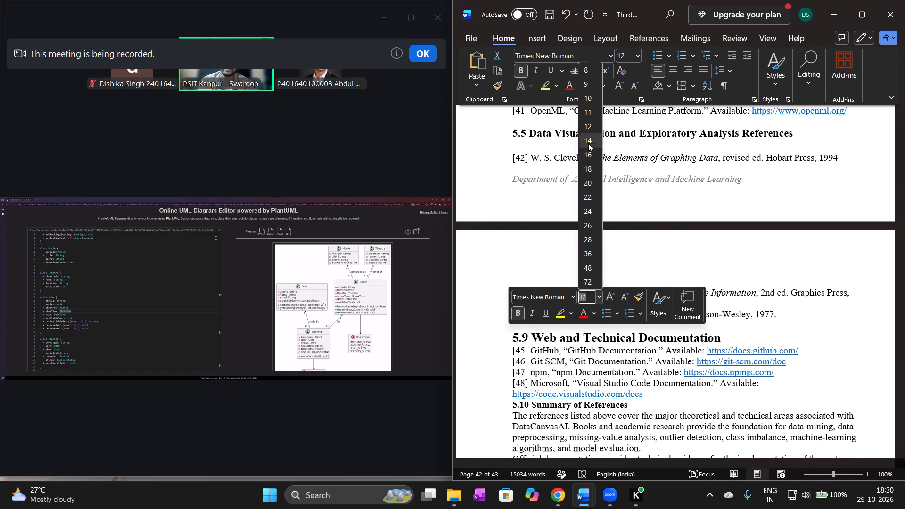
left_click(588, 135)
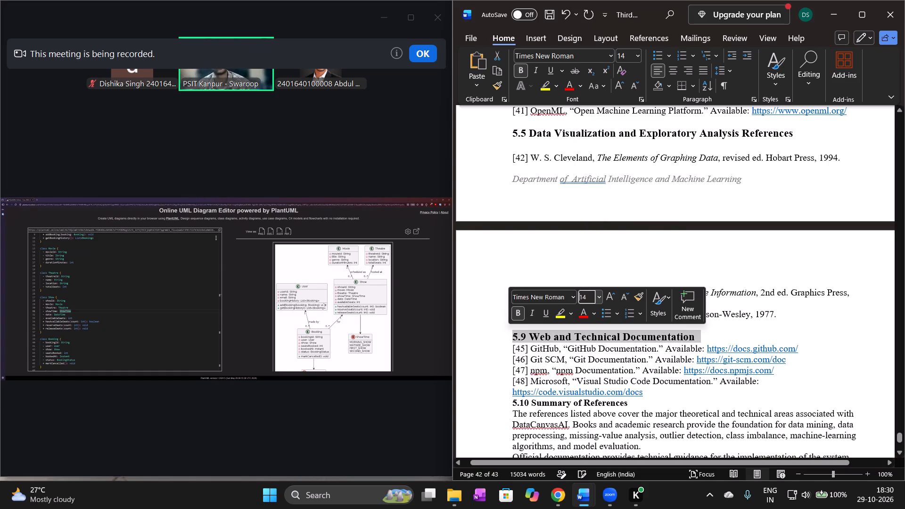
left_click(709, 340)
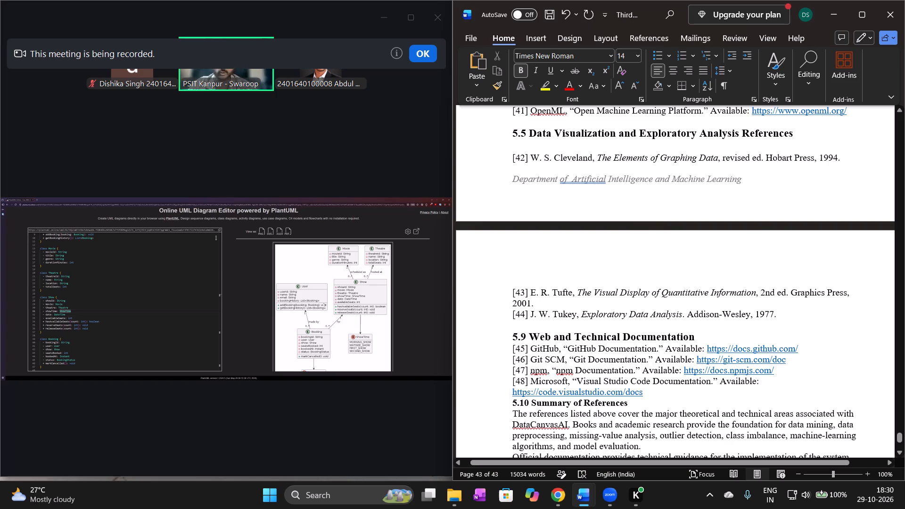
Renumber the Web and Technical Documentation heading as 5.6 and add a blank line below it.
left_click(527, 336)
key("BackSpace")
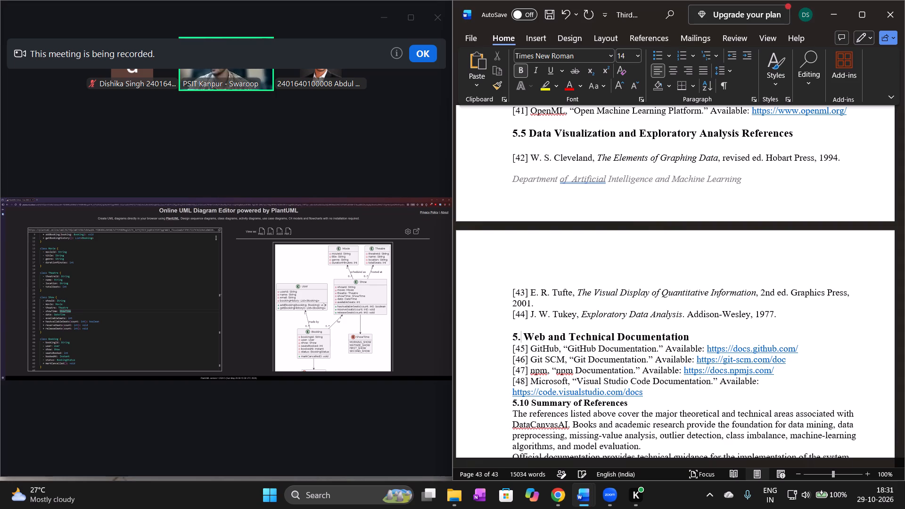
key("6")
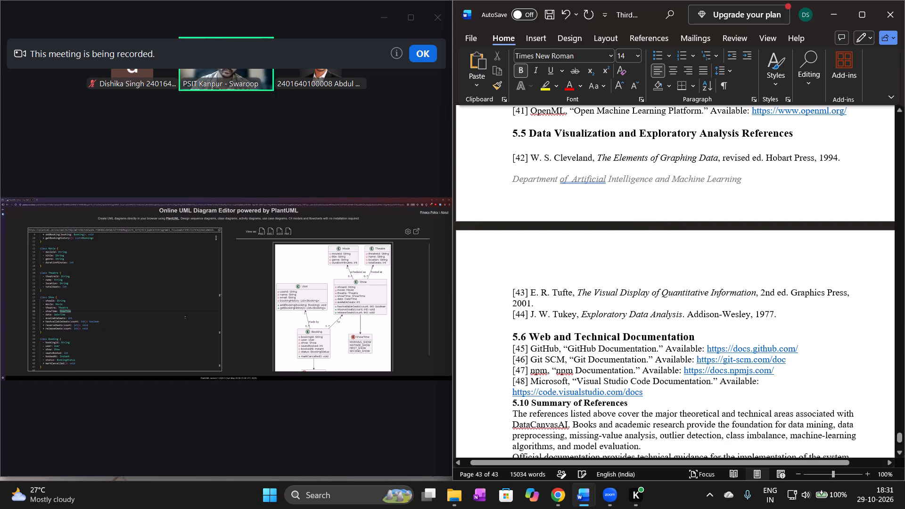
left_click(701, 337)
key("Return")
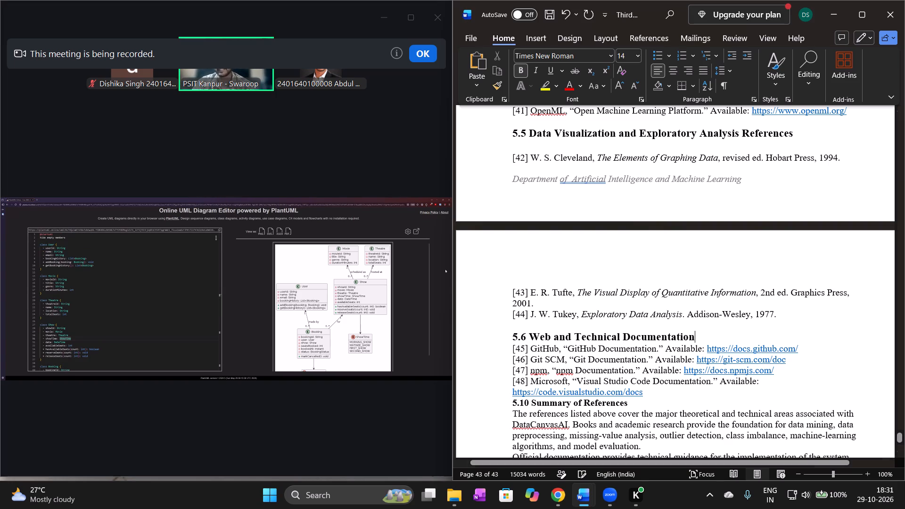
Add a blank line above the 5.10 Summary of References heading and set the heading to 14 pt.
scroll(701, 337, "down", 1)
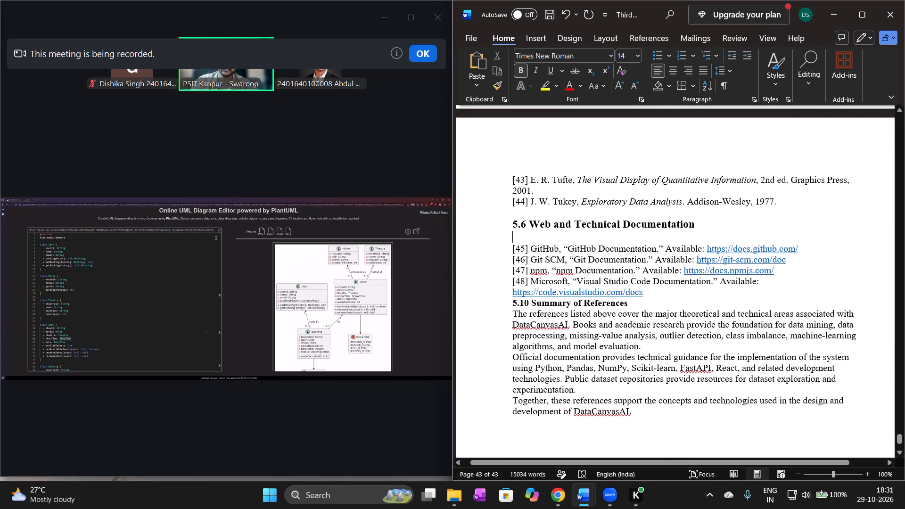
left_click(662, 289)
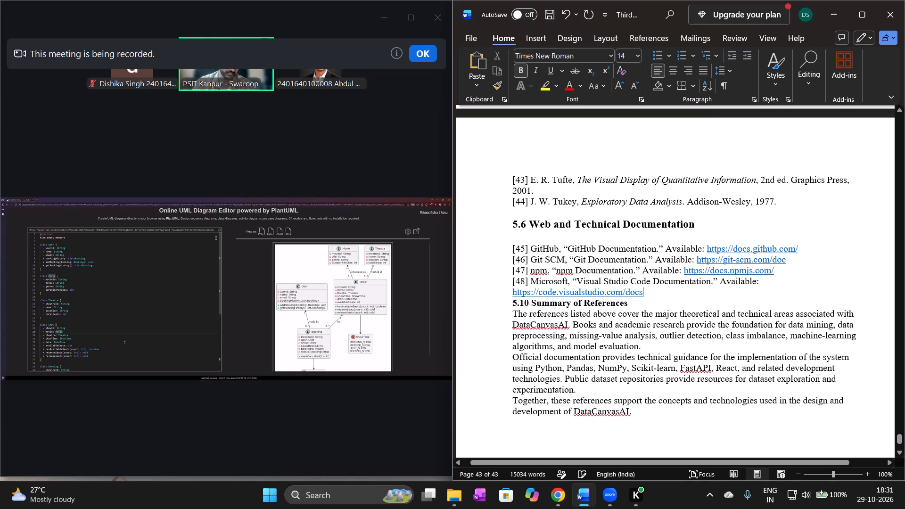
key("Return")
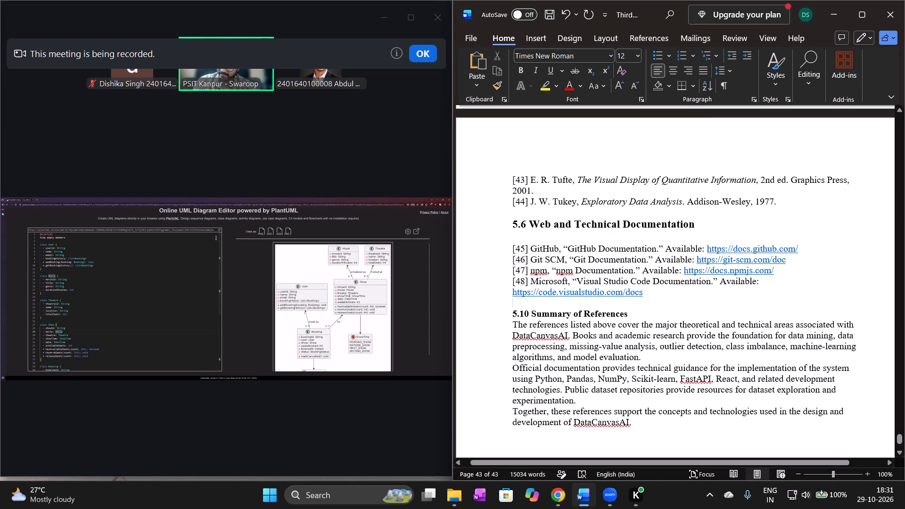
left_click_drag(633, 316, 525, 311)
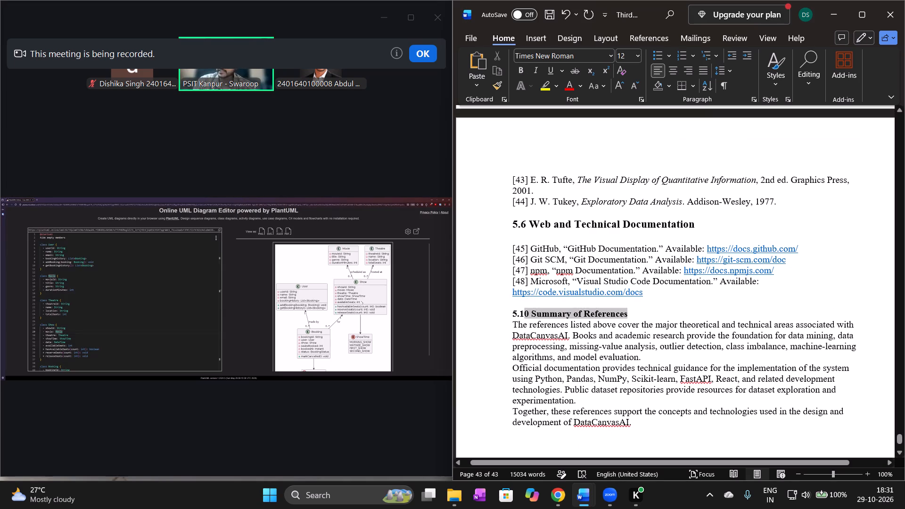
left_click_drag(525, 311, 510, 315)
left_click(600, 280)
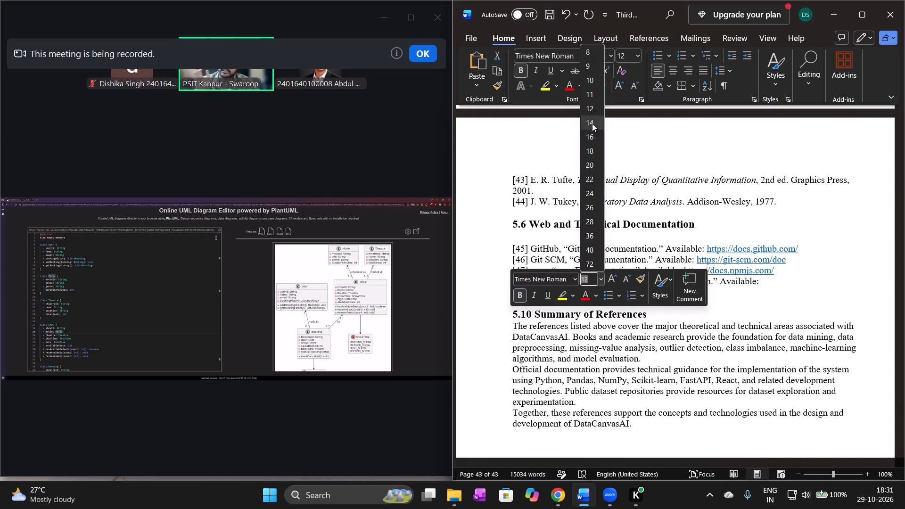
left_click(592, 123)
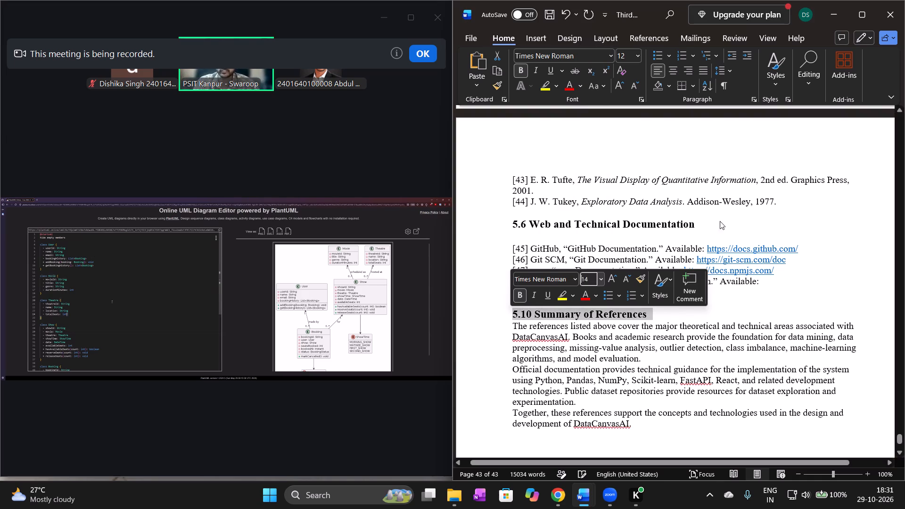
Add a blank line below the Summary of References heading and renumber the heading as 5.7.
left_click(655, 315)
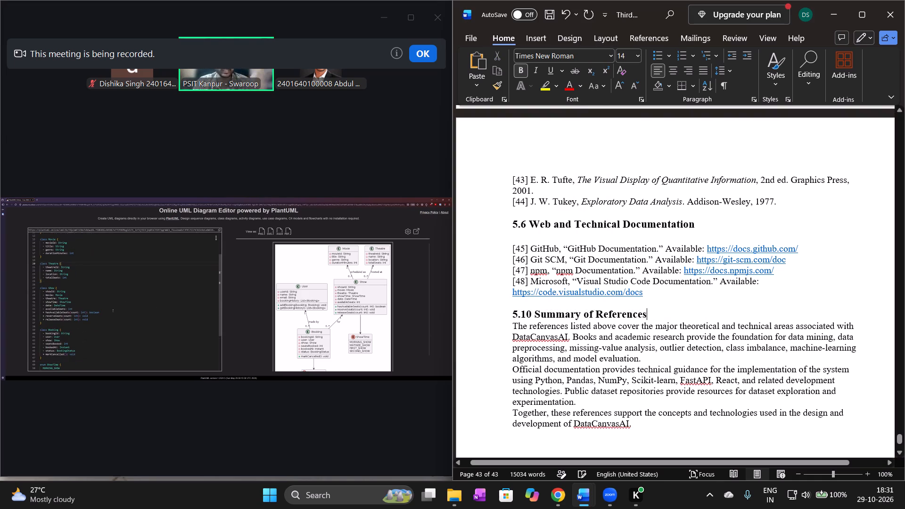
key("Return")
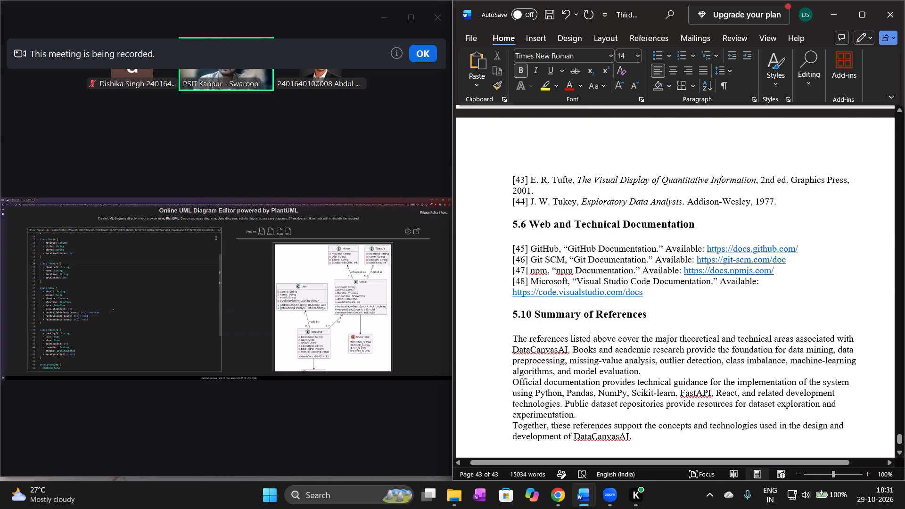
left_click(532, 312)
key("BackSpace")
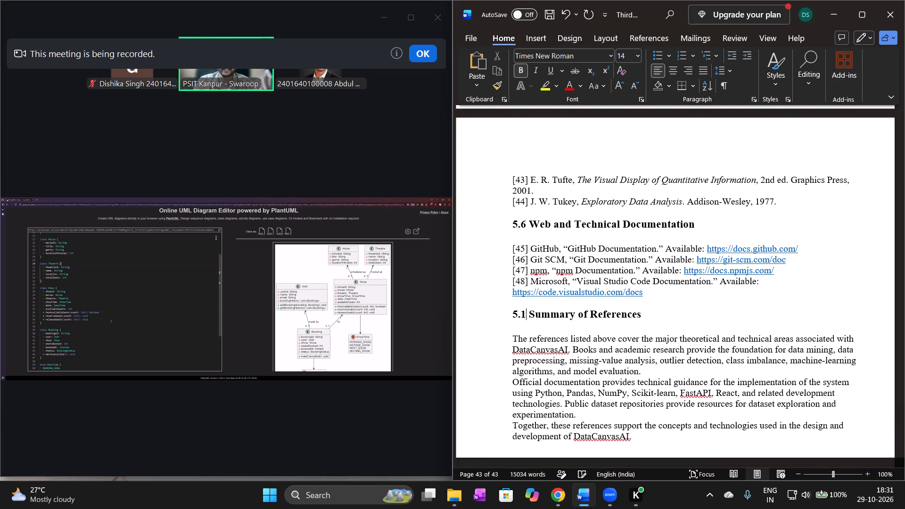
key("BackSpace")
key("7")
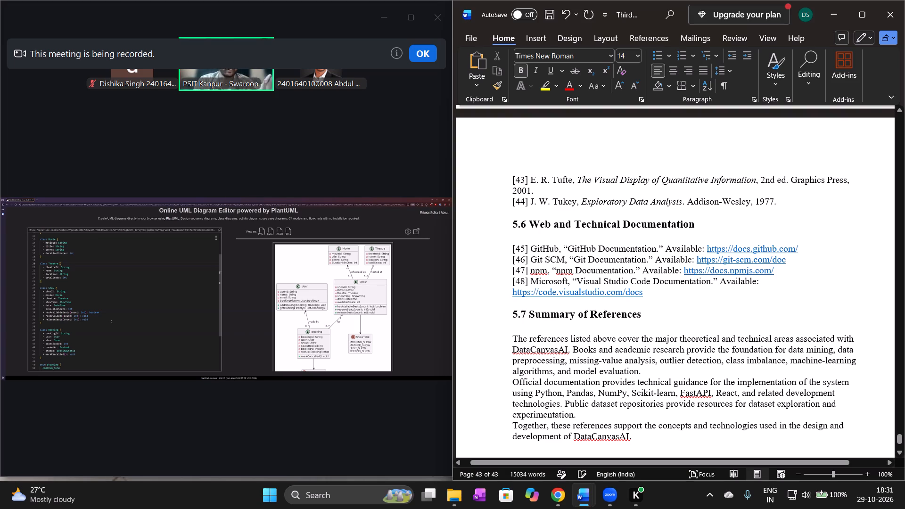
Replace the first remaining student placeholder on the Declaration page with the second team member's full name and roll number in parentheses.
scroll(629, 353, "down", 4)
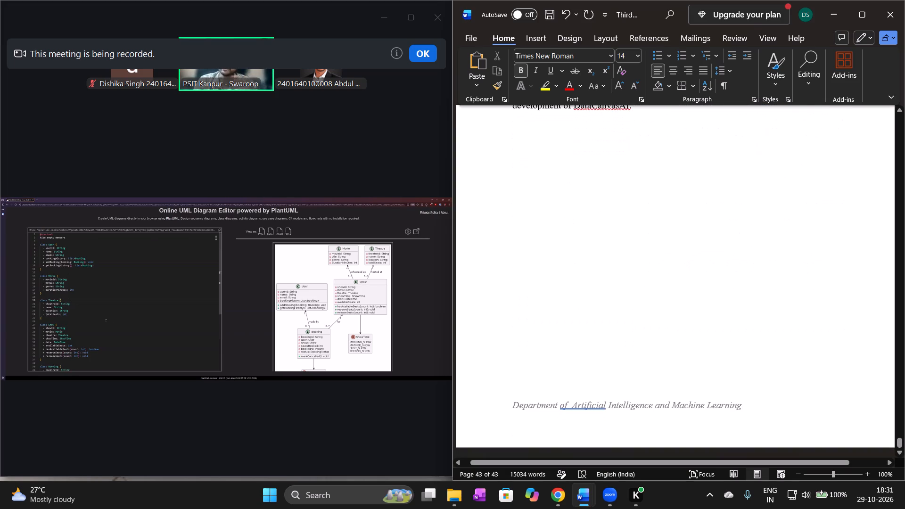
scroll(629, 353, "up", 7)
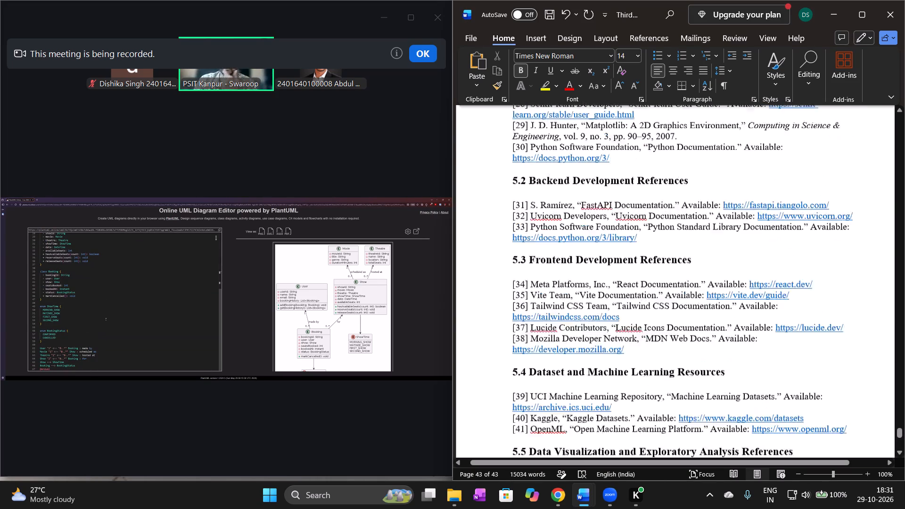
scroll(629, 353, "up", 8)
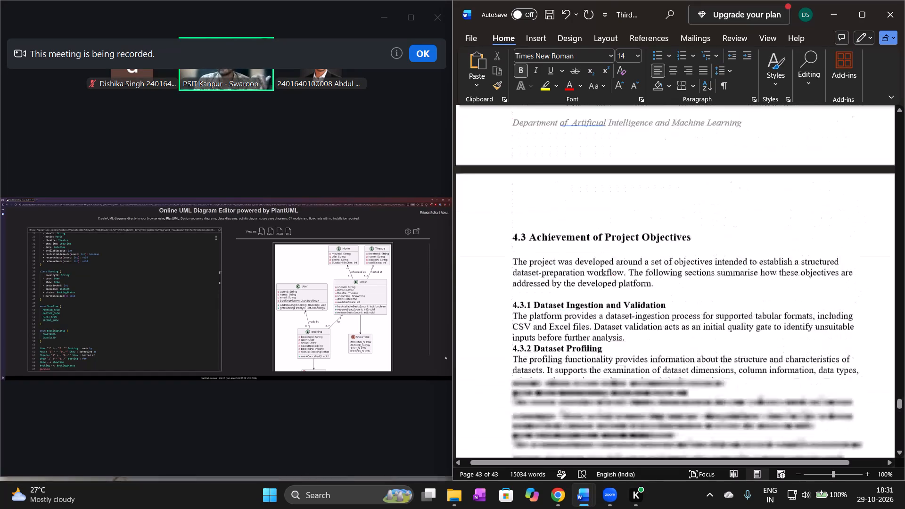
scroll(629, 353, "up", 8)
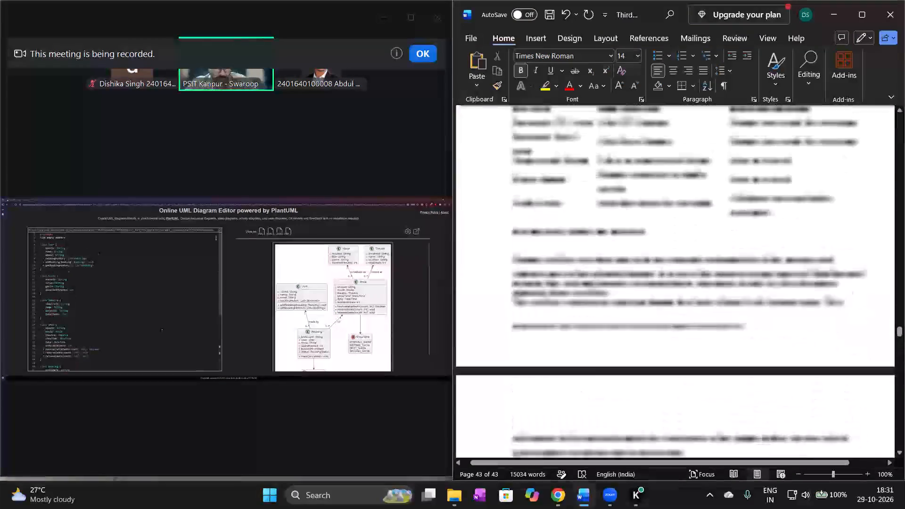
scroll(629, 353, "up", 11)
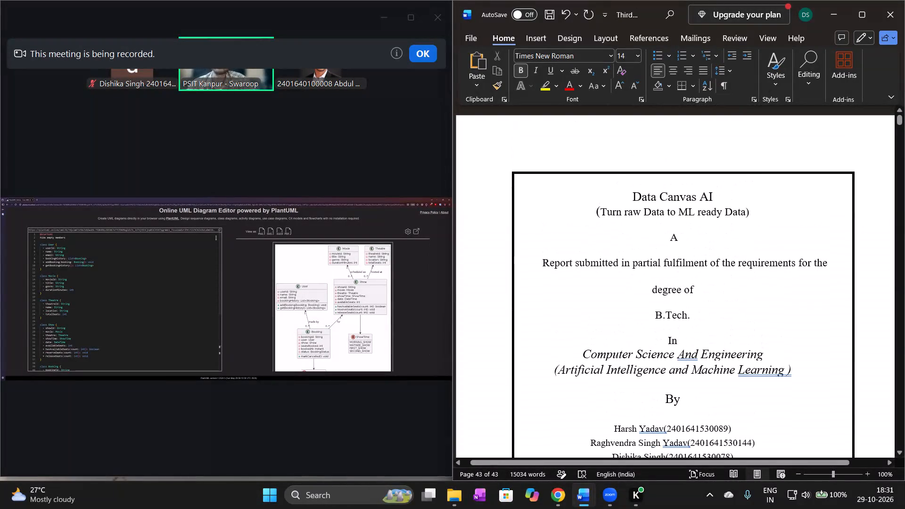
scroll(722, 430, "down", 1)
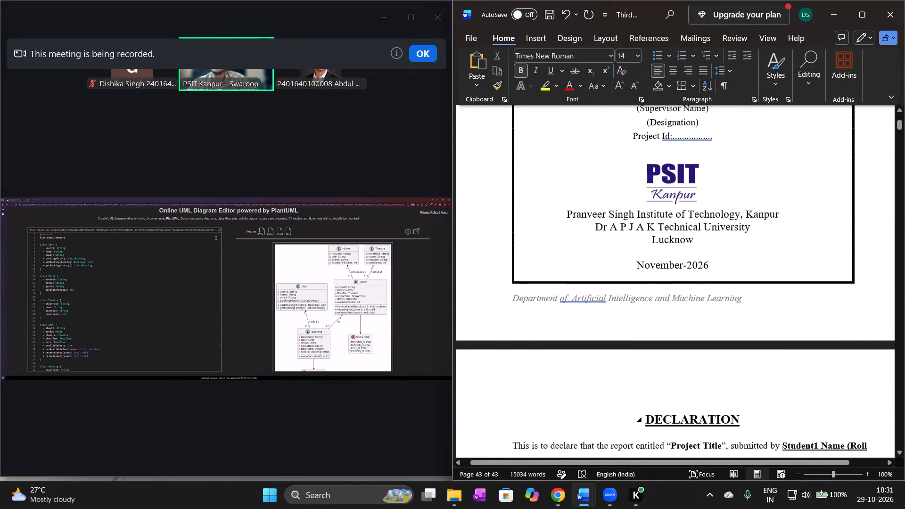
scroll(722, 430, "down", 2)
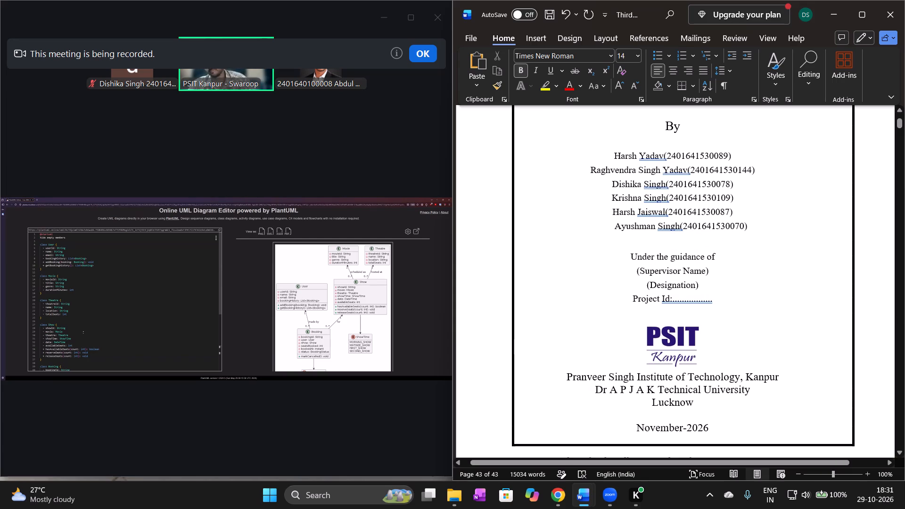
scroll(722, 430, "down", 2)
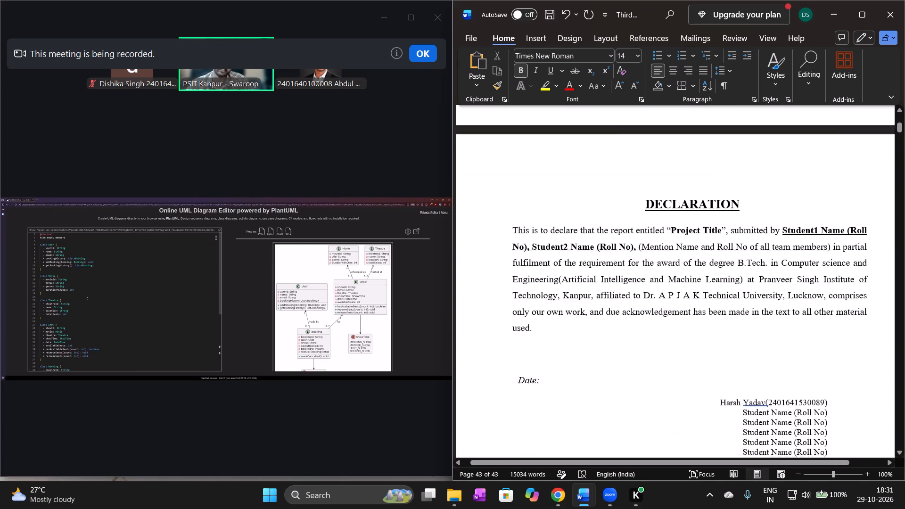
scroll(722, 430, "down", 1)
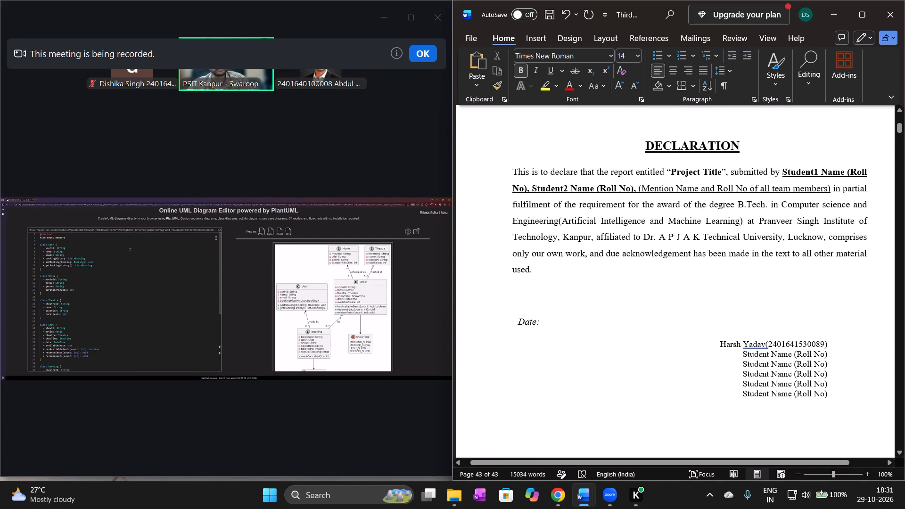
left_click(828, 353)
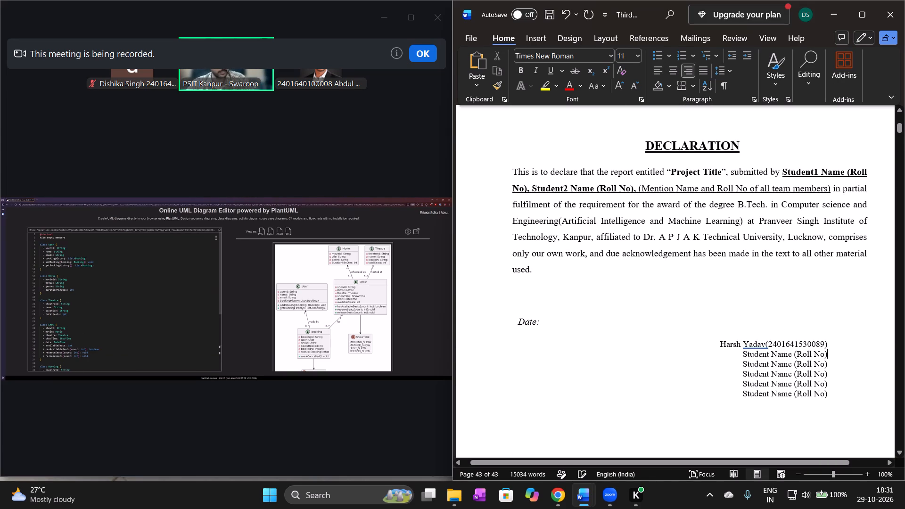
key("BackSpace")
key("BackSpace")
key("BackSpace")
key("BackSpace")
key("BackSpace")
key("BackSpace")
key("BackSpace")
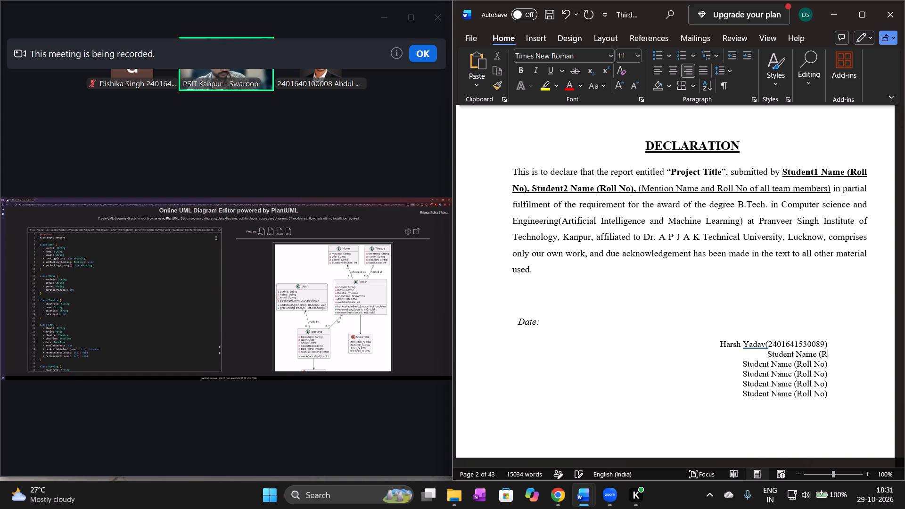
key("BackSpace")
key("BackSpace")
key("BackSpace")
key("BackSpace")
key("BackSpace")
key("BackSpace")
key("BackSpace")
key("BackSpace")
key("BackSpace")
key("BackSpace")
key("BackSpace")
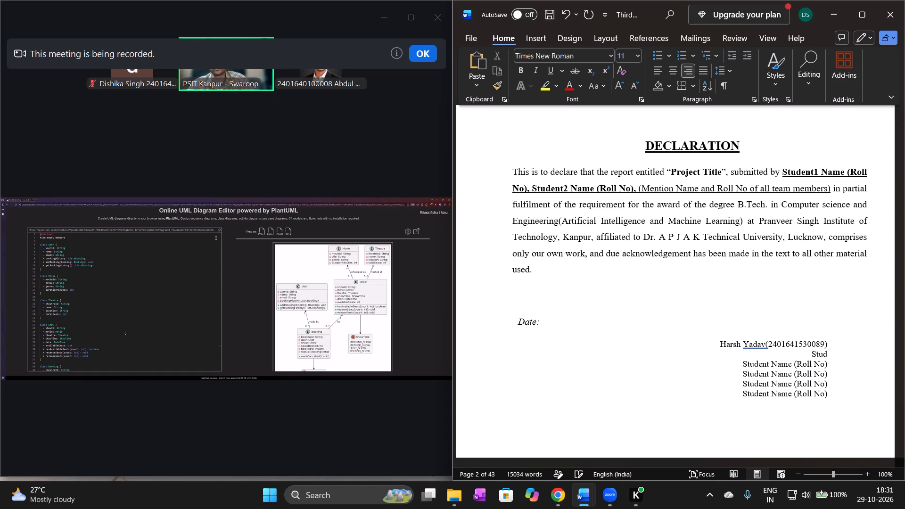
key("BackSpace")
key("BackSpace")
key("BackSpace")
key("BackSpace")
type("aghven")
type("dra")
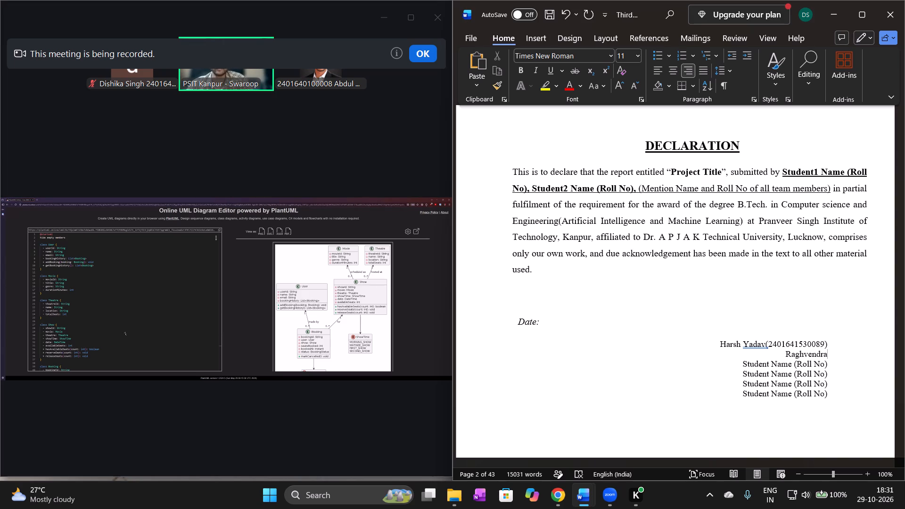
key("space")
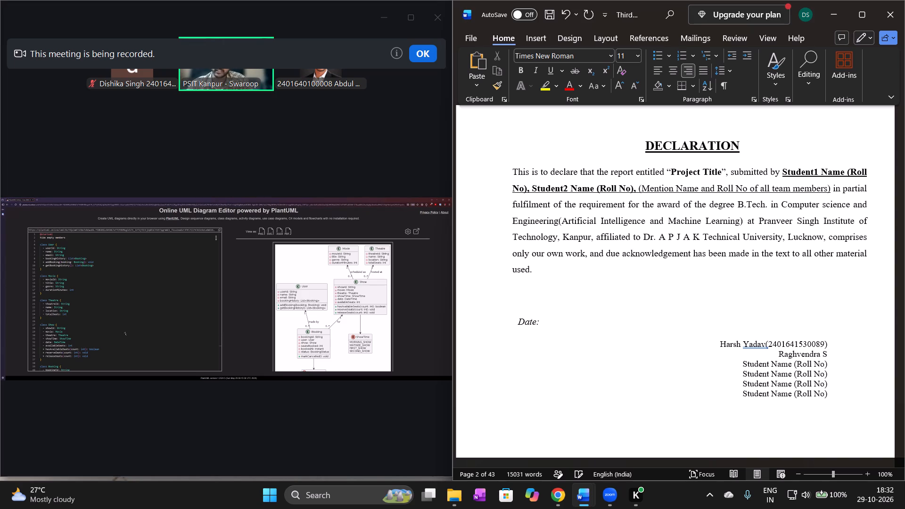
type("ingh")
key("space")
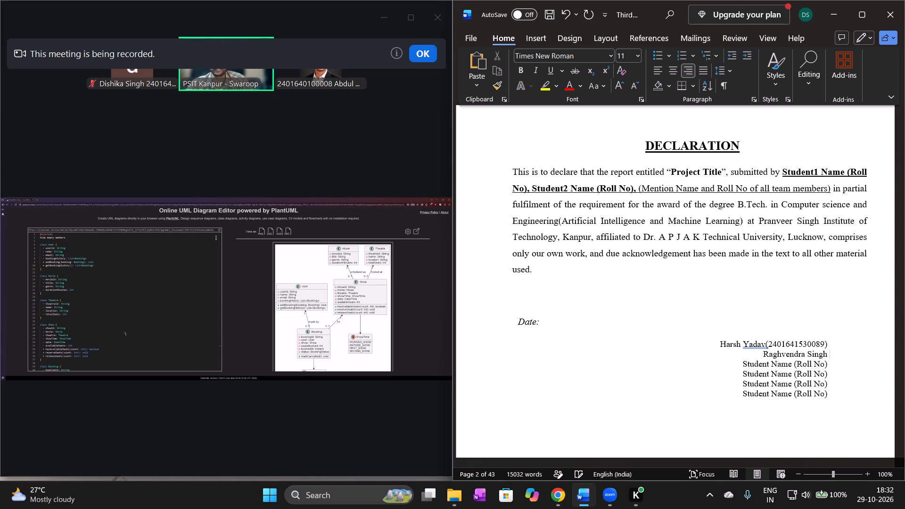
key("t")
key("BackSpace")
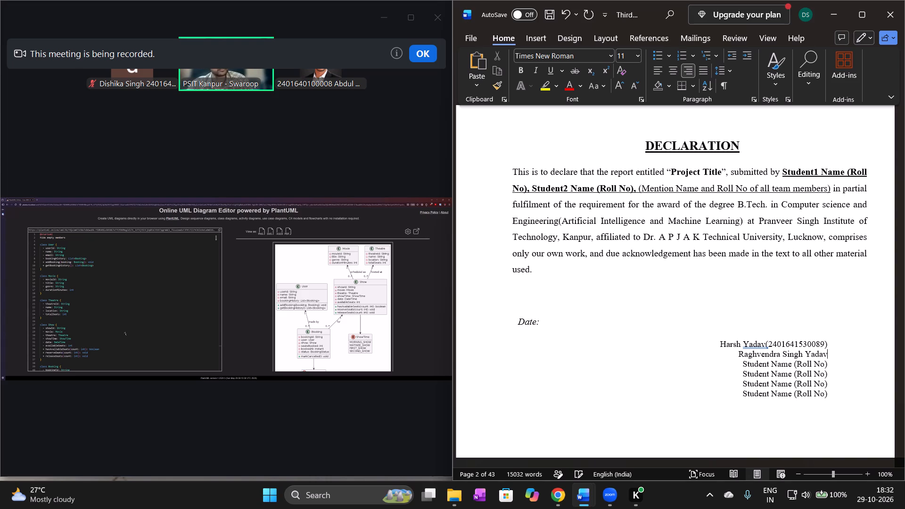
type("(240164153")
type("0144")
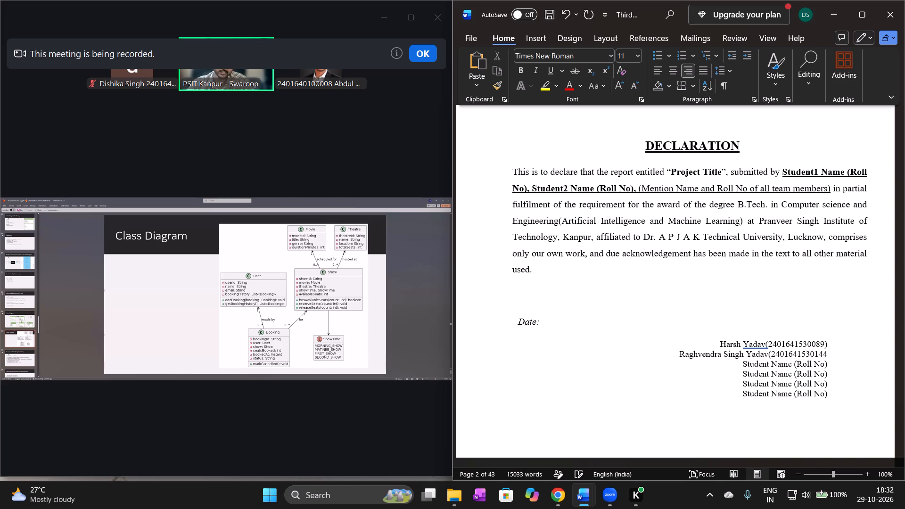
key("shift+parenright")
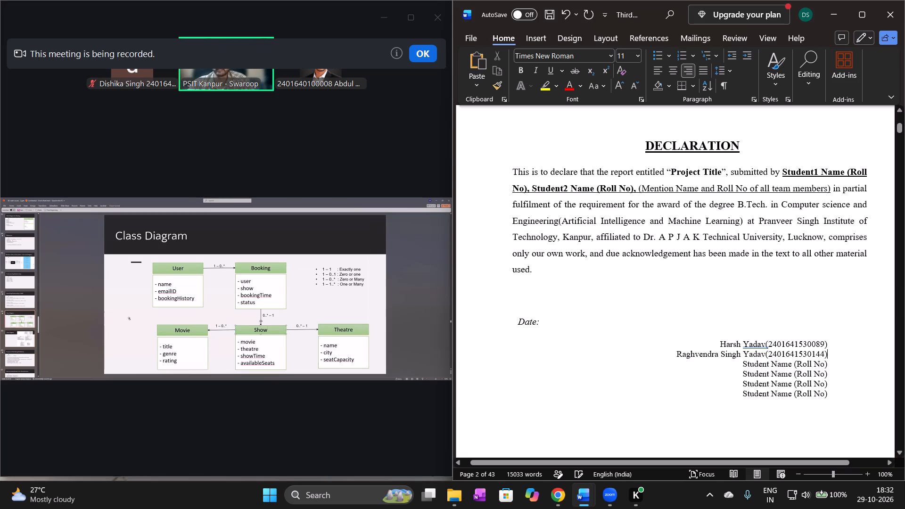
Clear the third student line on the Declaration page and try to paste in the third team member's entry from the cover page.
scroll(760, 296, "up", 1)
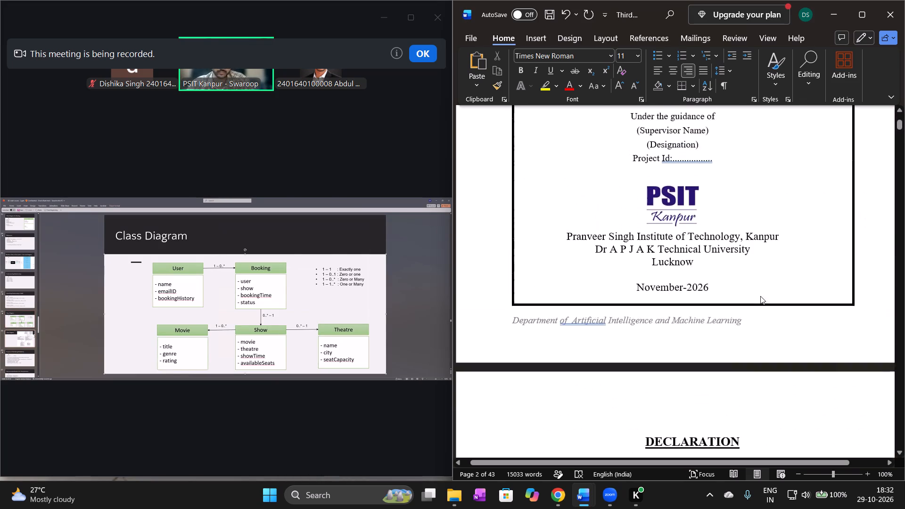
scroll(760, 296, "up", 1)
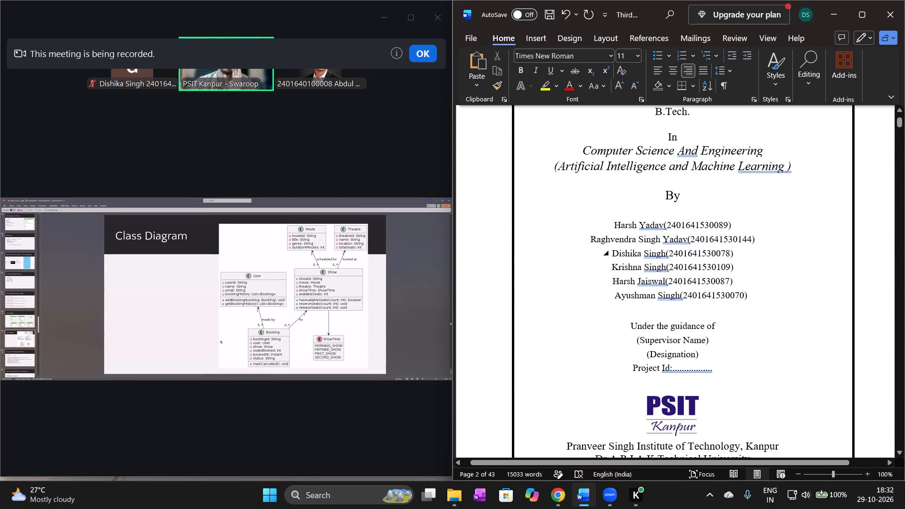
left_click_drag(734, 253, 623, 254)
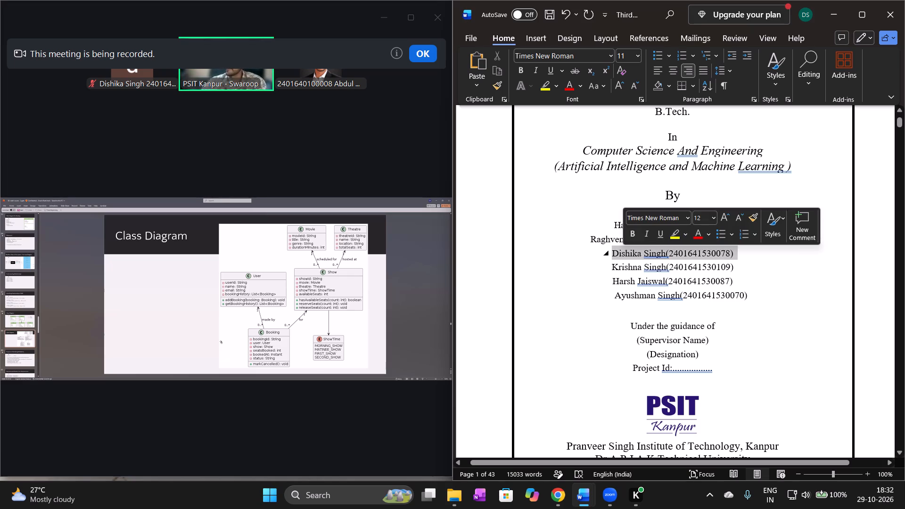
left_click(623, 254, "ctrl")
key("ctrl+c")
scroll(716, 318, "down", 1)
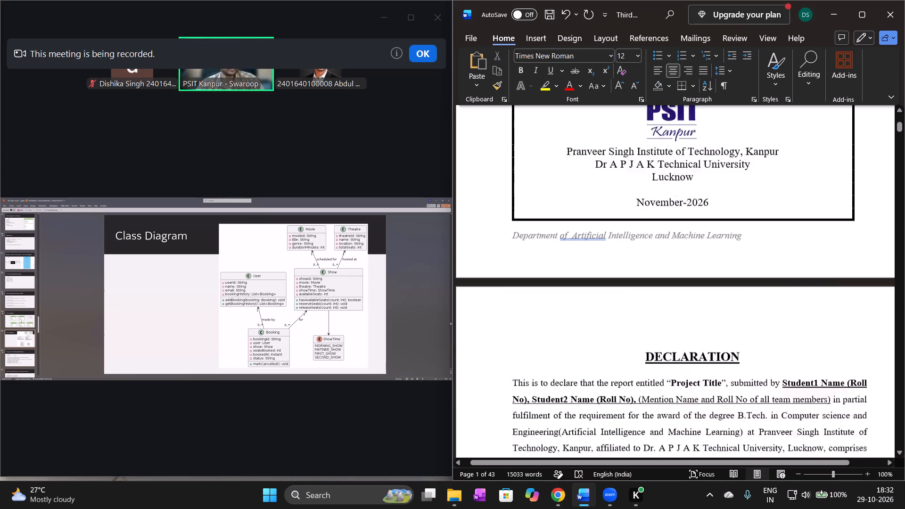
scroll(716, 318, "down", 1)
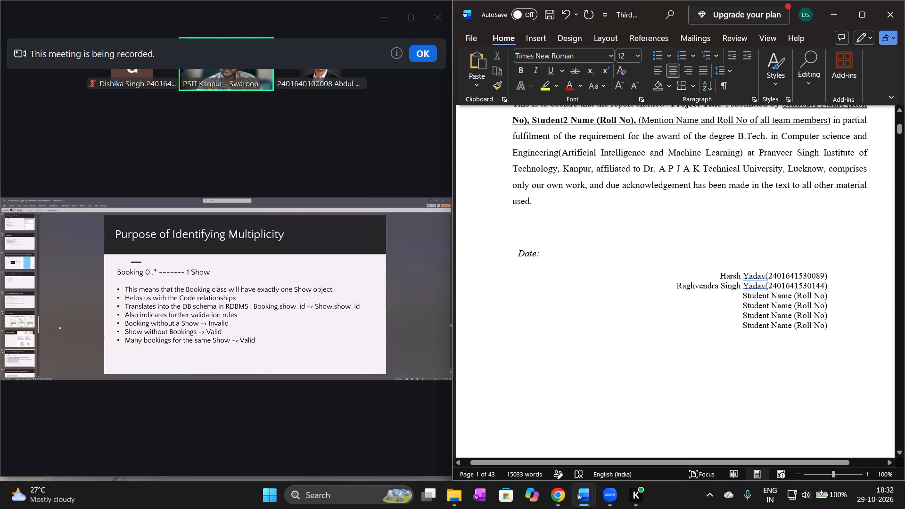
left_click(831, 294)
key("BackSpace")
key("BackSpace")
key("BackSpace")
key("BackSpace")
key("BackSpace")
key("BackSpace")
key("BackSpace")
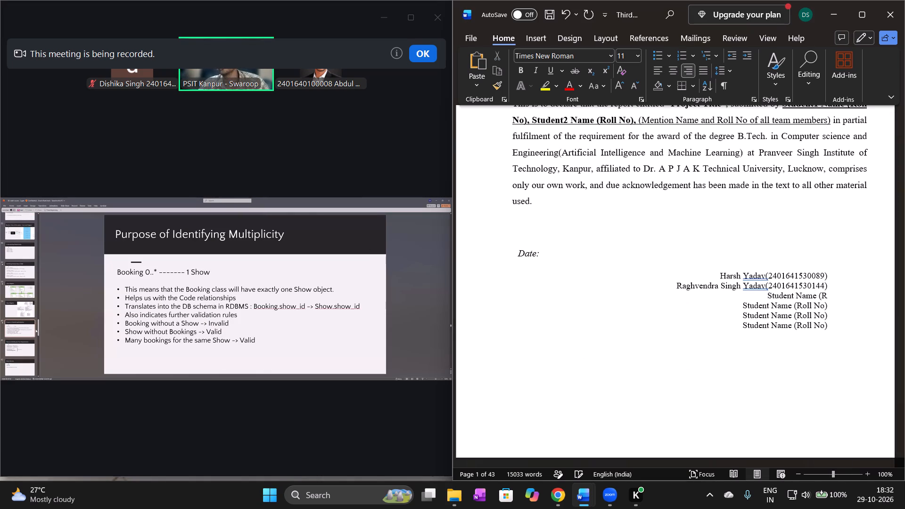
key("BackSpace")
key("BackSpace")
key("BackSpace")
key("BackSpace")
key("BackSpace")
key("BackSpace")
key("BackSpace")
key("BackSpace")
key("BackSpace")
key("BackSpace")
key("BackSpace")
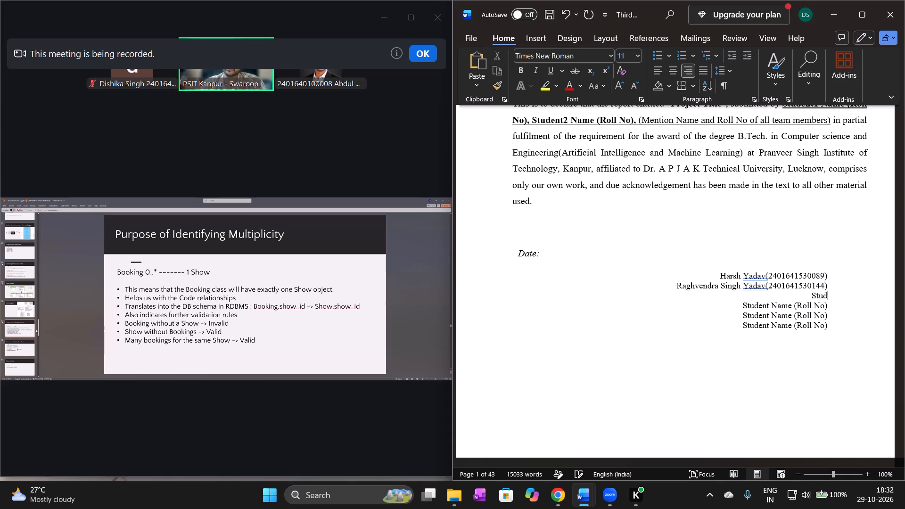
key("BackSpace")
key("BackSpace")
key("BackSpace")
key("BackSpace")
key("ctrl+v")
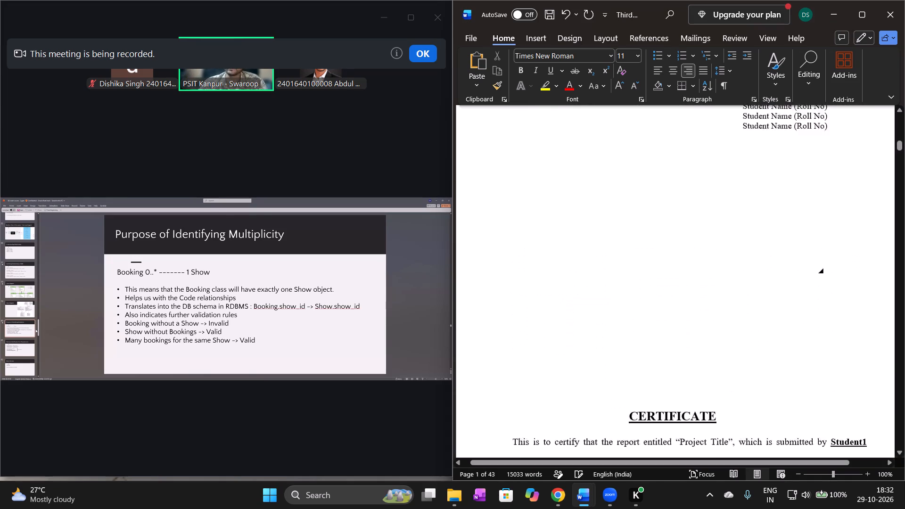
Delete the References text pasted below the second student's entry on the Declaration page, together with the remaining placeholder lines.
left_click_drag(831, 263, 669, 99)
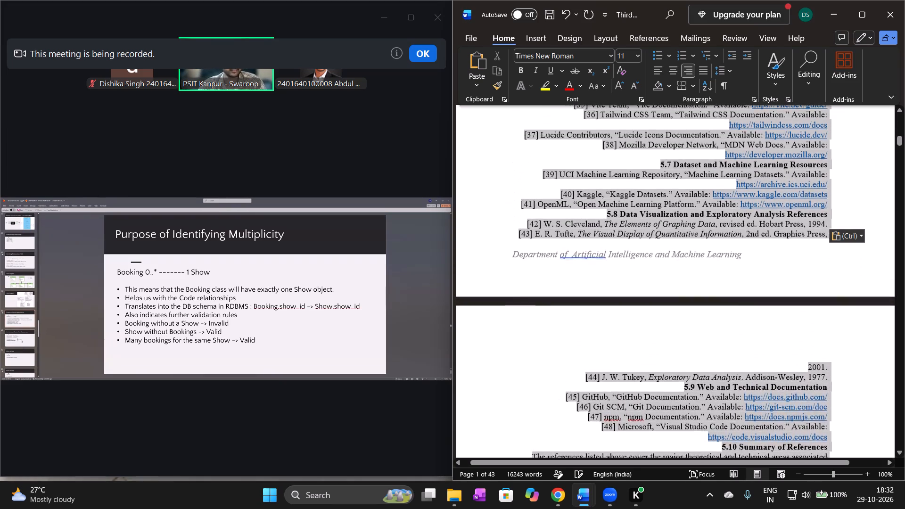
left_click_drag(669, 99, 669, 96)
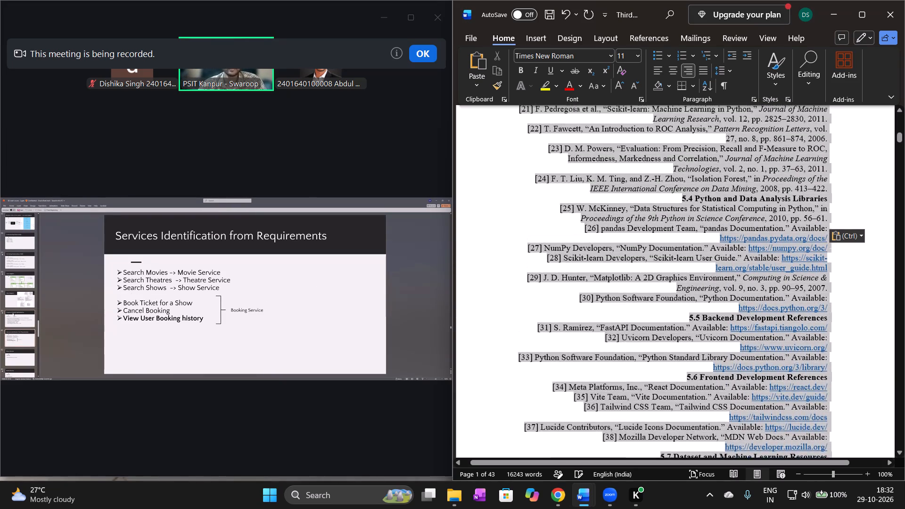
left_click_drag(669, 96, 668, 102)
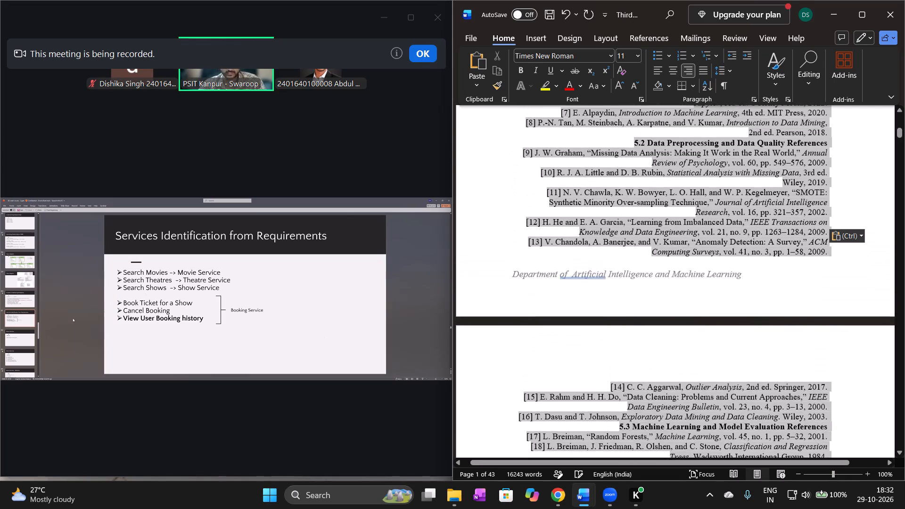
left_click_drag(668, 102, 679, 208)
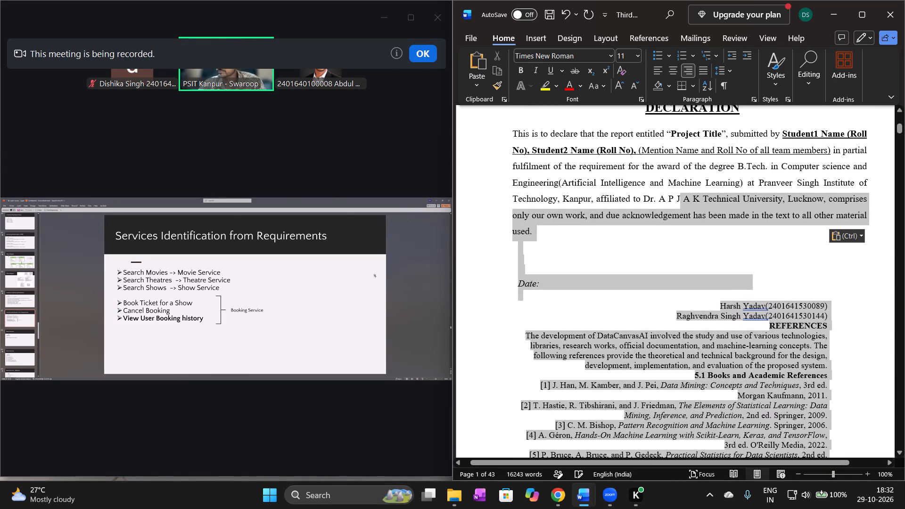
left_click_drag(679, 208, 716, 332)
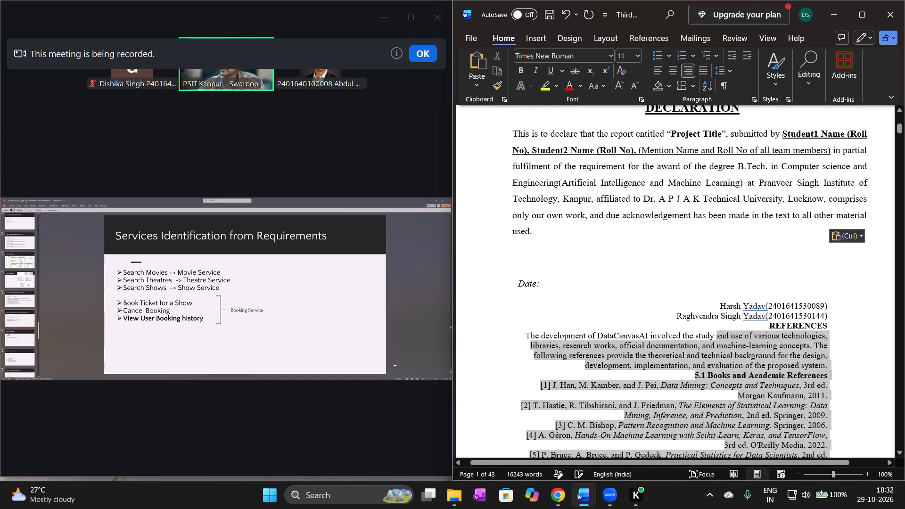
left_click_drag(716, 332, 707, 328)
key("BackSpace")
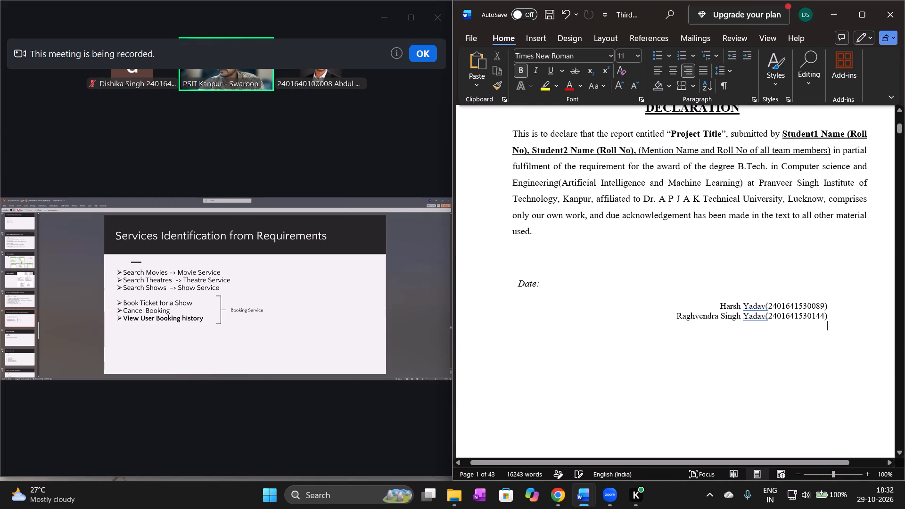
scroll(707, 328, "down", 1)
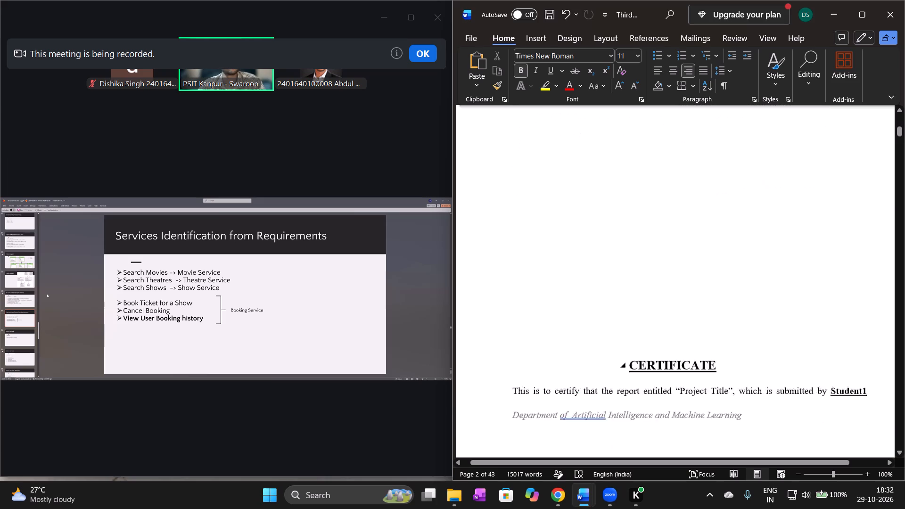
scroll(707, 328, "down", 1)
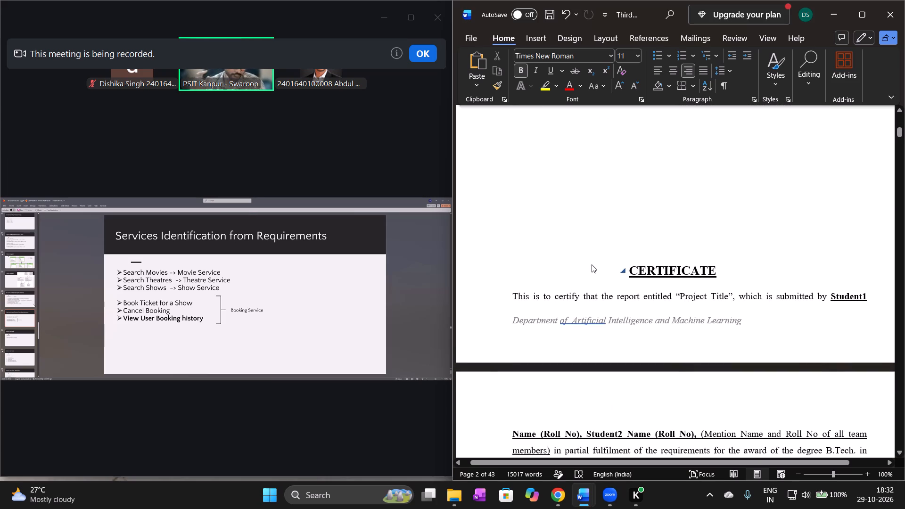
Insert a blank line above the CERTIFICATE heading so that the section starts on the following page.
left_click(592, 264)
key("Return")
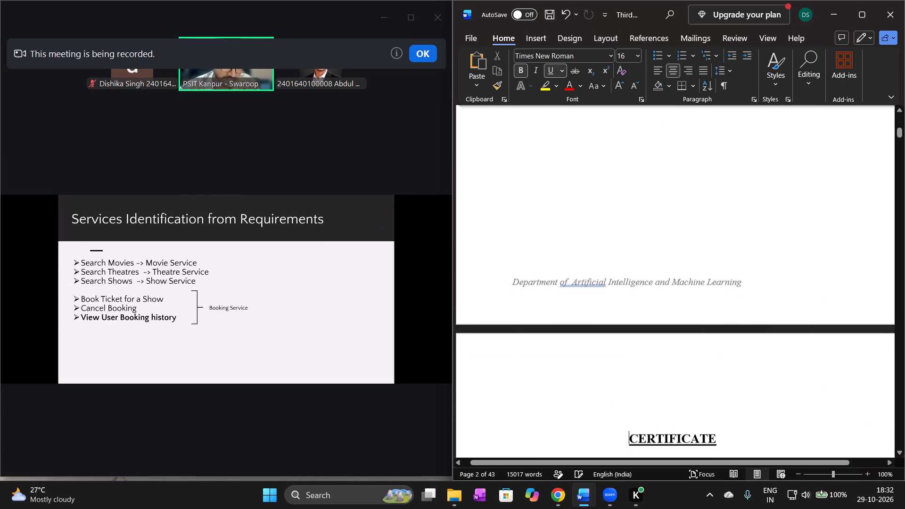
scroll(592, 264, "down", 1)
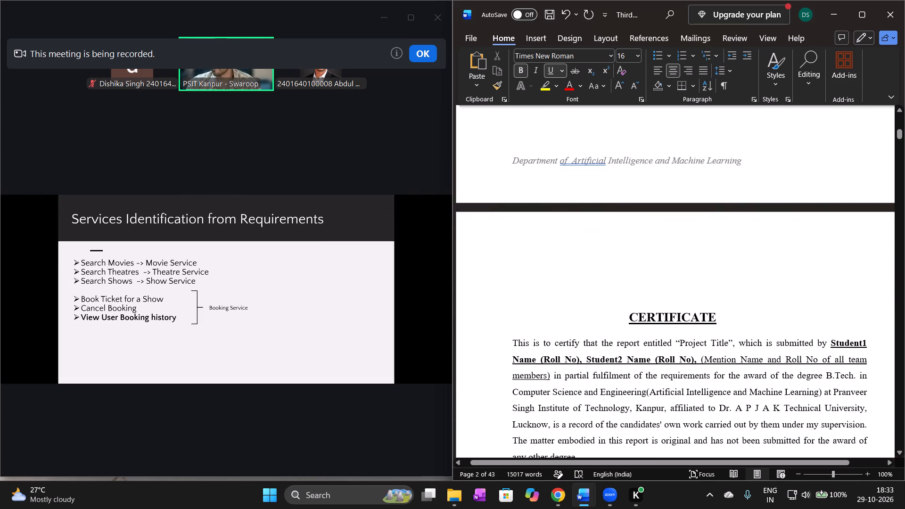
key("BackSpace")
key("Return")
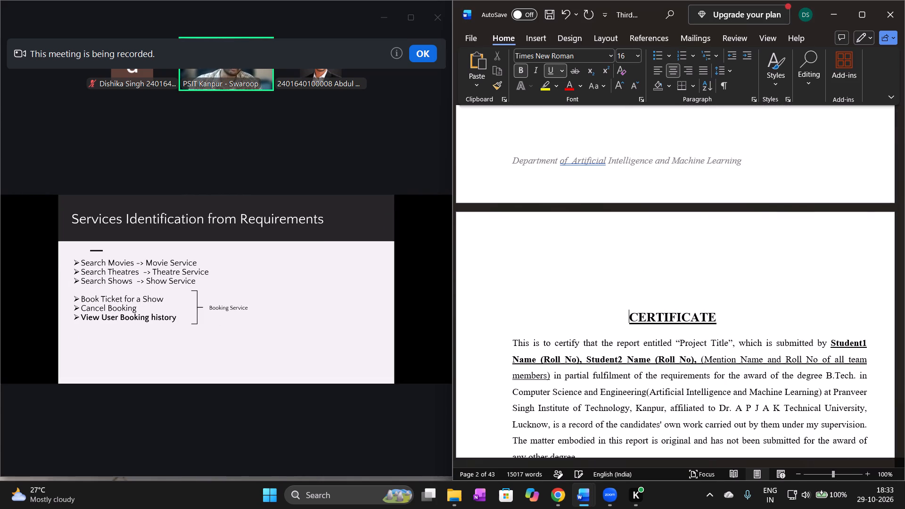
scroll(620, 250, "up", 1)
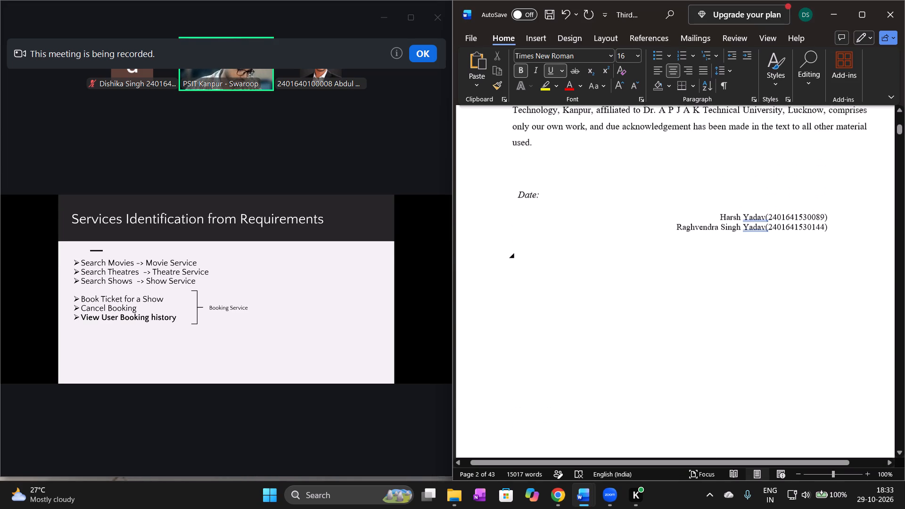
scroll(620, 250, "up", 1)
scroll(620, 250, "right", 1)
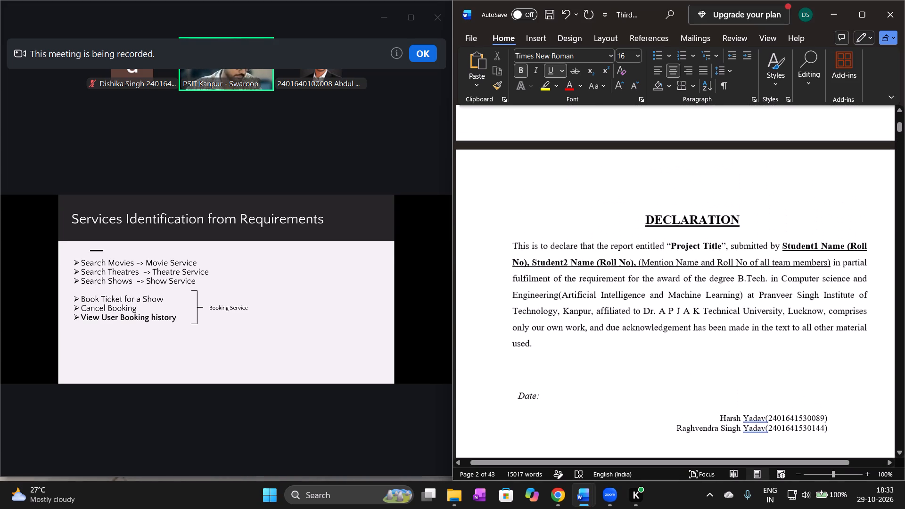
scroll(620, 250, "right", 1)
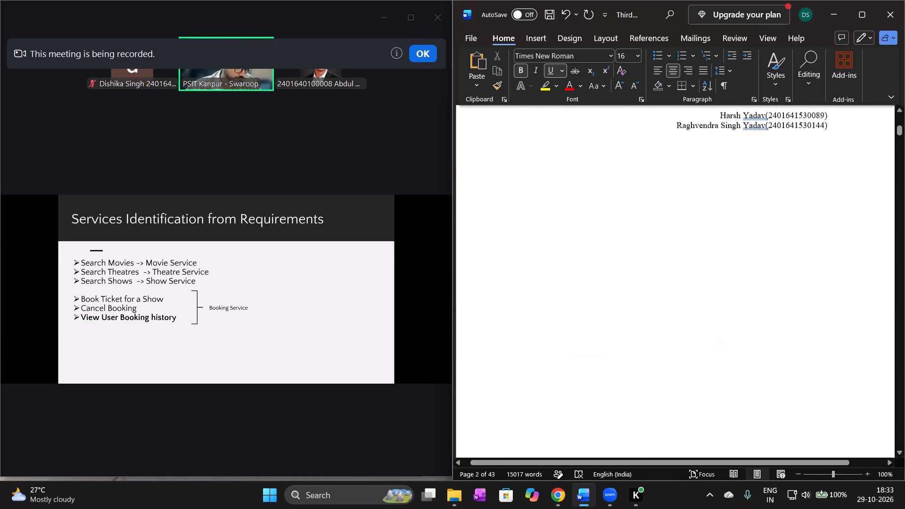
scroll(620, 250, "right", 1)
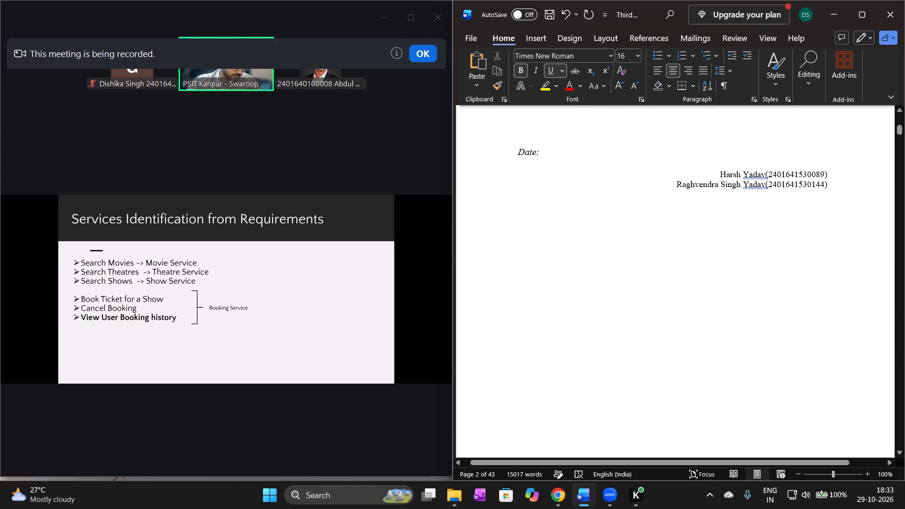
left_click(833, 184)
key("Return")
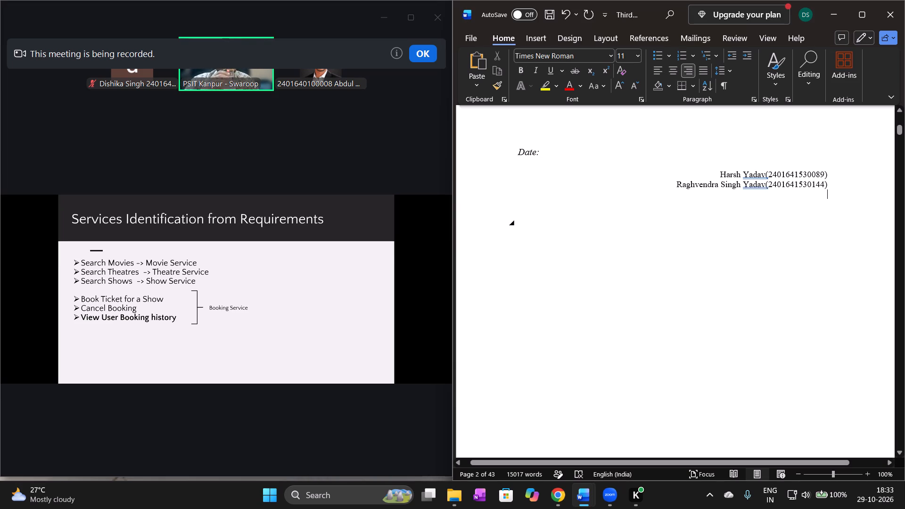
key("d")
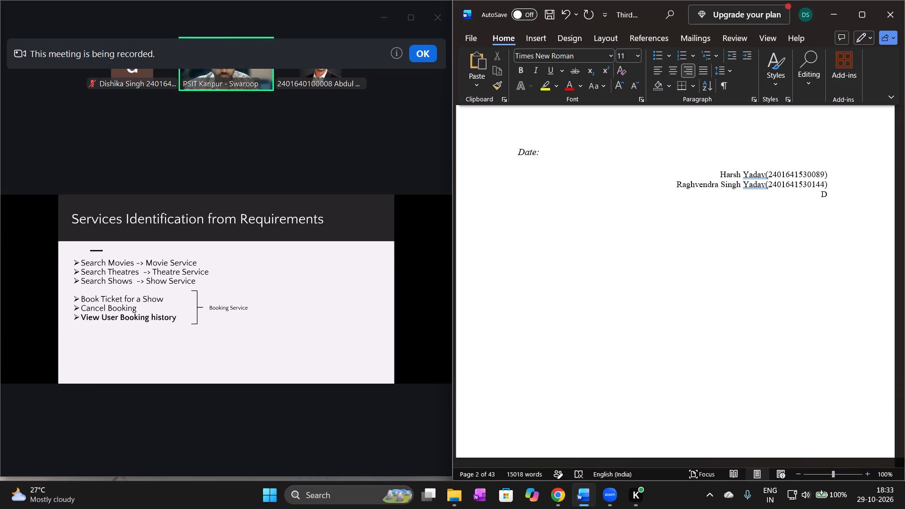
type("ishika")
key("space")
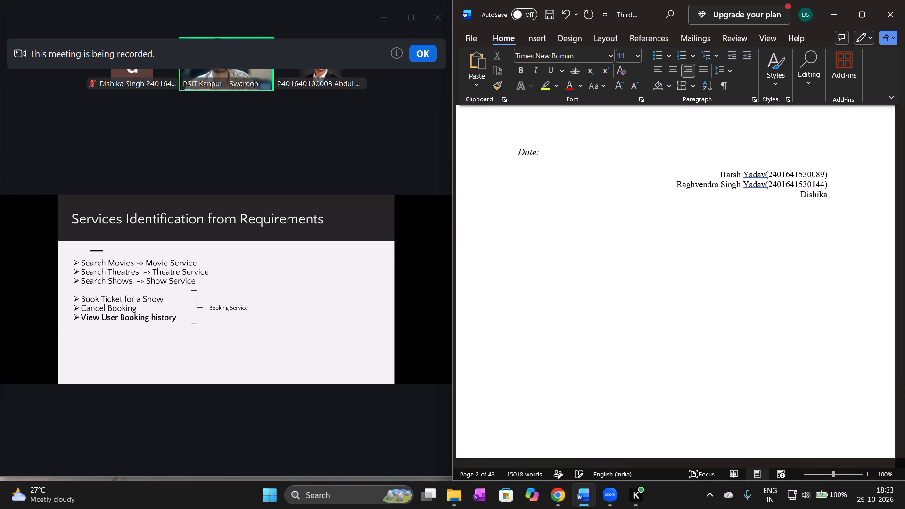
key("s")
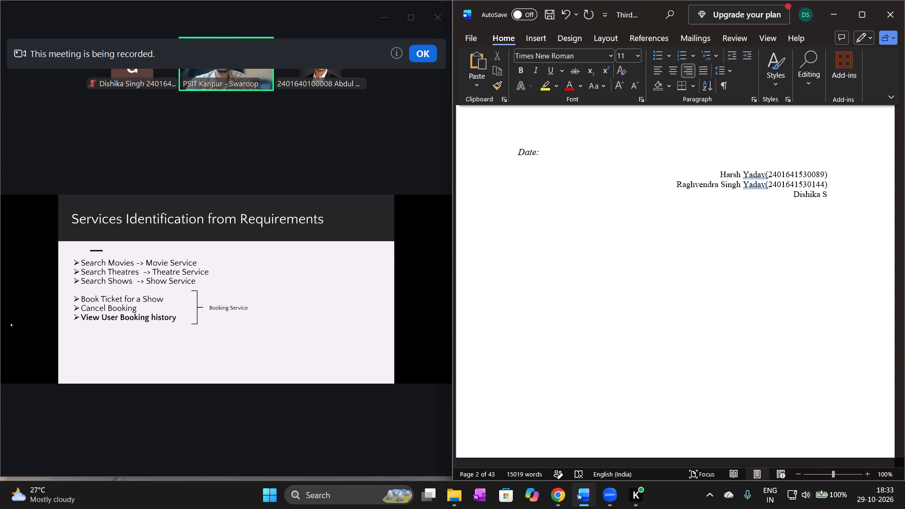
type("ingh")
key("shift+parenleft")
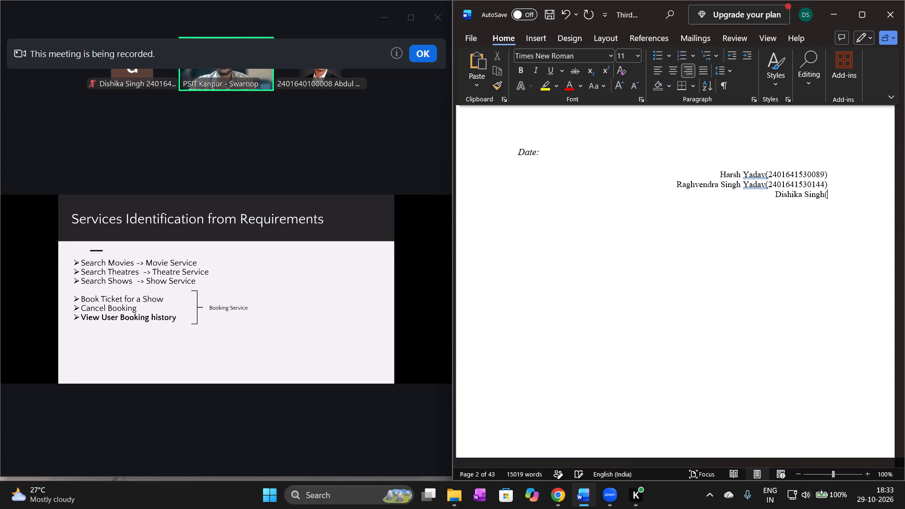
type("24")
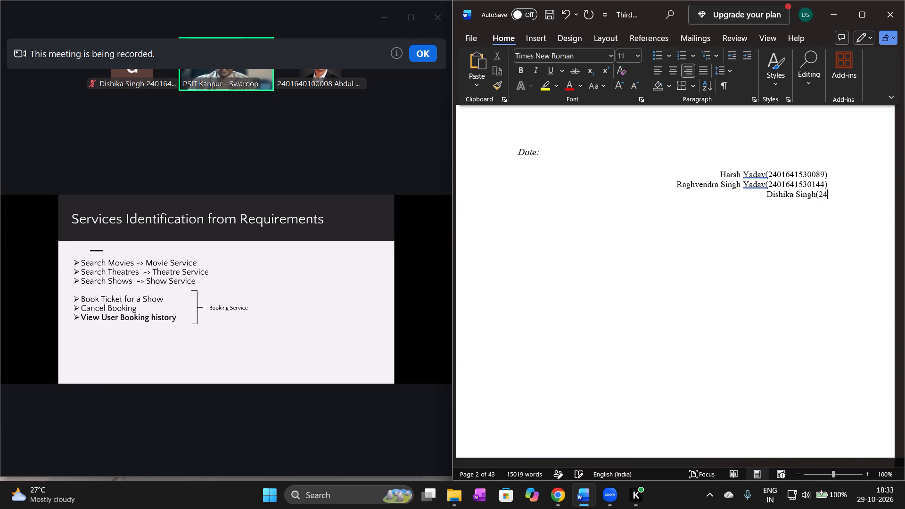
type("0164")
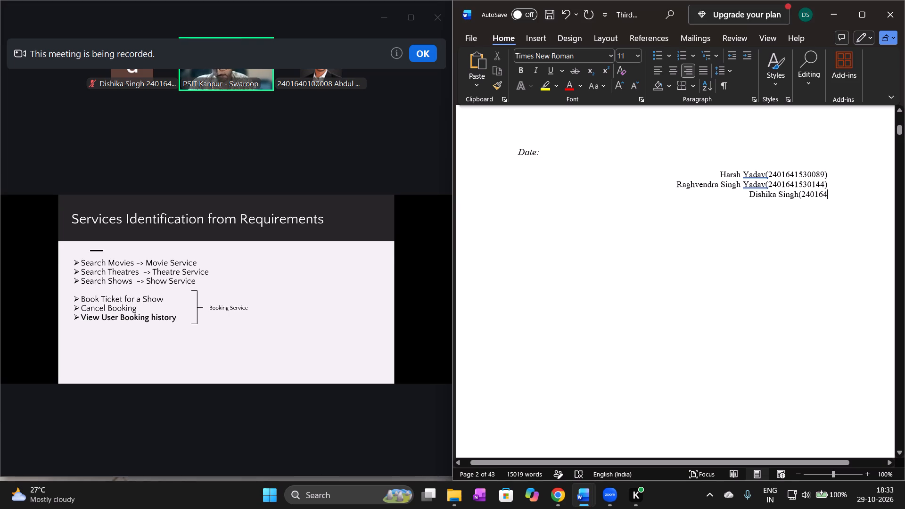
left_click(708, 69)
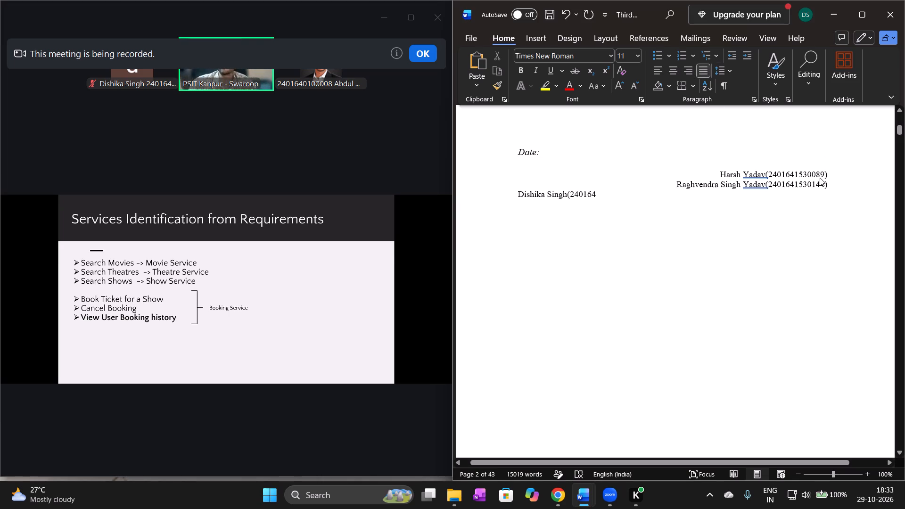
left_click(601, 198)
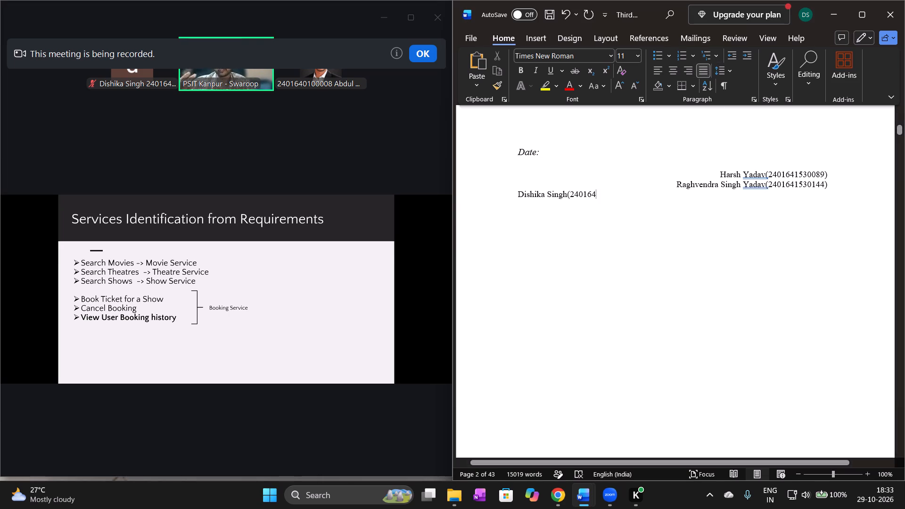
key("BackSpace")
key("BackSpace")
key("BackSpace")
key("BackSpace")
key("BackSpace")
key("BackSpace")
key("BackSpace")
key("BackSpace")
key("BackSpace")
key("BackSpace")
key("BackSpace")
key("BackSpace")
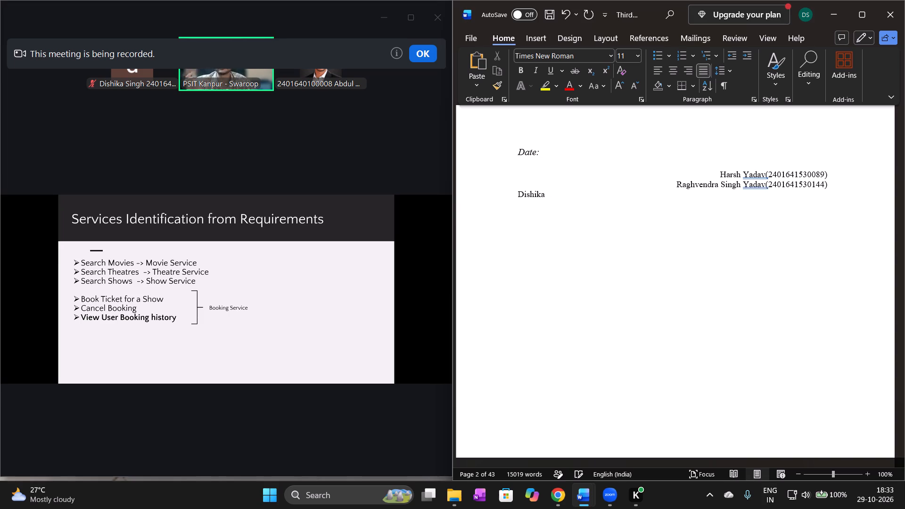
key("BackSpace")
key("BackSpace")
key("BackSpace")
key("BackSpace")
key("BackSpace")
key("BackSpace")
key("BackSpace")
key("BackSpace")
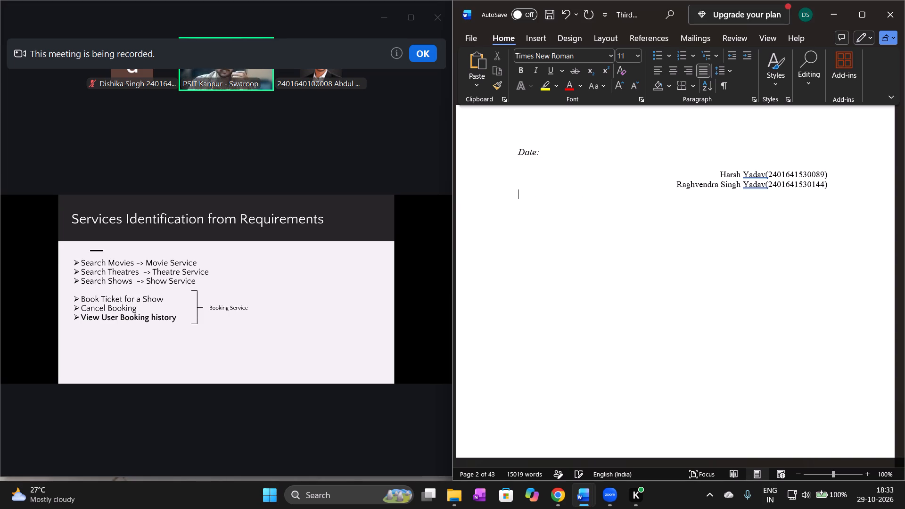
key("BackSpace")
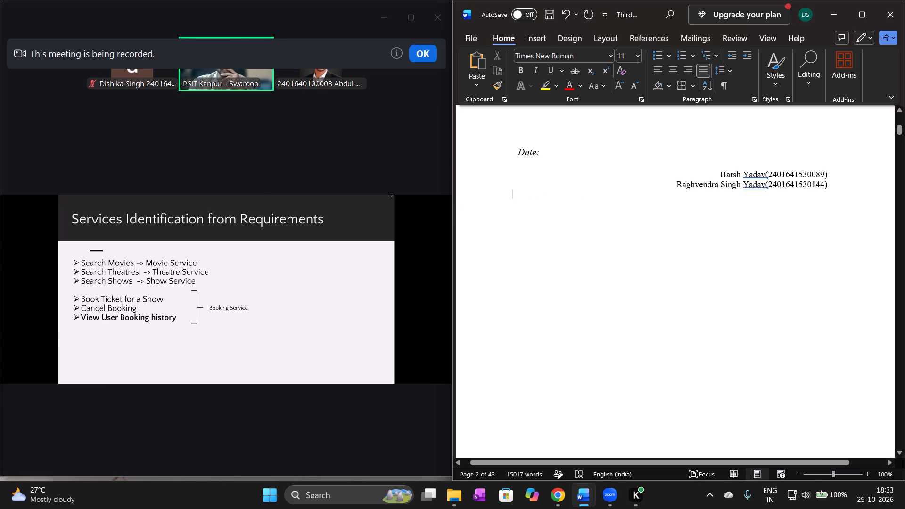
Add the third team member's full name and roll number in parentheses on a new line below the second student's entry on the Declaration page.
left_click(833, 185)
key("Return")
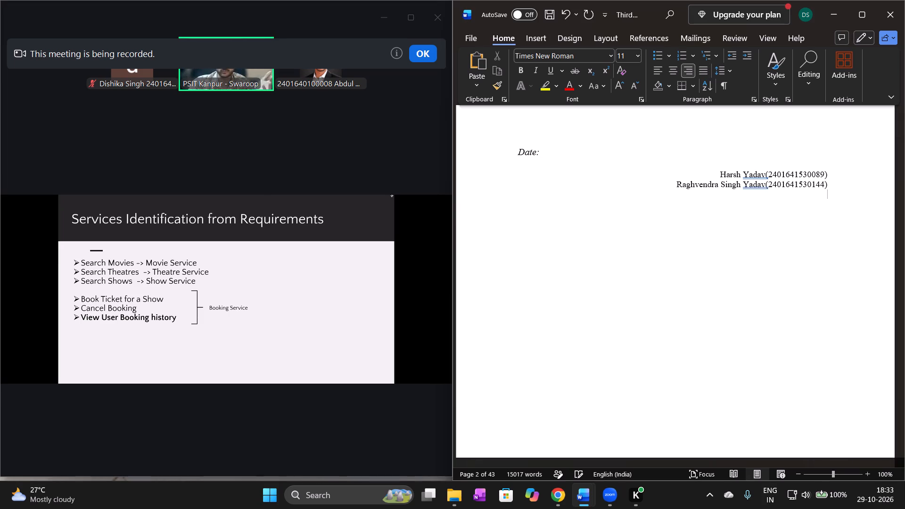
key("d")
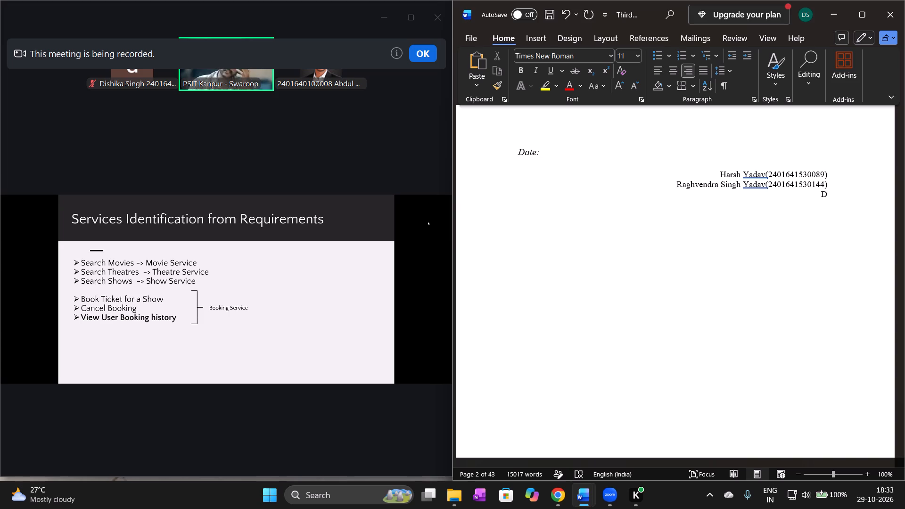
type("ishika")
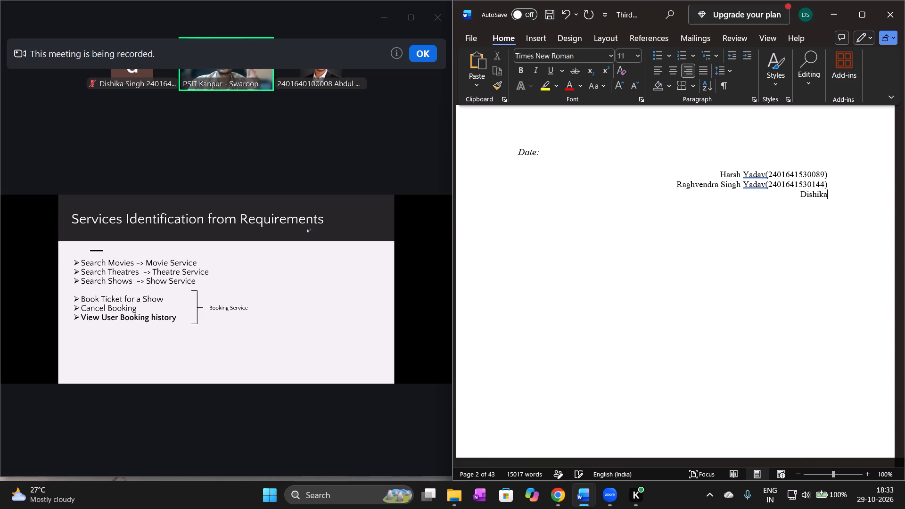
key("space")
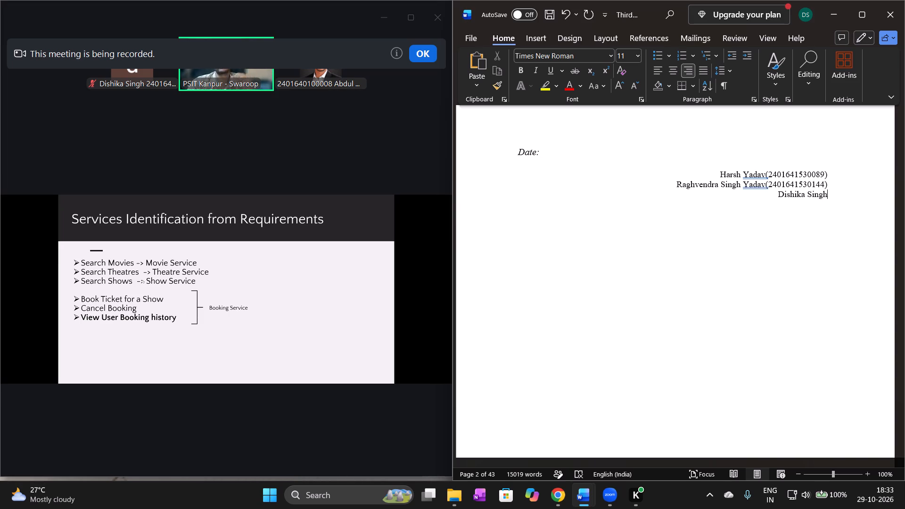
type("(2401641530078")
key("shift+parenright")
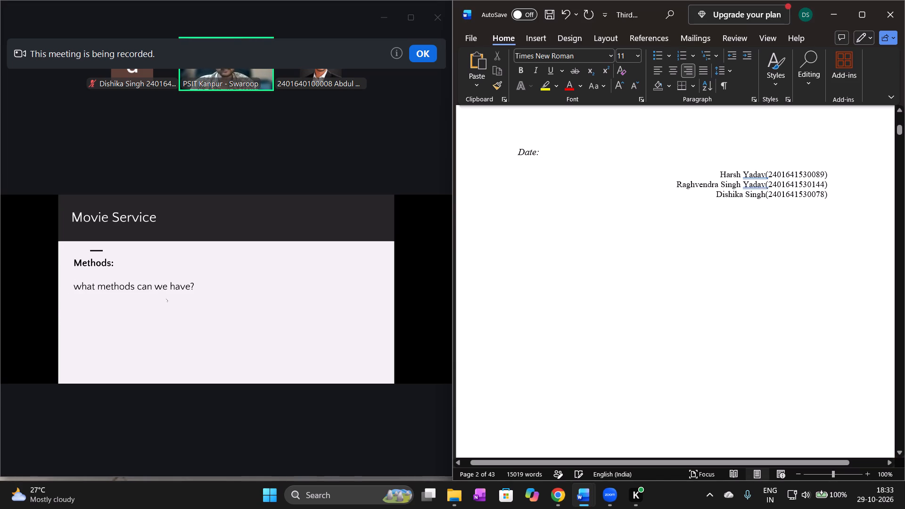
Add the fourth team member's name and roll number in parentheses below the third entry on the Declaration page, copying the details from the cover page.
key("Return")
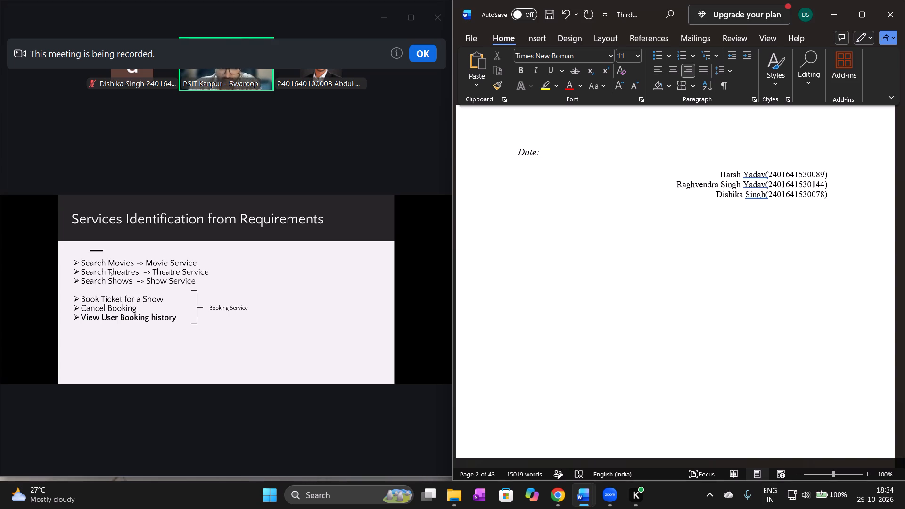
scroll(791, 222, "up", 1)
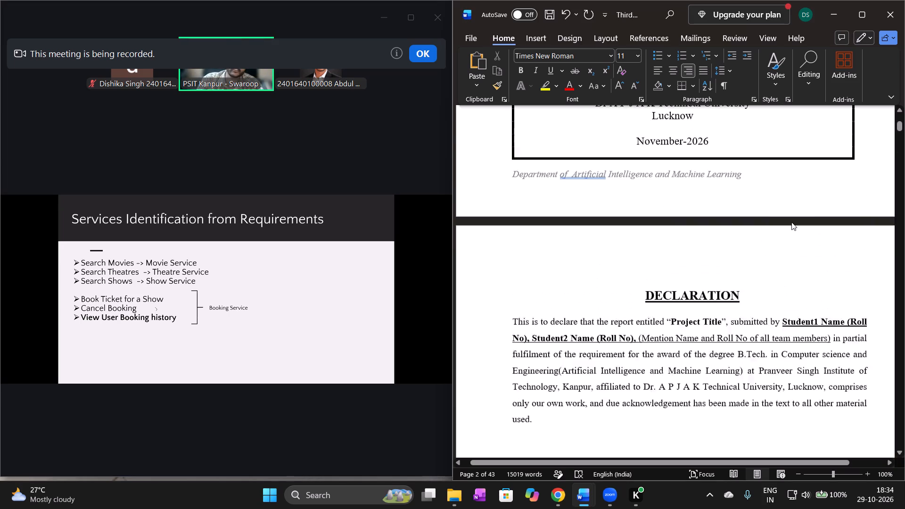
scroll(791, 222, "up", 2)
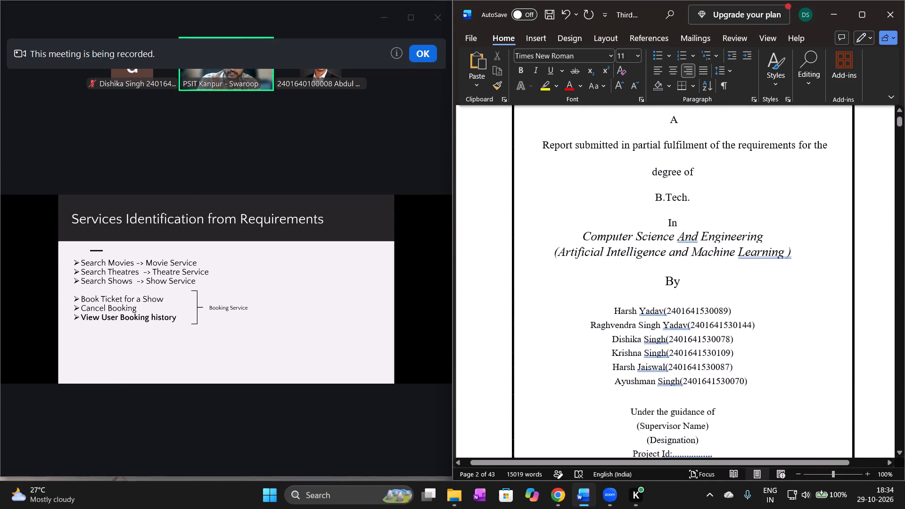
scroll(791, 222, "down", 1)
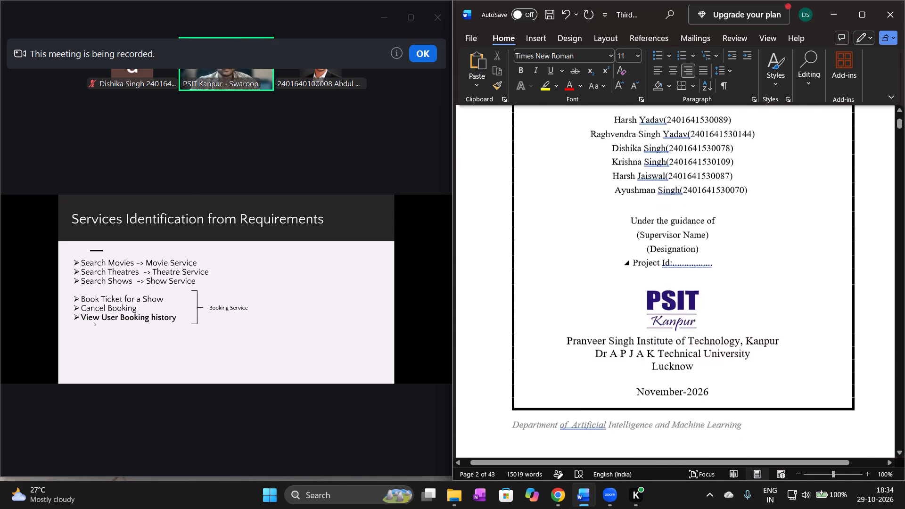
scroll(791, 222, "down", 2)
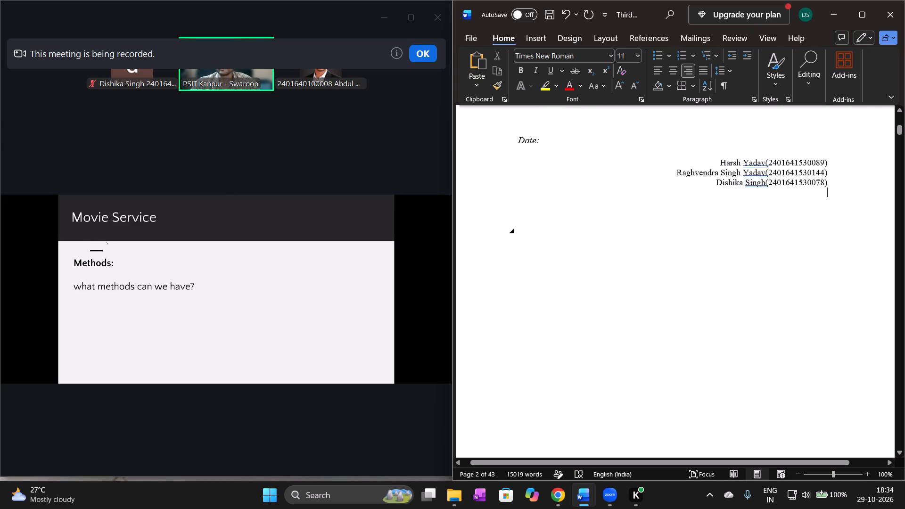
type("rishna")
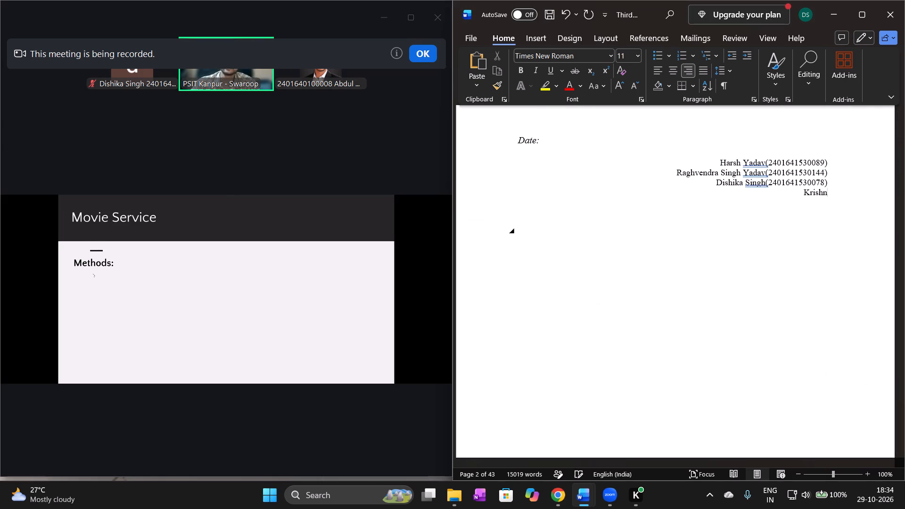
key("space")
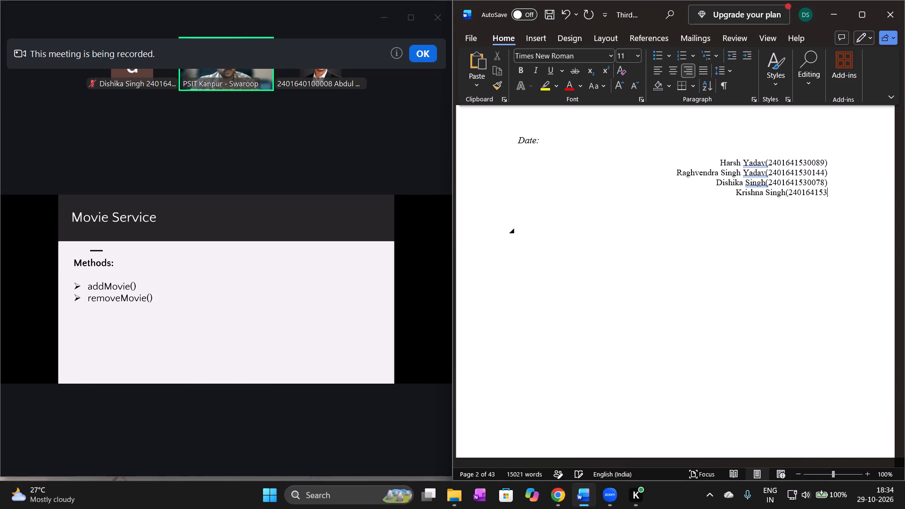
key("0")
scroll(791, 222, "right", 1)
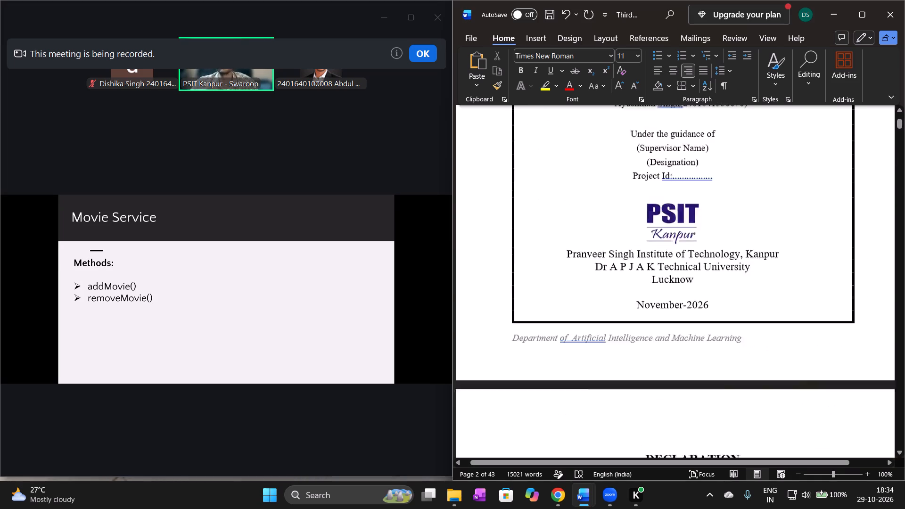
scroll(791, 222, "right", 1)
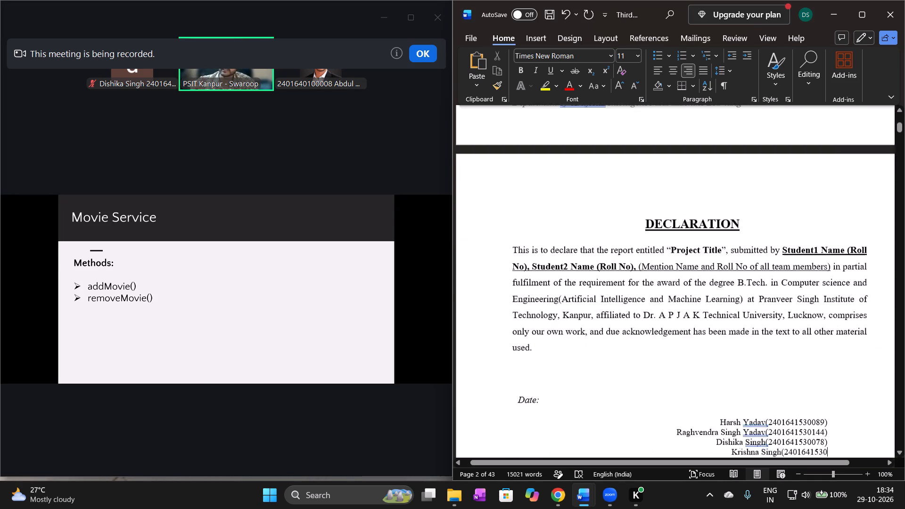
scroll(791, 222, "right", 1)
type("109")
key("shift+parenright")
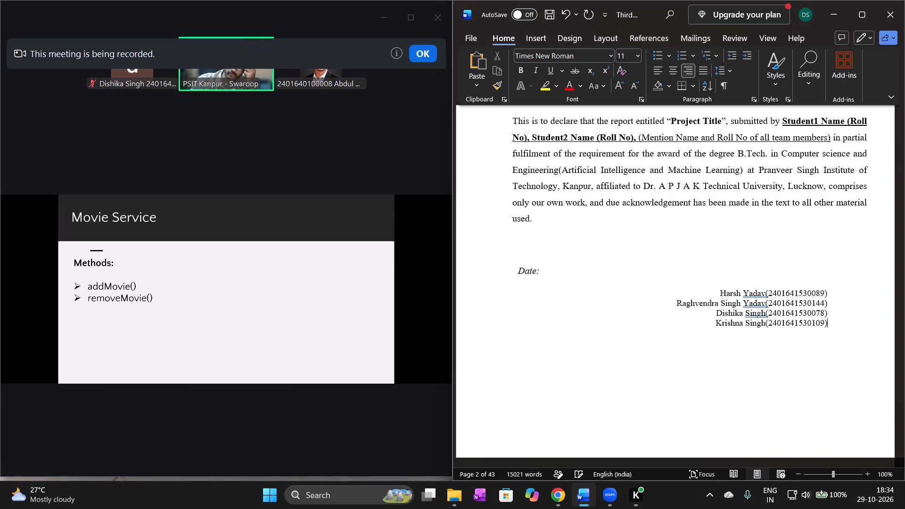
Add the fifth team member's name and roll number in parentheses below the fourth entry on the Declaration page, using the cover page details.
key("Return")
scroll(791, 222, "right", 1)
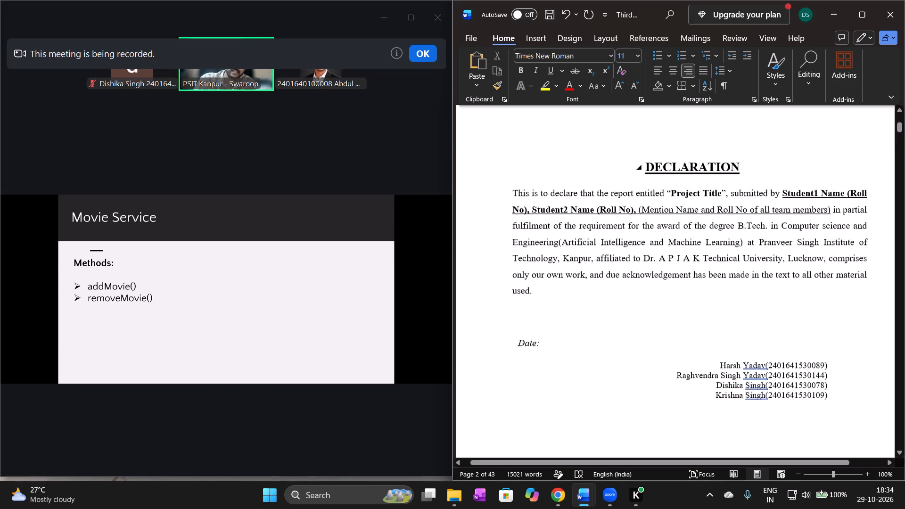
scroll(791, 222, "right", 1)
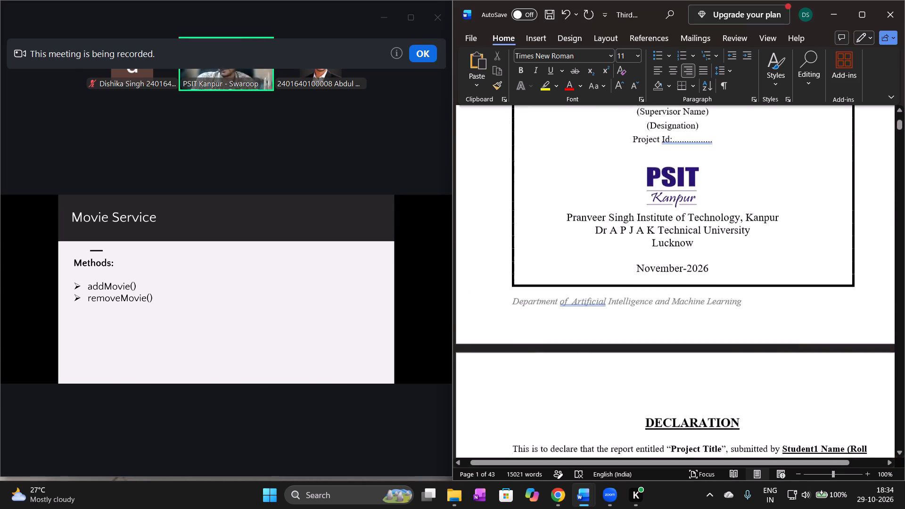
scroll(791, 222, "right", 2)
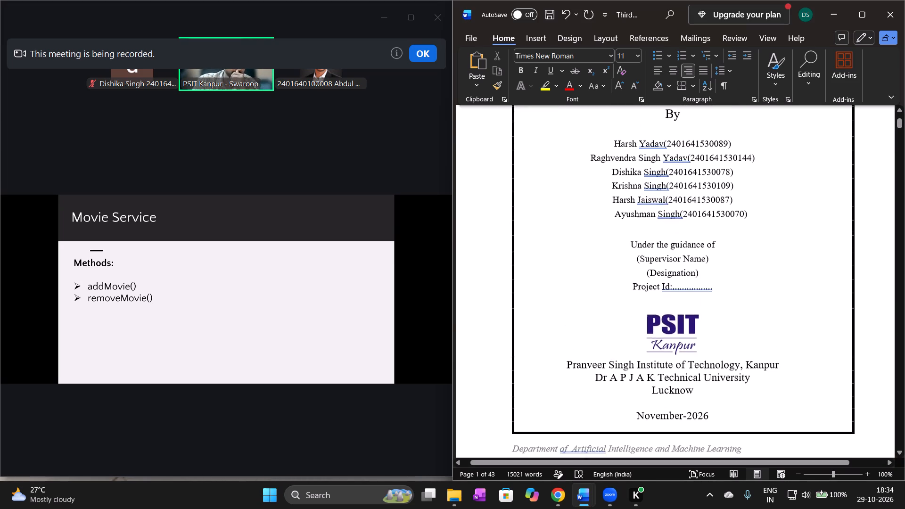
scroll(791, 222, "right", 1)
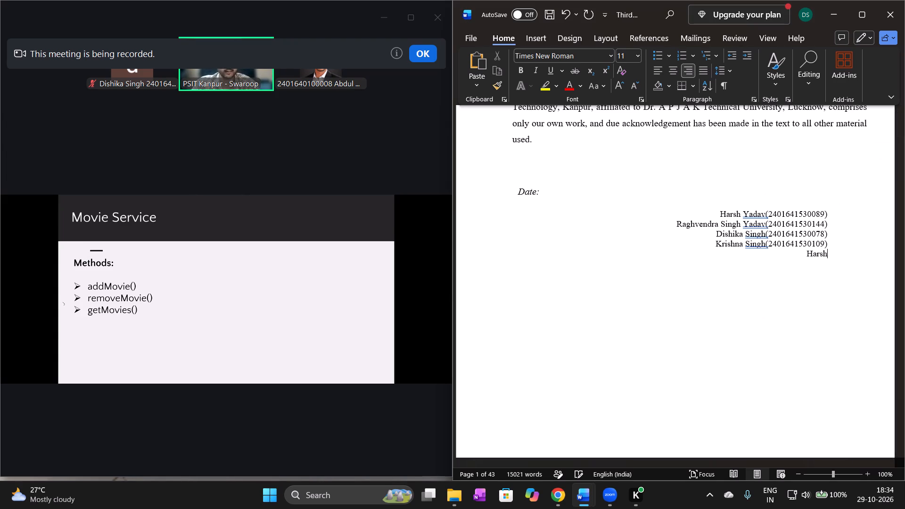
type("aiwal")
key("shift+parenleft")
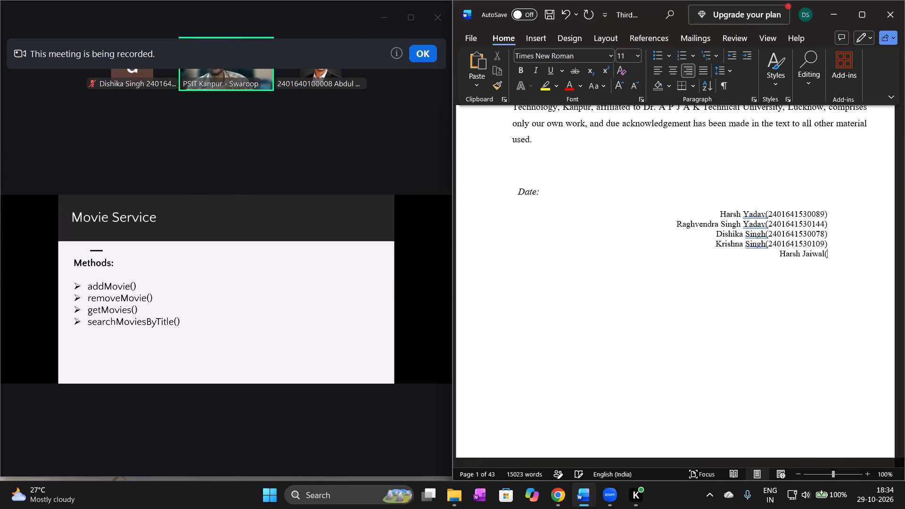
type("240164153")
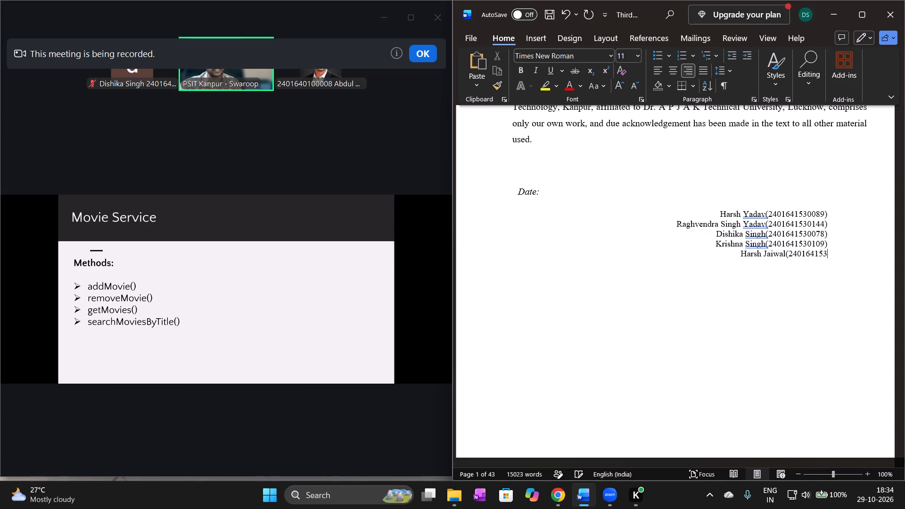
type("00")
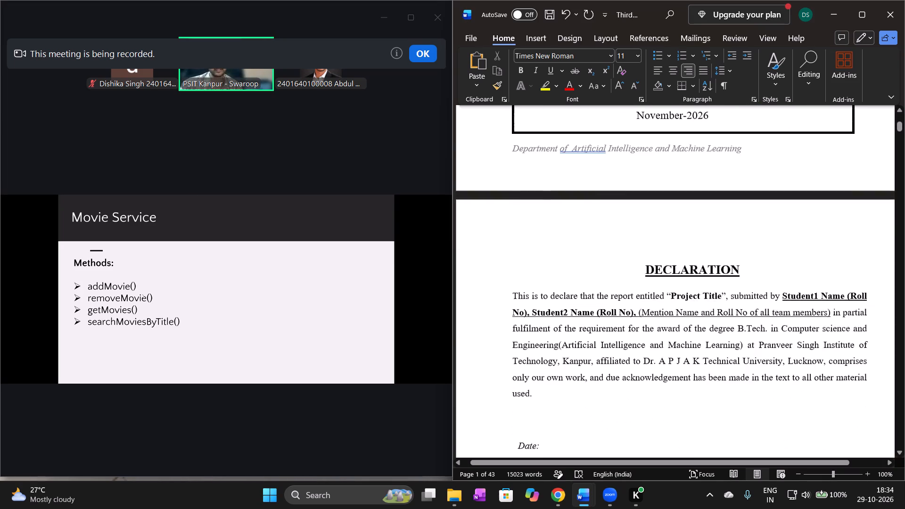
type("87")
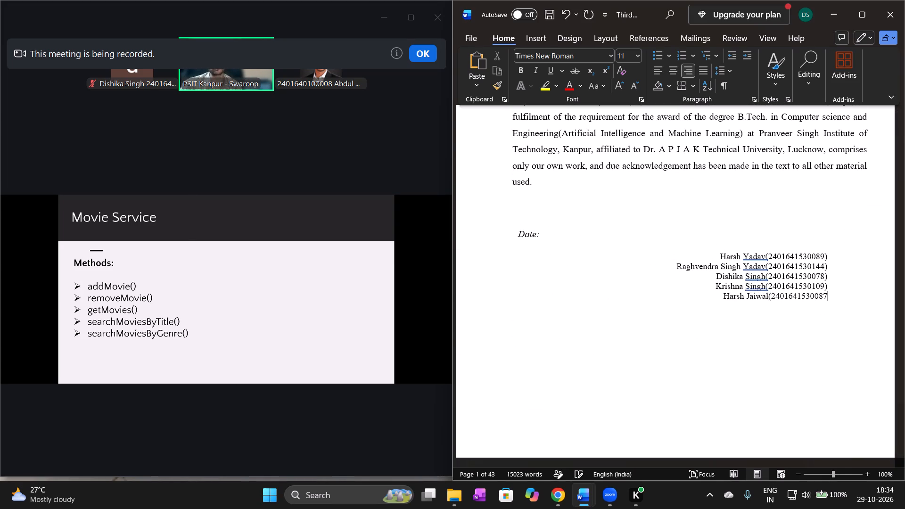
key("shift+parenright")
Add the sixth team member's name and roll number in parentheses on a new line below the fifth entry on the Declaration page.
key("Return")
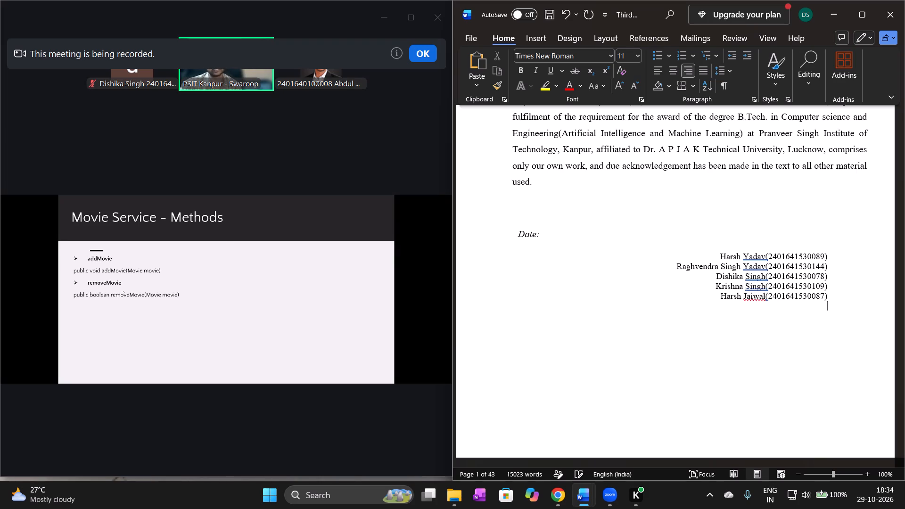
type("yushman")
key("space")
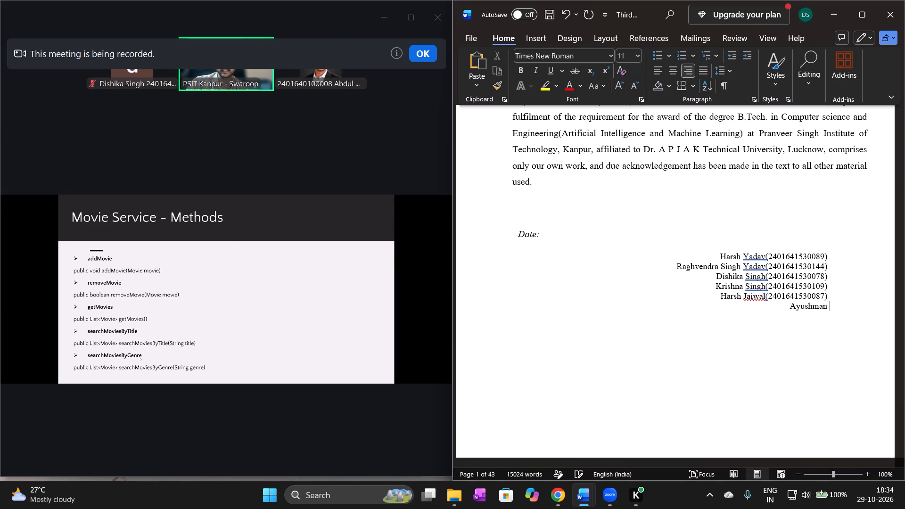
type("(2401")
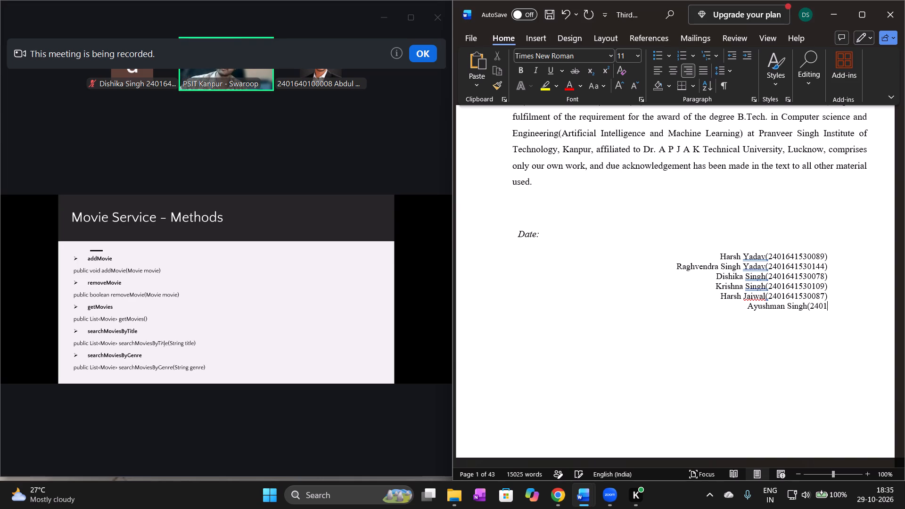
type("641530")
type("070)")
Check the entries against the cover page list and increase the font size of all six Declaration entries to match the 12-point body text.
scroll(791, 222, "right", 1)
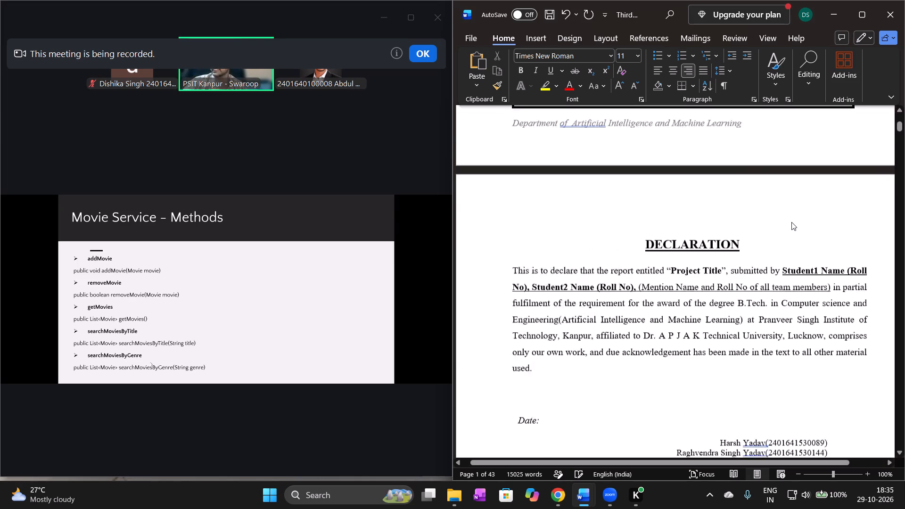
scroll(791, 222, "right", 2)
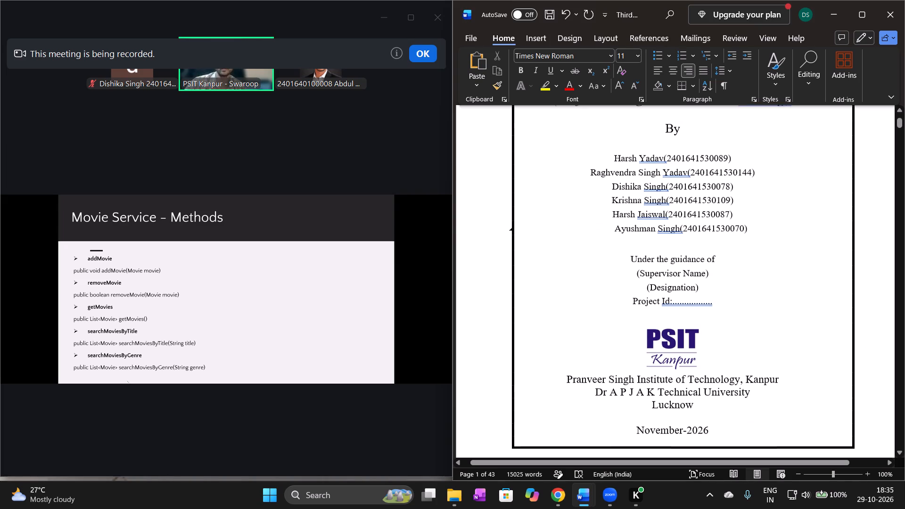
scroll(791, 222, "right", 1)
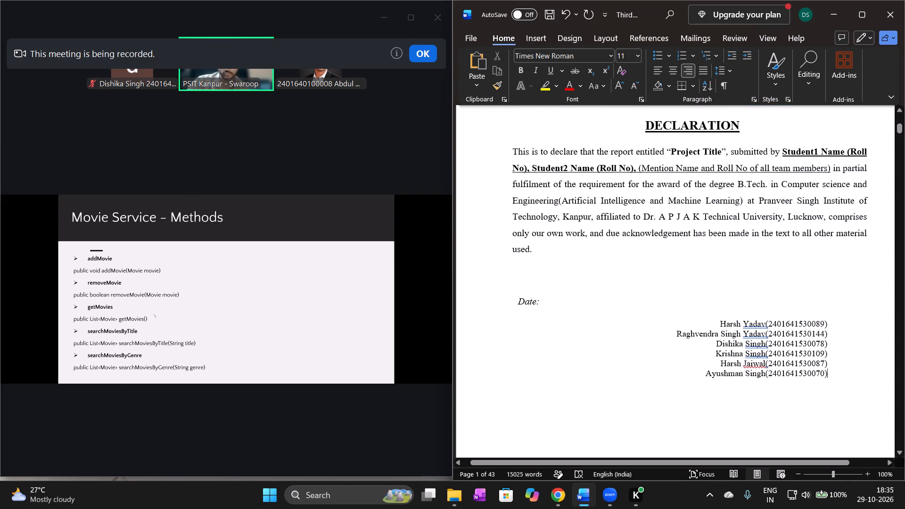
scroll(791, 222, "right", 1)
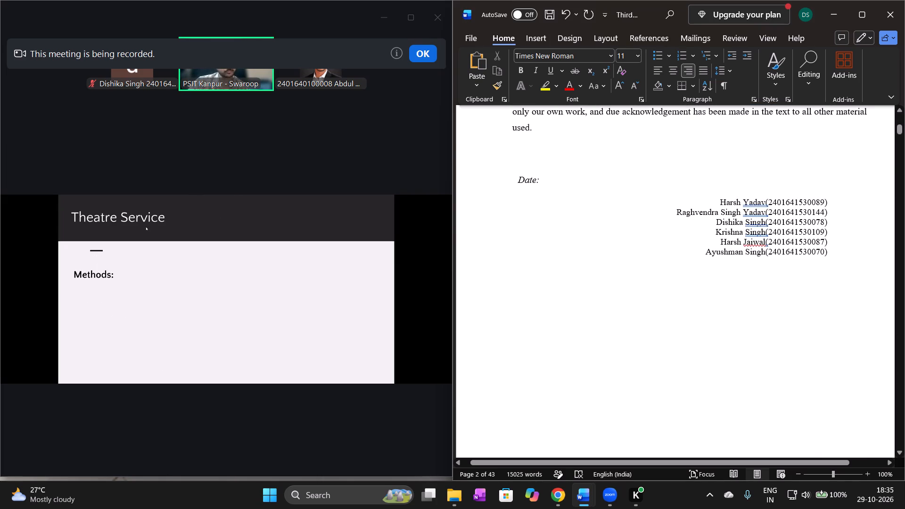
left_click_drag(837, 258, 711, 206)
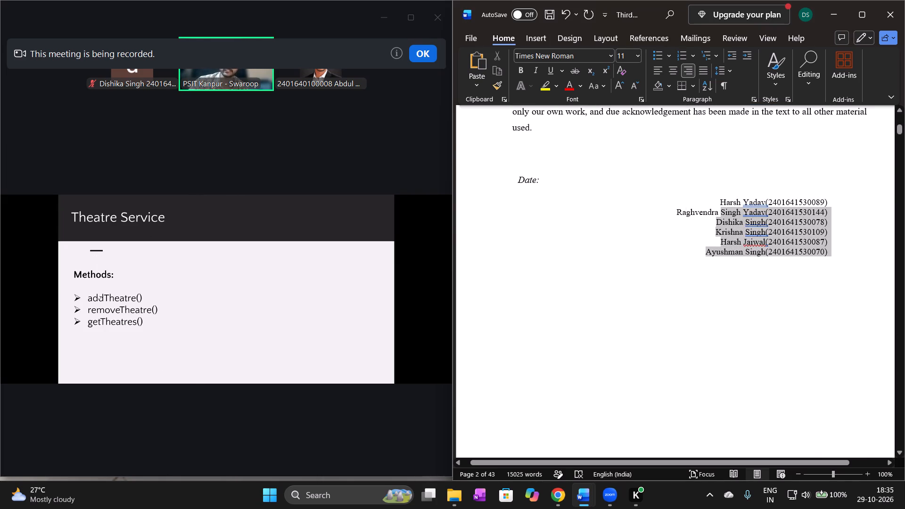
left_click_drag(711, 206, 700, 205)
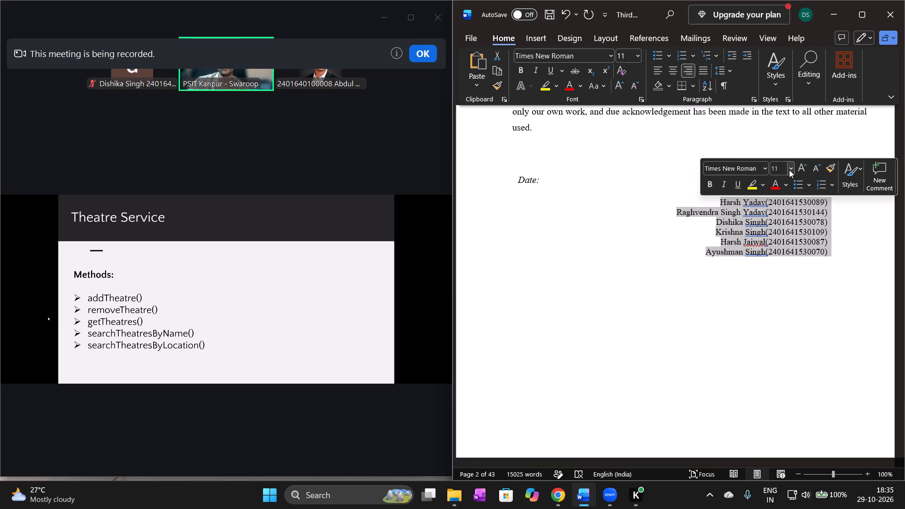
left_click(789, 170)
left_click(780, 240)
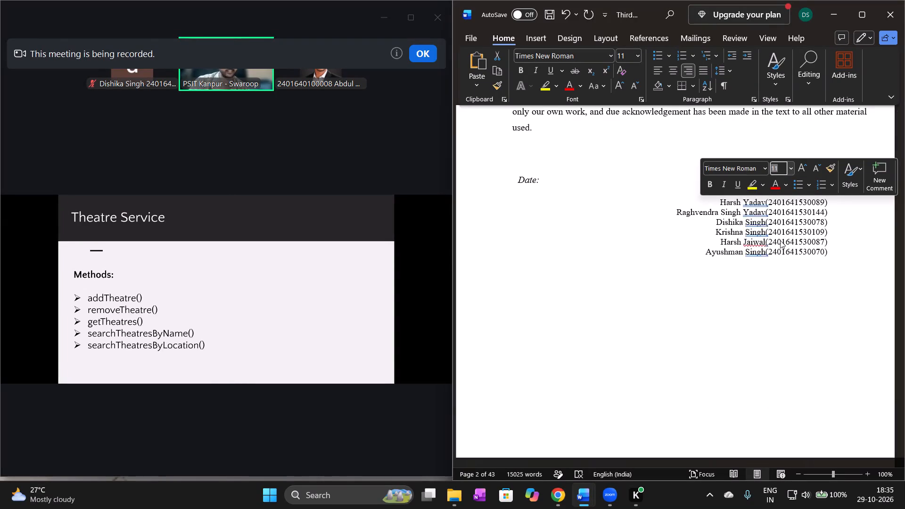
left_click(677, 307)
Replace the Project Title placeholder in the Declaration paragraph with "Data Canvas AI".
scroll(677, 307, "up", 1)
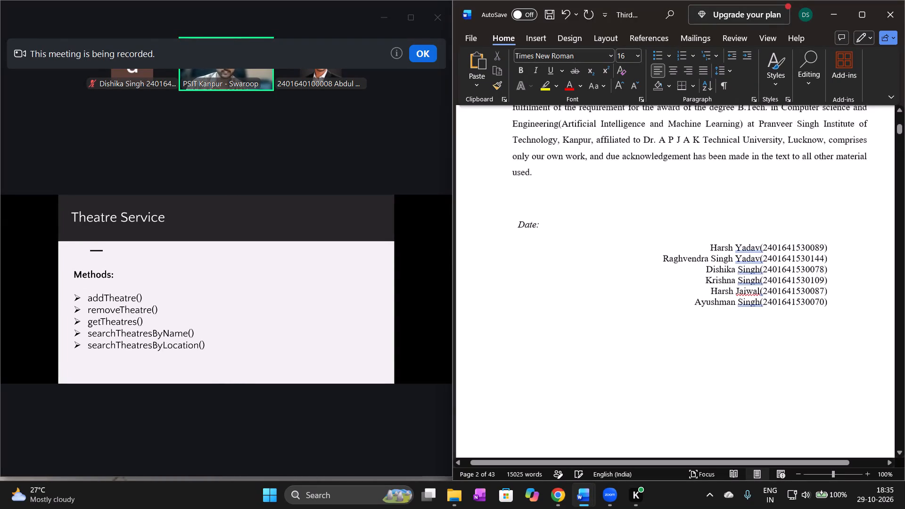
scroll(677, 307, "up", 1)
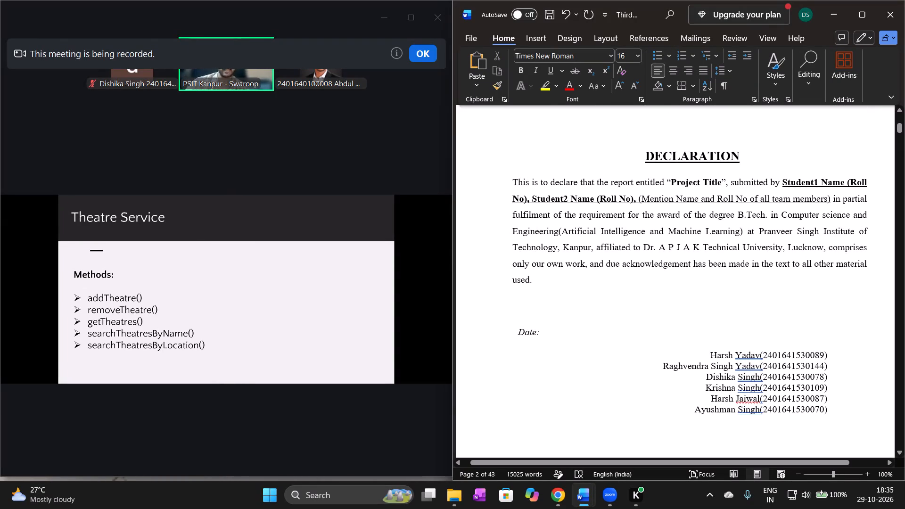
left_click(720, 181)
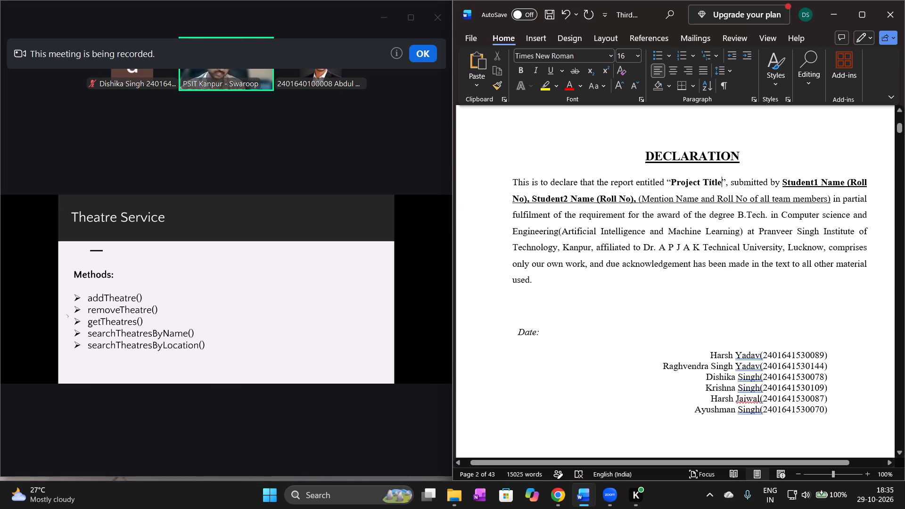
key("BackSpace")
key("BackSpace")
key("BackSpace")
key("BackSpace")
key("BackSpace")
key("BackSpace")
key("BackSpace")
key("BackSpace")
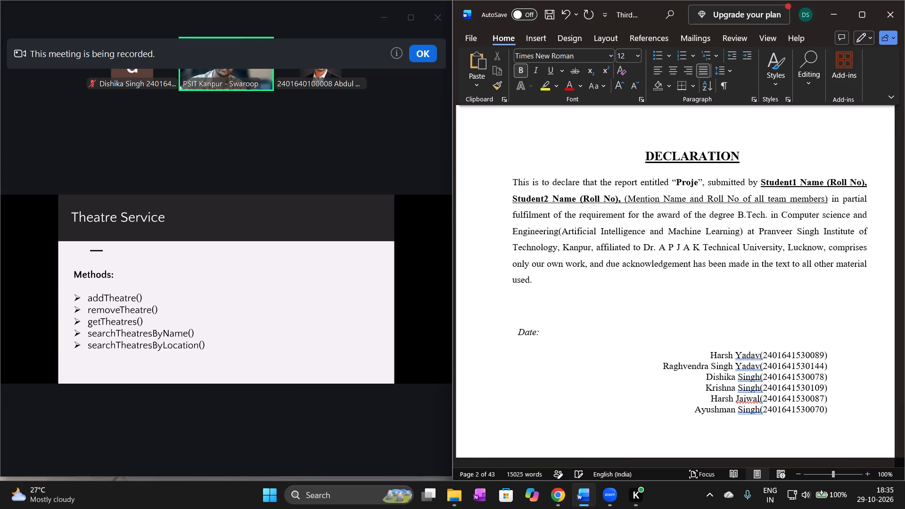
key("BackSpace")
key("BackSpace")
key("BackSpace")
key("BackSpace")
key("BackSpace")
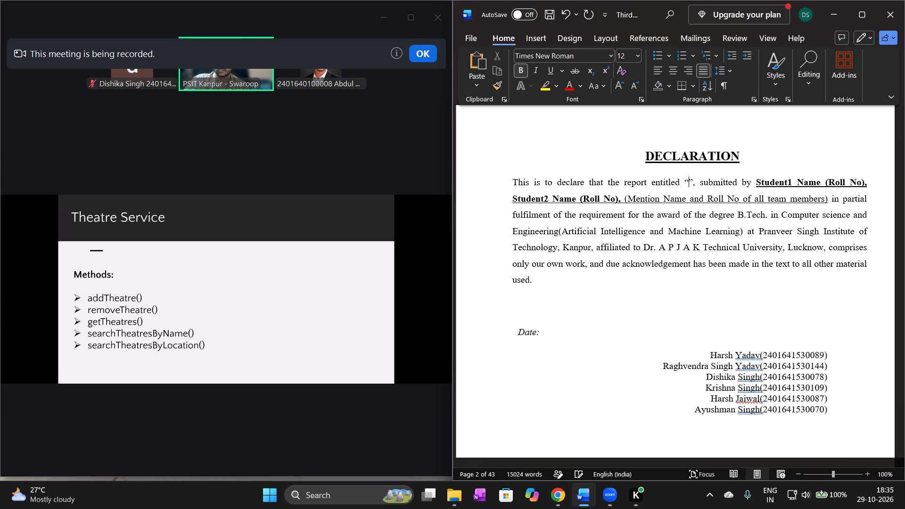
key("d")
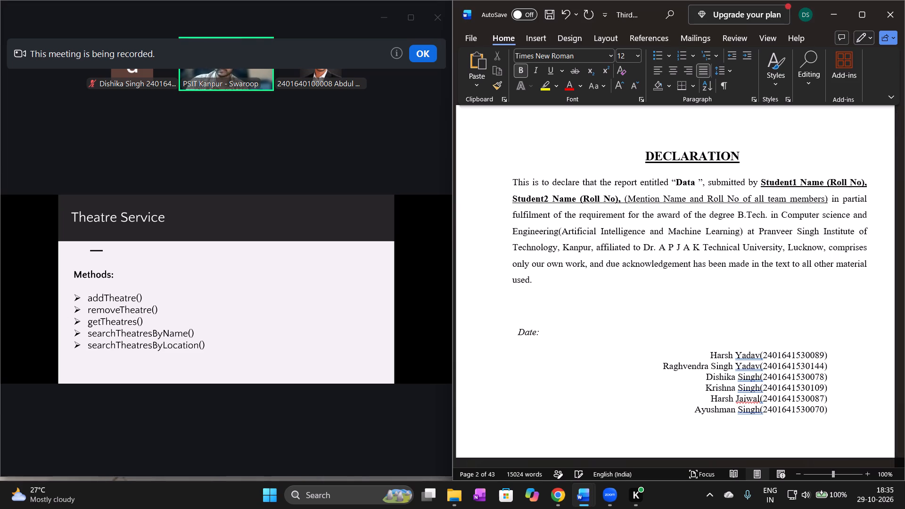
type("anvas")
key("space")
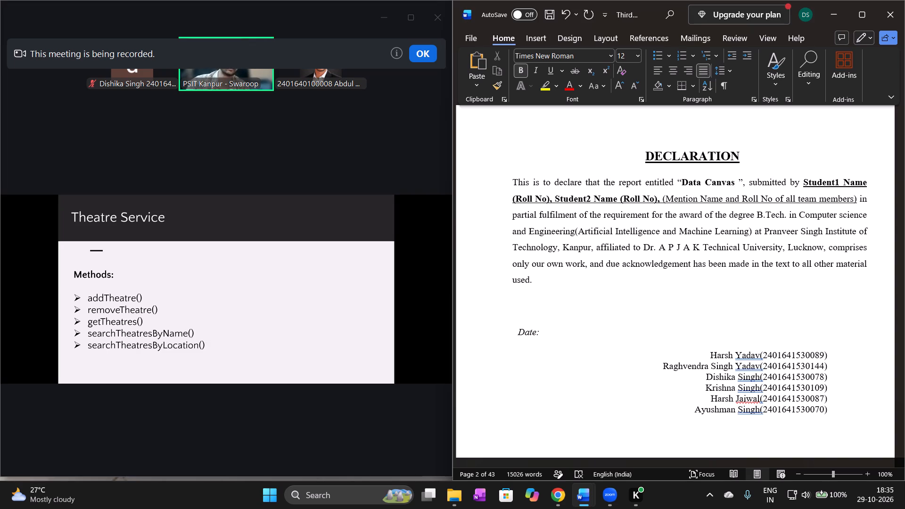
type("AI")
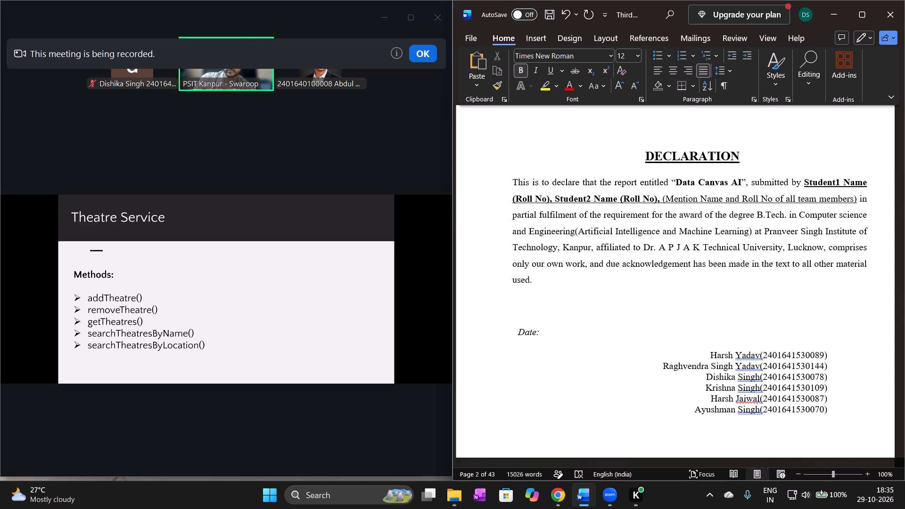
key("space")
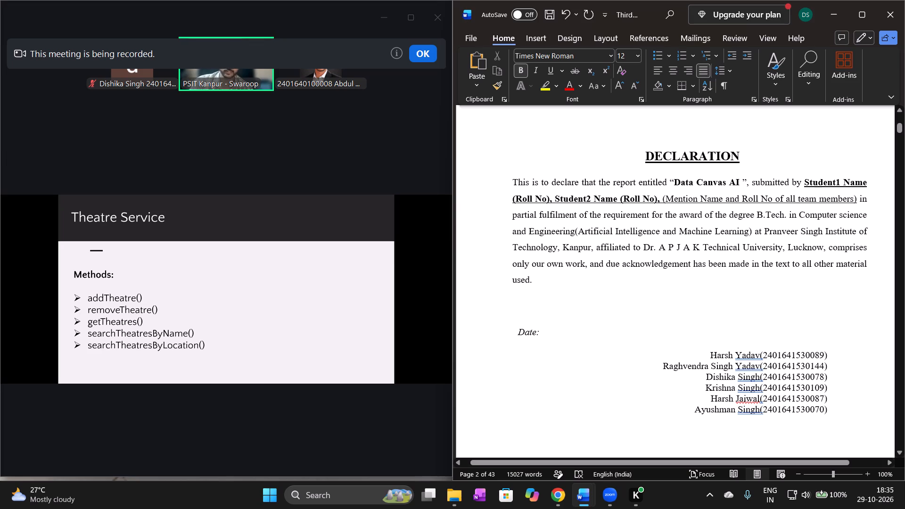
Insert the first and second team members' names with roll numbers in parentheses before the Student1 Name placeholder in the Declaration paragraph.
left_click(806, 182)
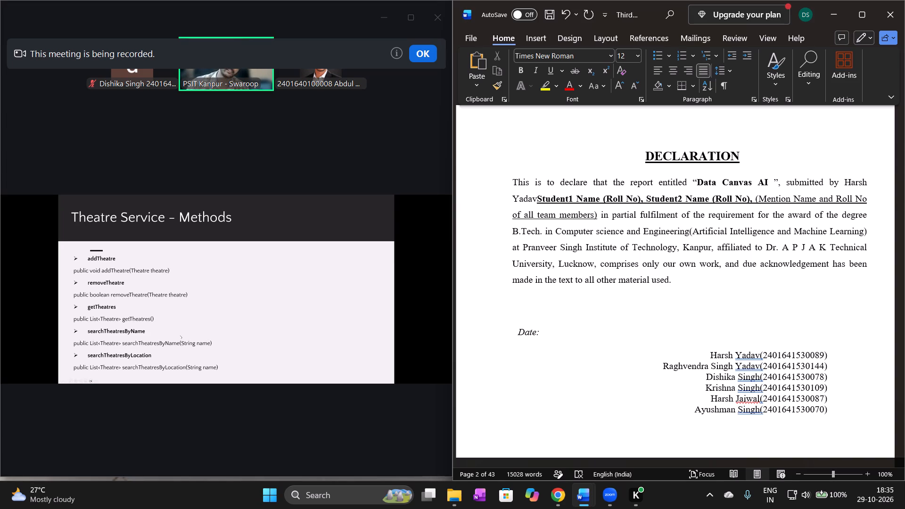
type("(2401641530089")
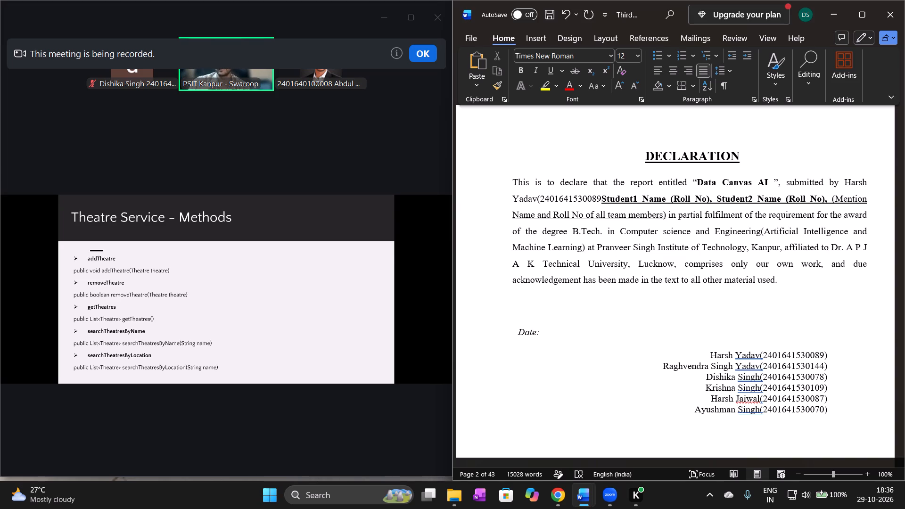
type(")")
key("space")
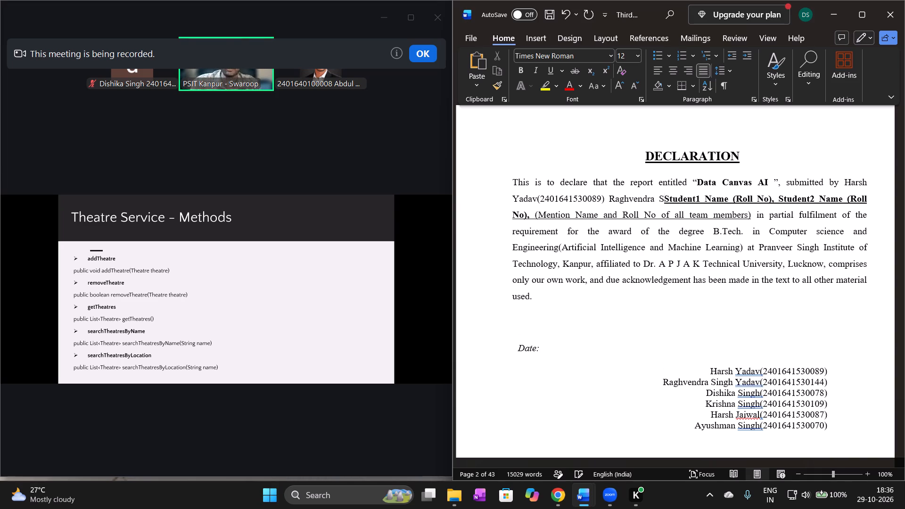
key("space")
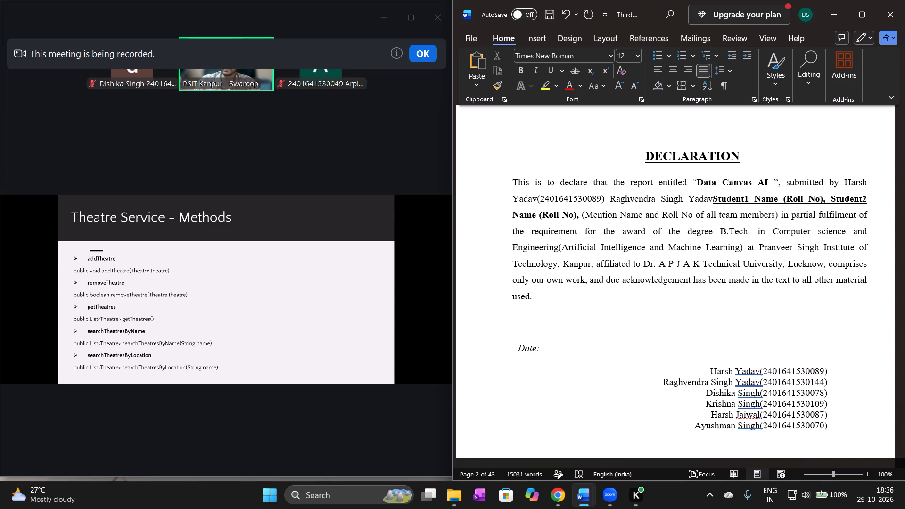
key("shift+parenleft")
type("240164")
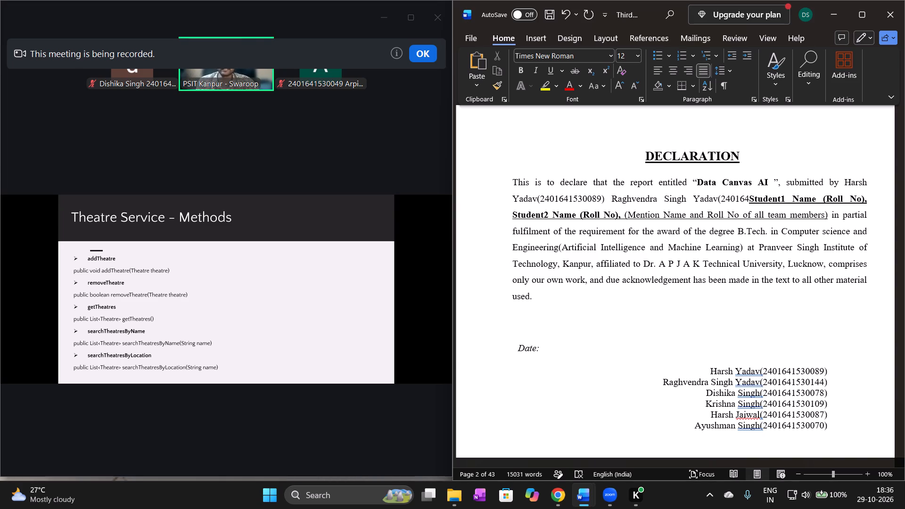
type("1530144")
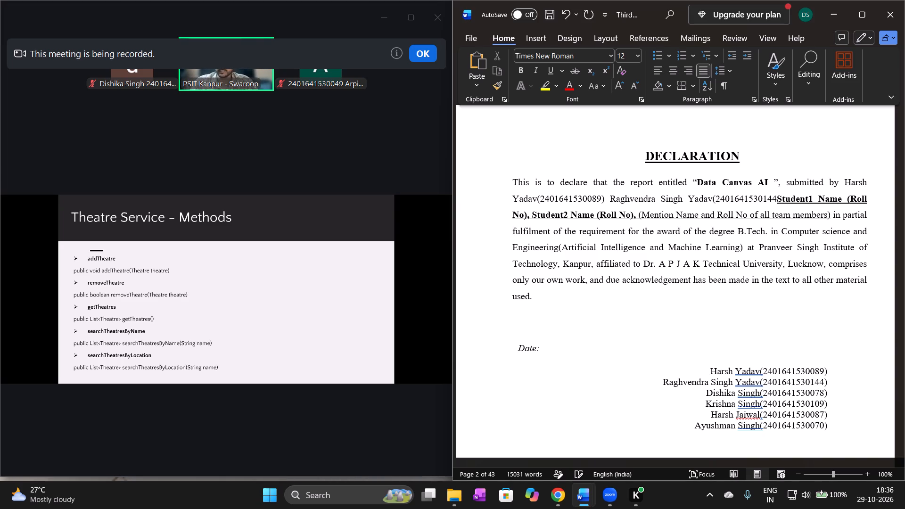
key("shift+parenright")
Insert the third team member's name with the roll number in parentheses before the Student1 Name placeholder in the Declaration paragraph.
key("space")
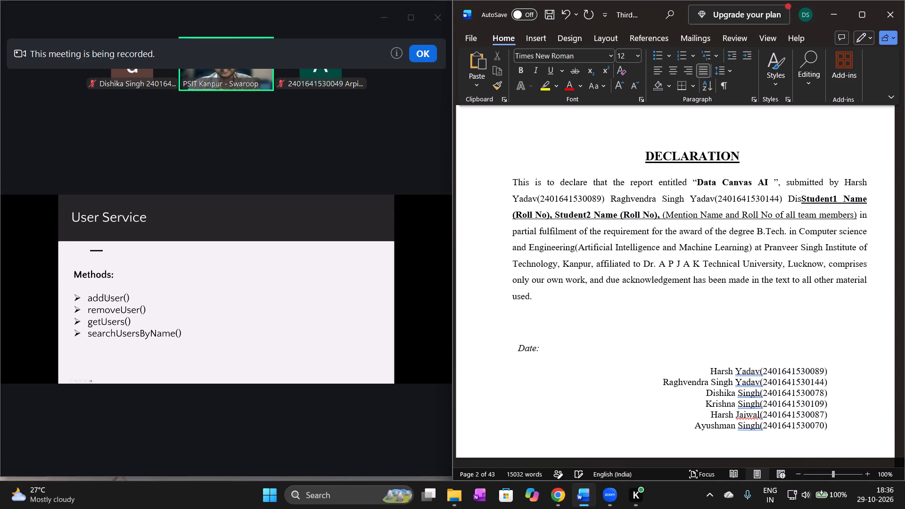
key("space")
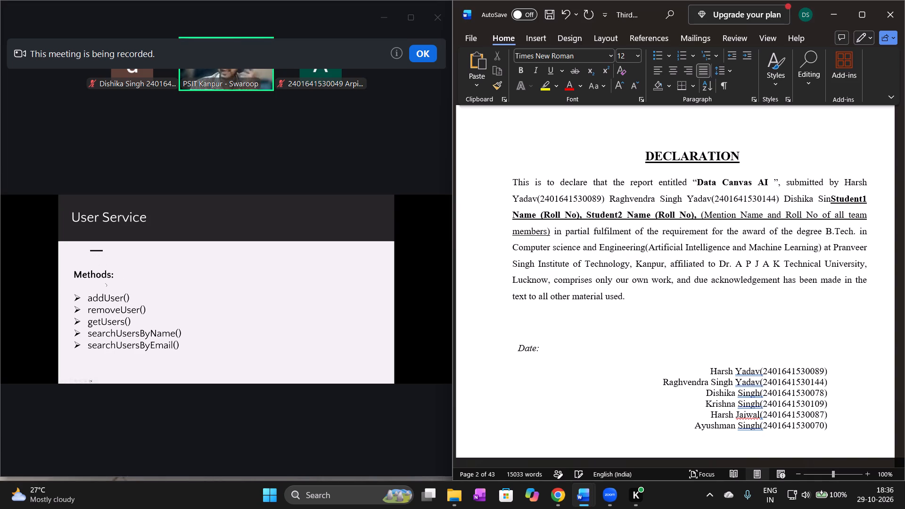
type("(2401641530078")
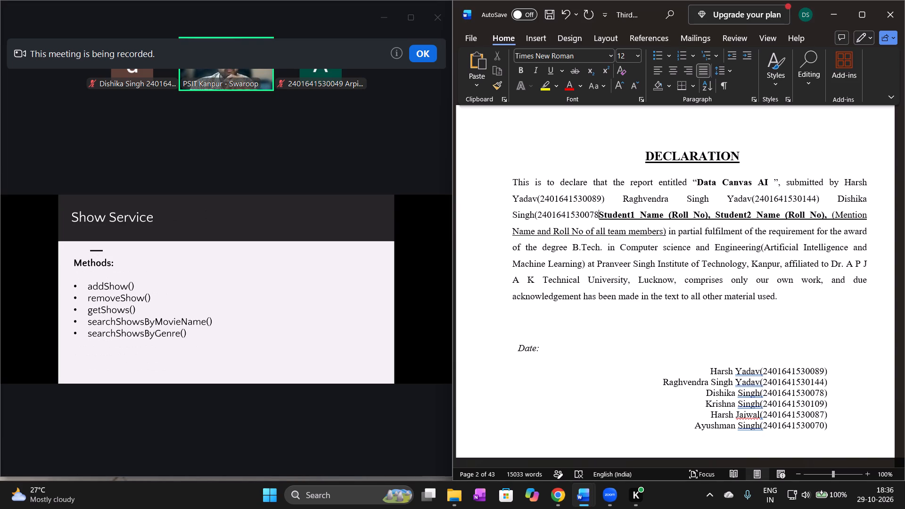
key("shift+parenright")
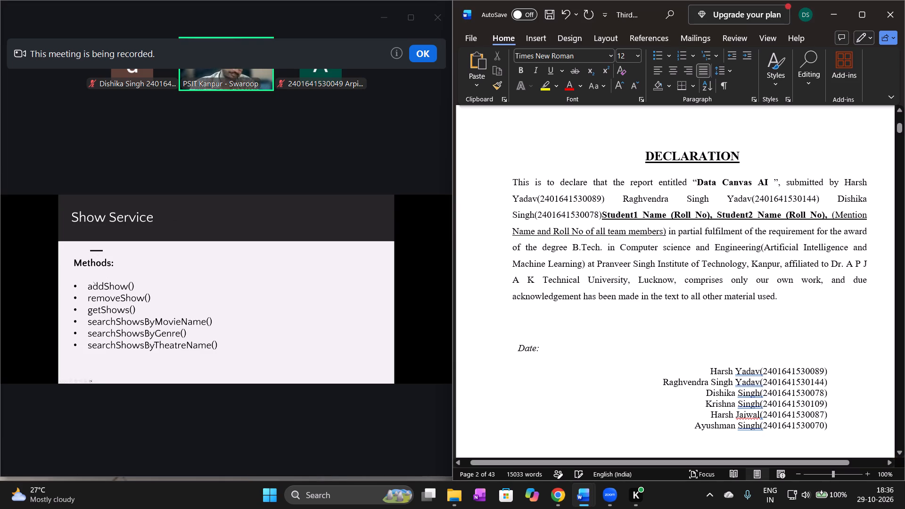
Insert the fourth team member's name with the roll number in parentheses after the third member's entry in the Declaration paragraph.
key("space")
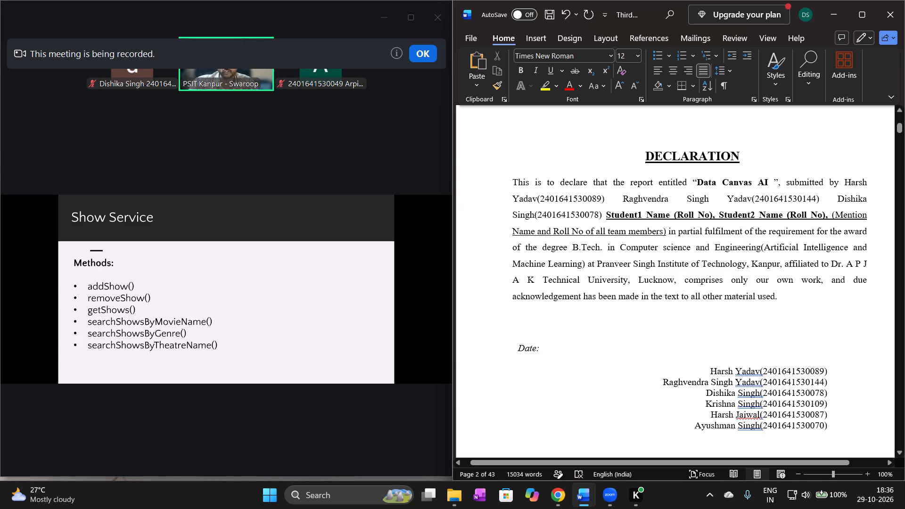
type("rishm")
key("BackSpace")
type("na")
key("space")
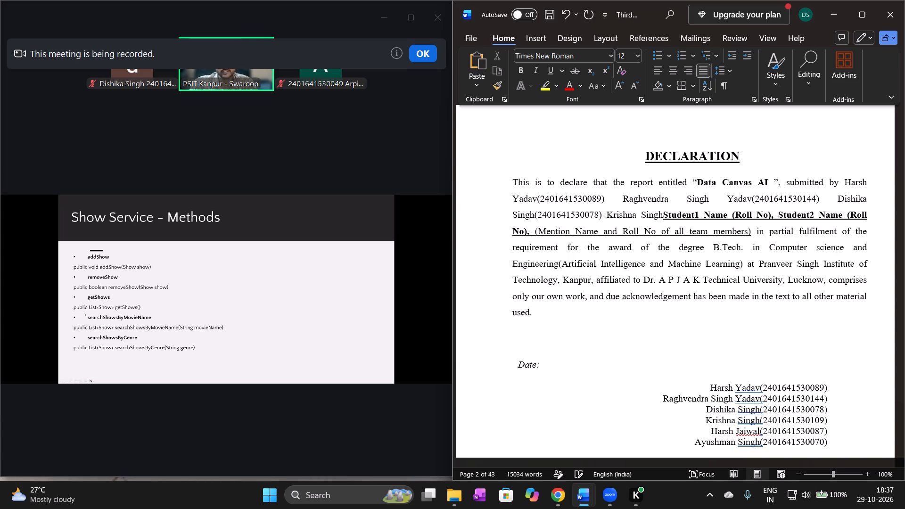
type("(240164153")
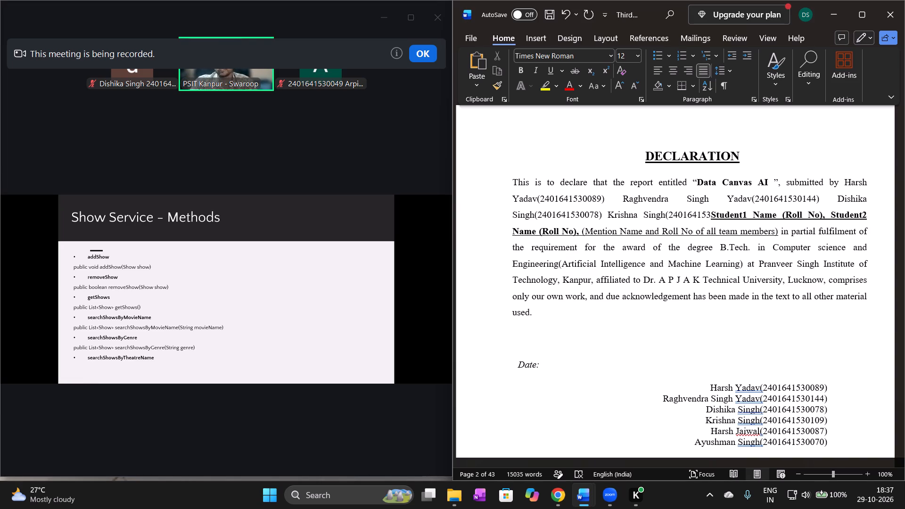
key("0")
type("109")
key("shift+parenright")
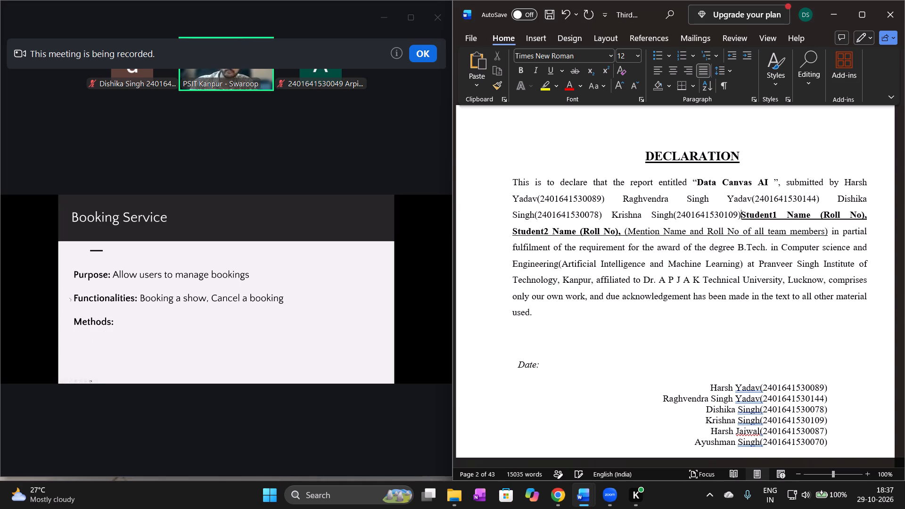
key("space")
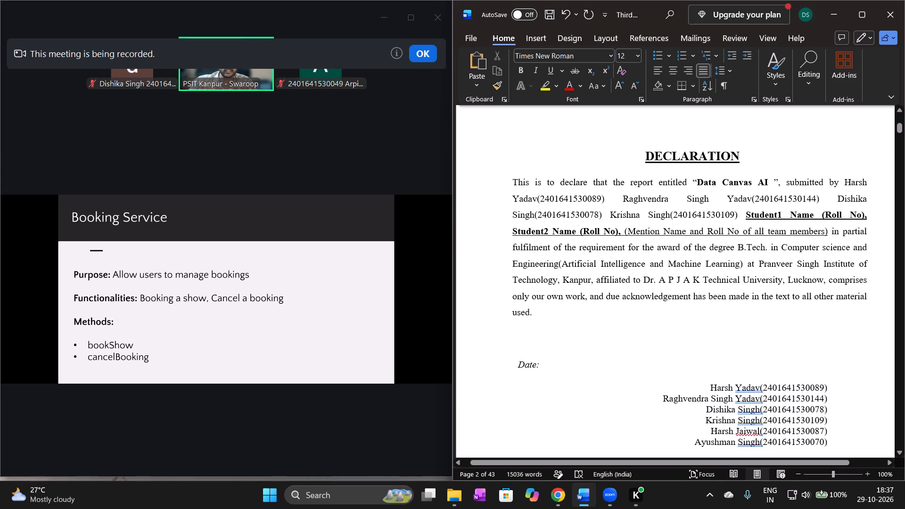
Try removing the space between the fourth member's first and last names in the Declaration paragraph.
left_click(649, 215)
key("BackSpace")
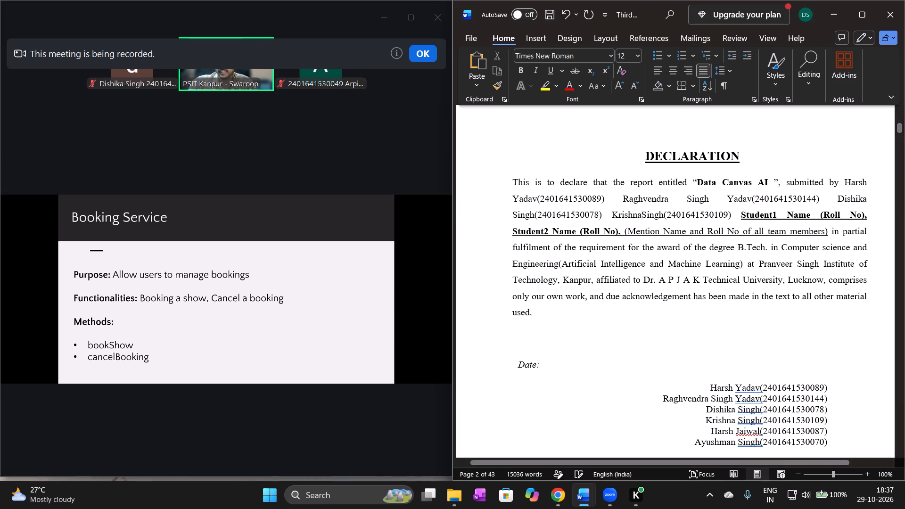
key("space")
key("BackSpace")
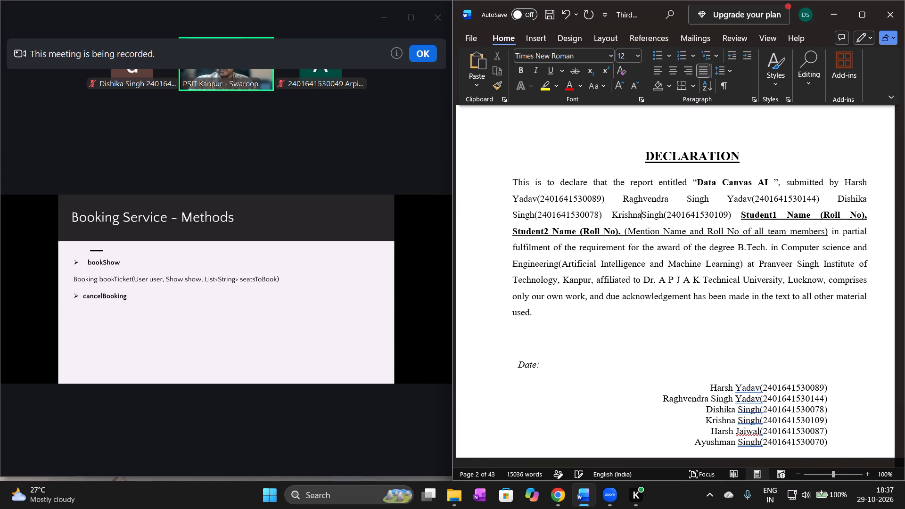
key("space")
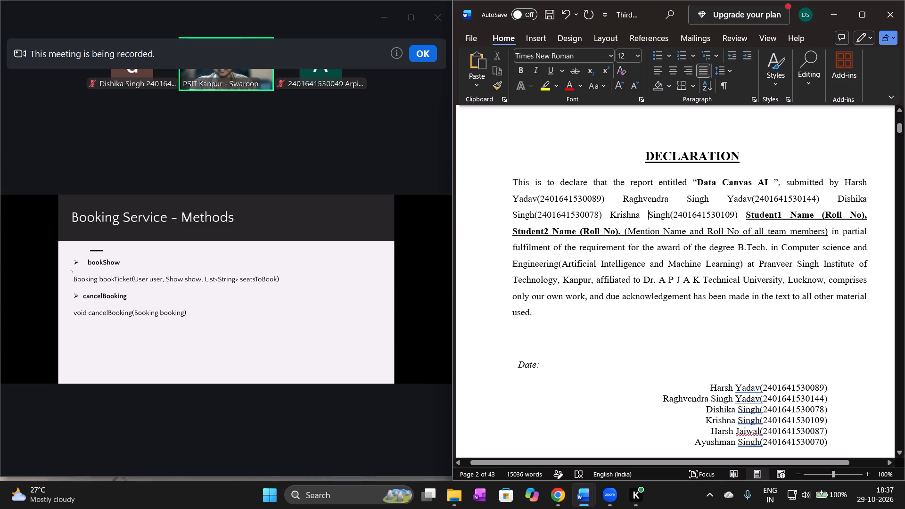
Insert the fifth team member's name with the roll number in parentheses after the fourth member's entry in the Declaration paragraph.
left_click(741, 215)
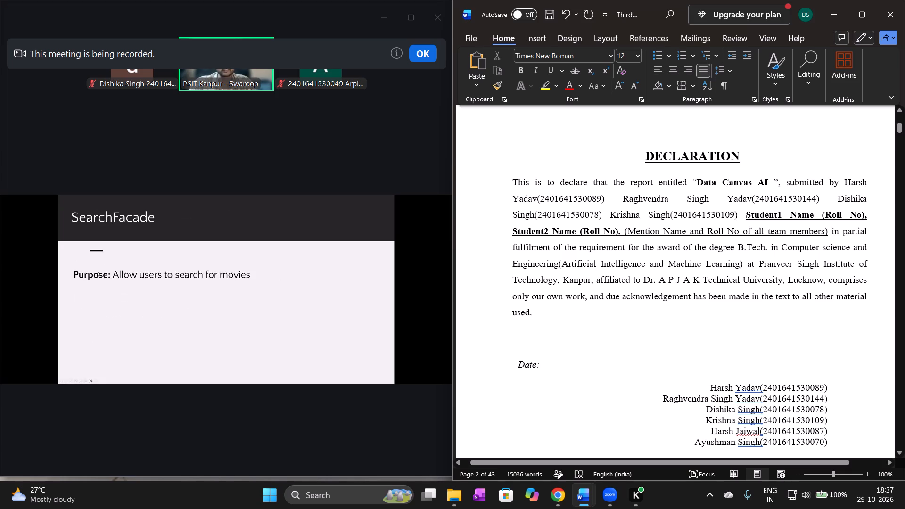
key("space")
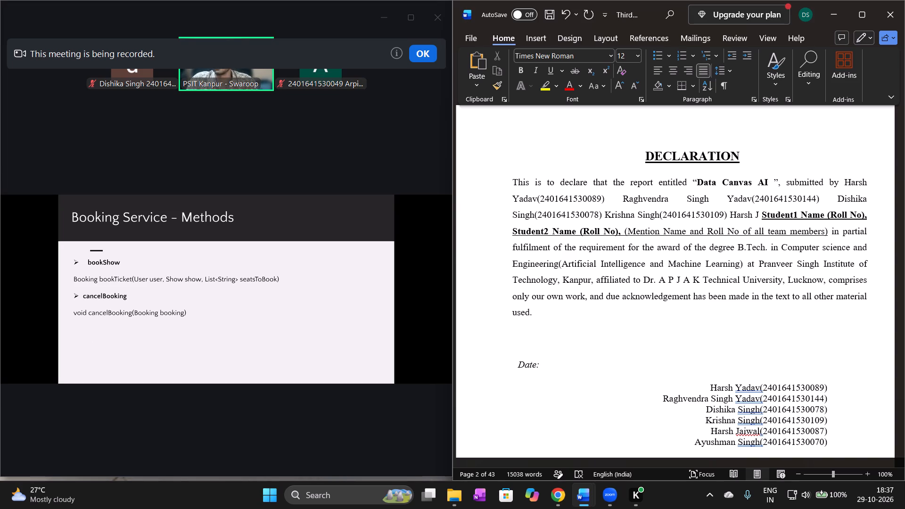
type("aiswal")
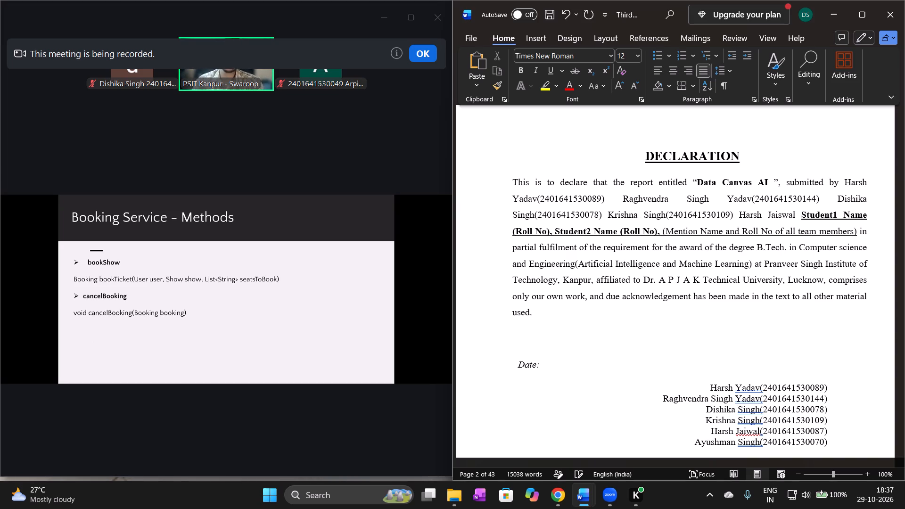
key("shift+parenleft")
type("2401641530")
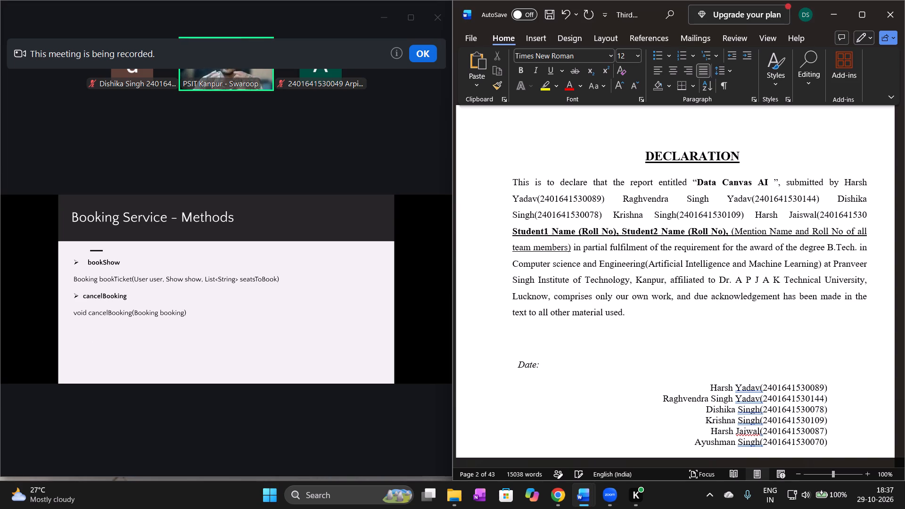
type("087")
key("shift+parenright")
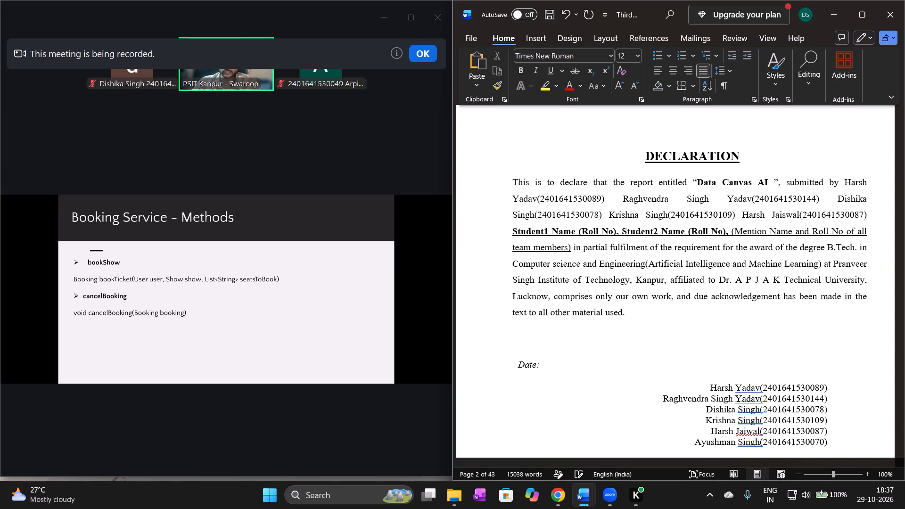
Insert the sixth team member's name with the roll number in parentheses after the fifth member's entry in the Declaration paragraph.
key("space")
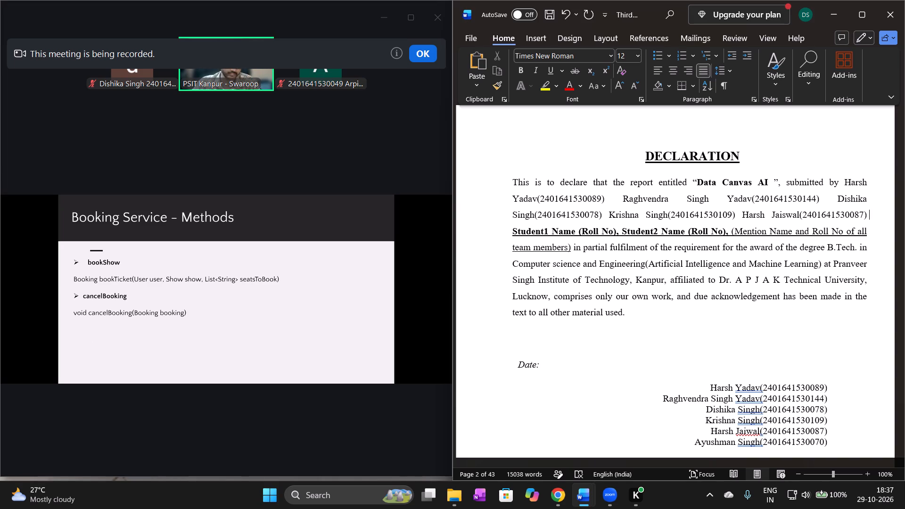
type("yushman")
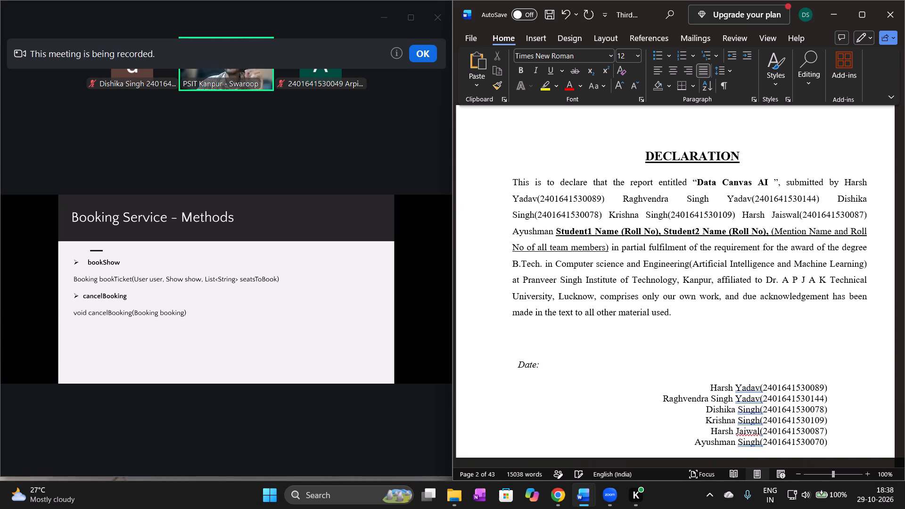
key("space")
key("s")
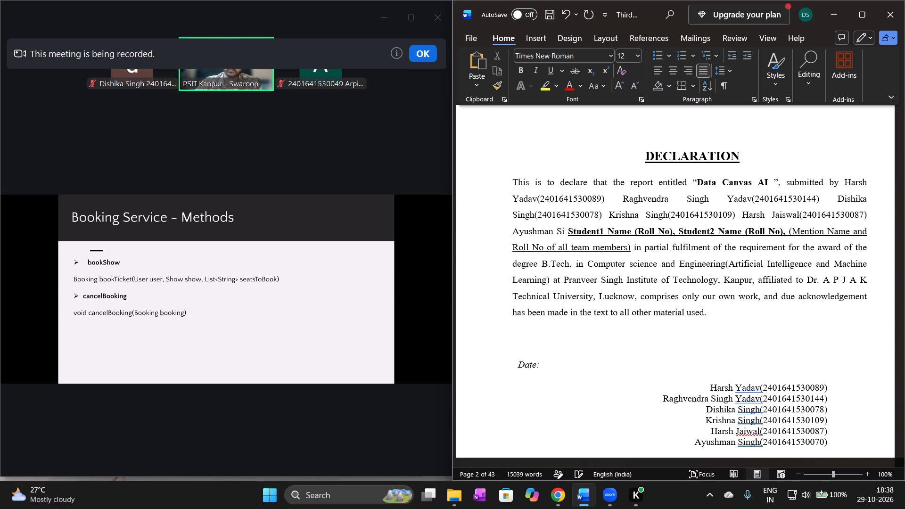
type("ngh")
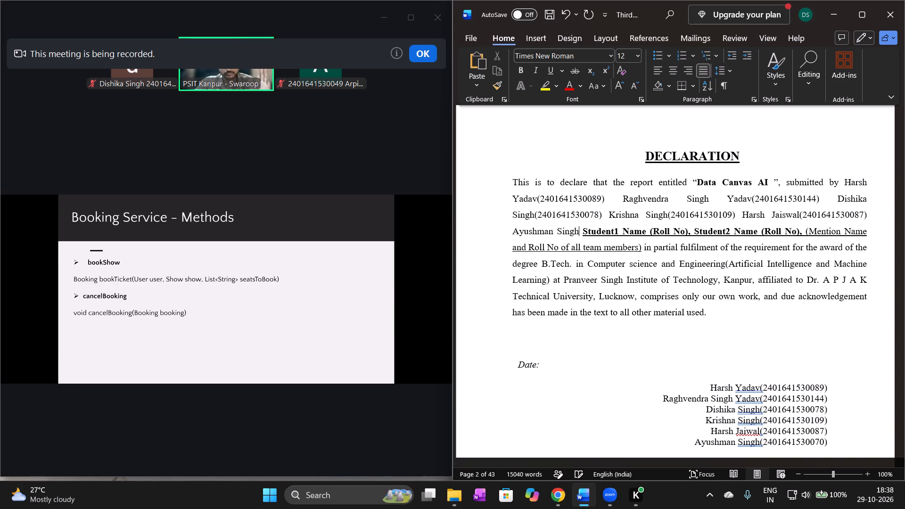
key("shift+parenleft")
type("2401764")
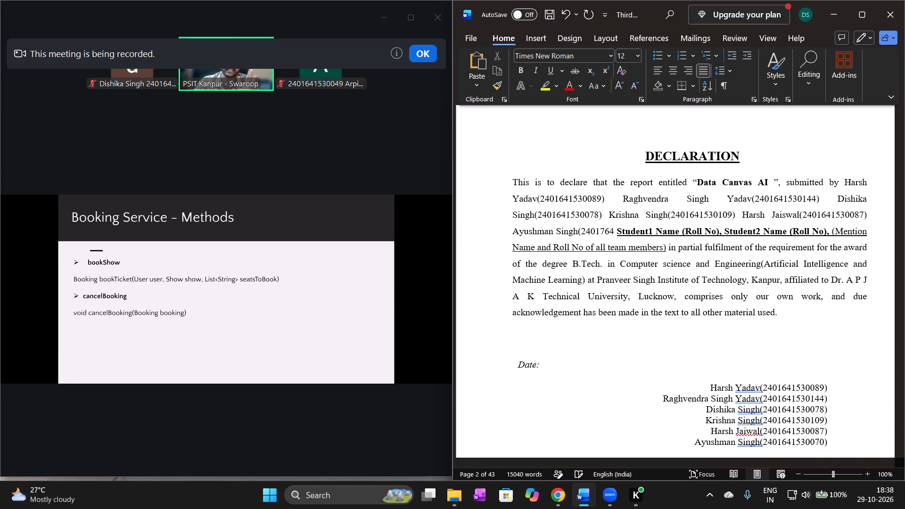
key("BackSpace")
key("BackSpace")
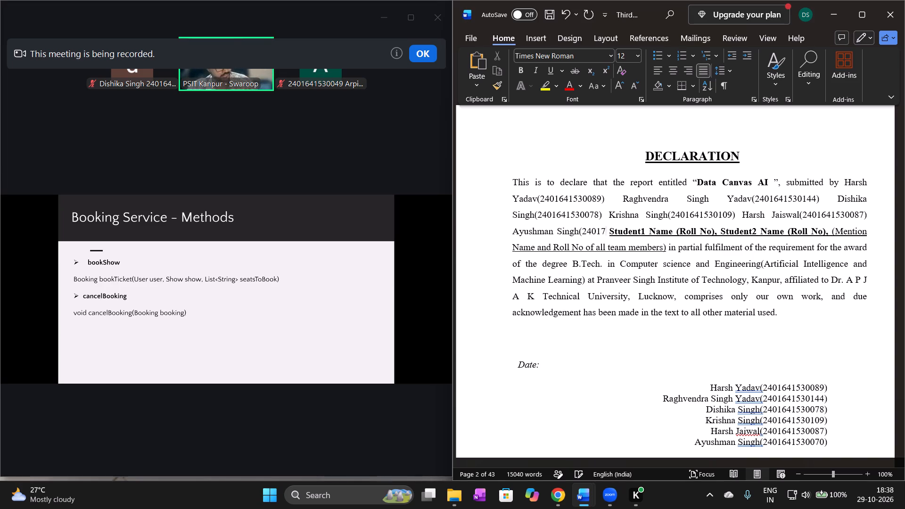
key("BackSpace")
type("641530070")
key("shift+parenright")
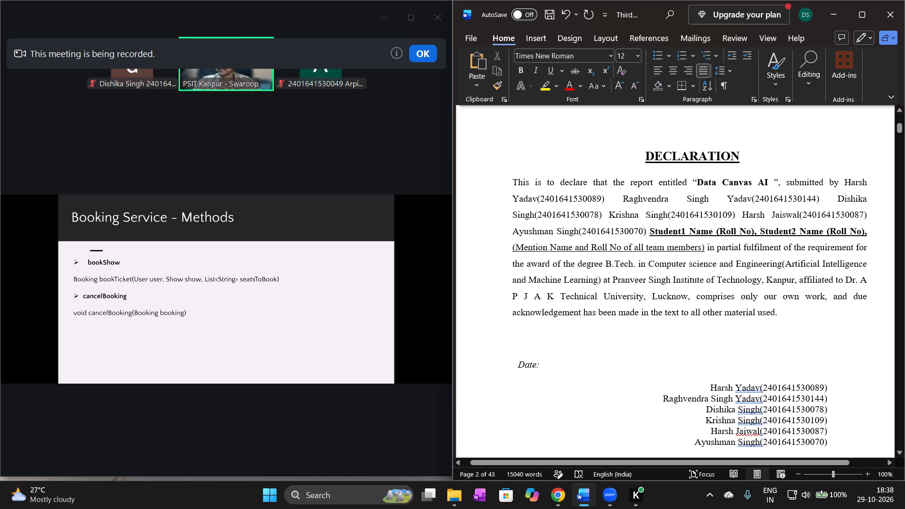
Delete the Student1 and Student2 placeholders and the "Mention Name and Roll No of all team members" note from the Declaration paragraph.
left_click_drag(649, 230, 699, 248)
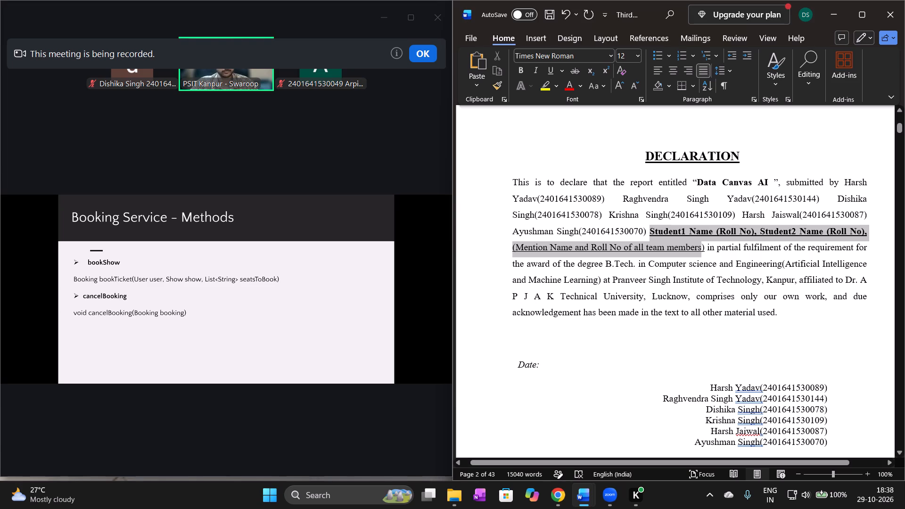
left_click_drag(699, 248, 705, 248)
key("BackSpace")
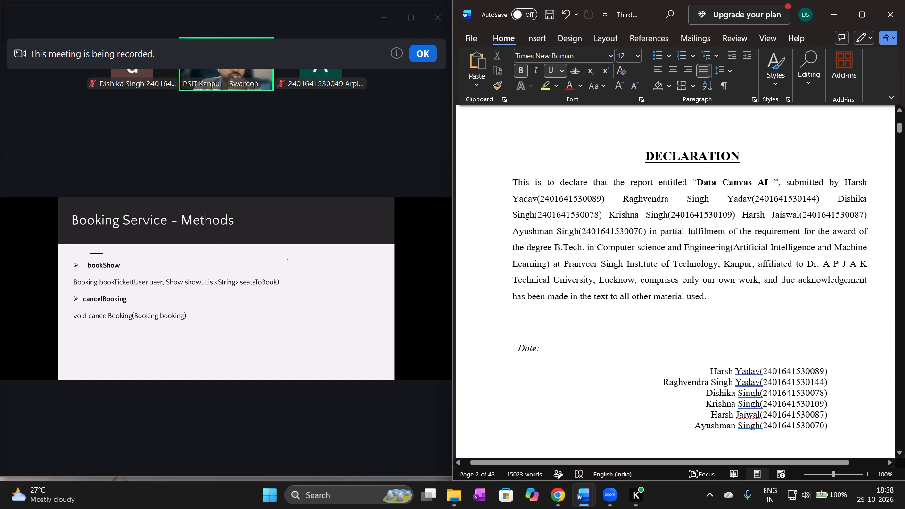
Make the six team members' names and roll numbers bold in the Declaration paragraph.
left_click_drag(644, 232, 506, 199)
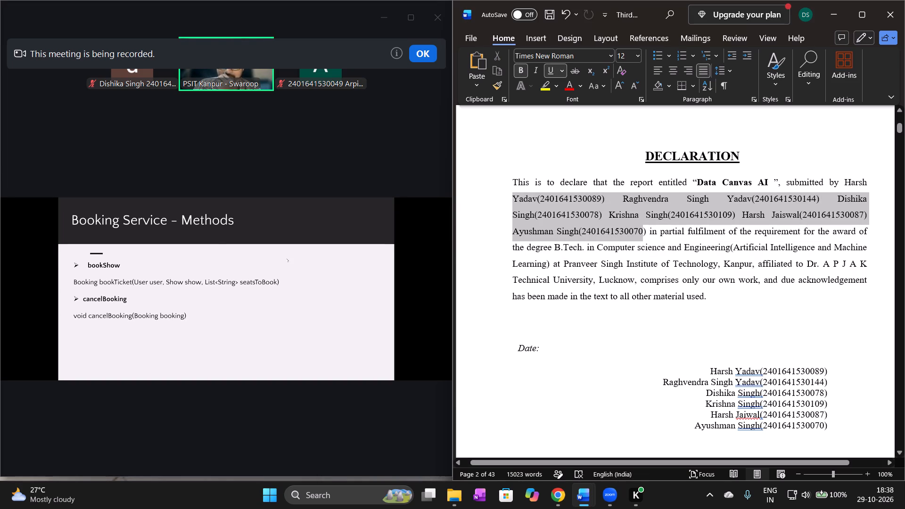
left_click_drag(506, 199, 754, 182)
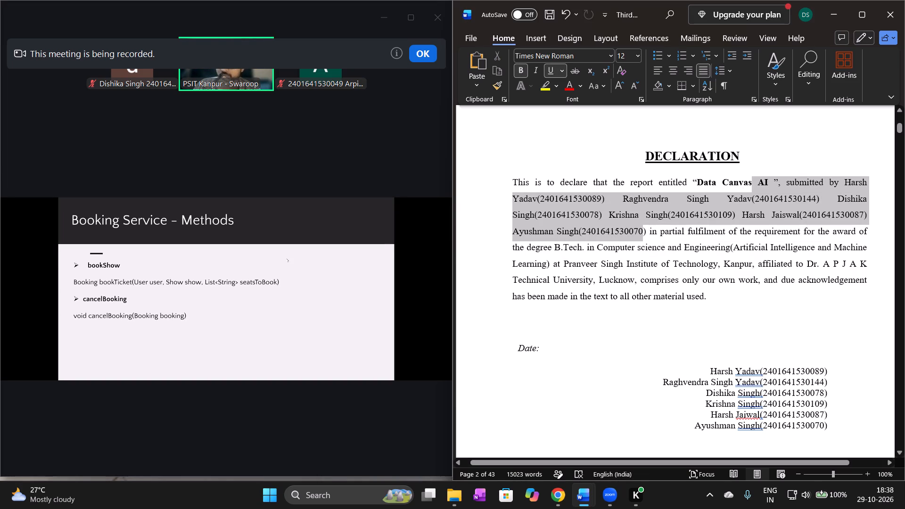
left_click_drag(754, 182, 838, 186)
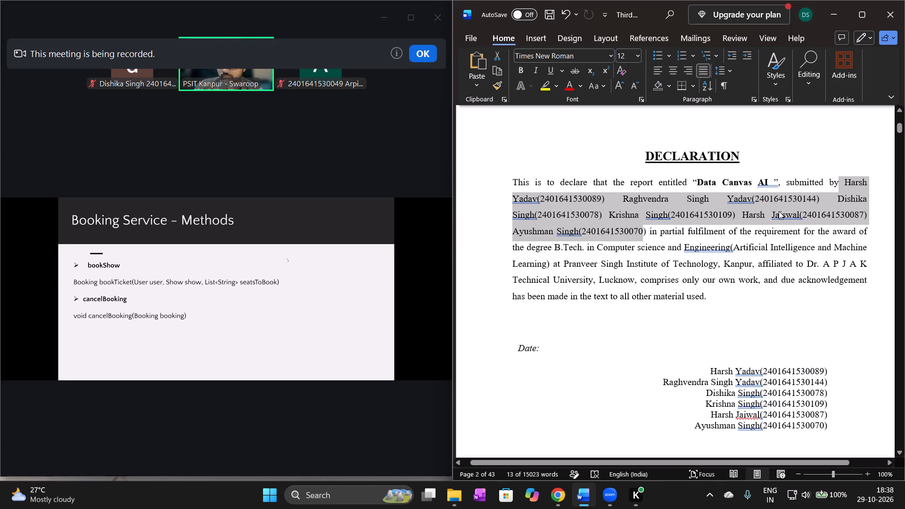
key("ctrl+b")
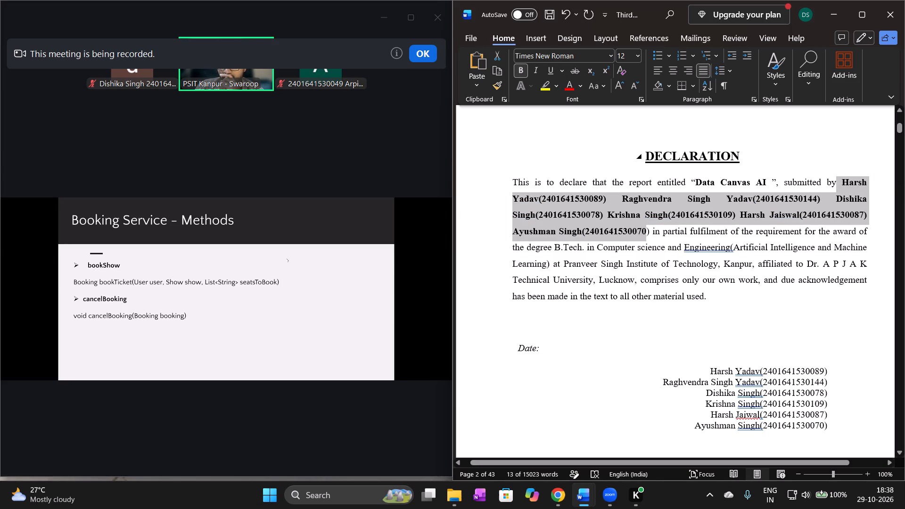
left_click(820, 159)
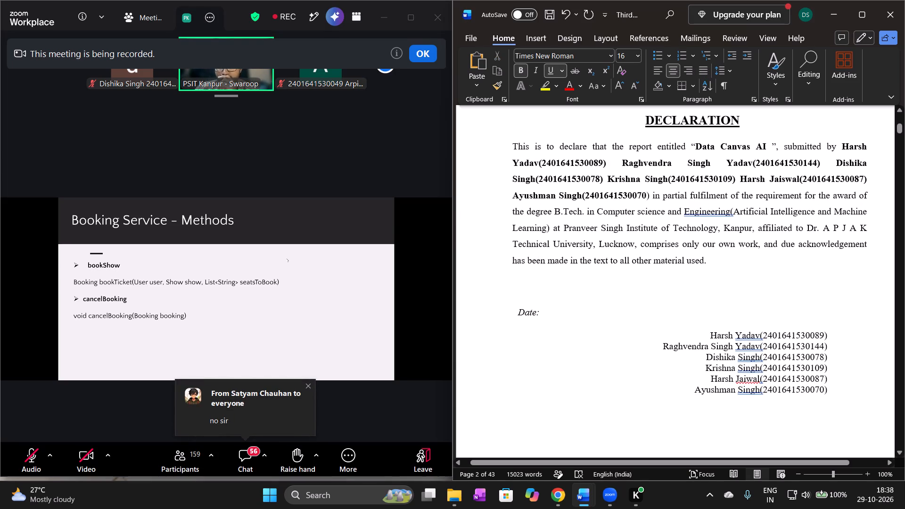
Insert a space between the fourth member's name and the opening parenthesis of the roll number in the Declaration paragraph.
left_click(669, 179)
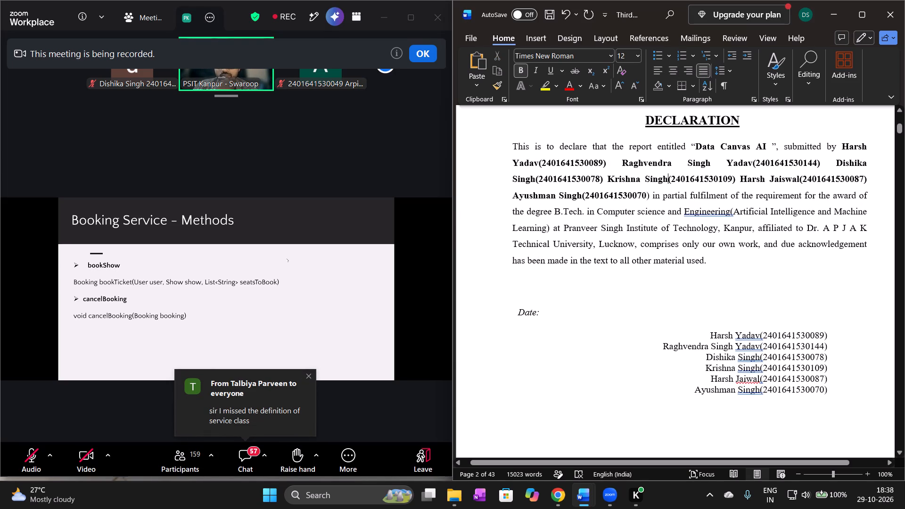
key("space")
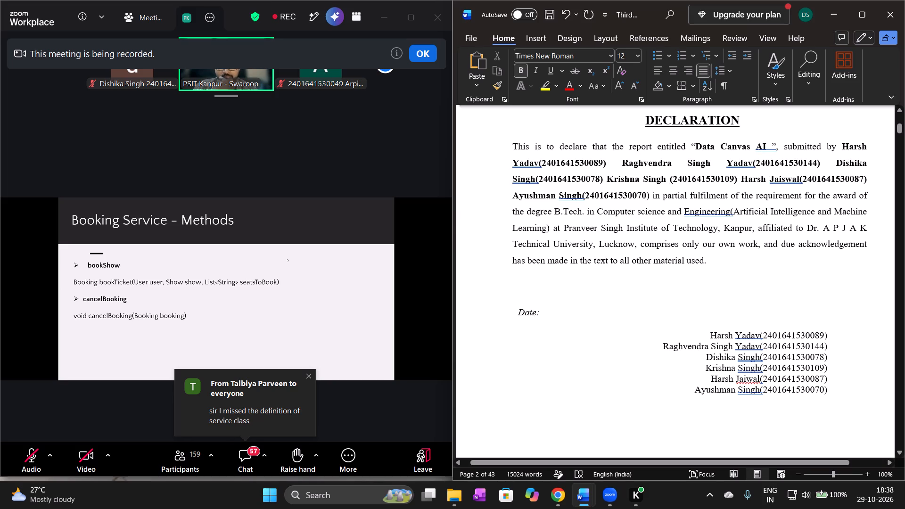
Review the completed Declaration page against the Certificate page to find the placeholders that still need filling in.
scroll(739, 315, "down", 1)
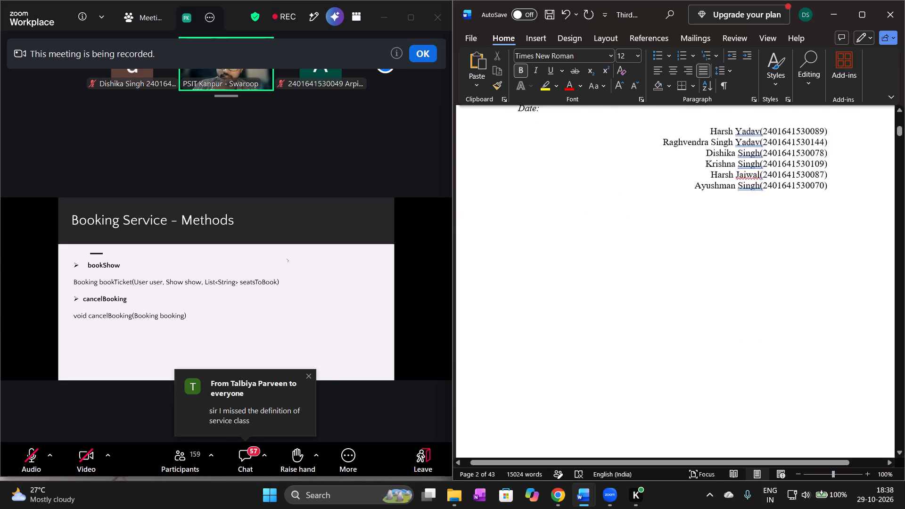
scroll(739, 315, "down", 2)
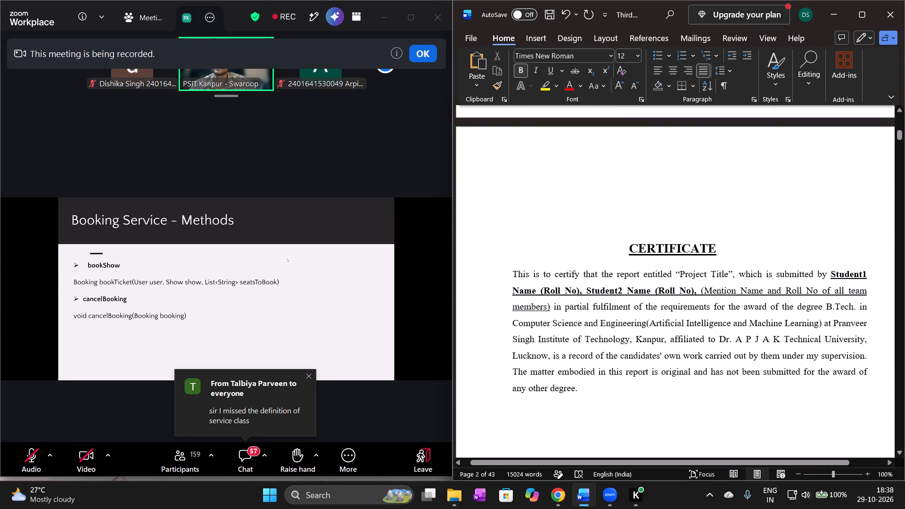
scroll(739, 315, "down", 2)
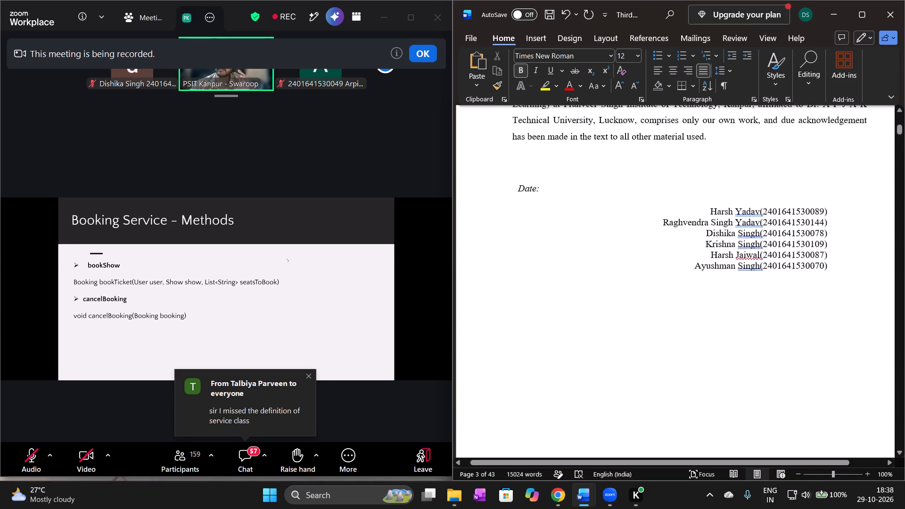
scroll(739, 315, "down", 1)
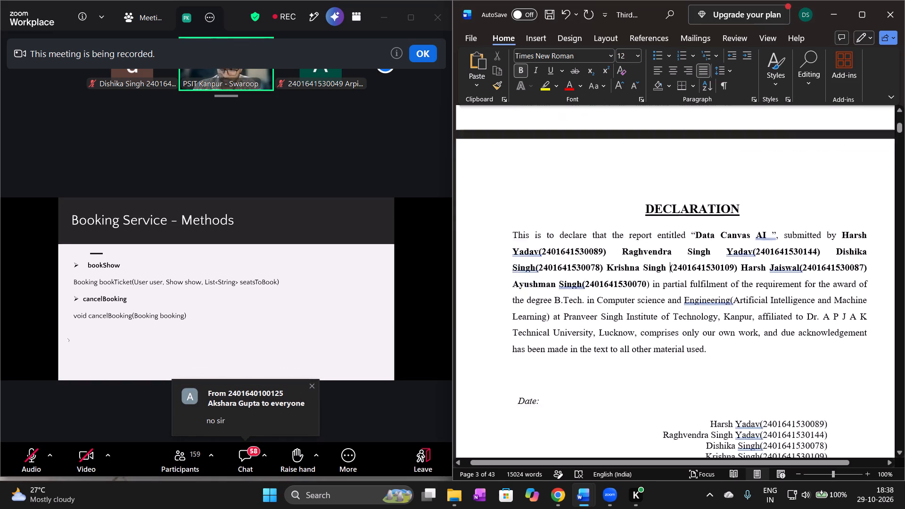
scroll(739, 315, "down", 1)
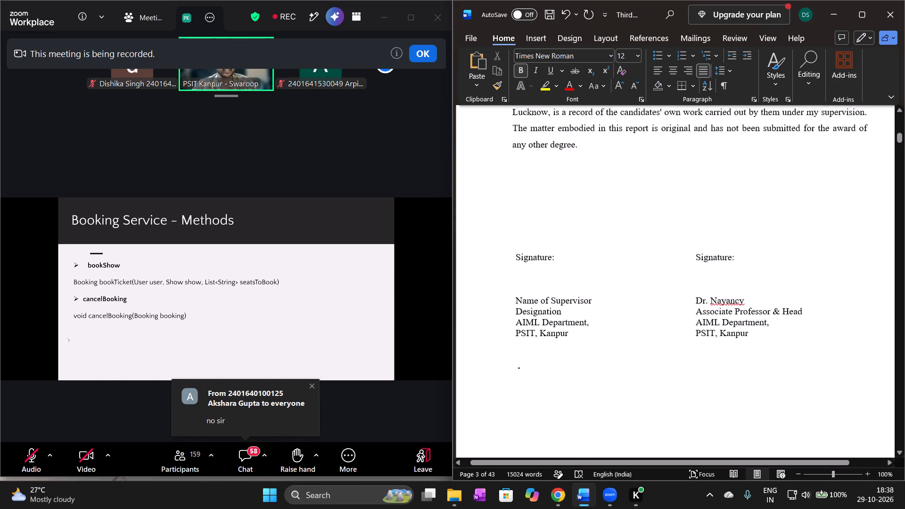
scroll(739, 315, "down", 1)
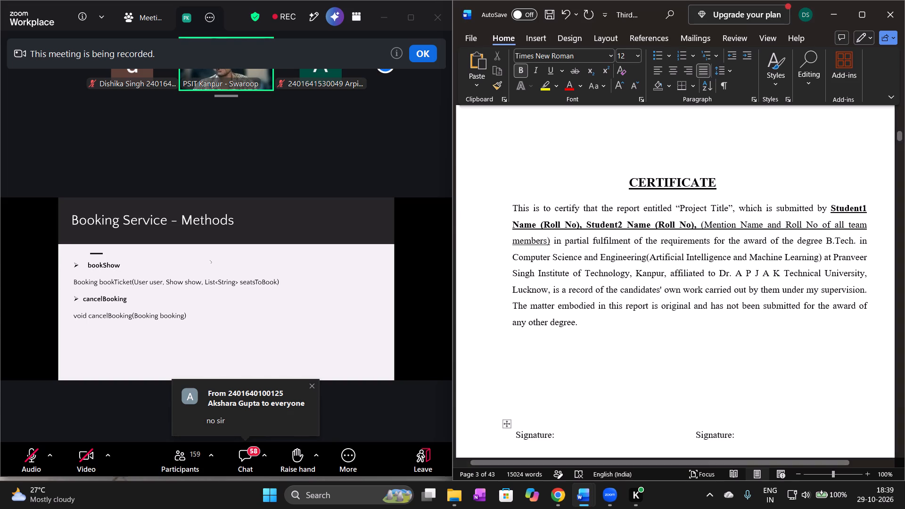
scroll(739, 315, "up", 2)
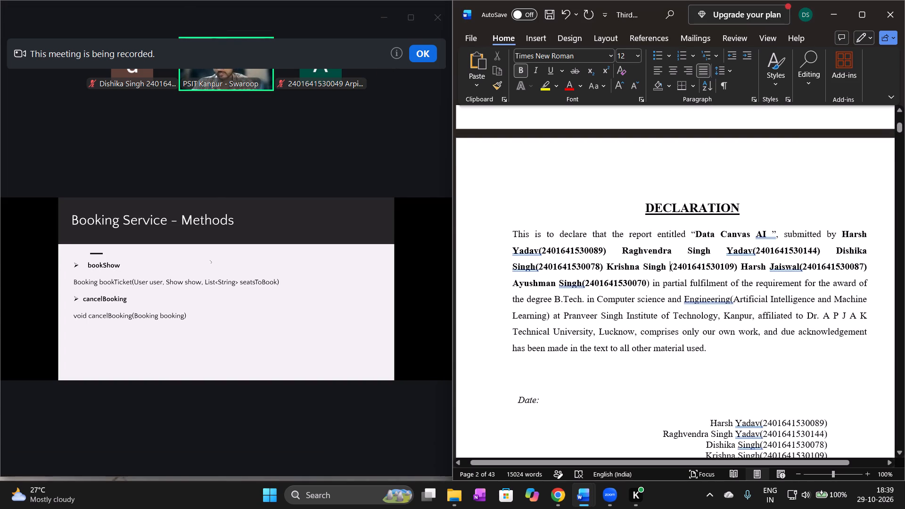
scroll(739, 315, "down", 2)
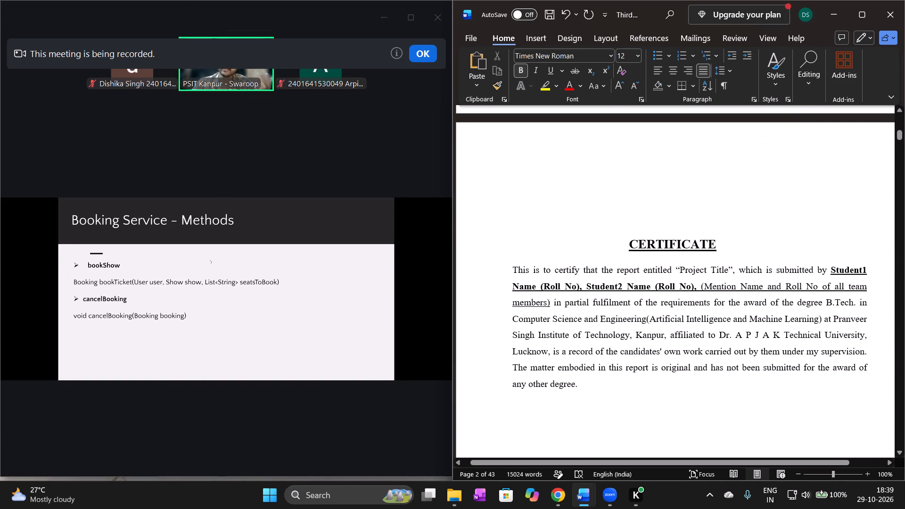
scroll(739, 315, "down", 1)
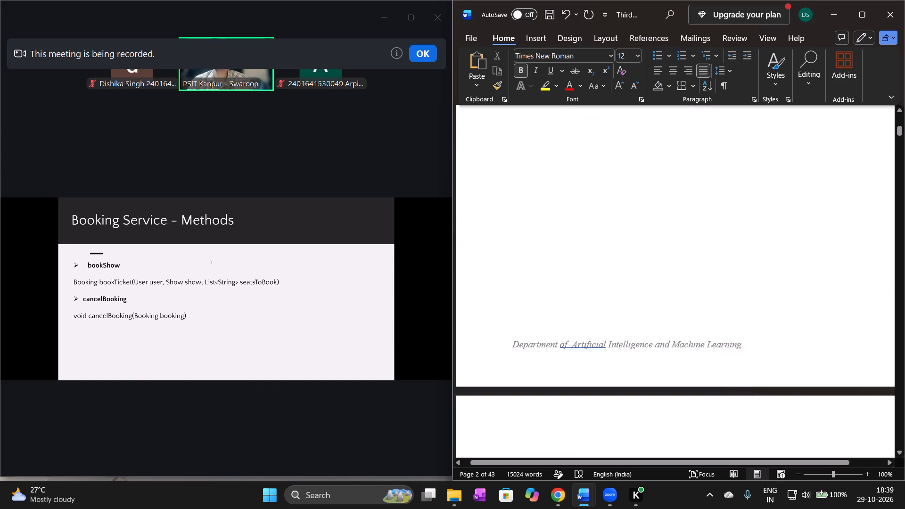
scroll(739, 315, "down", 2)
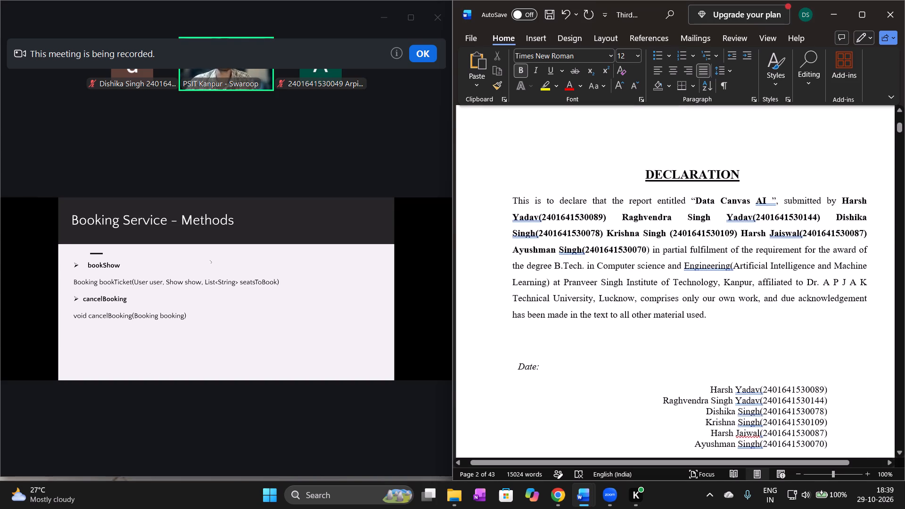
scroll(739, 315, "down", 2)
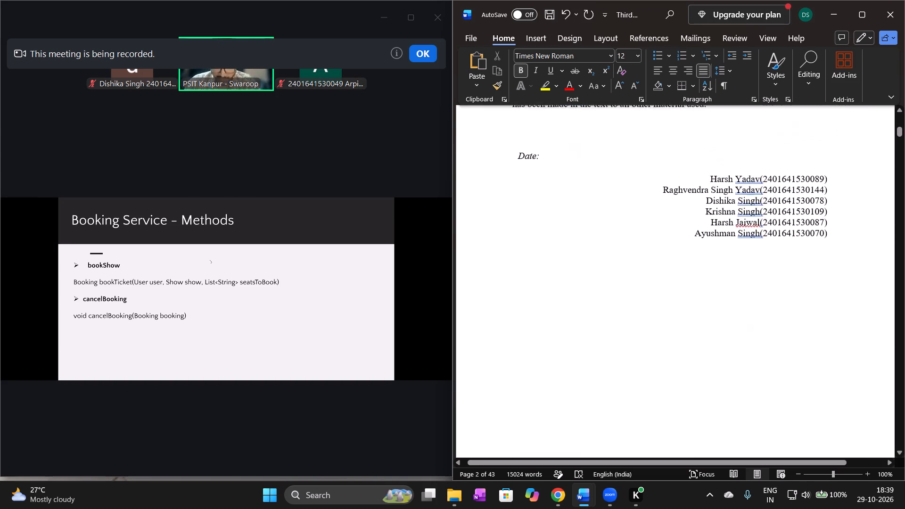
scroll(739, 315, "down", 1)
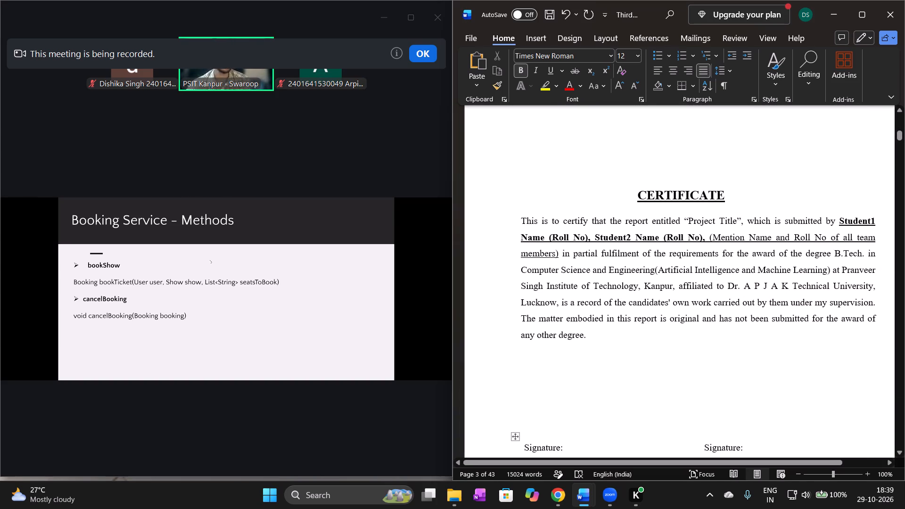
Copy the six bold names and roll numbers from the Declaration paragraph to just before the Student1 placeholder in the Certificate paragraph.
scroll(835, 221, "up", 2)
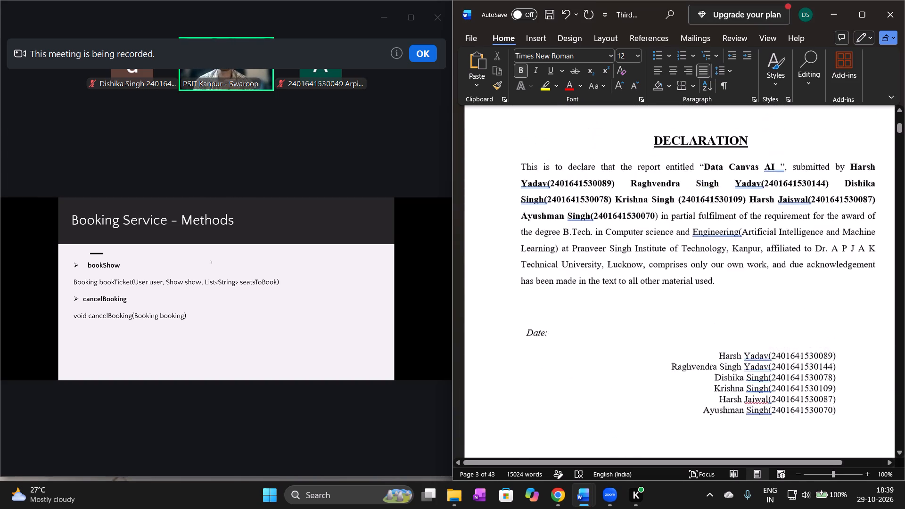
scroll(835, 221, "up", 1)
left_click_drag(847, 204, 755, 242)
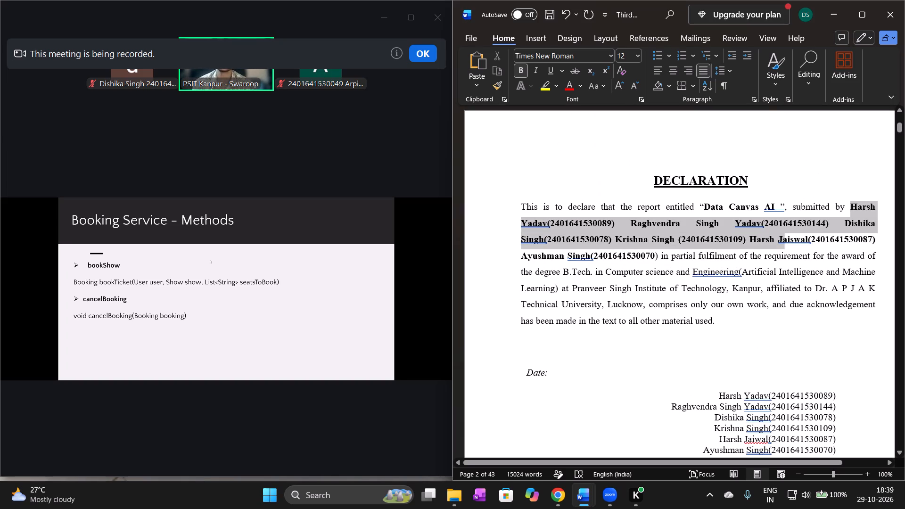
left_click_drag(755, 242, 658, 258)
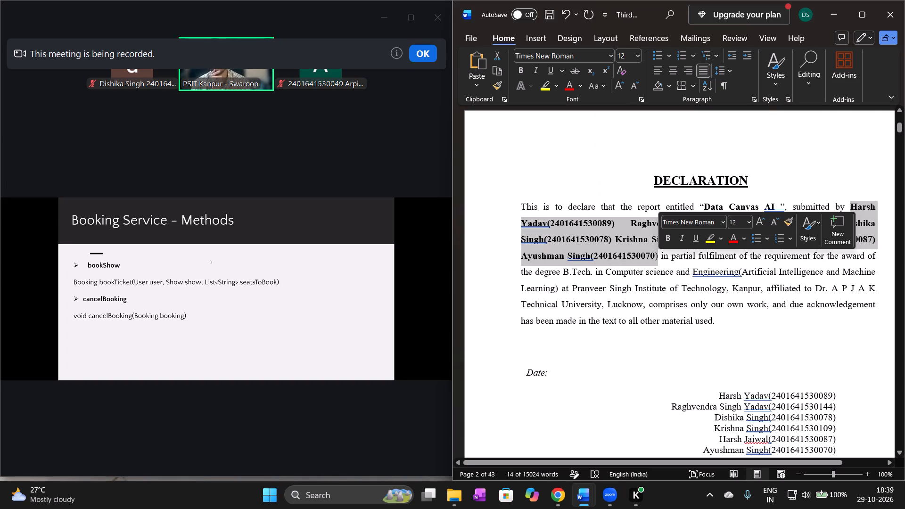
key("ctrl+c")
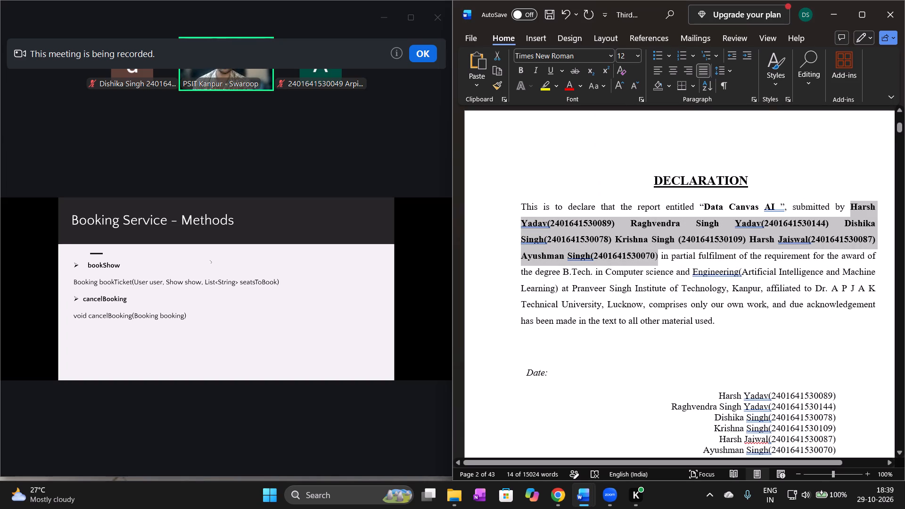
scroll(712, 333, "down", 2)
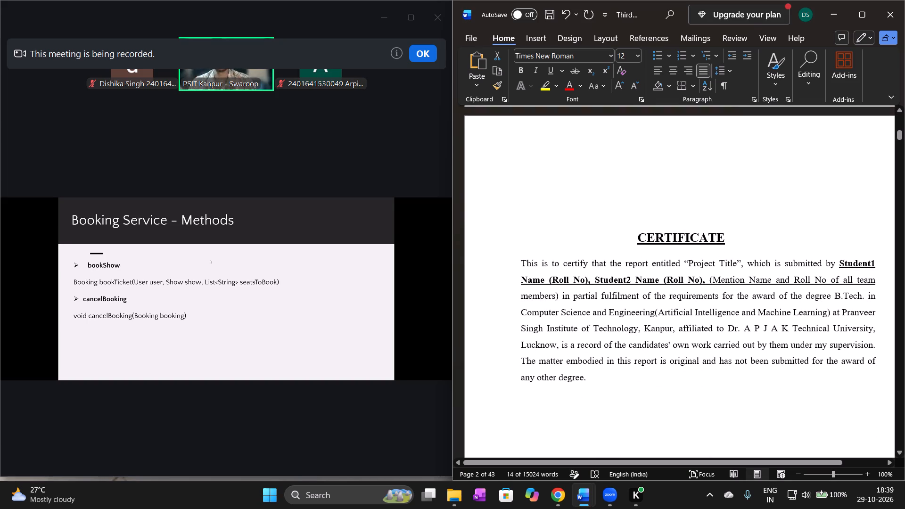
left_click(838, 262)
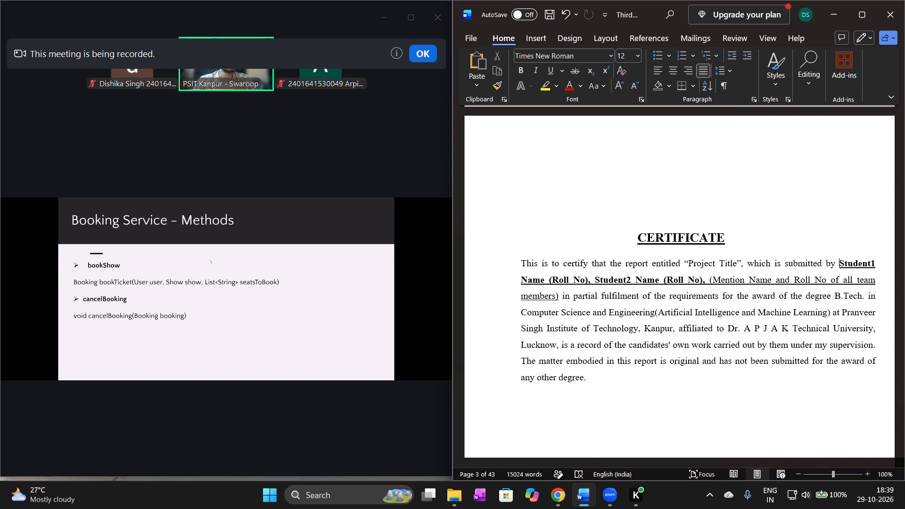
key("ctrl+v")
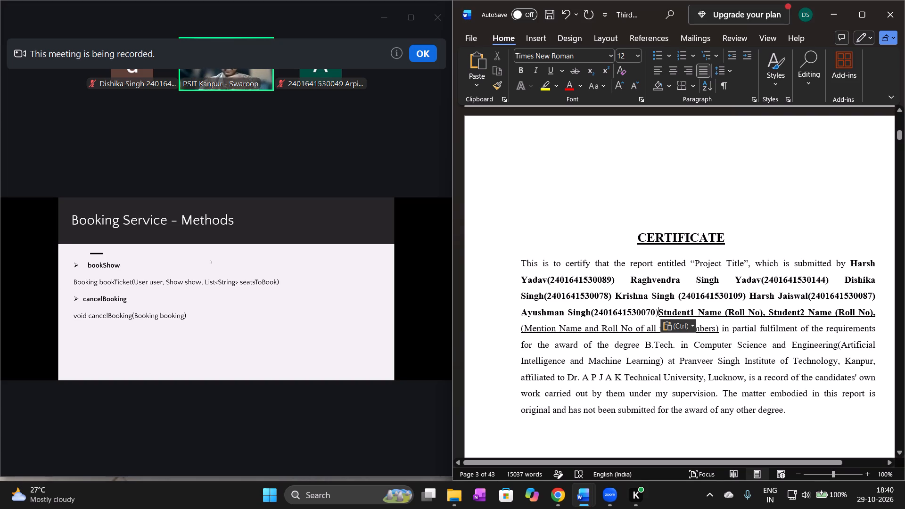
Delete the Student1 and Student2 placeholders and the "Mention Name and Roll No of all team members" note from the Certificate paragraph.
scroll(806, 296, "down", 1)
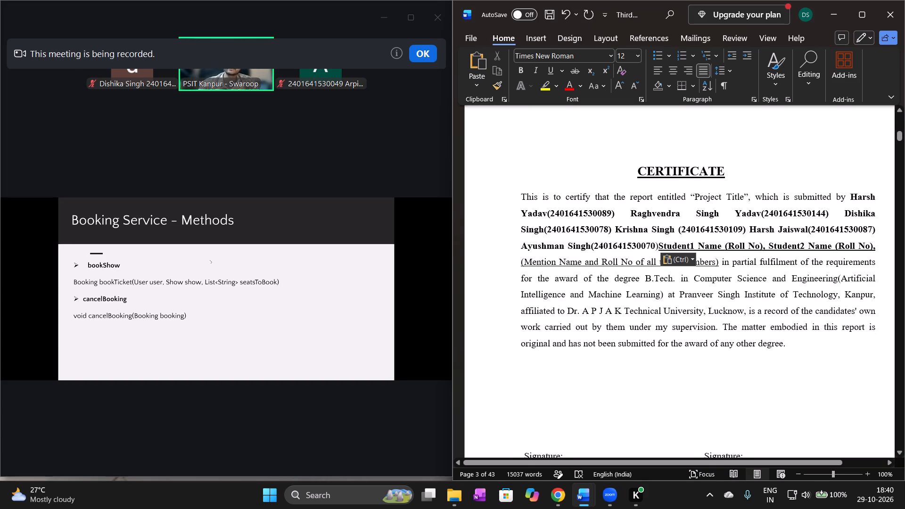
left_click_drag(718, 263, 535, 264)
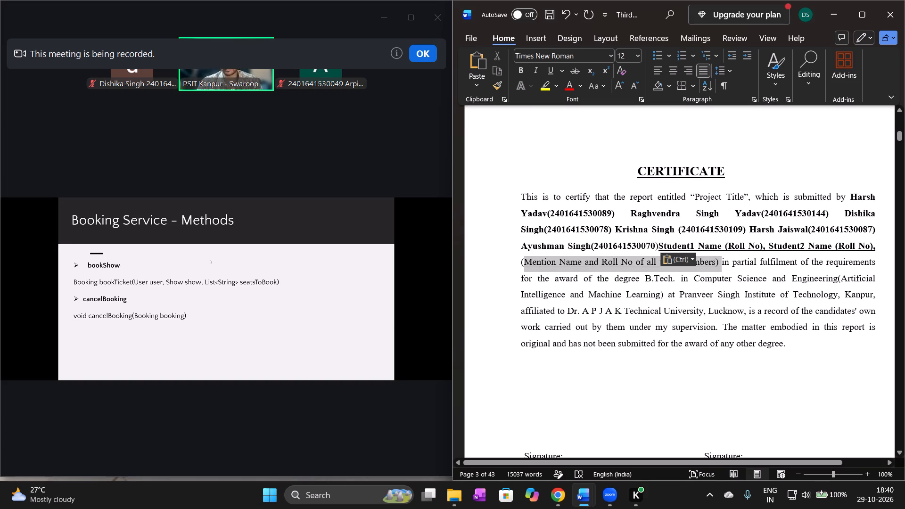
left_click_drag(535, 264, 655, 246)
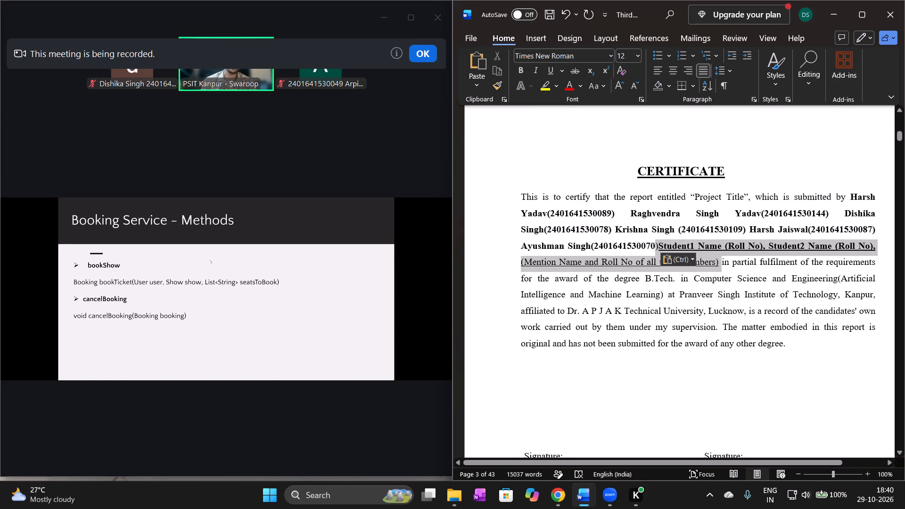
left_click_drag(655, 246, 654, 244)
key("BackSpace")
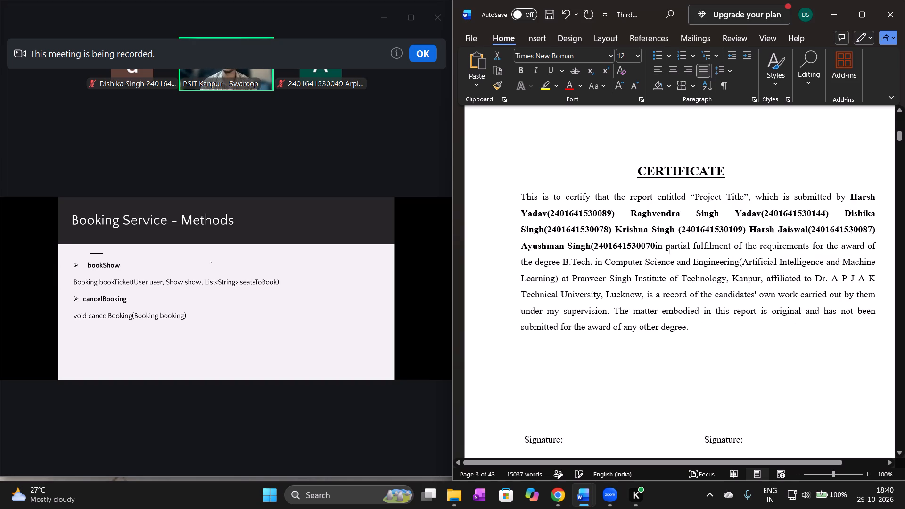
Add a closing parenthesis after the sixth member's roll number in the Certificate paragraph, with a space on each side.
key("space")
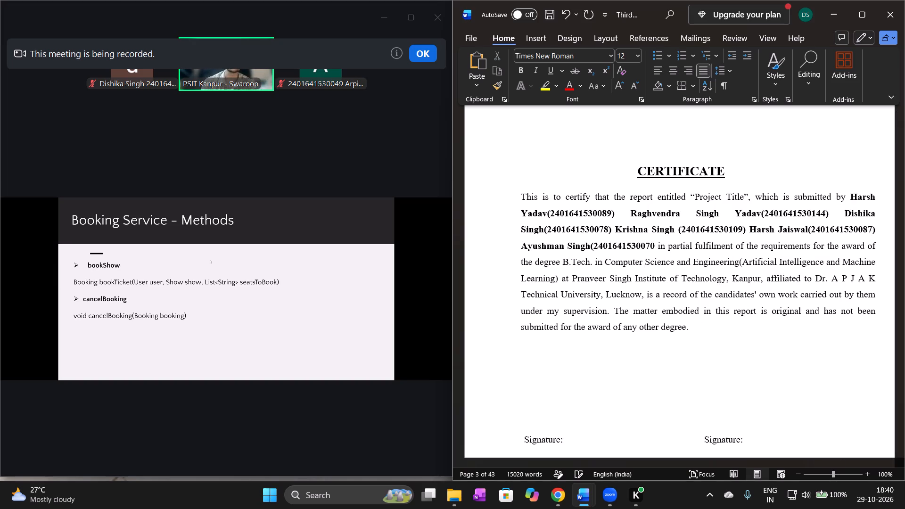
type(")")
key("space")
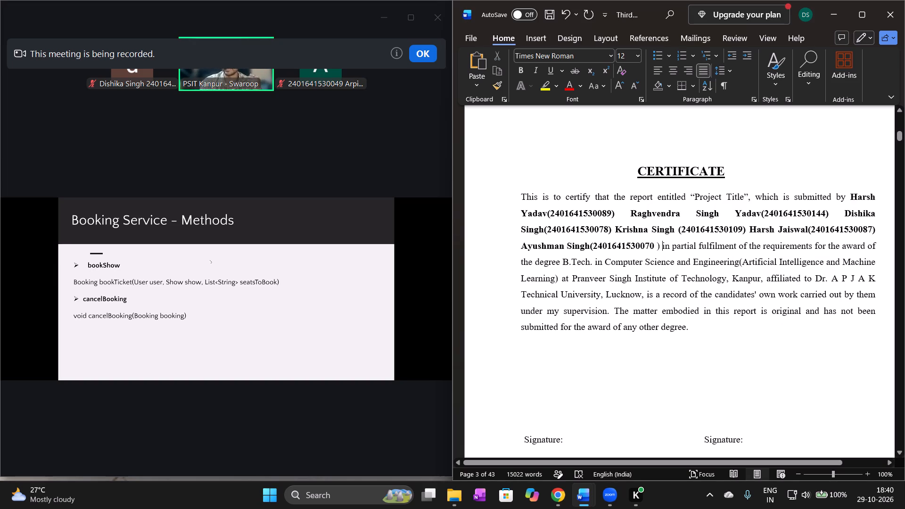
Turn off italics for the entry after the first Name label in the Acknowledgement page's signature table.
scroll(728, 314, "down", 1)
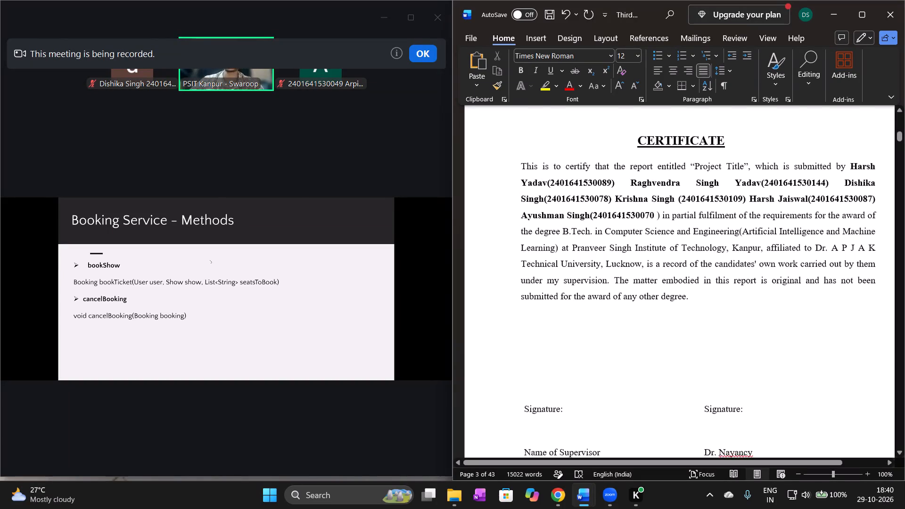
scroll(728, 314, "down", 1)
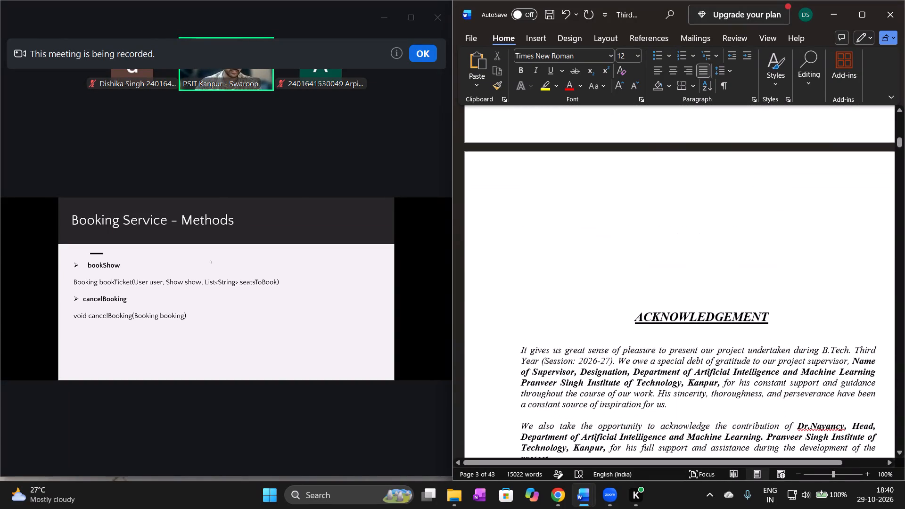
scroll(728, 314, "down", 1)
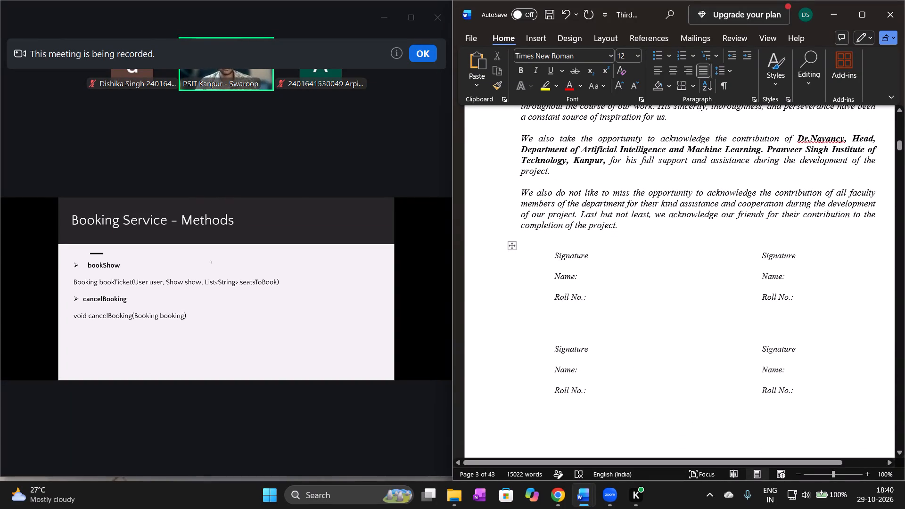
left_click(588, 278)
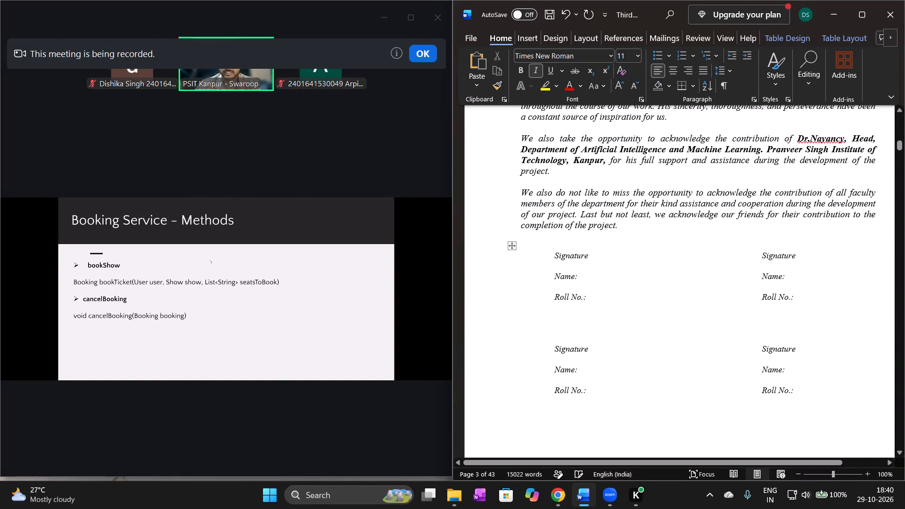
left_click(535, 72)
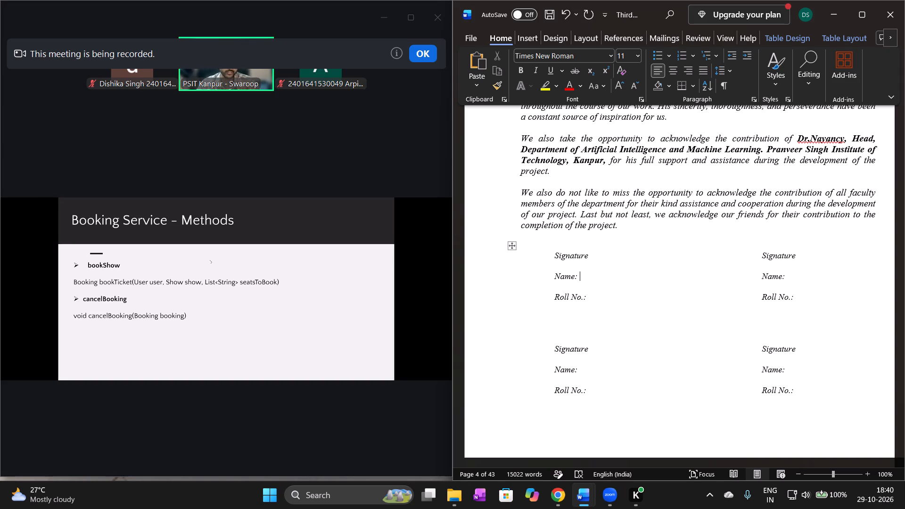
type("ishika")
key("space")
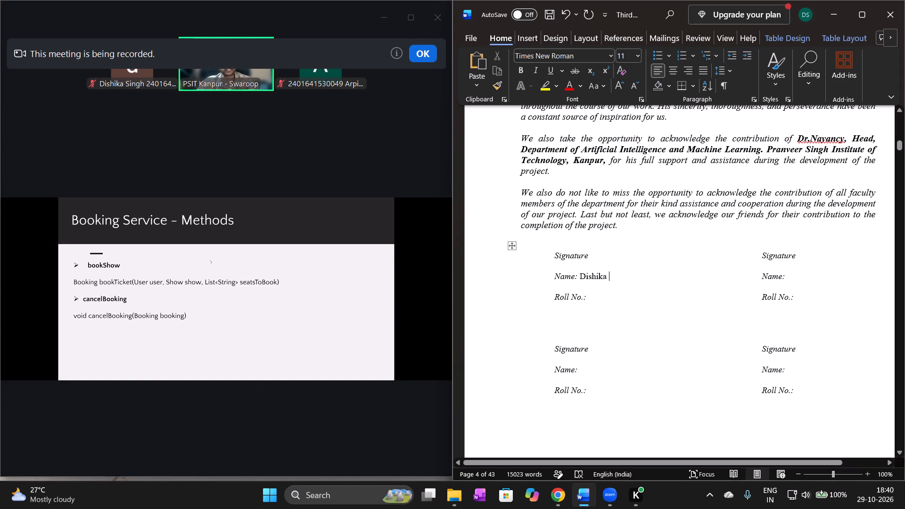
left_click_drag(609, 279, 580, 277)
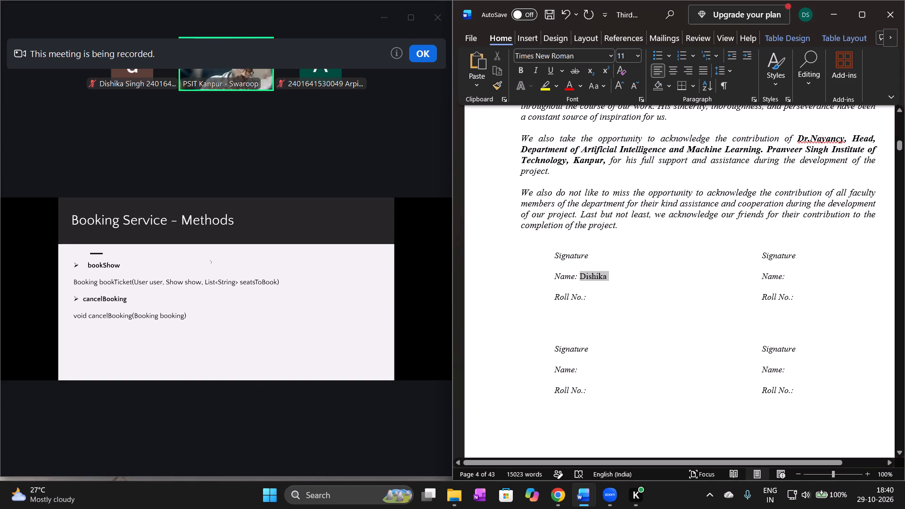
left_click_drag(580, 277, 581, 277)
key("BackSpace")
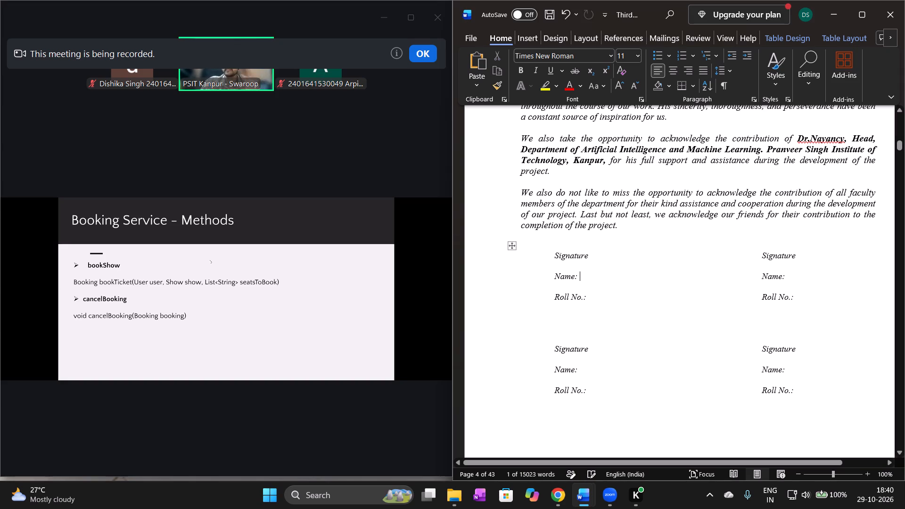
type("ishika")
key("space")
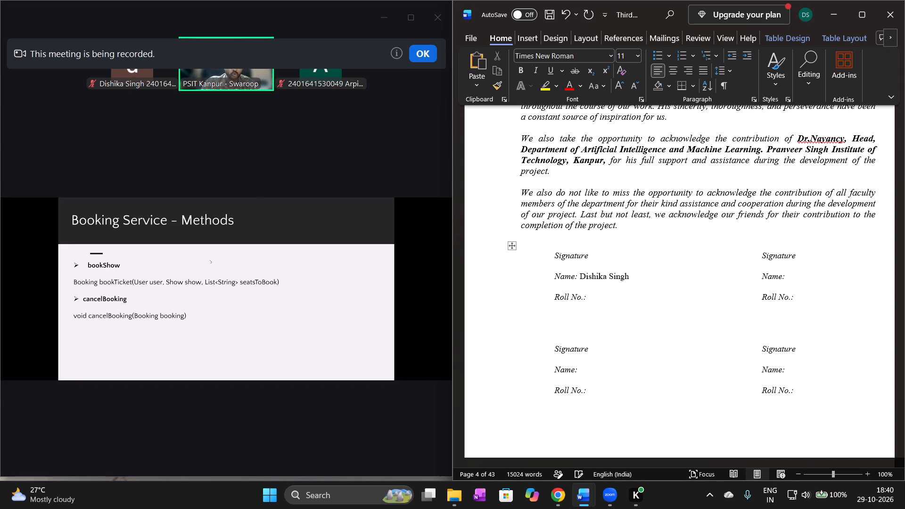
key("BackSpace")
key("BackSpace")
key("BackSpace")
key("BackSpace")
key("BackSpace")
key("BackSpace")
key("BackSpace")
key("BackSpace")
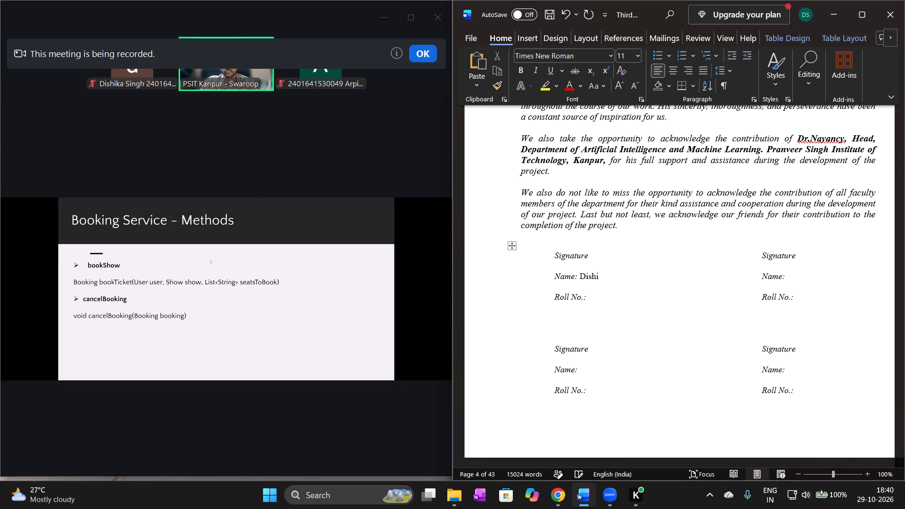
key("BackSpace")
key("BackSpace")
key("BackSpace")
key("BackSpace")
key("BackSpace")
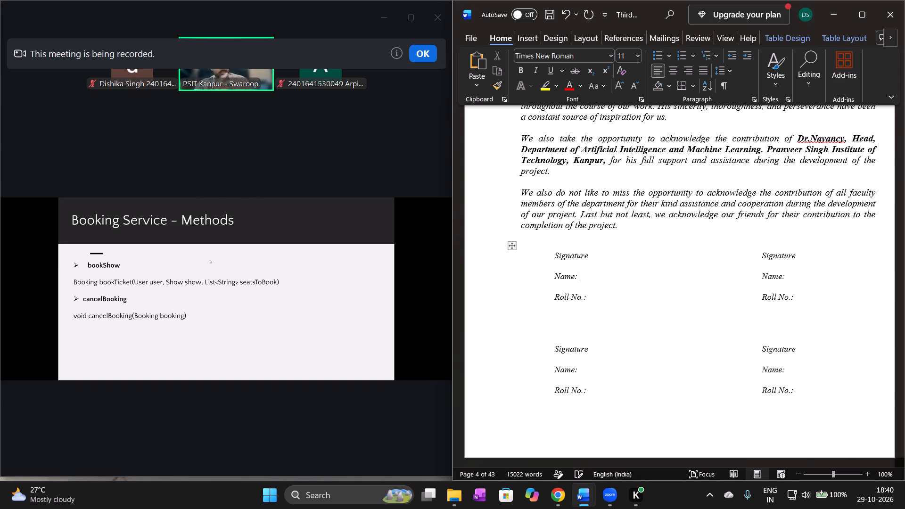
Enter the first member's full name and roll number in the first signature block, with a space after the Roll No. label.
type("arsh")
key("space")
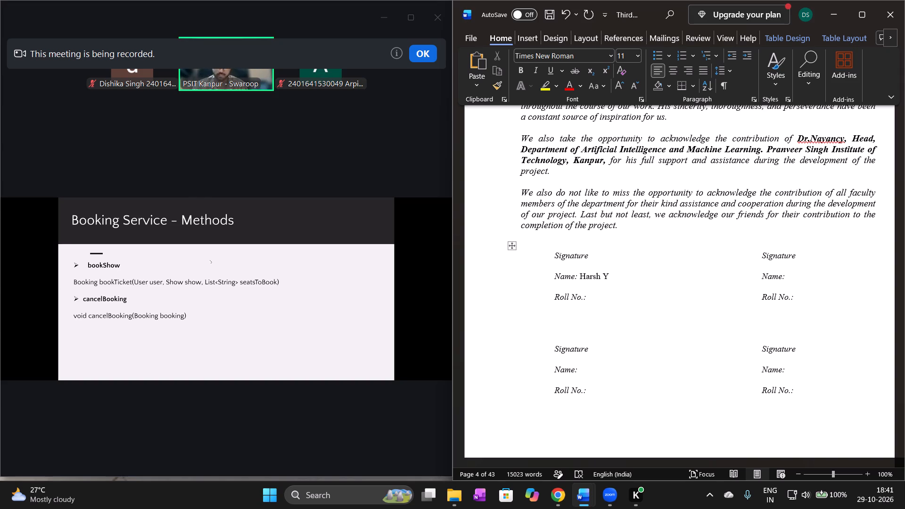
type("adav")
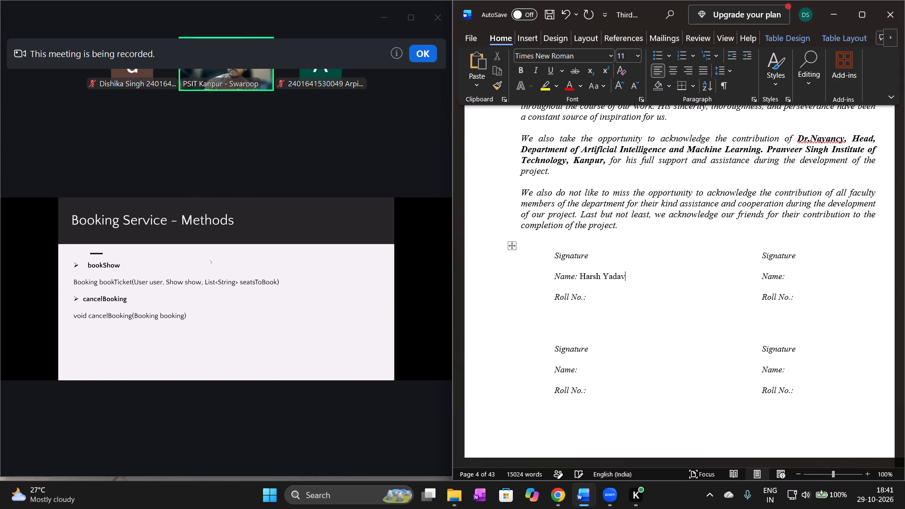
left_click(790, 276)
left_click(591, 297)
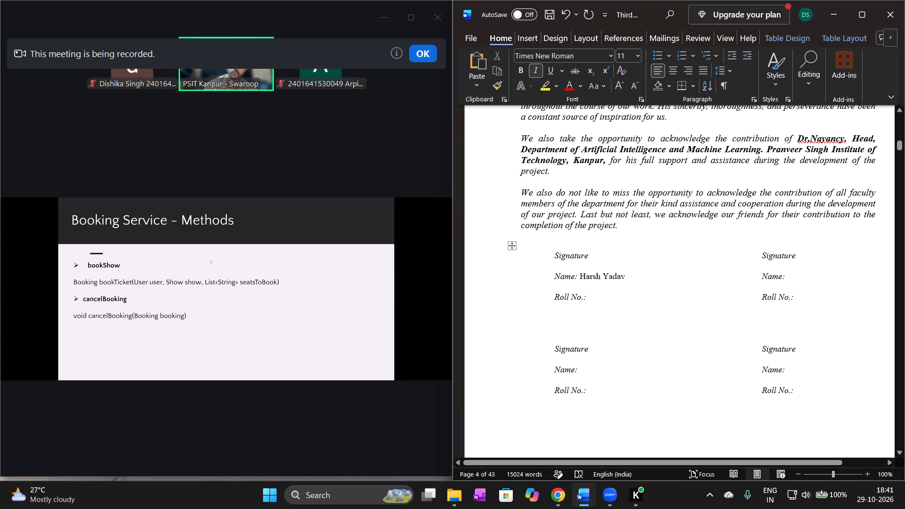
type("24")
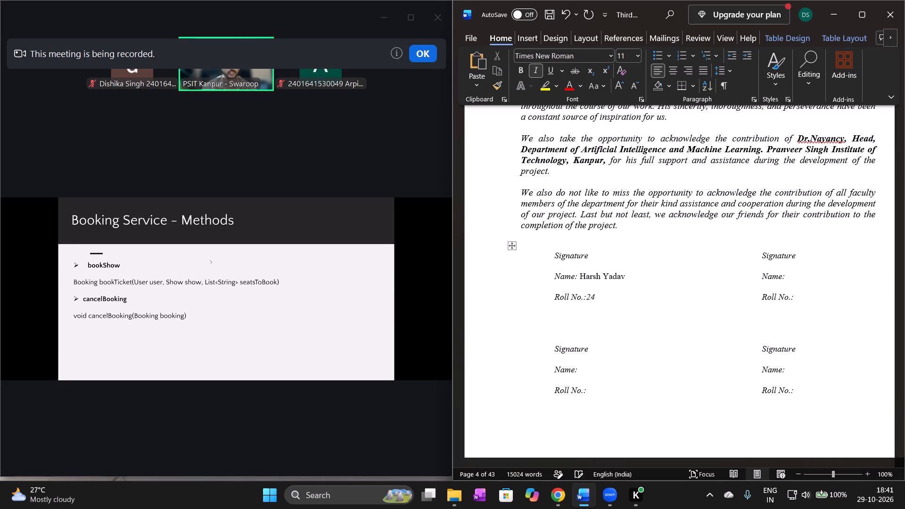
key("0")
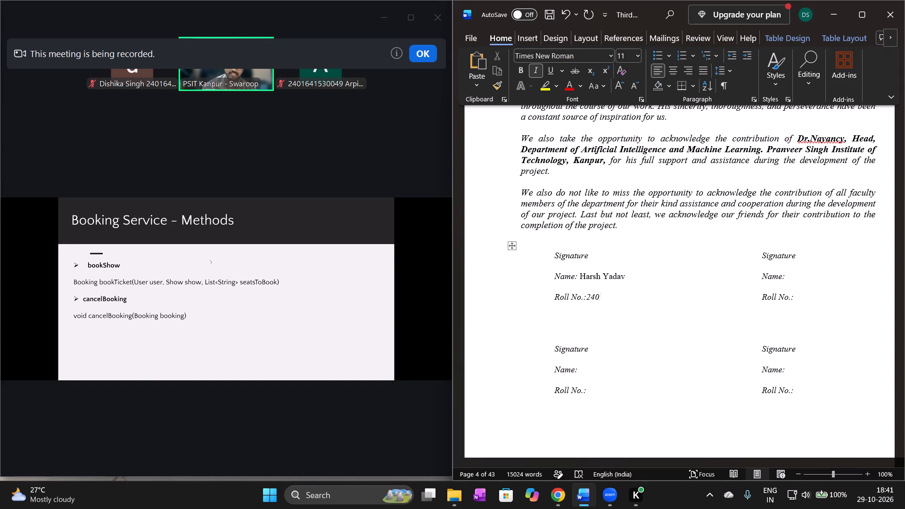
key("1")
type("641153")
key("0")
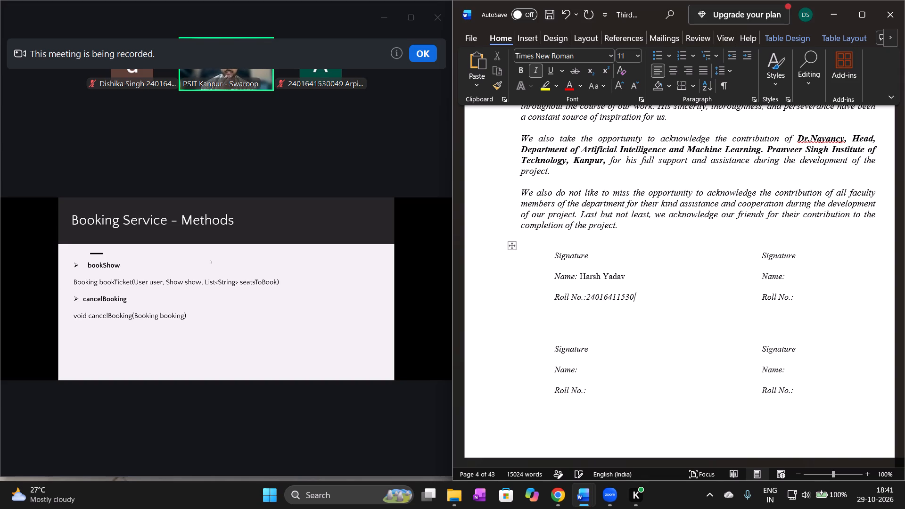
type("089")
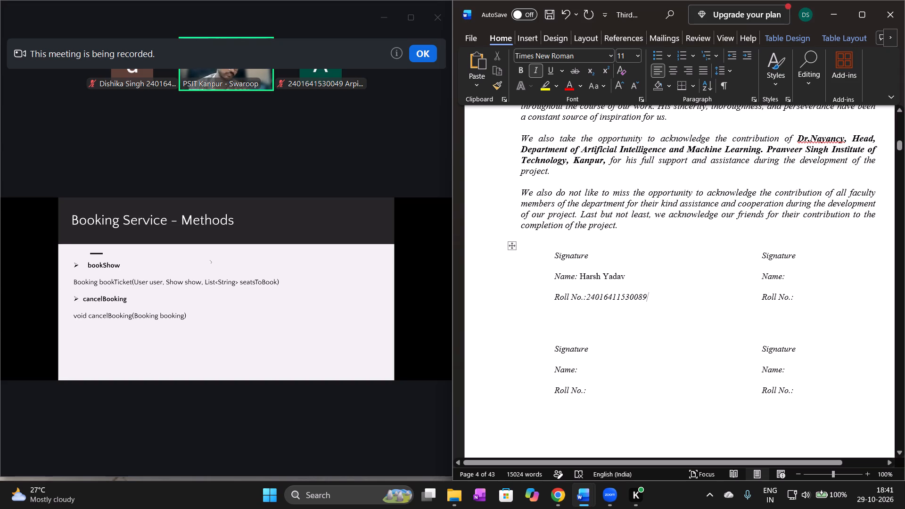
left_click(588, 297)
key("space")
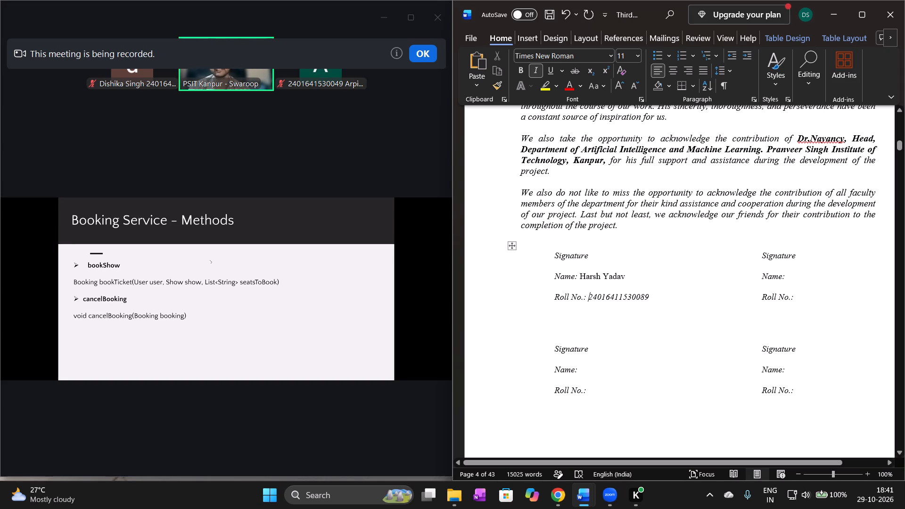
Italicize the member's name in the first signature block.
left_click_drag(629, 277, 585, 276)
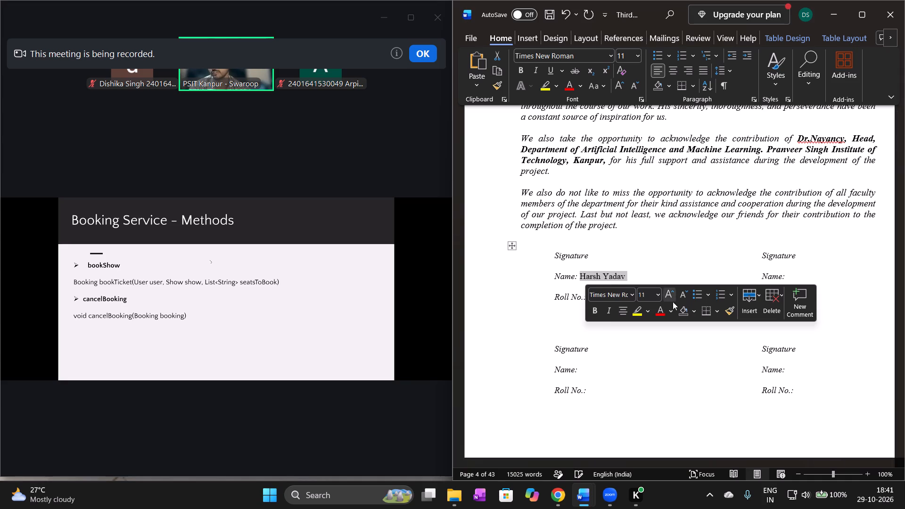
left_click(609, 310)
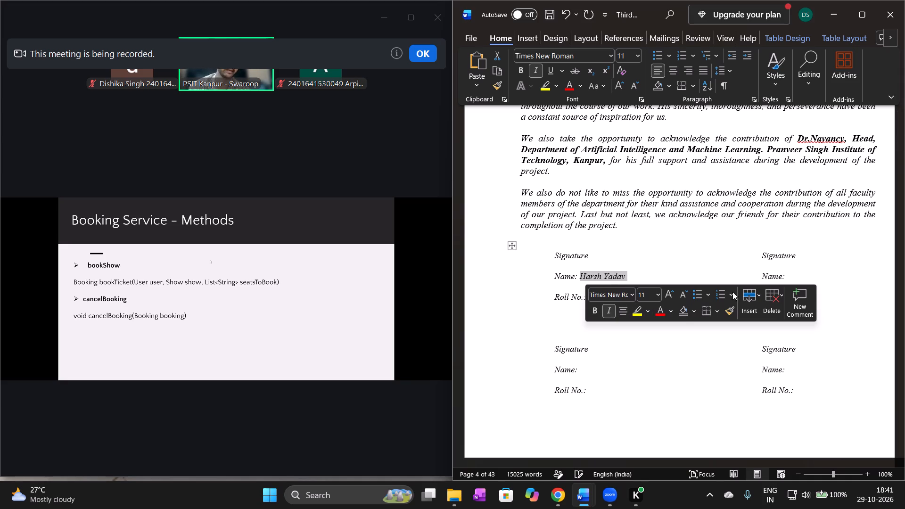
Enter another member's first name after the Name label in the second signature block of the upper row.
left_click(798, 267)
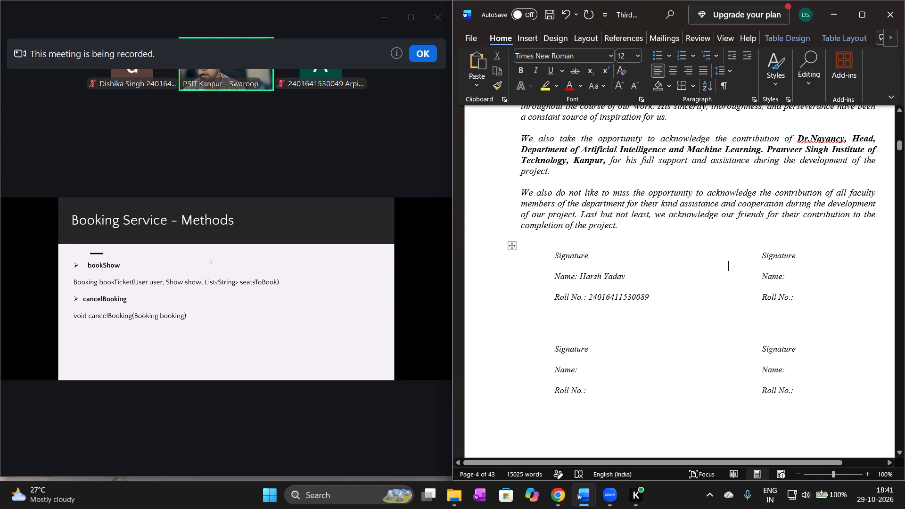
left_click(798, 278)
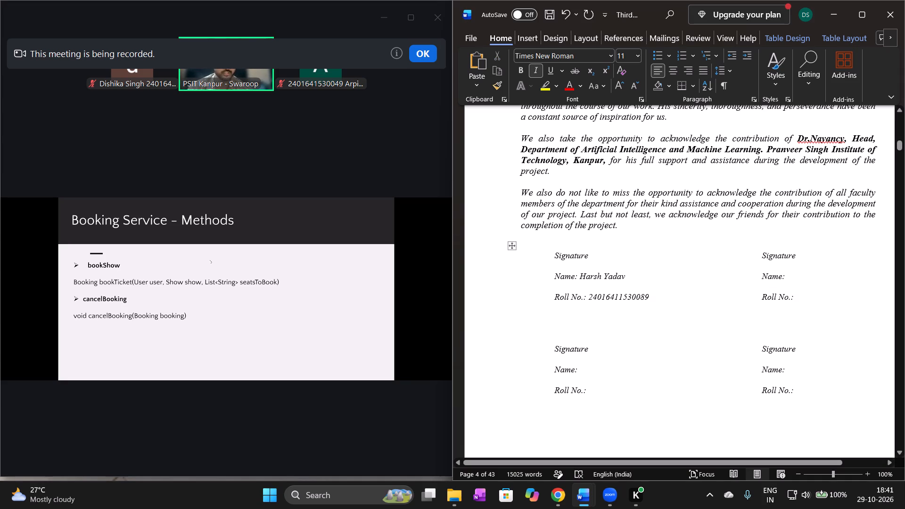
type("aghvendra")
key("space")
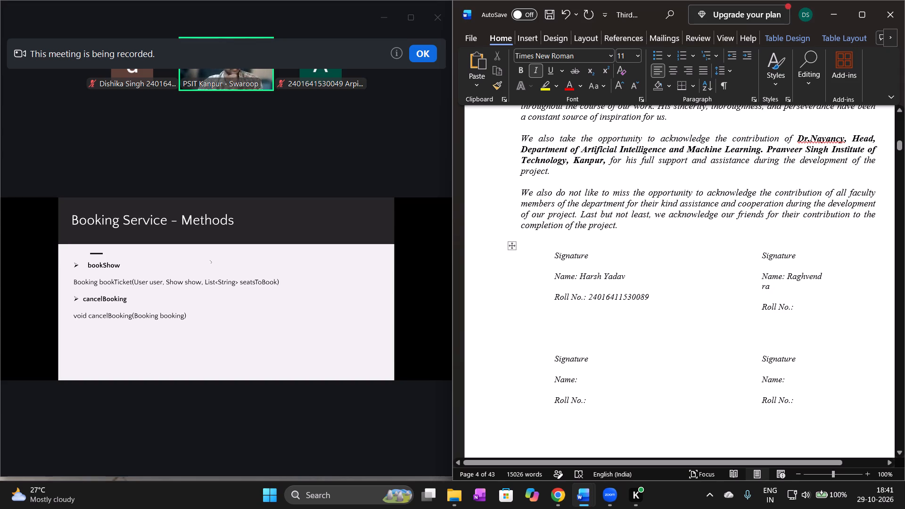
Shift the signature table slightly and add a blank line after the closing Acknowledgement paragraph, above the table.
left_click_drag(512, 247, 504, 254)
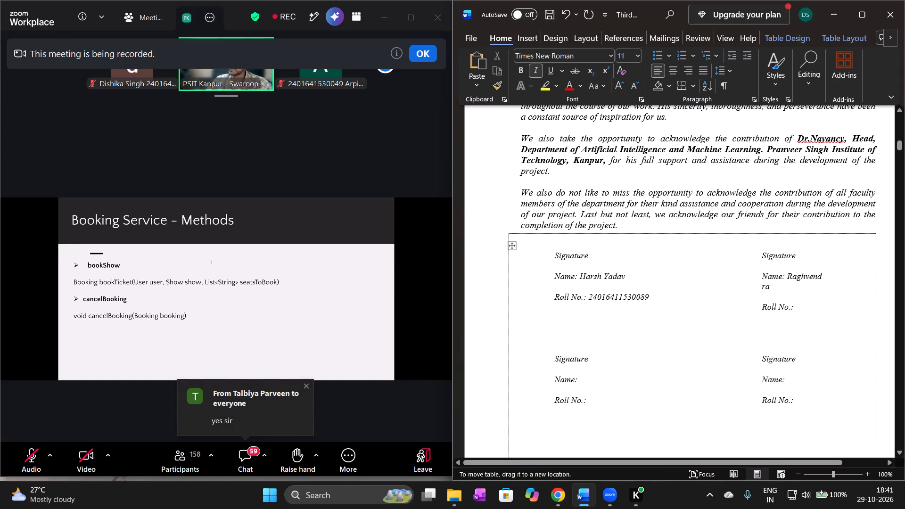
left_click_drag(504, 254, 503, 255)
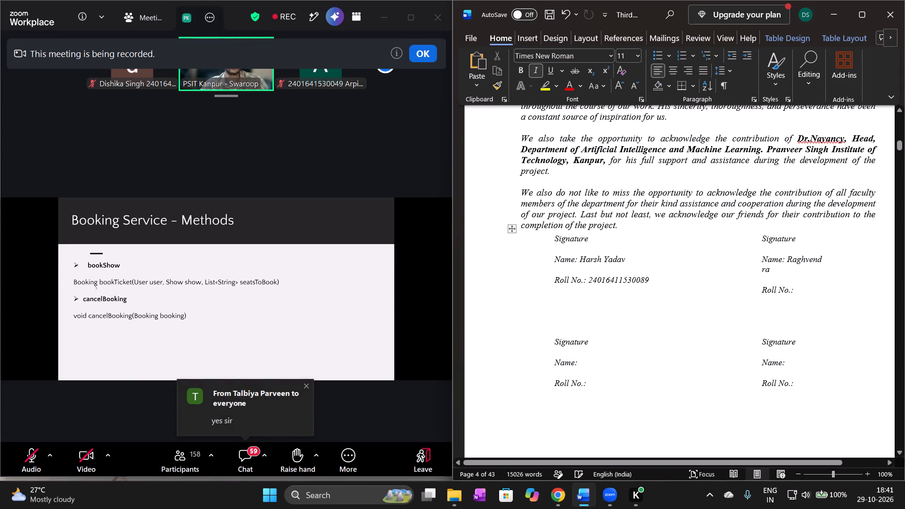
left_click(629, 229)
key("Return")
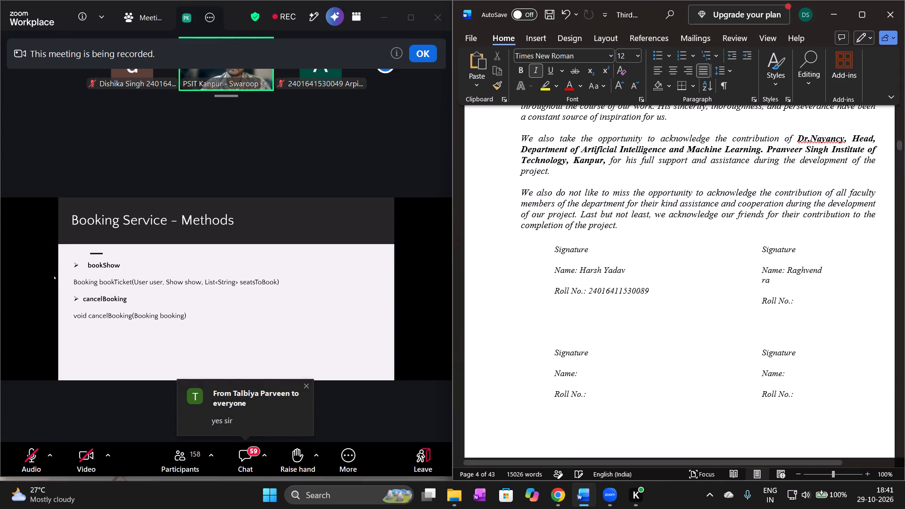
Complete the member's full name and enter the roll number in the second signature block of the upper row.
left_click(763, 279)
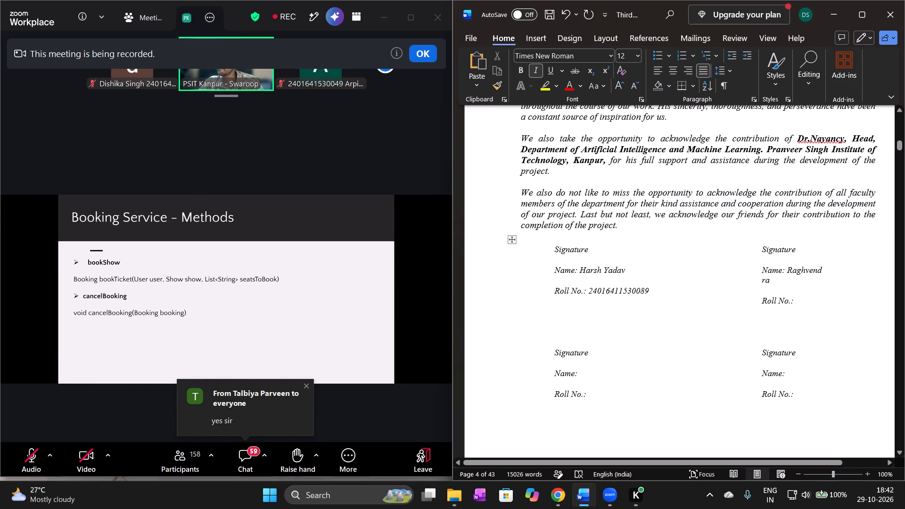
key("BackSpace")
key("BackSpace")
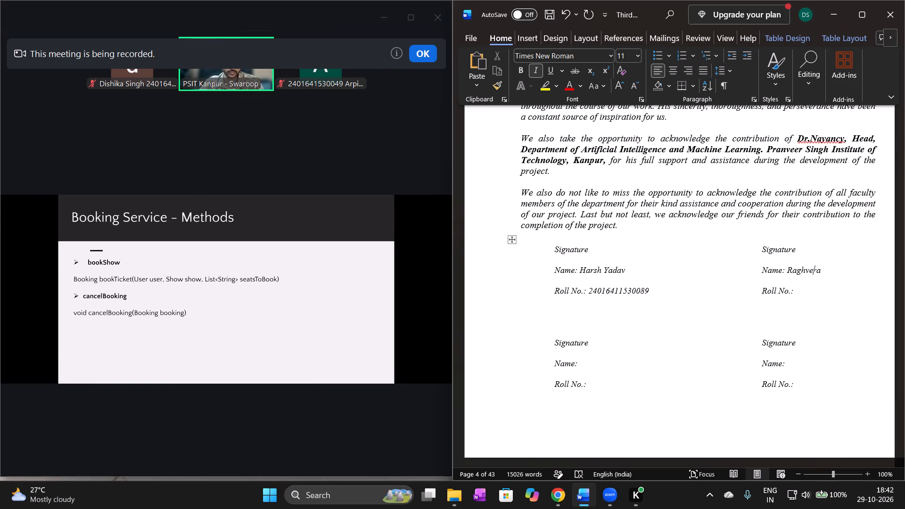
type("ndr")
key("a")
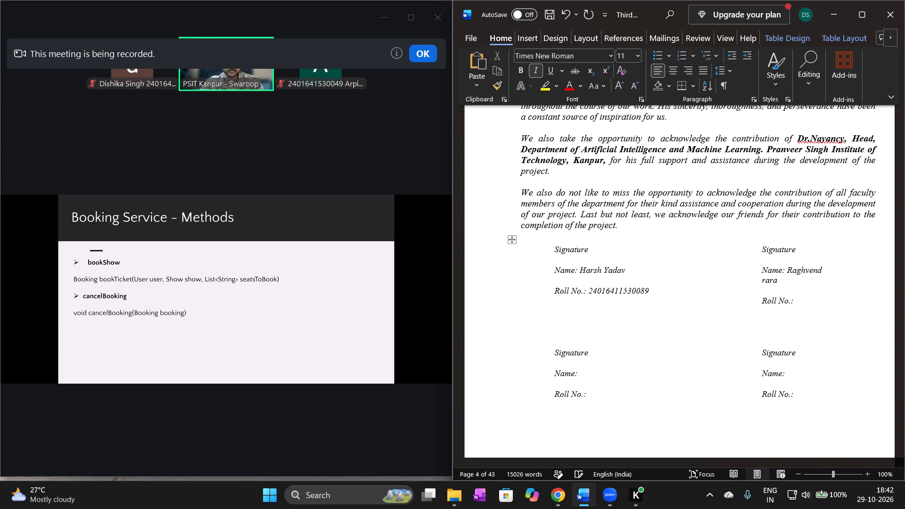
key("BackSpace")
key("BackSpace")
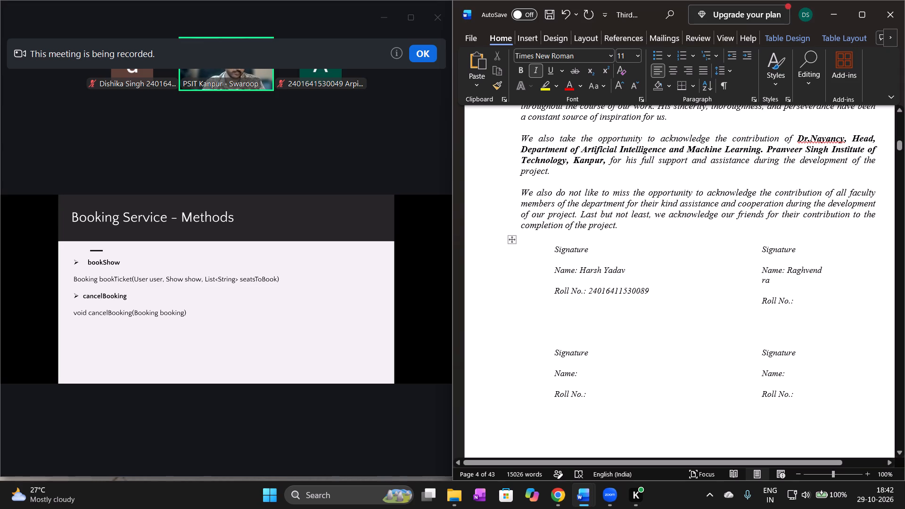
left_click(782, 278)
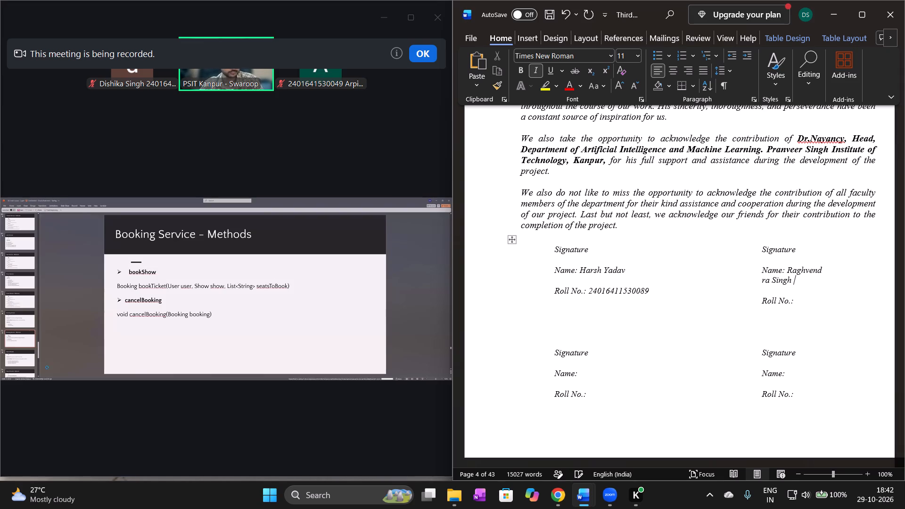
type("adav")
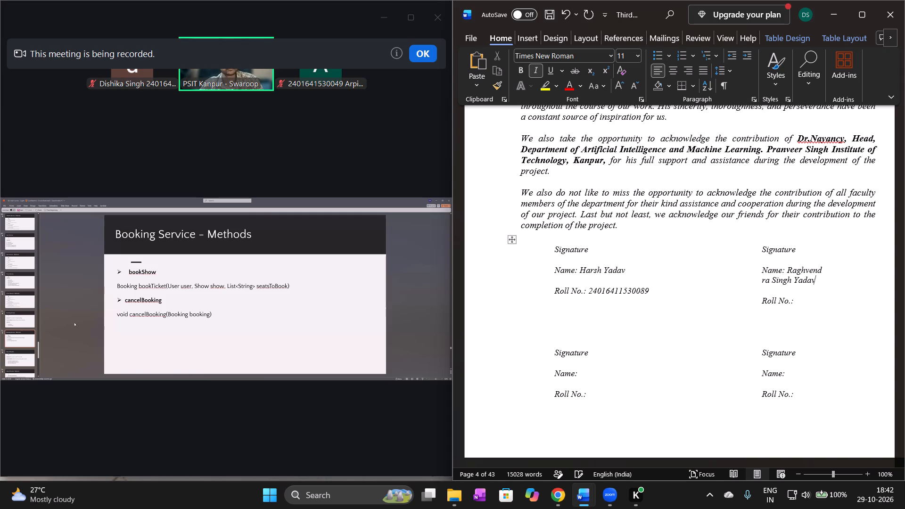
left_click(804, 298)
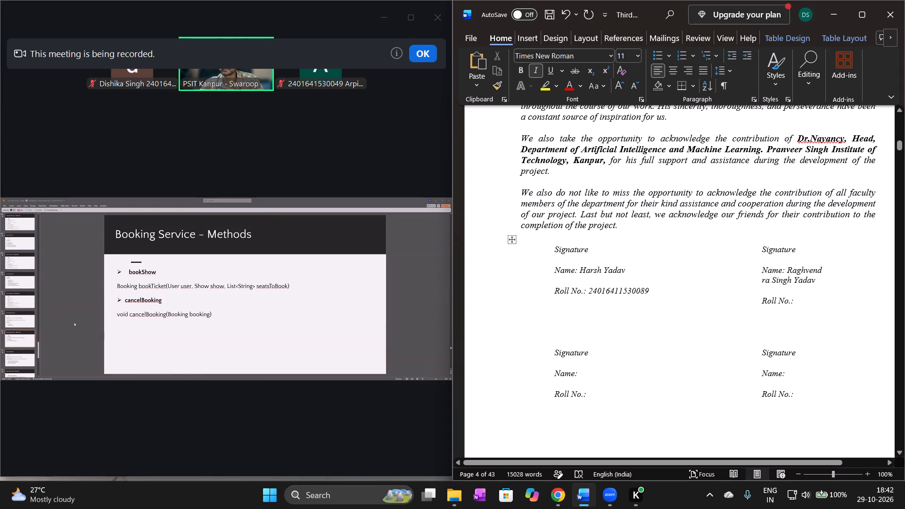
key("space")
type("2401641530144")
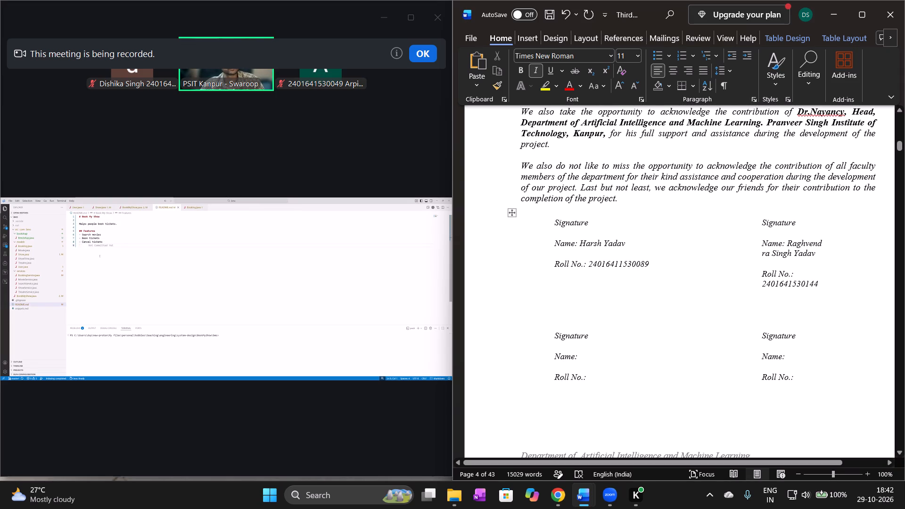
Move the signature table further down the Acknowledgement page.
left_click_drag(511, 215, 511, 245)
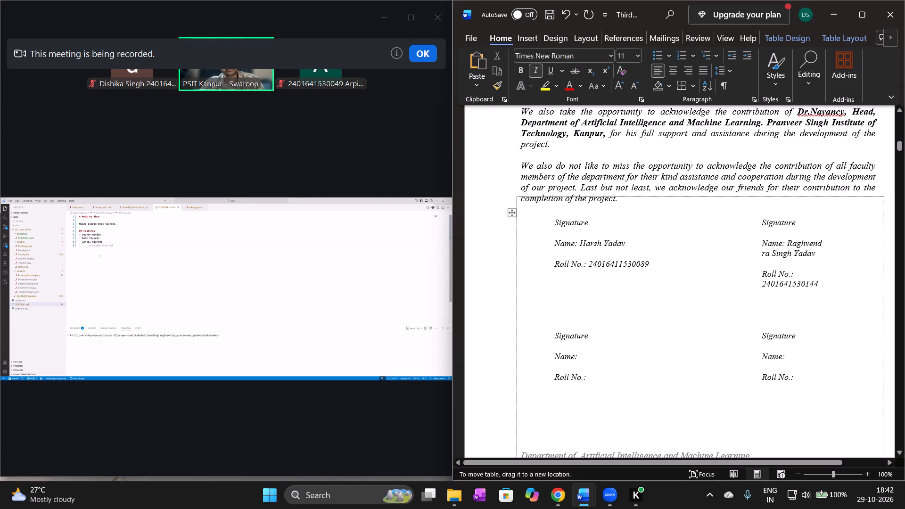
left_click_drag(511, 245, 510, 246)
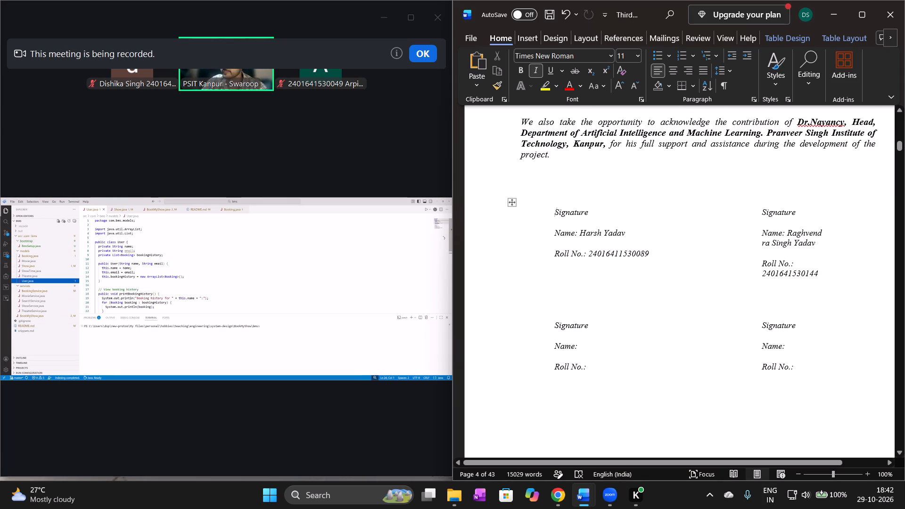
Remove the spaces, centering and blank lines before the ACKNOWLEDGEMENT heading to bring it to the top of its page.
scroll(681, 281, "up", 1)
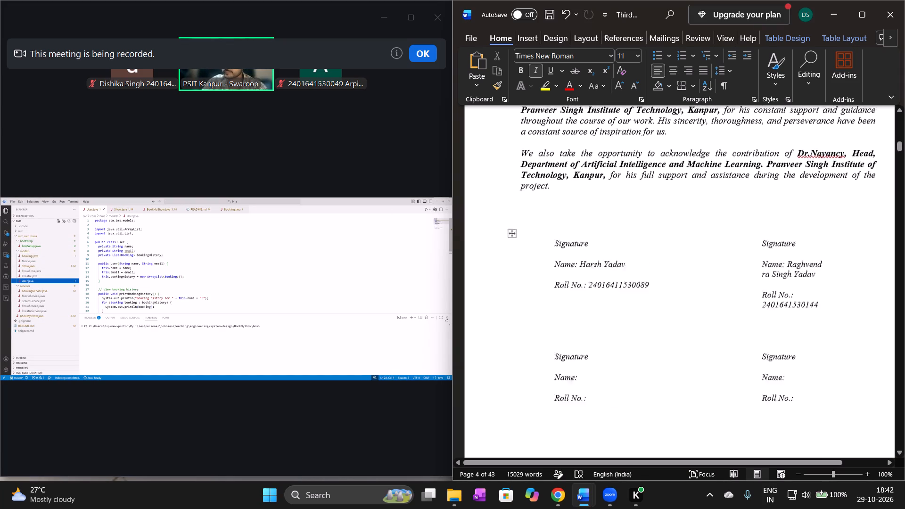
scroll(681, 281, "up", 1)
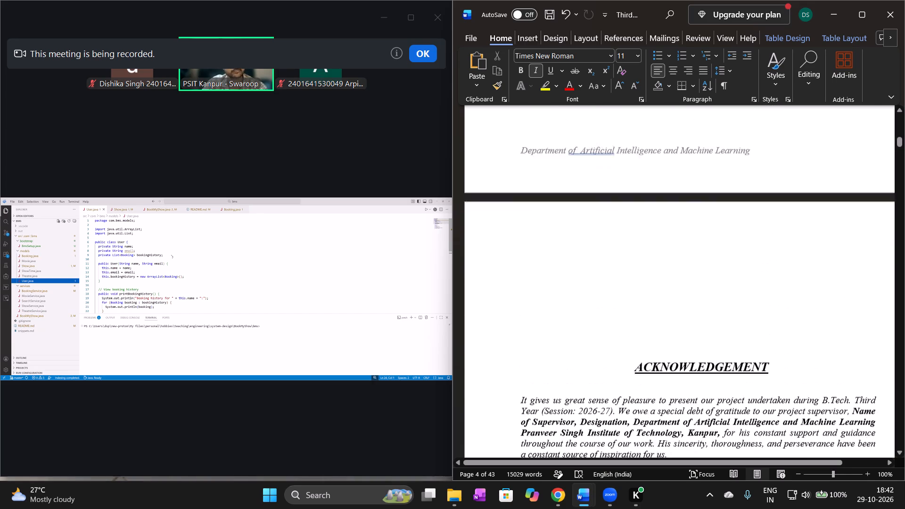
scroll(681, 281, "up", 1)
left_click(631, 332)
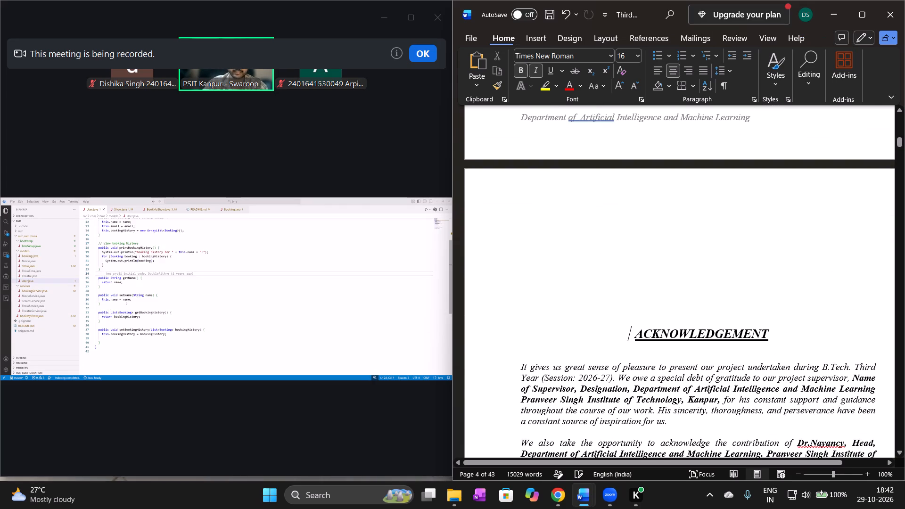
key("BackSpace")
key("BackSpace")
key("BackSpace")
key("BackSpace")
key("BackSpace")
key("BackSpace")
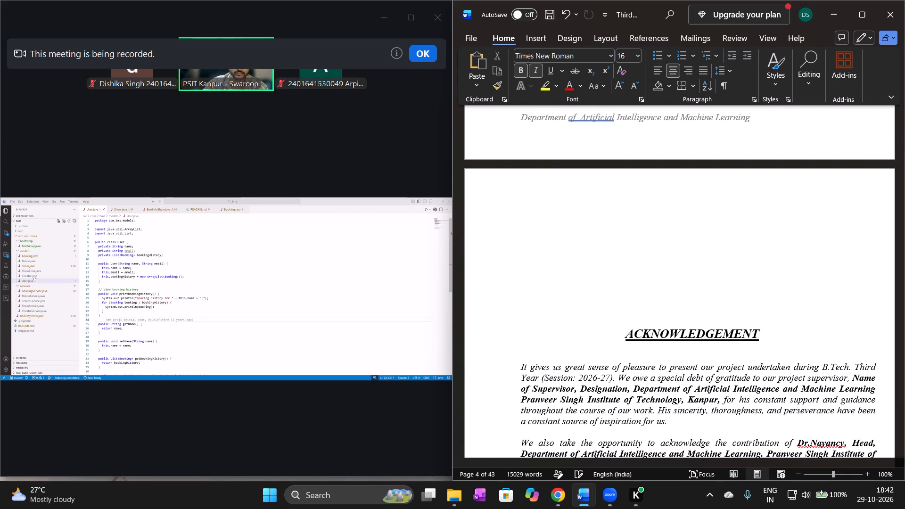
key("BackSpace")
key("BackSpace")
key("BackSpace")
key("BackSpace")
key("BackSpace")
key("BackSpace")
key("BackSpace")
key("BackSpace")
key("BackSpace")
key("BackSpace")
key("BackSpace")
key("BackSpace")
key("BackSpace")
key("BackSpace")
key("BackSpace")
key("BackSpace")
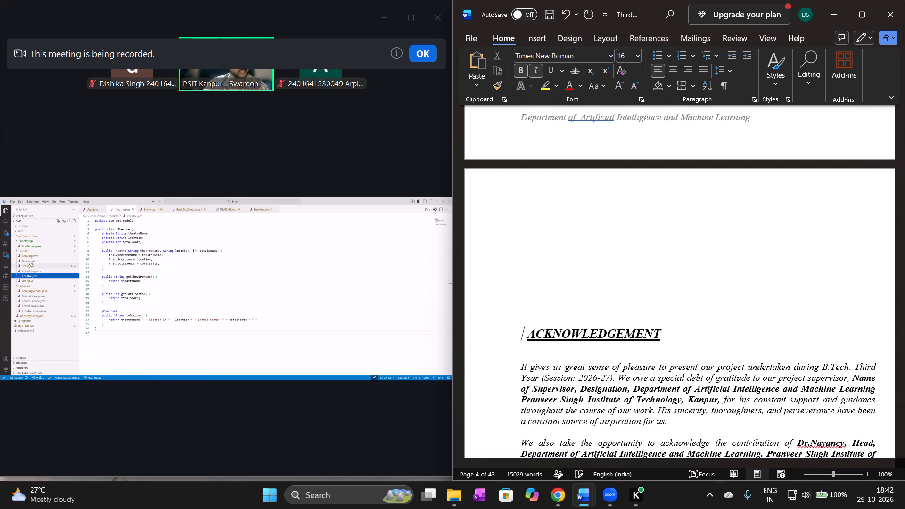
key("BackSpace")
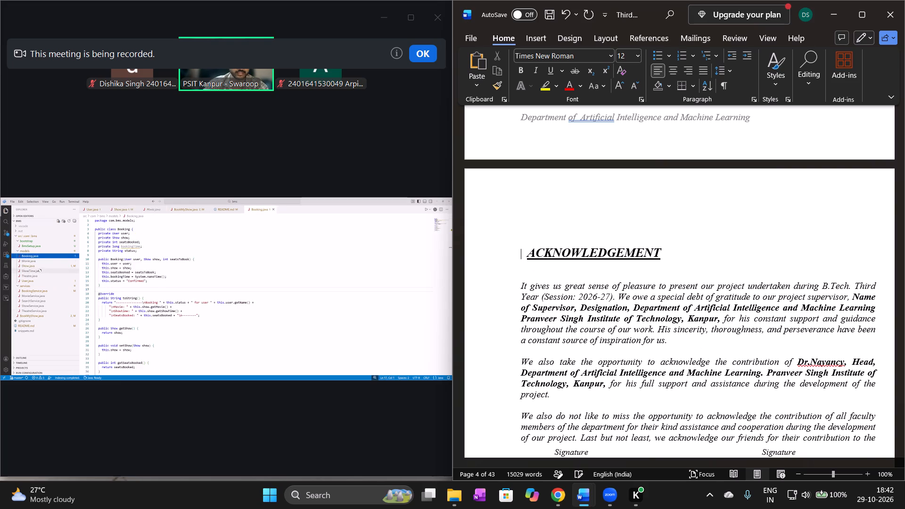
Add a blank line above the ACKNOWLEDGEMENT heading, and undo it together with the last edits made before the heading.
key("Return")
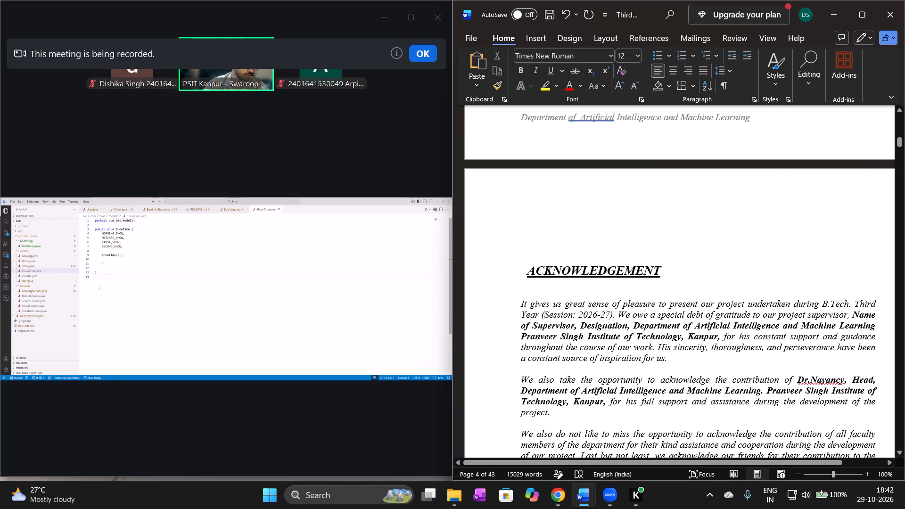
scroll(693, 299, "down", 1)
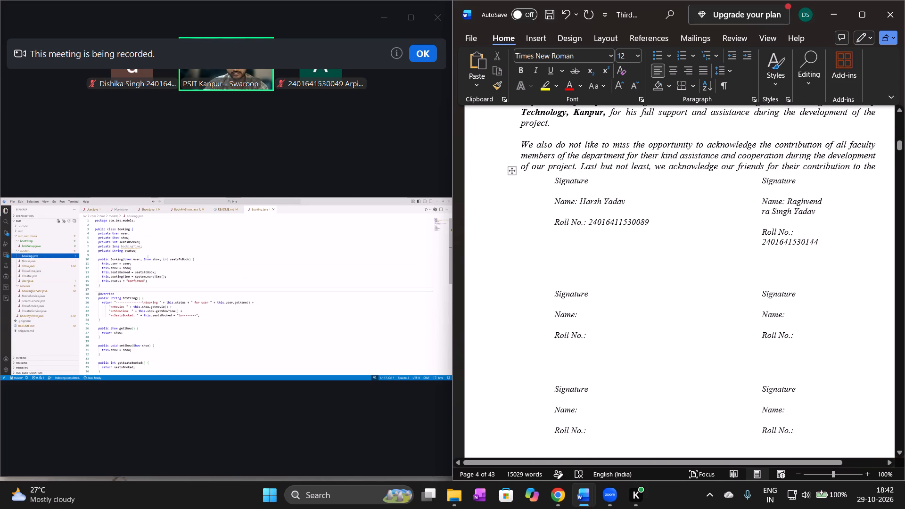
scroll(720, 273, "down", 1)
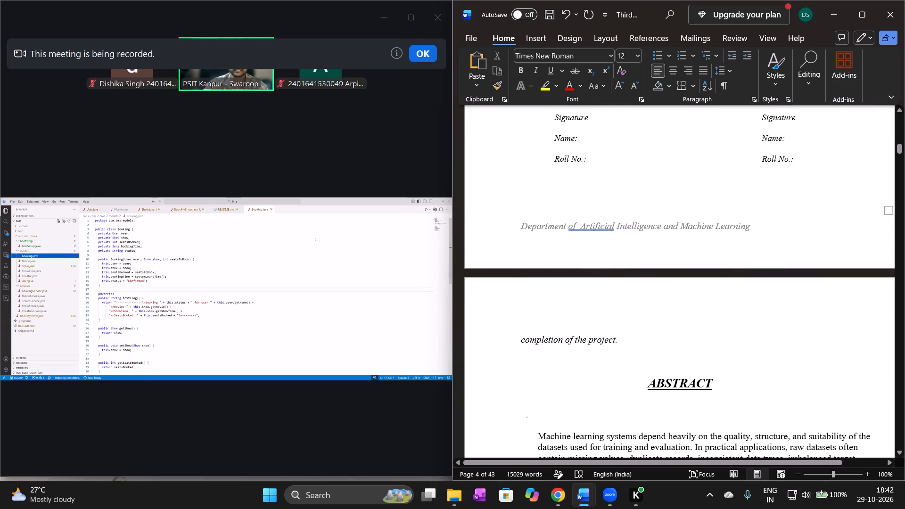
scroll(585, 213, "up", 1)
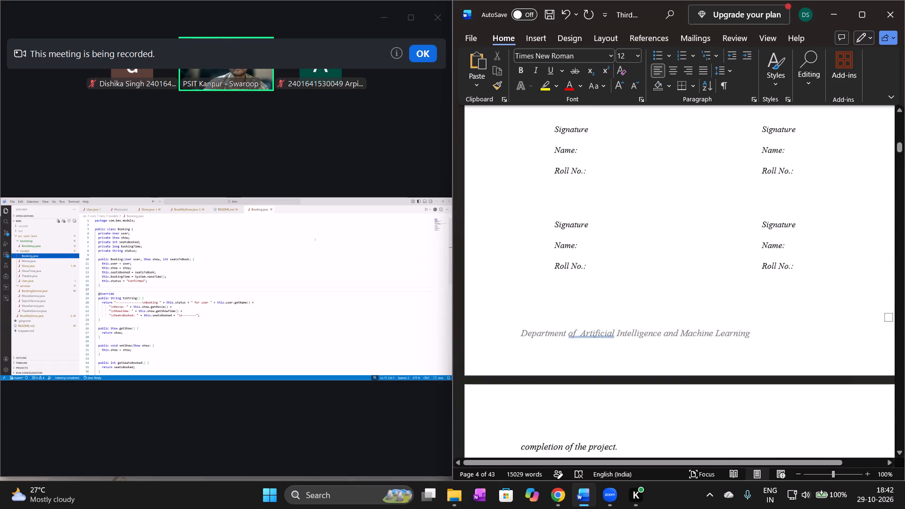
scroll(585, 213, "up", 1)
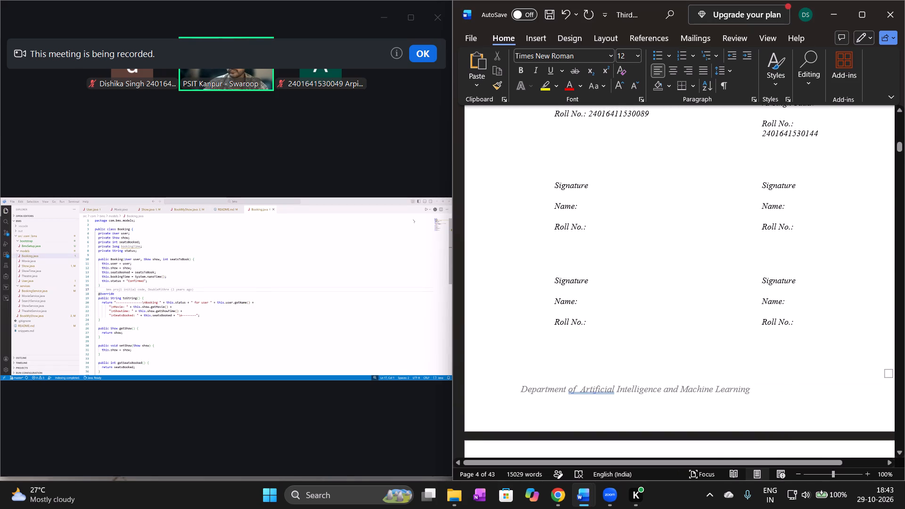
key("ctrl+z")
key("ctrl+z")
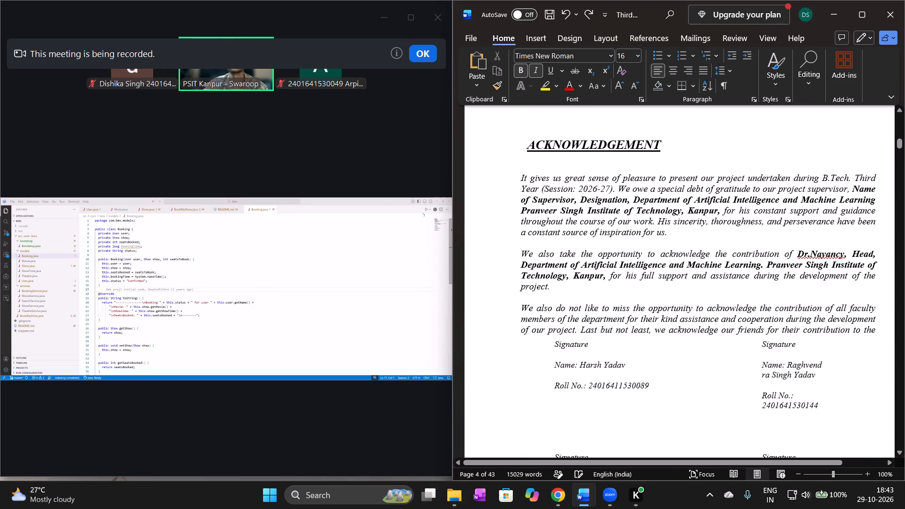
key("ctrl+z")
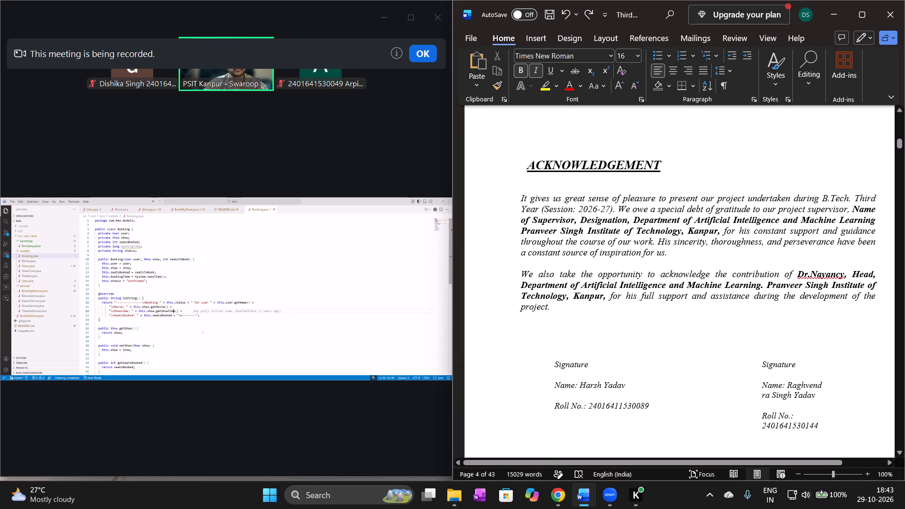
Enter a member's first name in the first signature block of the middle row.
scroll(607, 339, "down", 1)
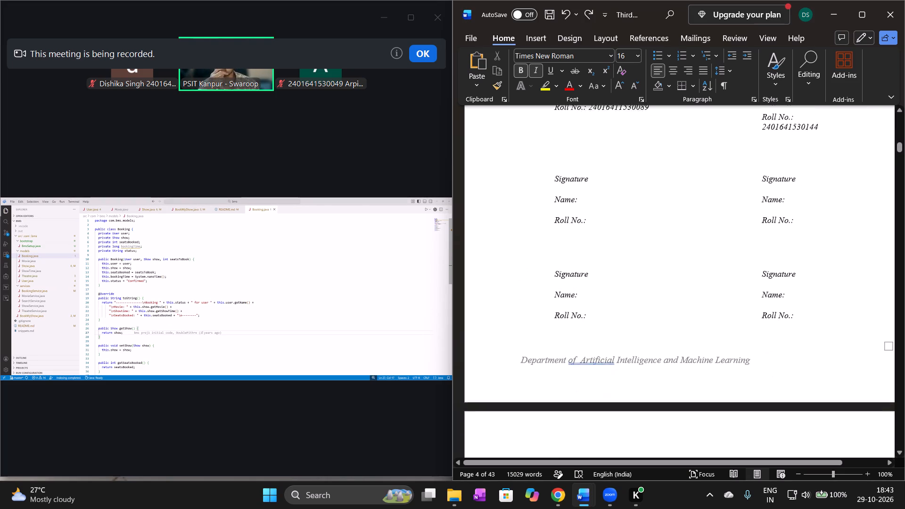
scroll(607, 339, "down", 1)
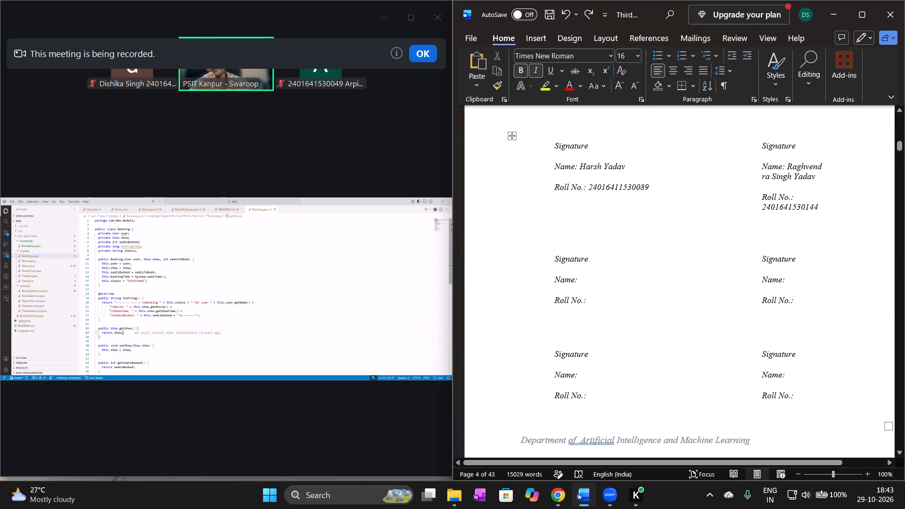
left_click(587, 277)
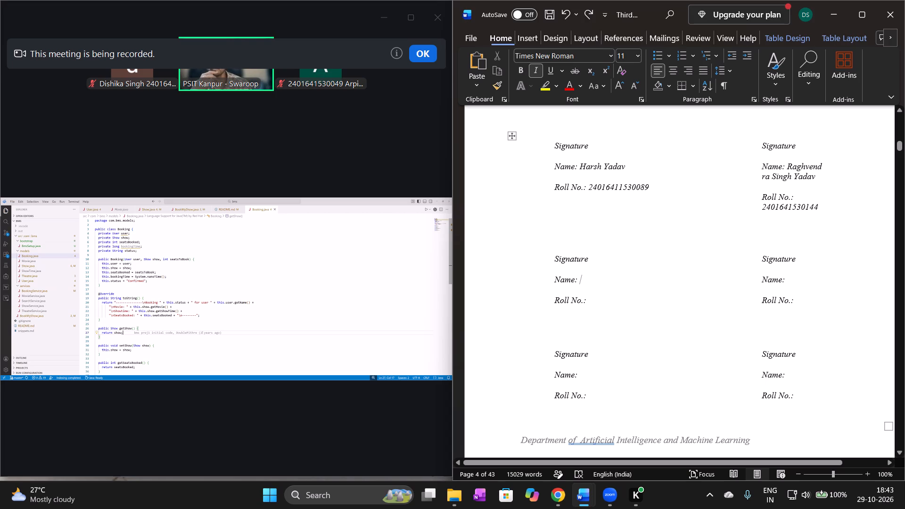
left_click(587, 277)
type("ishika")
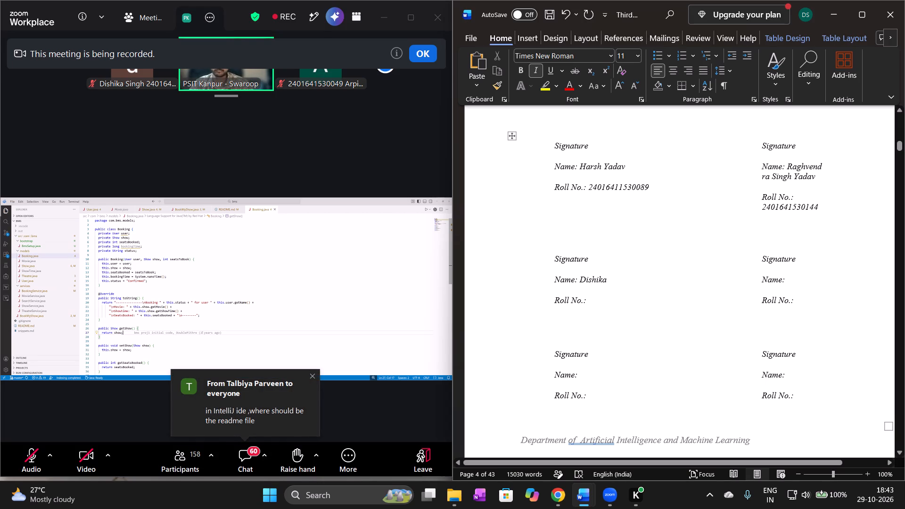
Delete the member's full name from the second signature block of the upper row, keeping the Name label.
left_click(821, 177)
key("BackSpace")
key("BackSpace")
key("BackSpace")
key("BackSpace")
key("BackSpace")
key("BackSpace")
key("BackSpace")
key("BackSpace")
key("BackSpace")
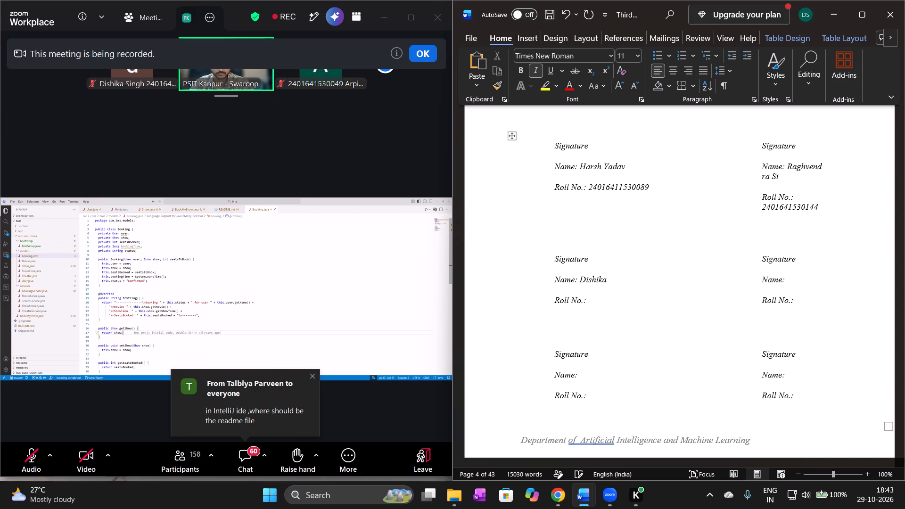
key("BackSpace")
key("BackSpace")
key("BackSpace")
key("BackSpace")
key("BackSpace")
key("BackSpace")
key("BackSpace")
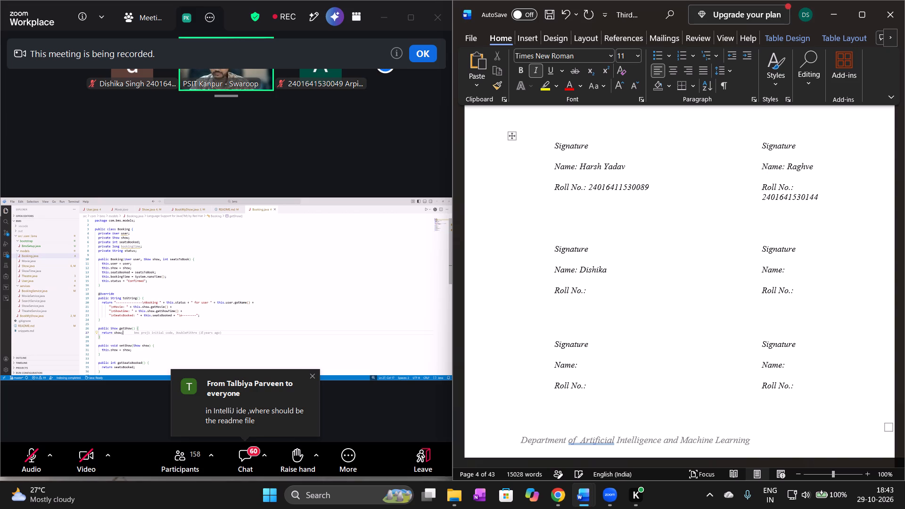
key("BackSpace")
key("BackSpace")
key("BackSpace")
key("BackSpace")
key("BackSpace")
key("BackSpace")
Replace the name in the middle row's first signature block with the full name just removed from the upper row.
left_click(611, 269)
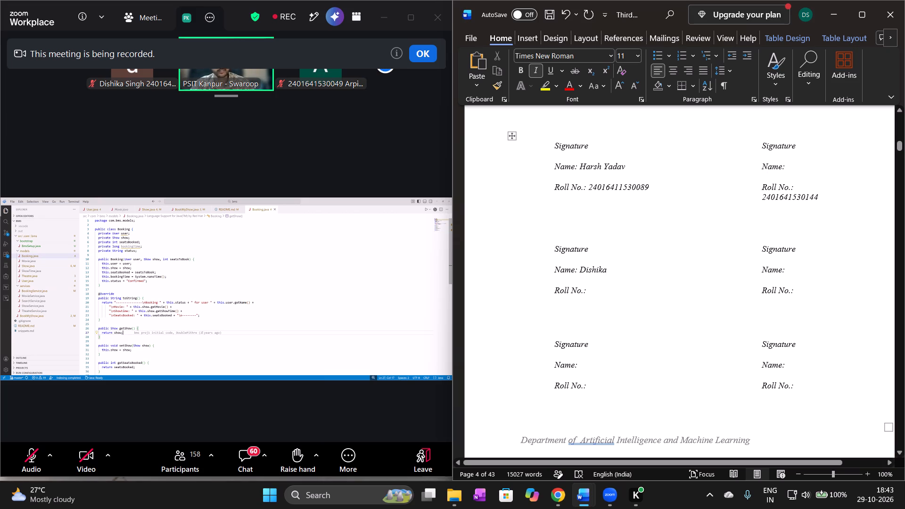
key("BackSpace")
key("BackSpace")
key("BackSpace")
key("BackSpace")
key("BackSpace")
key("BackSpace")
key("BackSpace")
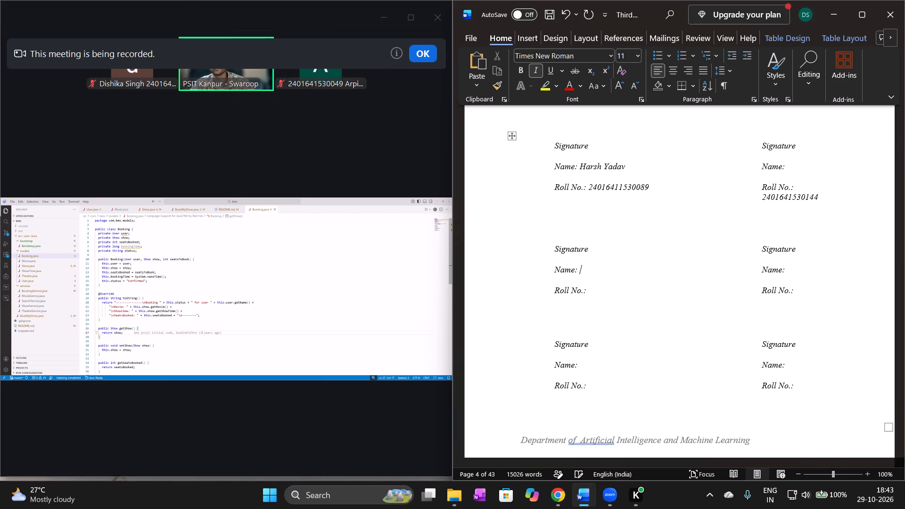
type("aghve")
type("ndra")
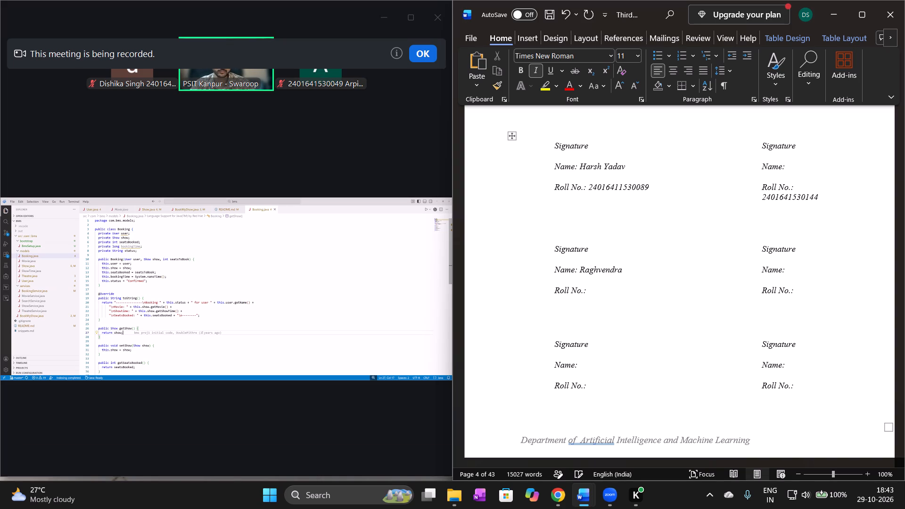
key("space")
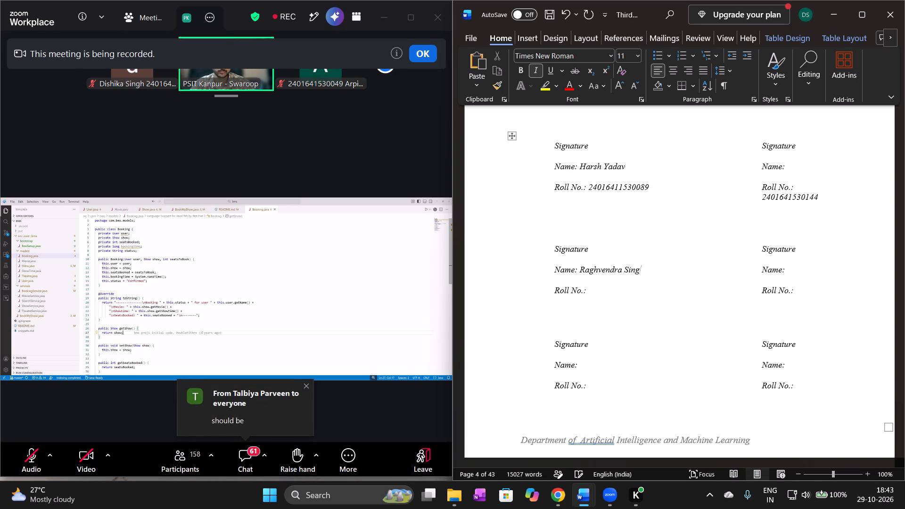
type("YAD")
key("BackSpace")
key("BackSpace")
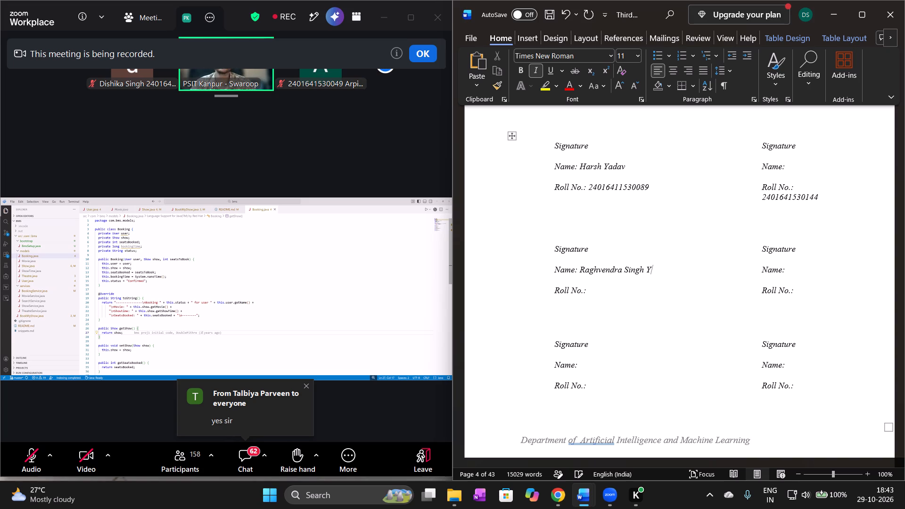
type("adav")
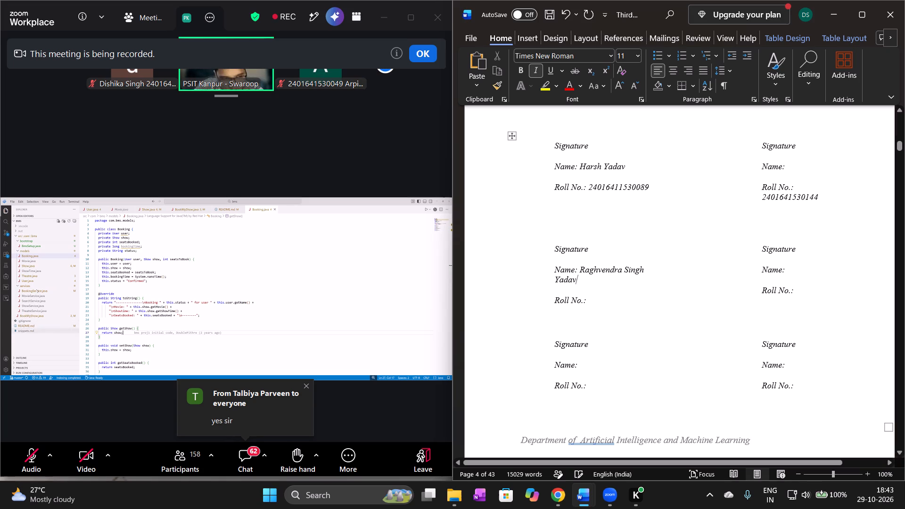
Enter that member's roll number in the first signature block of the middle row.
left_click(594, 302)
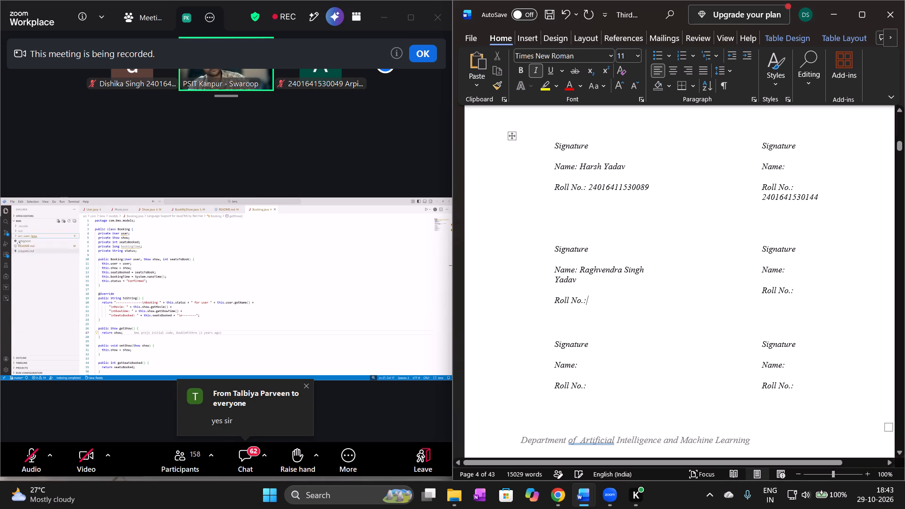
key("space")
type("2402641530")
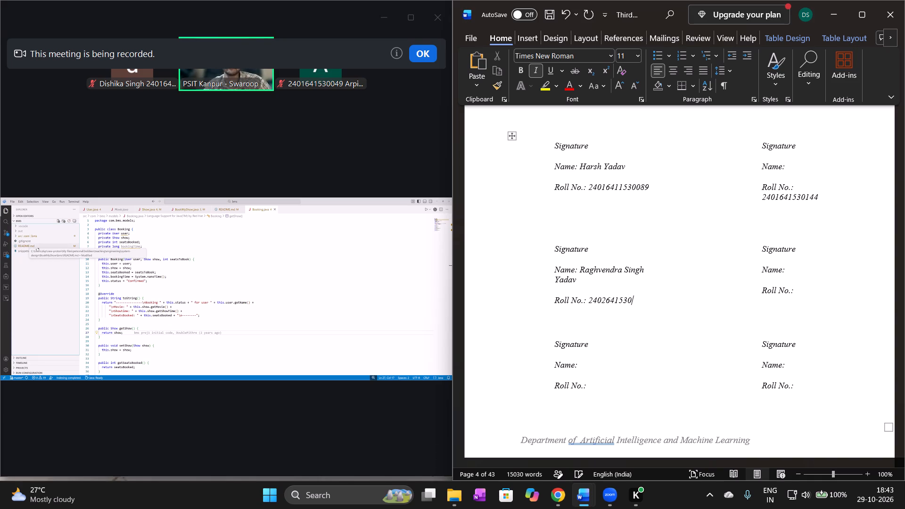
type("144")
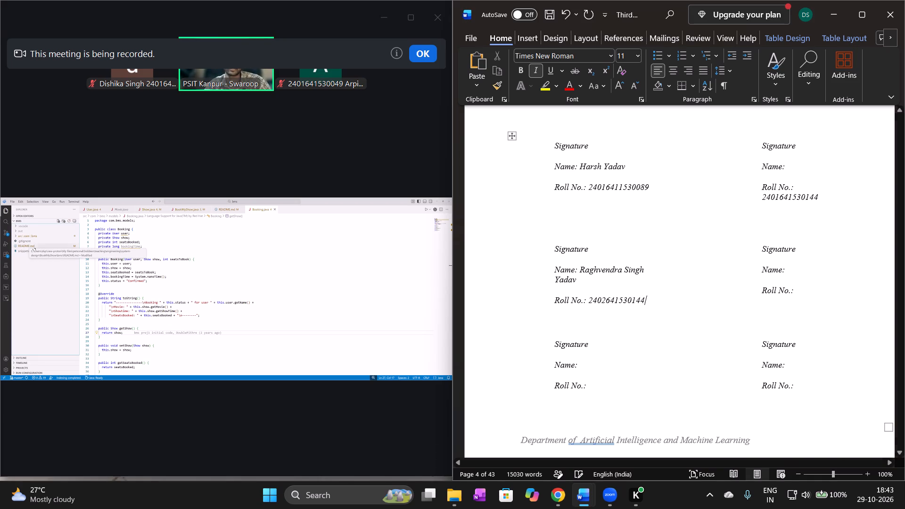
Enter the next member's full name and roll number in the first signature block of the bottom row.
left_click(592, 362)
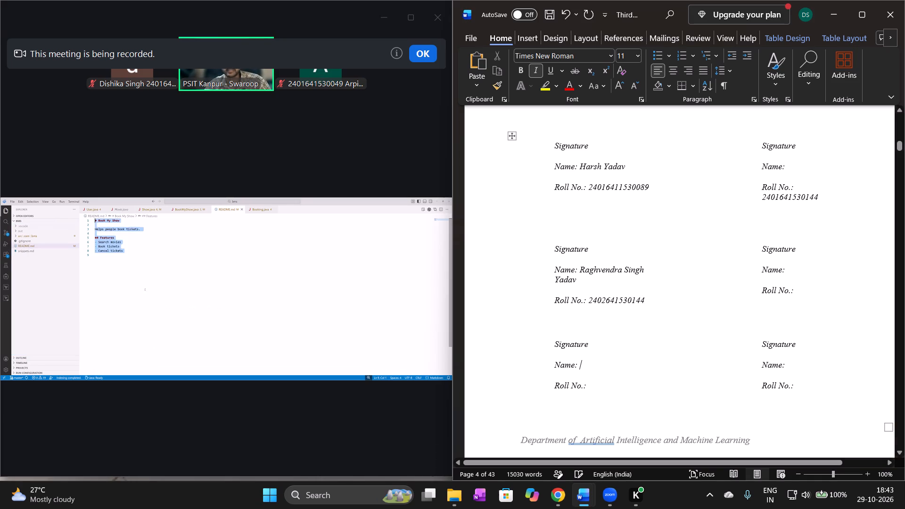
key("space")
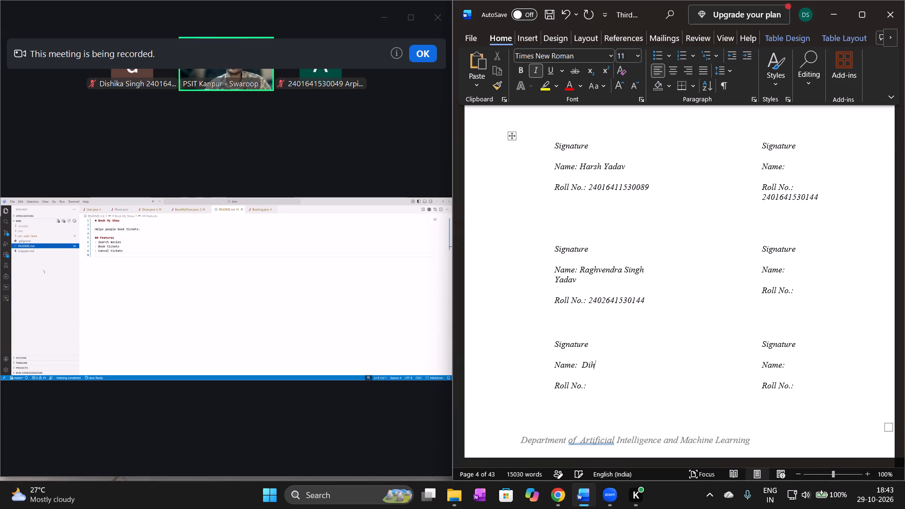
key("BackSpace")
key("BackSpace")
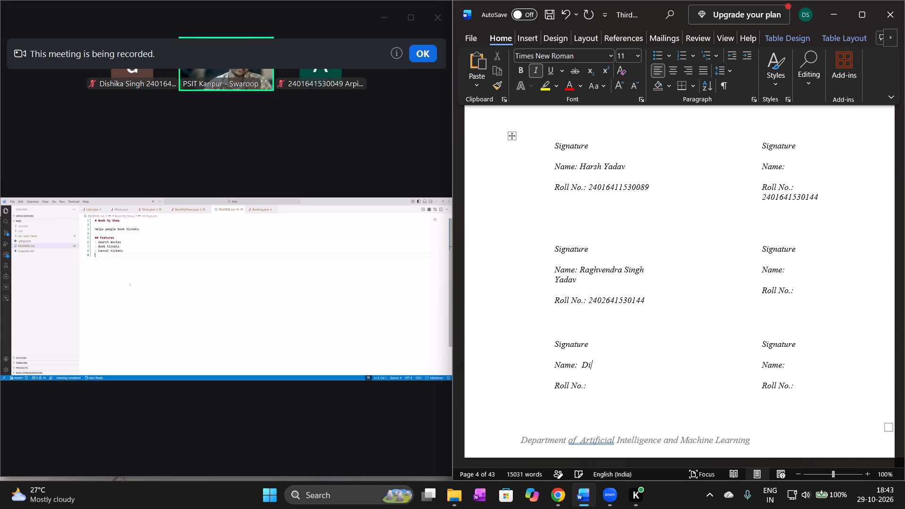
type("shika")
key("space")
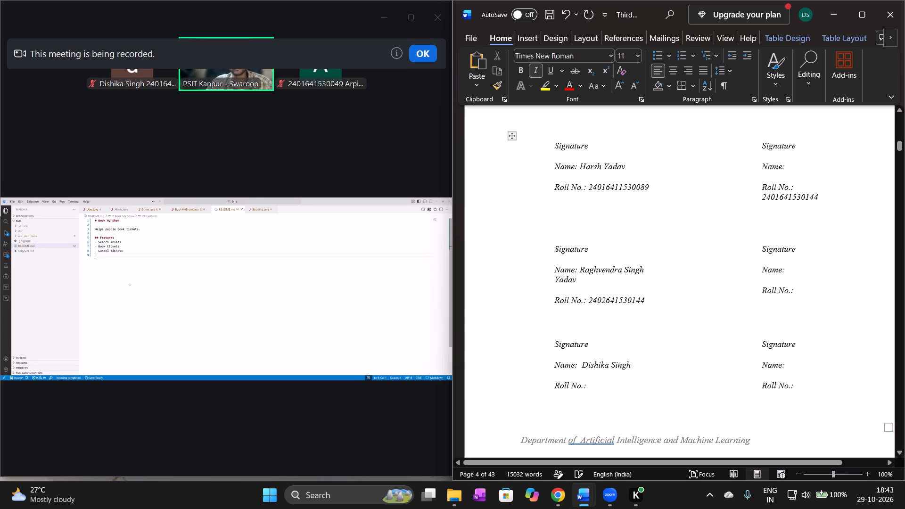
left_click(595, 386)
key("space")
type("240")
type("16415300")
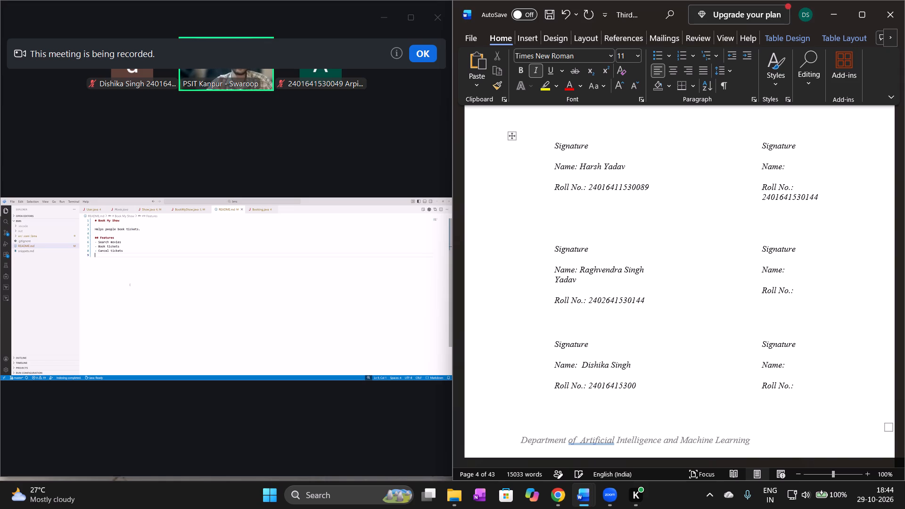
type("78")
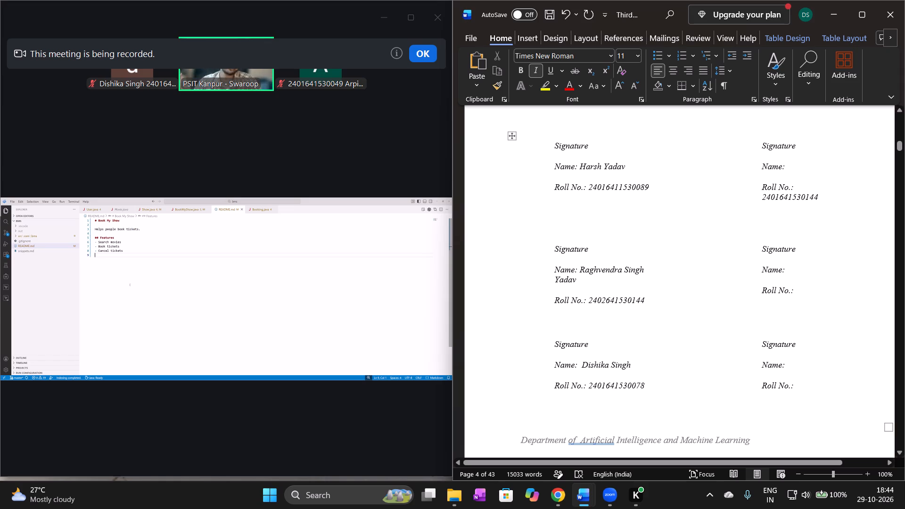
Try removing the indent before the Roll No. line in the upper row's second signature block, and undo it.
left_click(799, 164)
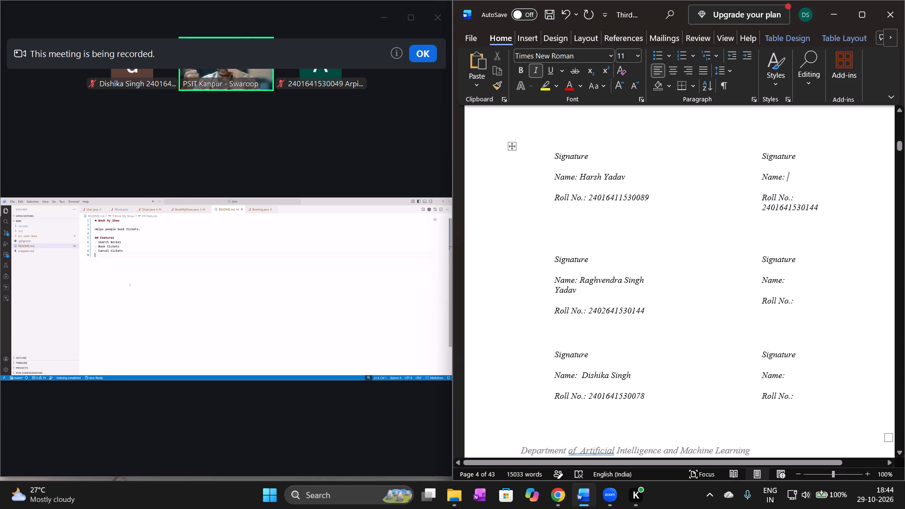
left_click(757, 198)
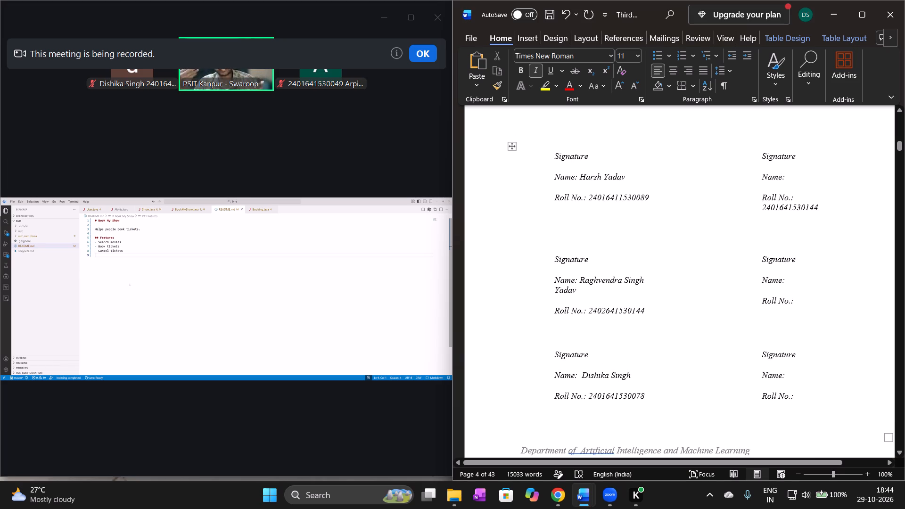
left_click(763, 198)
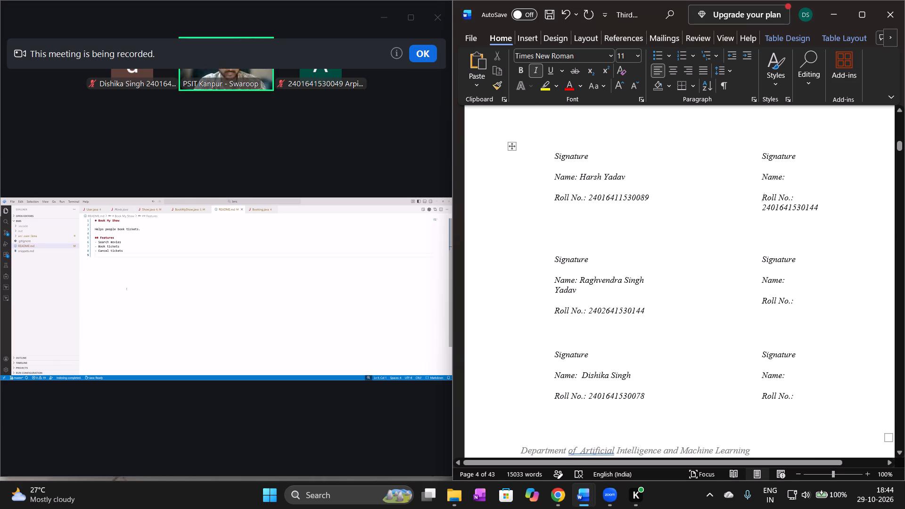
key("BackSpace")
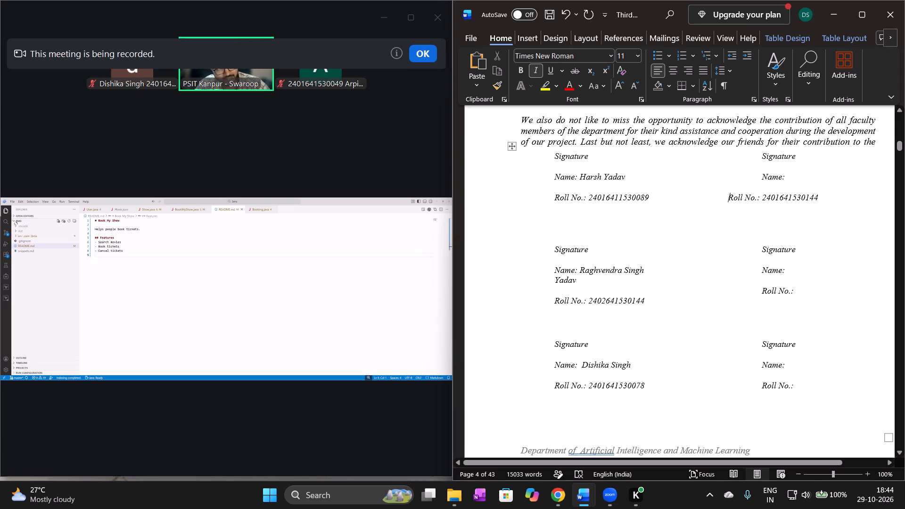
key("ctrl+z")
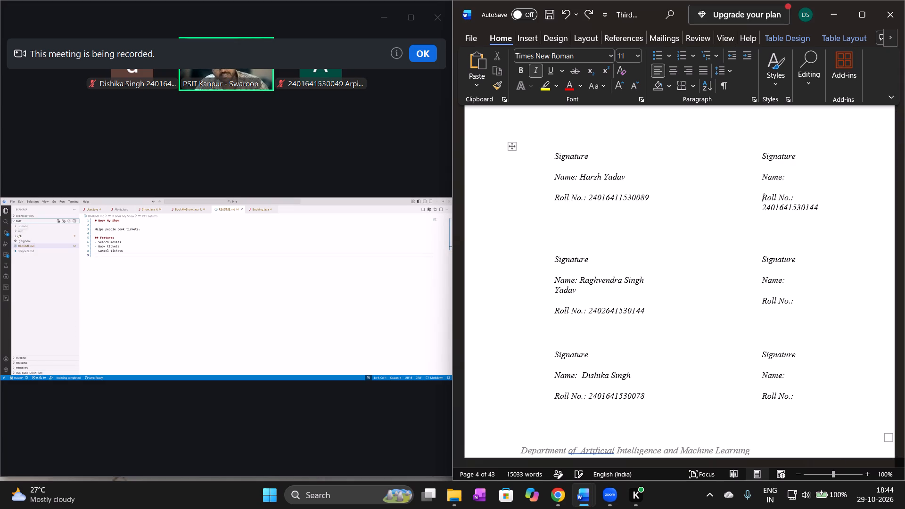
Enter the member's full name in the second signature block of the upper row.
left_click(794, 176)
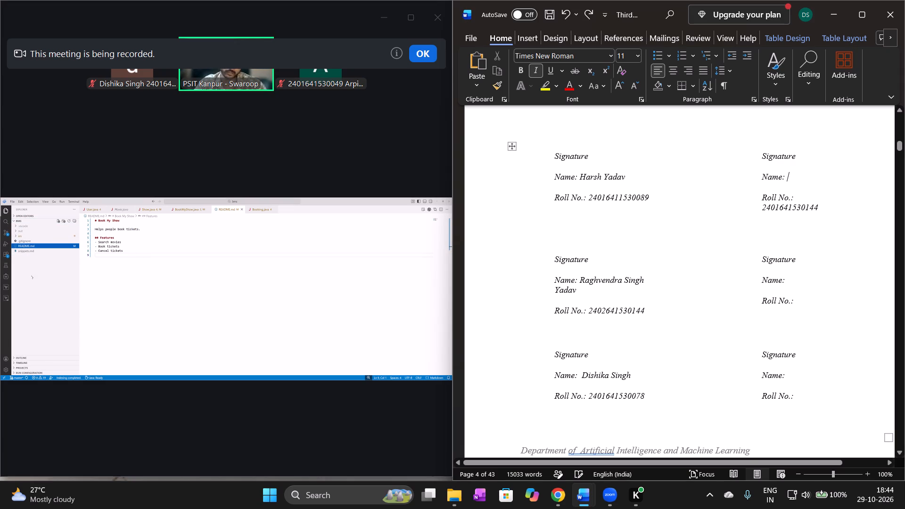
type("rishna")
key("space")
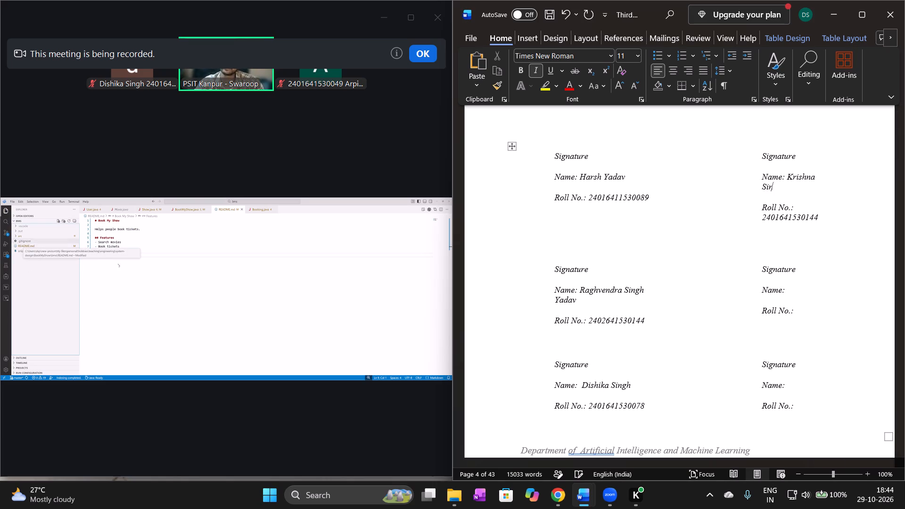
Delete the last three digits of the roll number in the upper row's second signature block.
left_click(823, 219)
key("BackSpace")
key("BackSpace")
key("BackSpace")
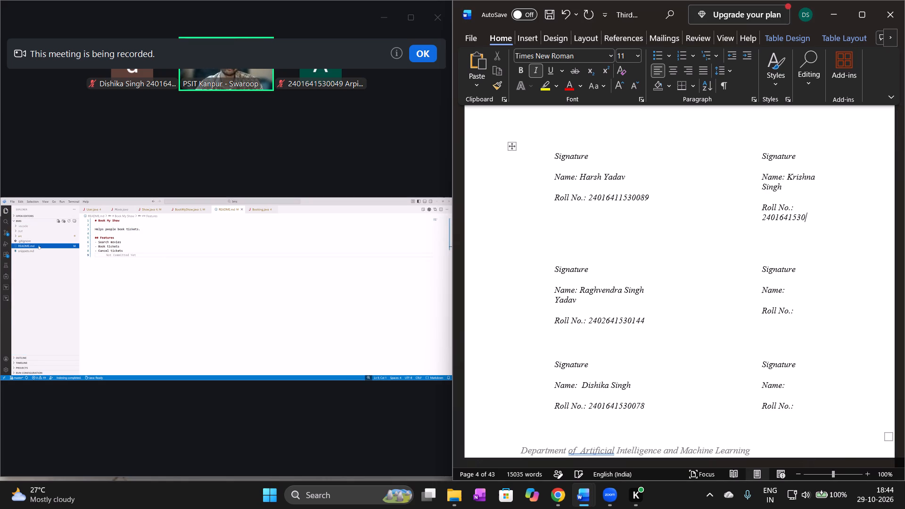
Enter the next member's full name and the leading digits of the roll number in the middle row's second signature block.
left_click(798, 289)
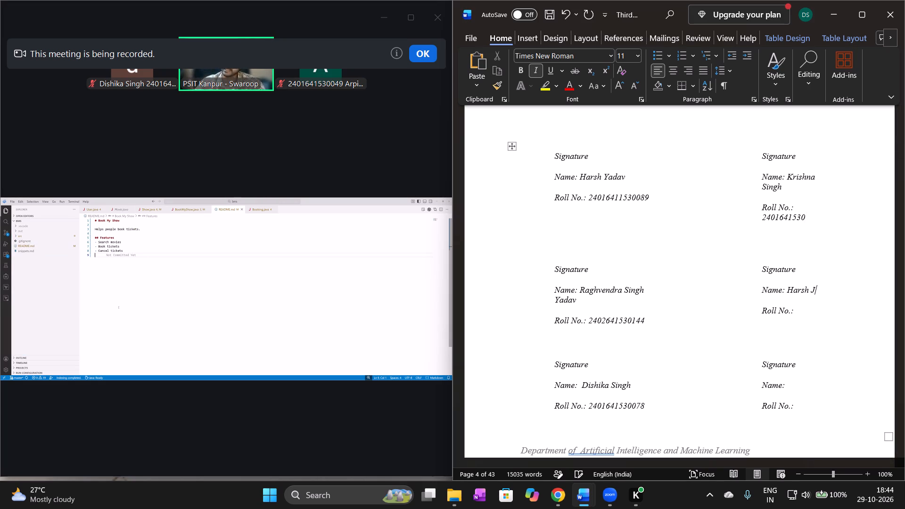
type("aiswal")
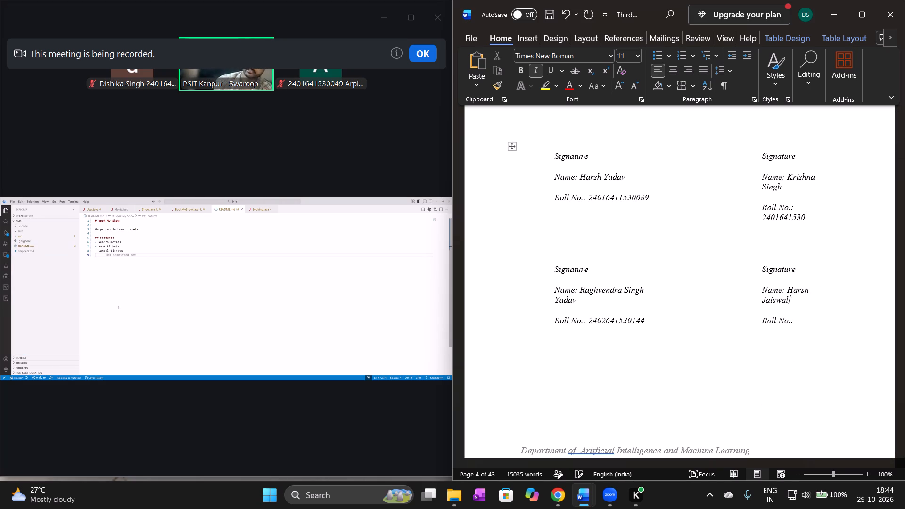
left_click(803, 322)
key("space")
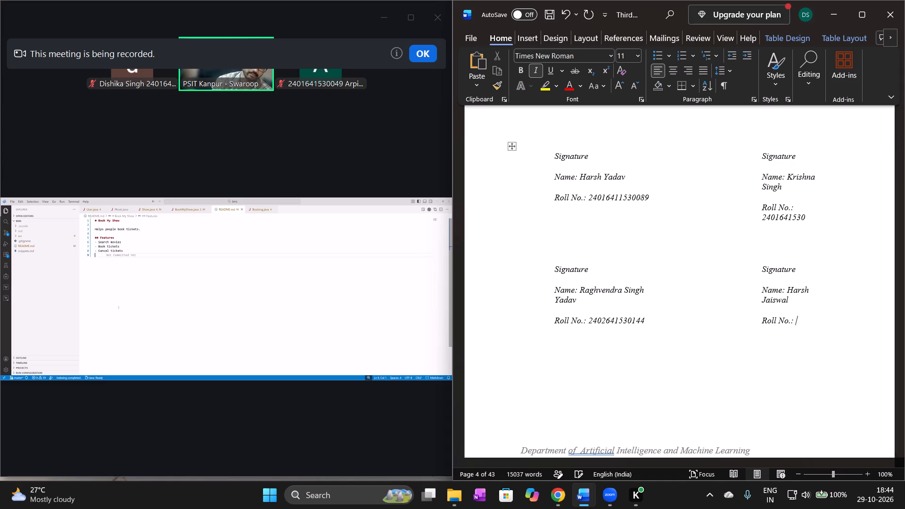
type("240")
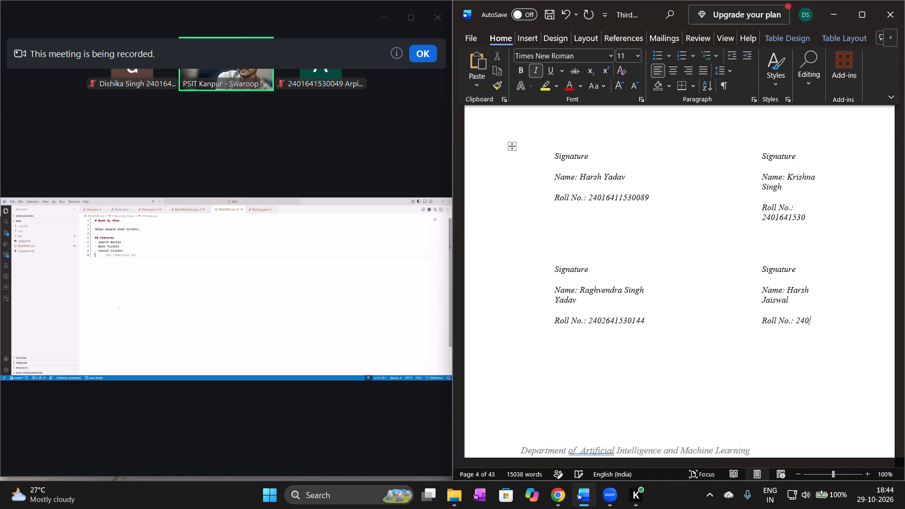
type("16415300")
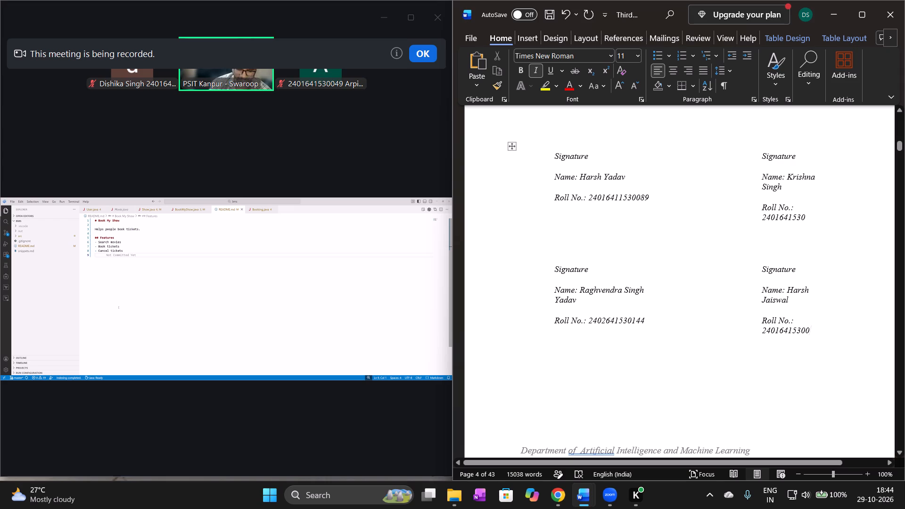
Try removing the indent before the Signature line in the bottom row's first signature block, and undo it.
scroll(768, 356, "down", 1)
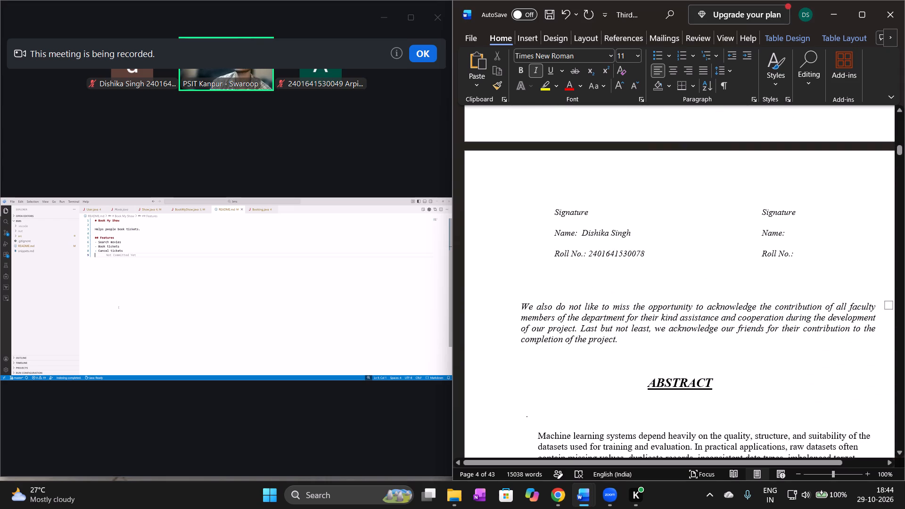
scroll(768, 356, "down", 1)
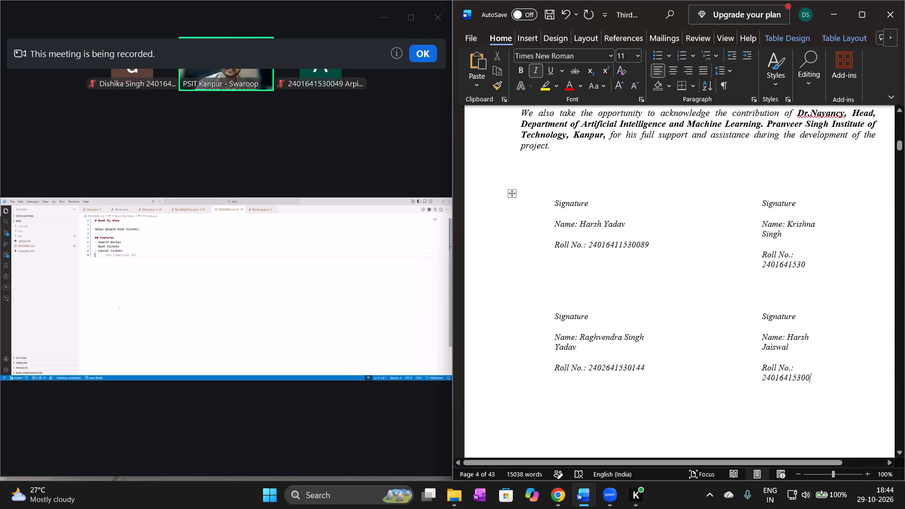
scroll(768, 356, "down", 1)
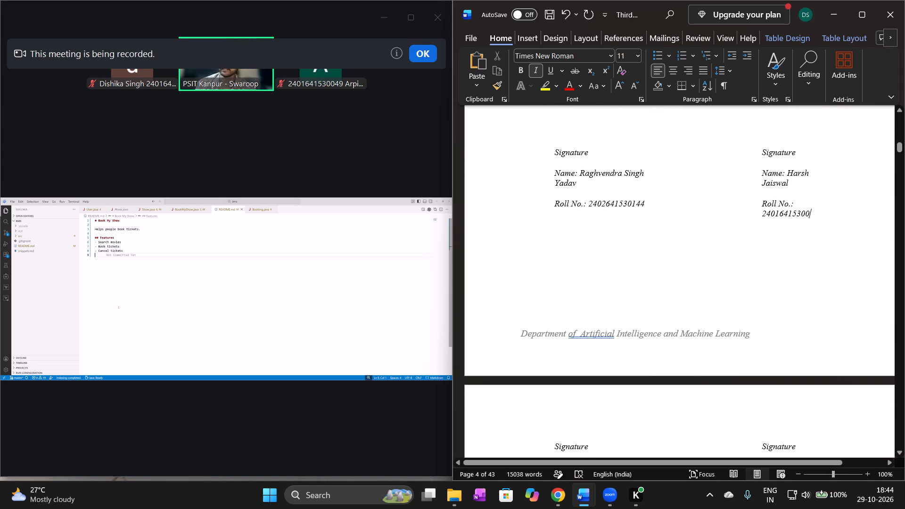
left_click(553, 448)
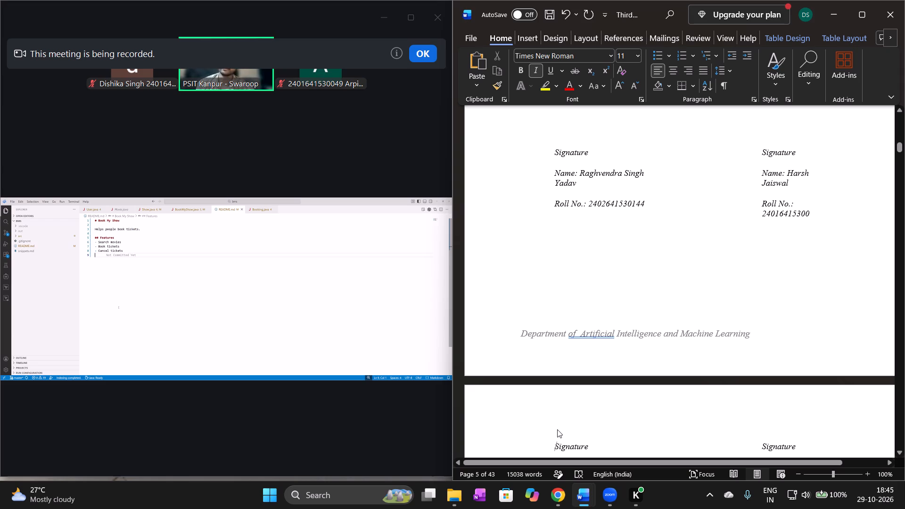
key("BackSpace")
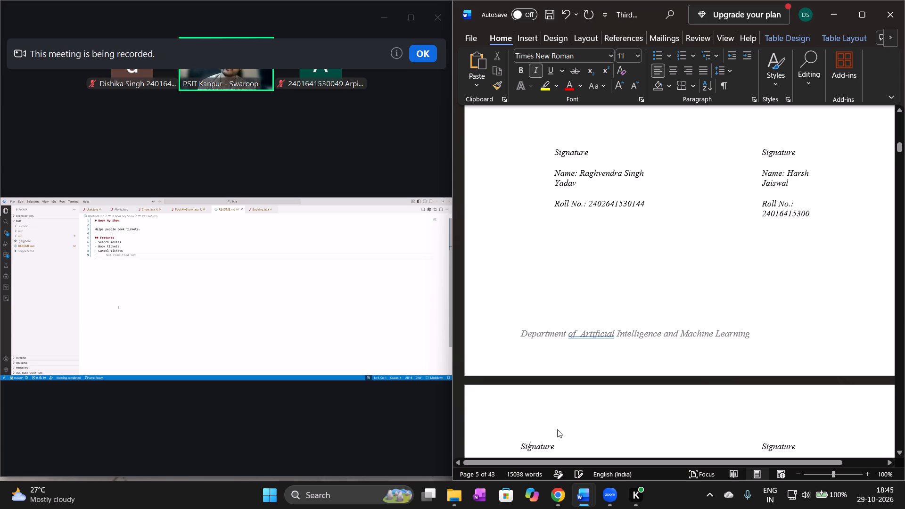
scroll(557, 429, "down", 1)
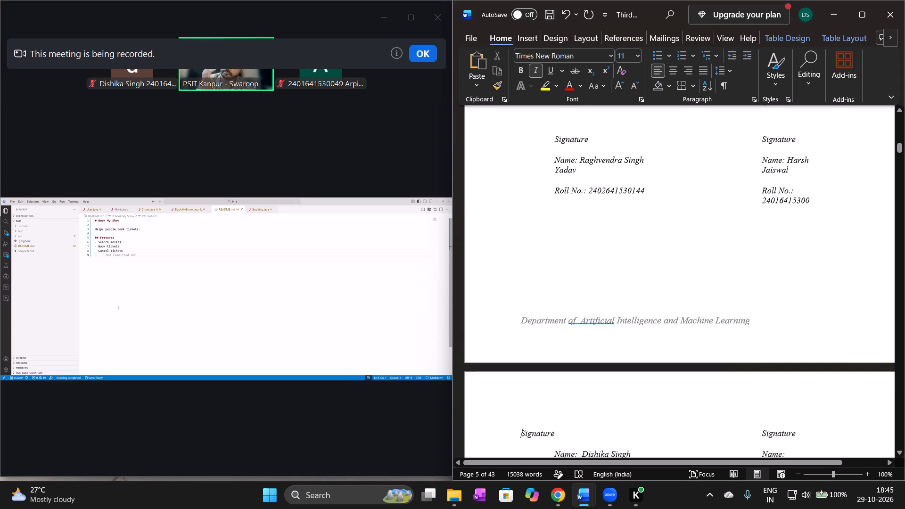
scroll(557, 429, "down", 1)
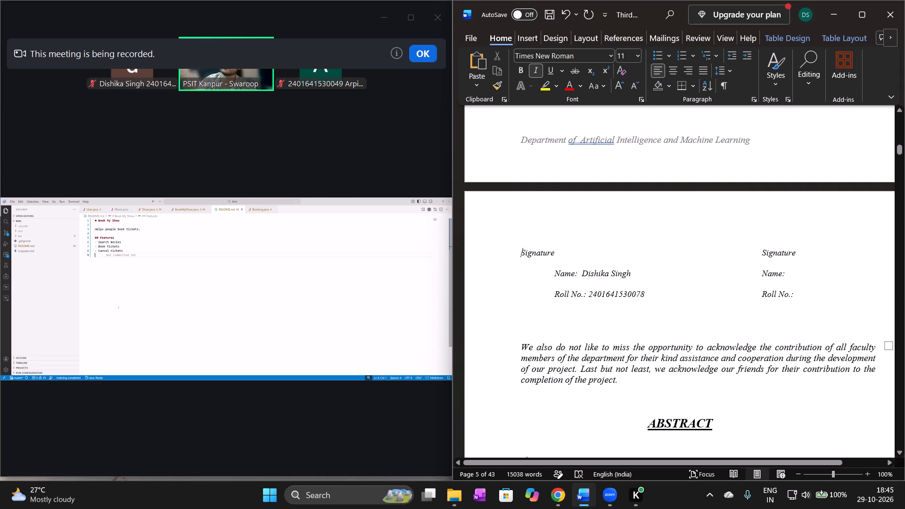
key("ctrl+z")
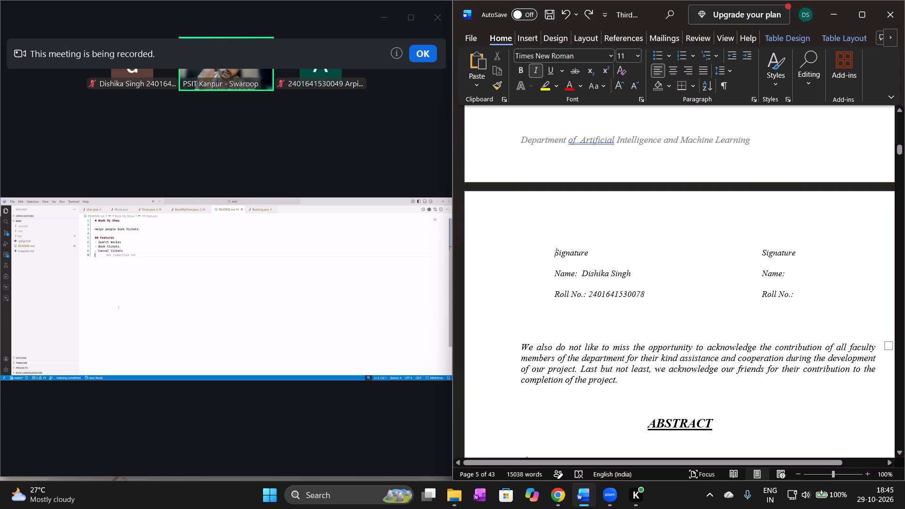
Remove the indent before the Signature line in the bottom row's first signature block.
scroll(653, 318, "up", 1)
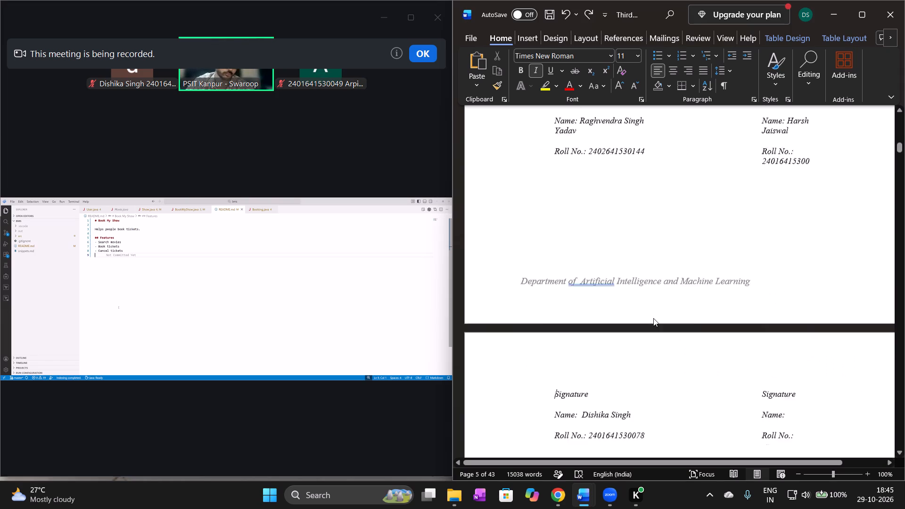
scroll(653, 318, "up", 1)
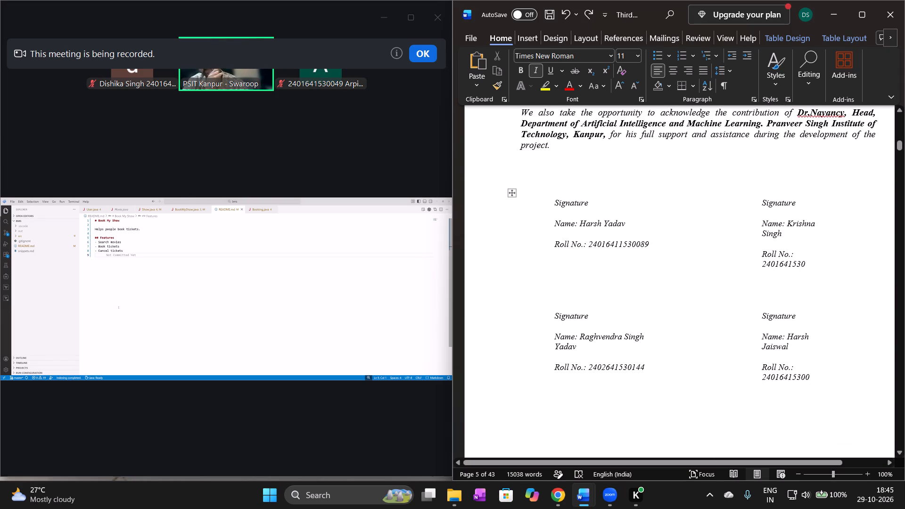
scroll(653, 318, "down", 1)
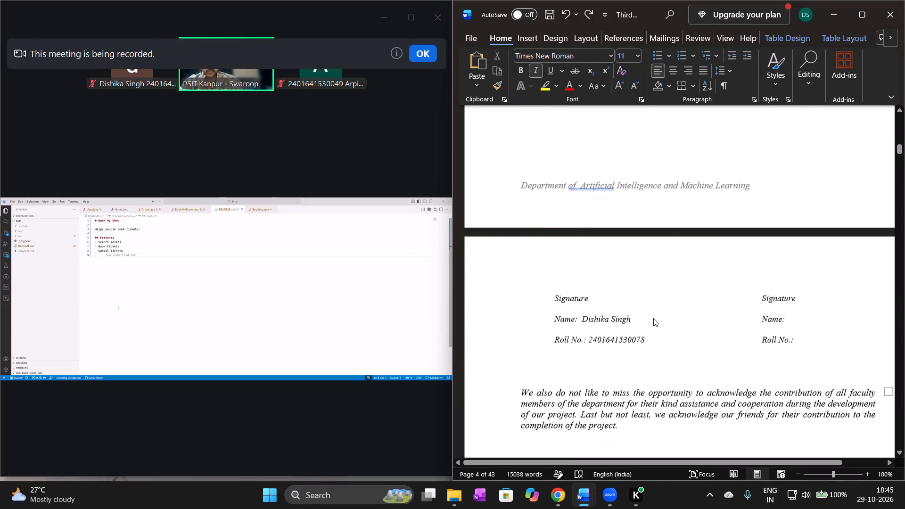
scroll(653, 318, "down", 1)
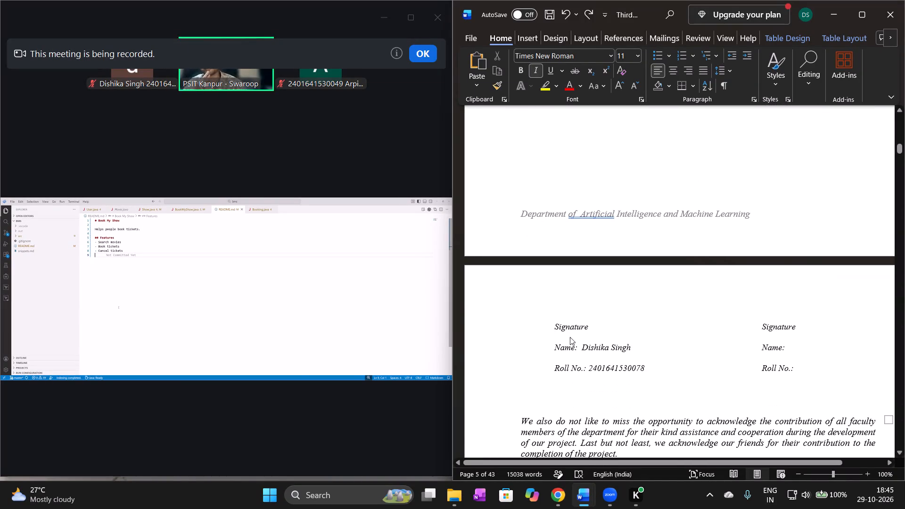
scroll(565, 320, "right", 1)
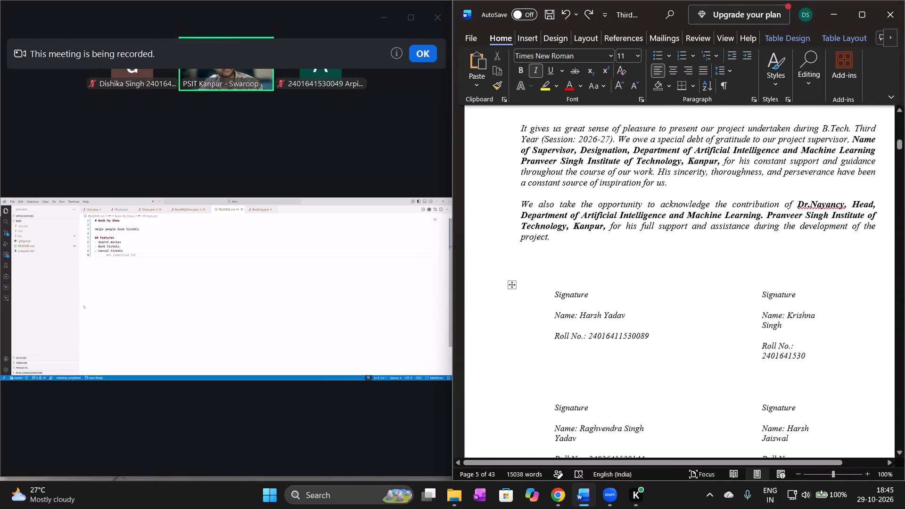
scroll(565, 320, "right", 1)
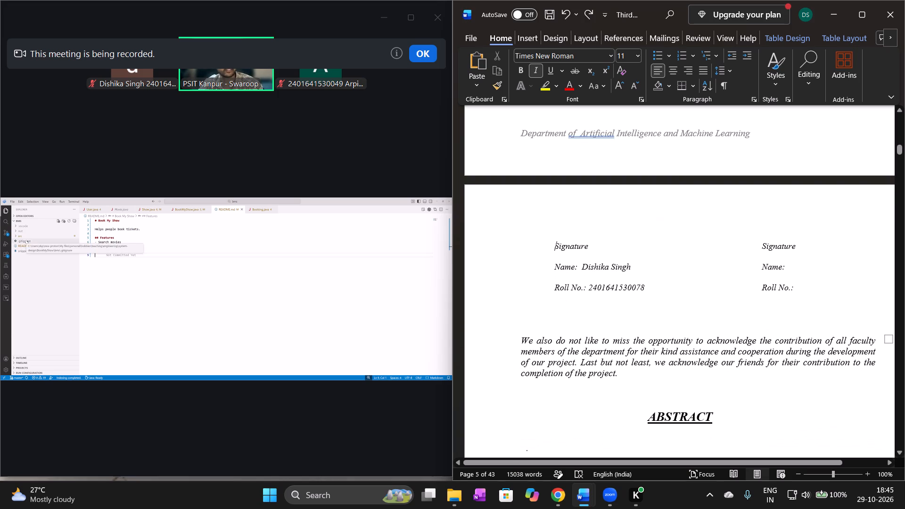
scroll(565, 320, "right", 1)
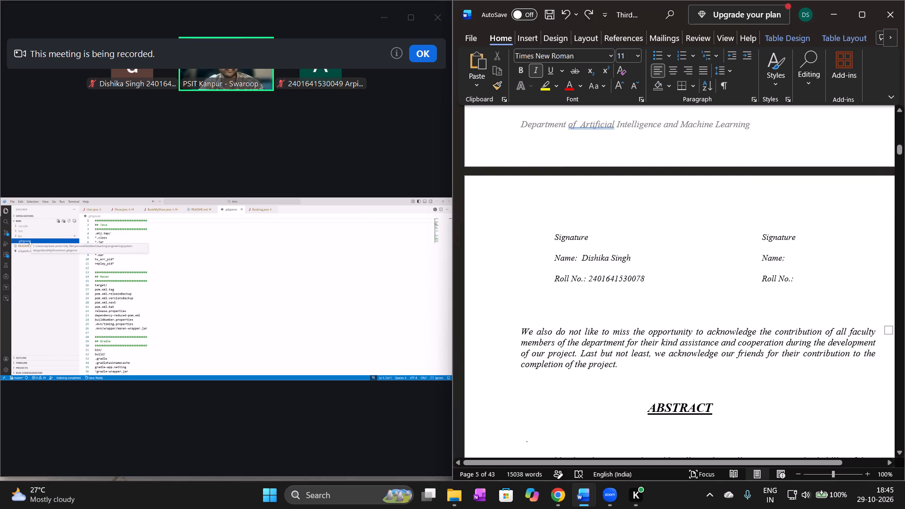
key("BackSpace")
key("BackSpace")
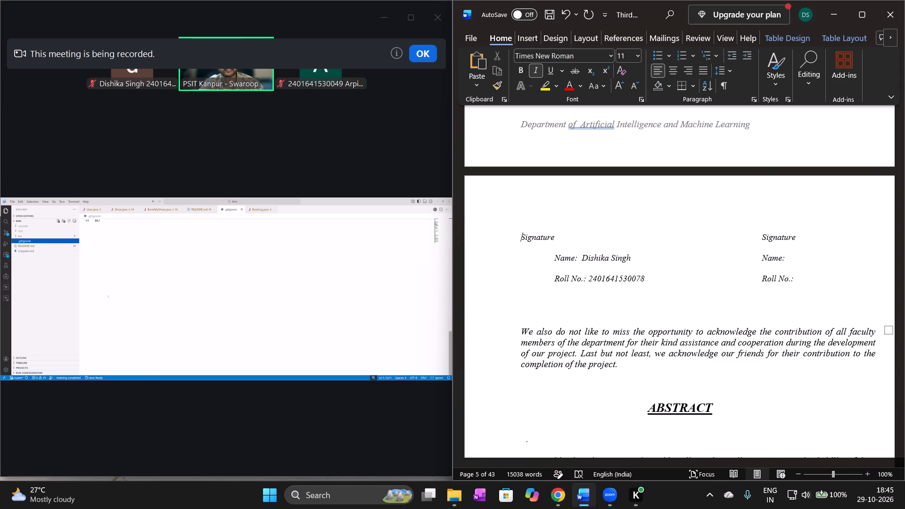
key("BackSpace")
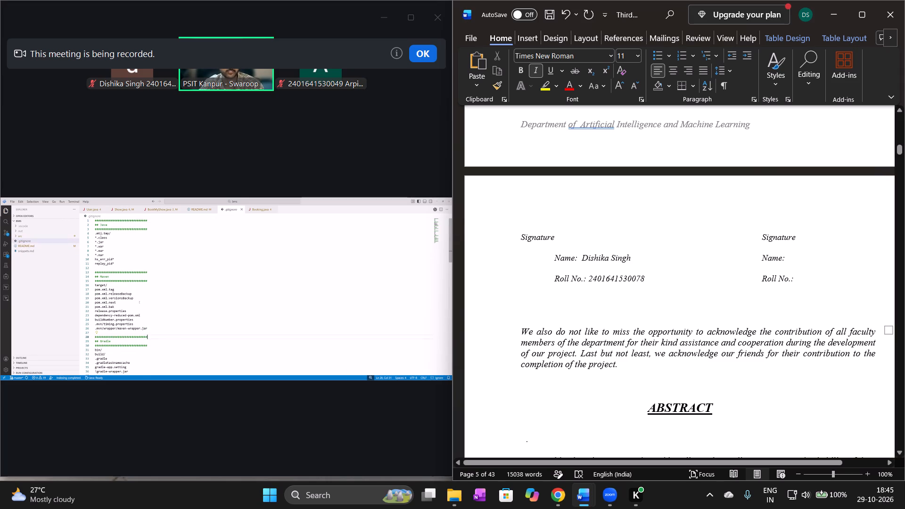
Insert 15 spaces before that Signature line to line it up with the Name and Roll No. lines below.
left_click(530, 237)
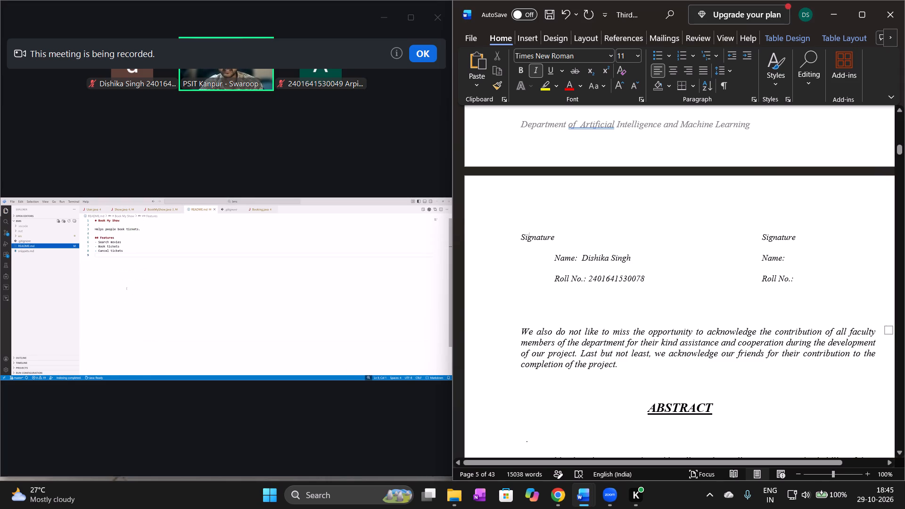
left_click(521, 238)
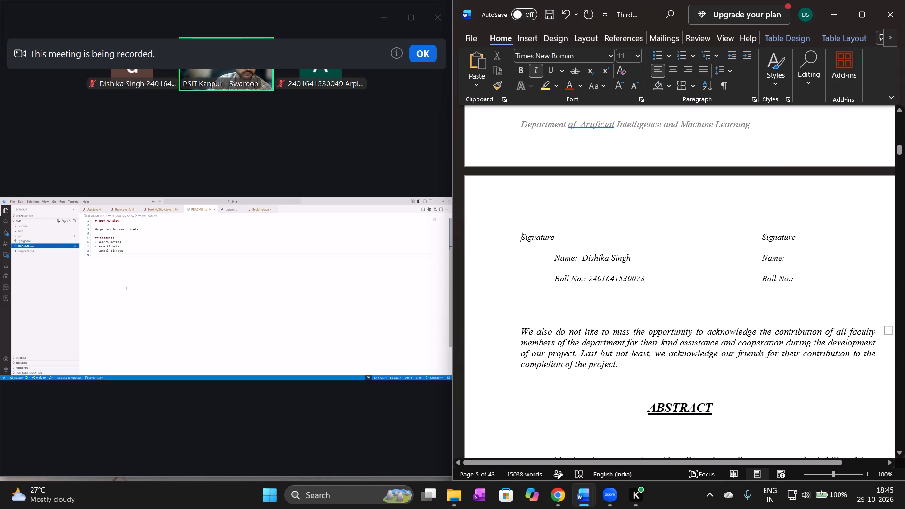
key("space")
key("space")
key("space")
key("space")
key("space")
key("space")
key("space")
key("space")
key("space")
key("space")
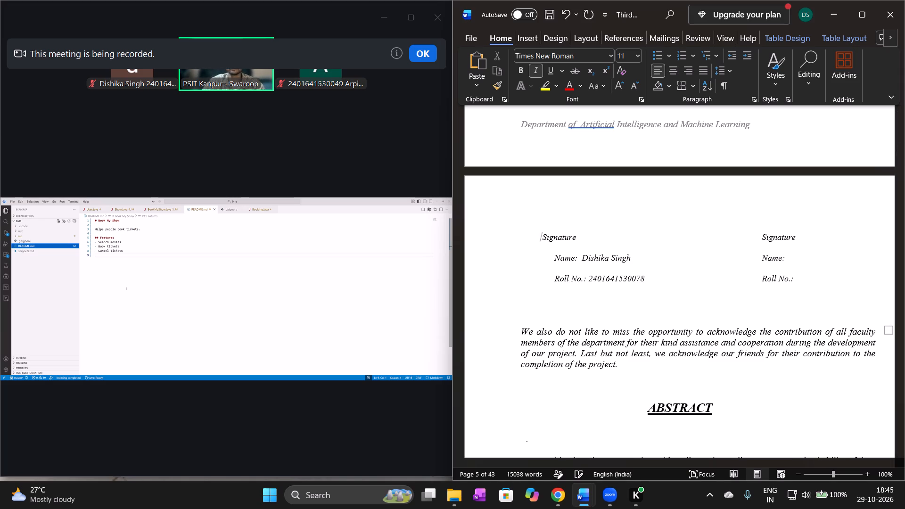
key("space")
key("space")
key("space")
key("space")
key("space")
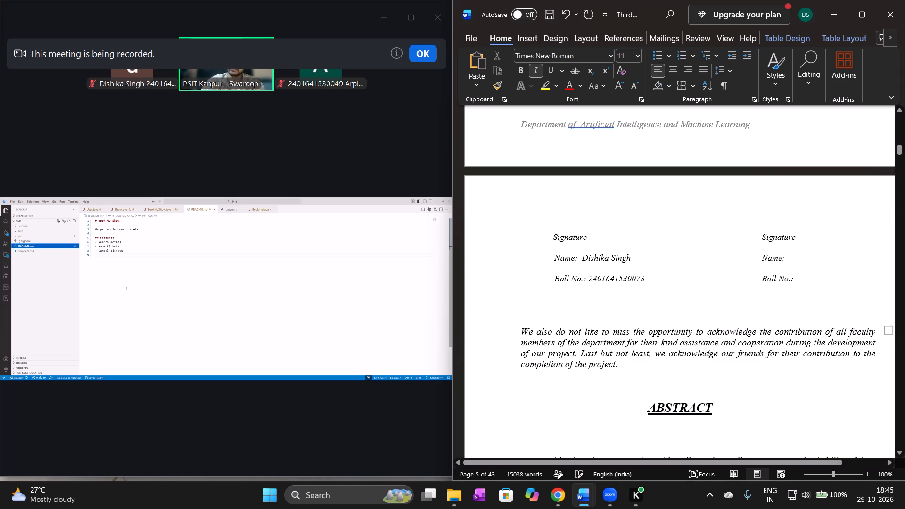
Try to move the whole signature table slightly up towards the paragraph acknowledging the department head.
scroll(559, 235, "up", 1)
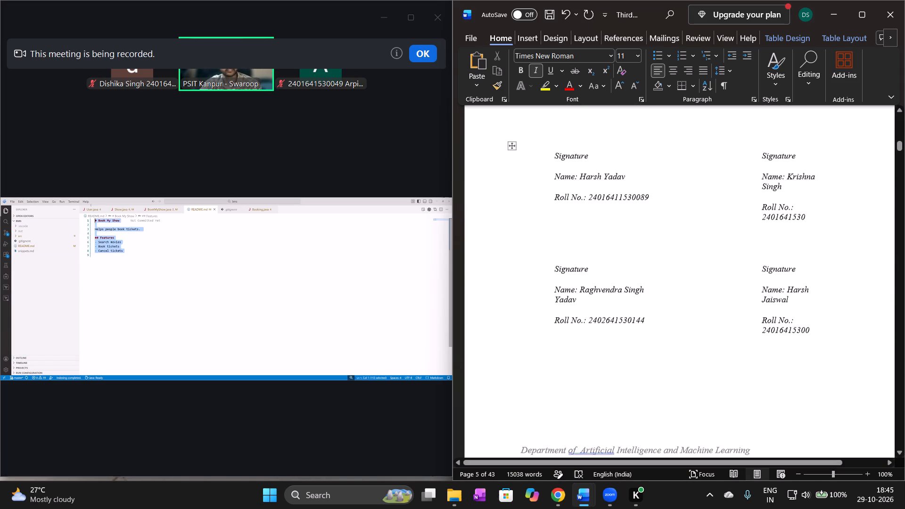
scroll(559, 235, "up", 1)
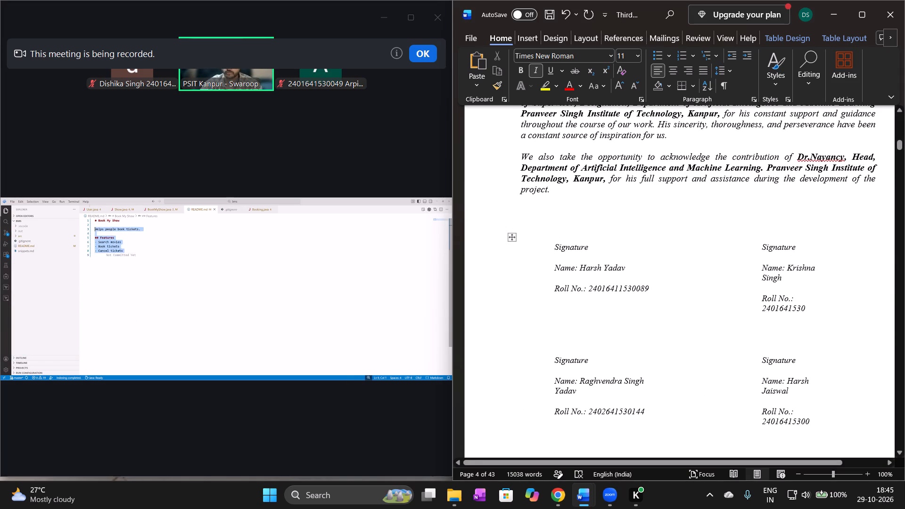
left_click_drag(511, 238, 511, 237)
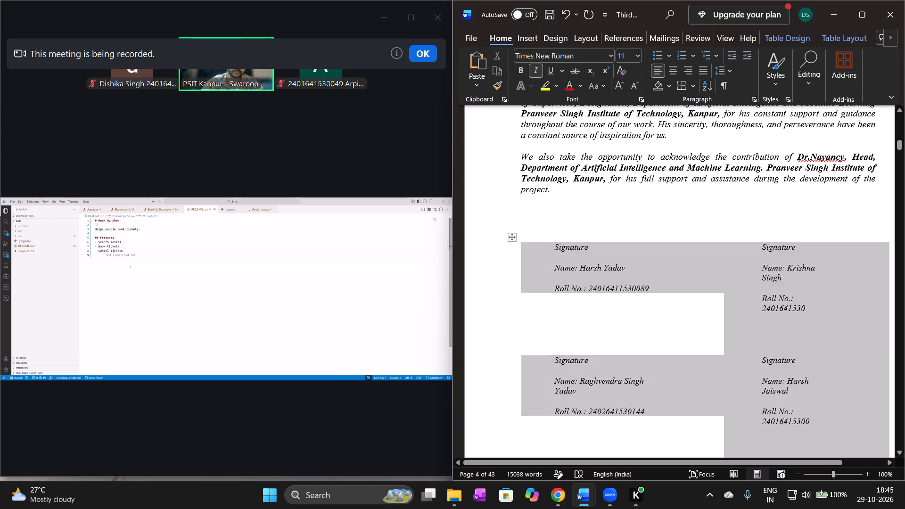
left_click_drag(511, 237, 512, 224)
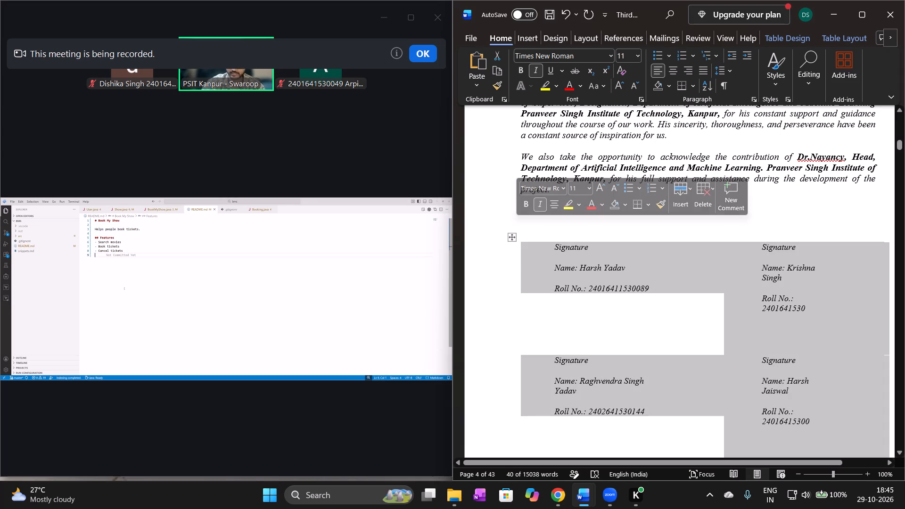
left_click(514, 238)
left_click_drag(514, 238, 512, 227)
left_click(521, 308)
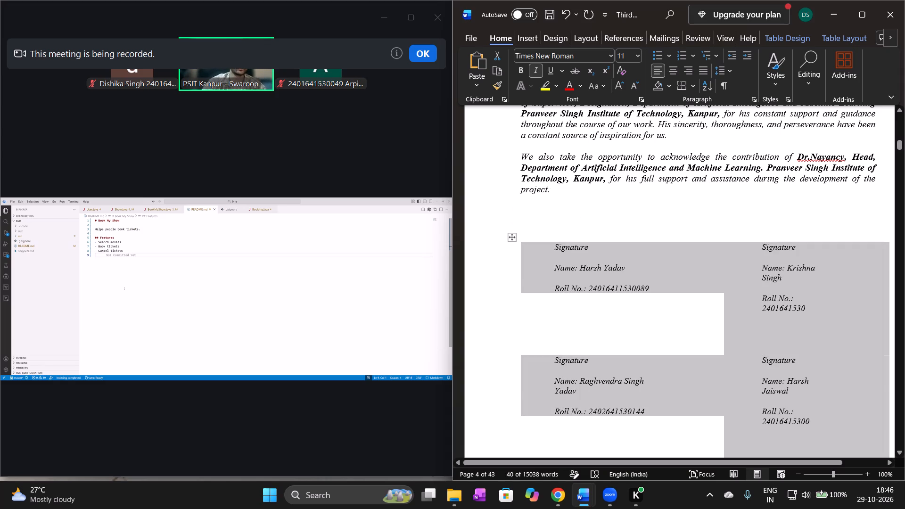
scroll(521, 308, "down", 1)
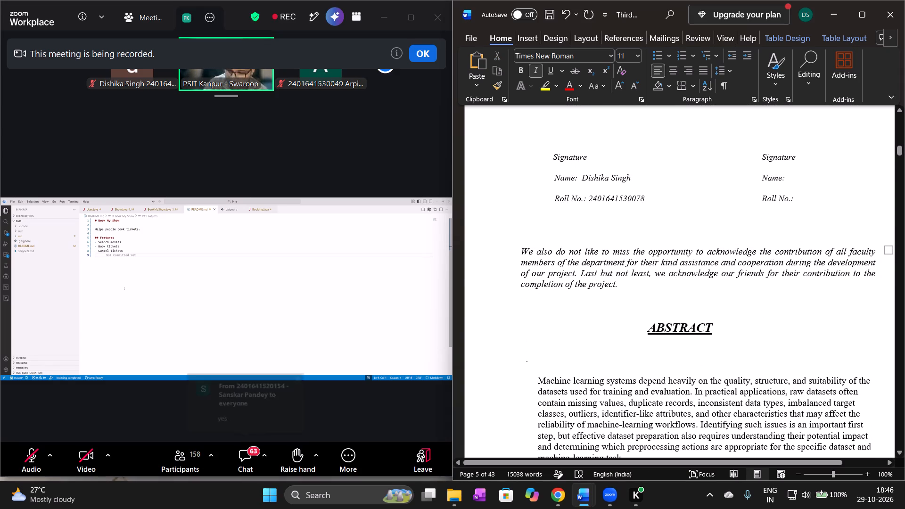
Undo the recent edits back through the name and roll number entries in the middle row's second signature block.
scroll(670, 302, "right", 1)
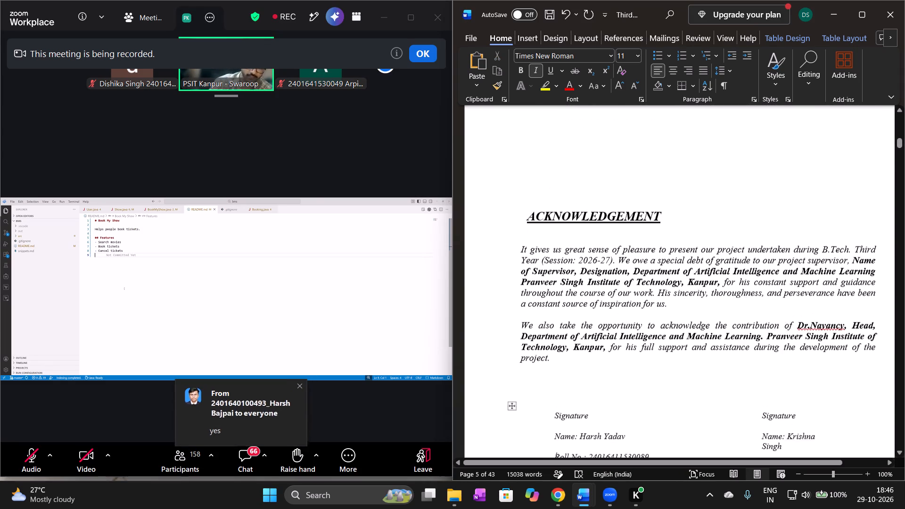
scroll(670, 302, "right", 1)
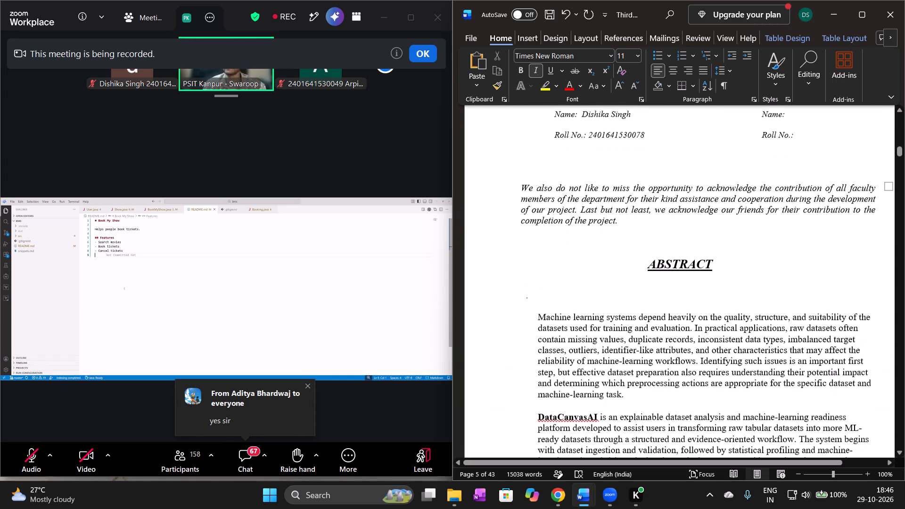
scroll(670, 302, "right", 1)
scroll(670, 302, "up", 1)
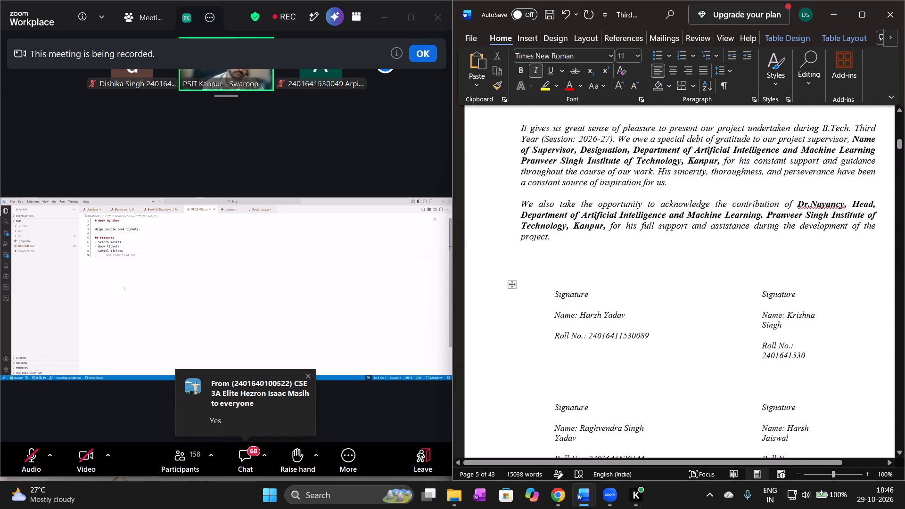
scroll(670, 302, "up", 1)
key("ctrl+z")
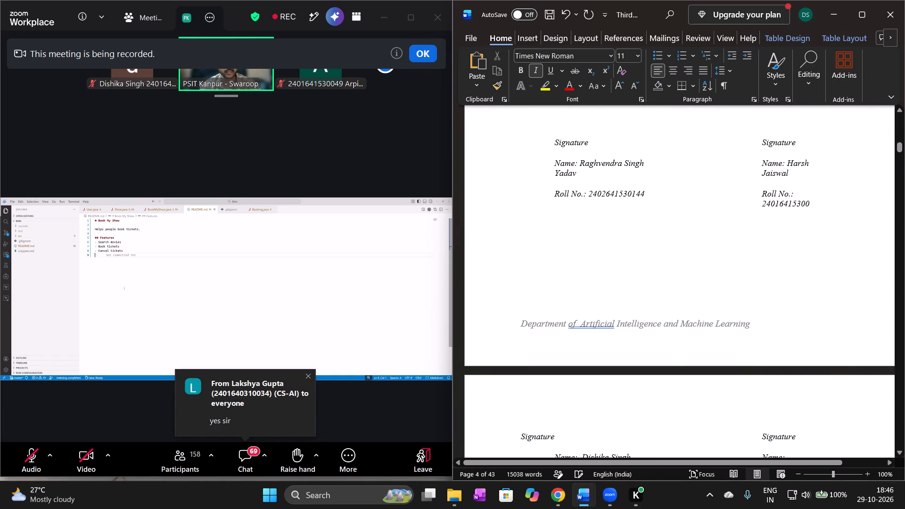
key("ctrl+z")
key("ctrl+z")
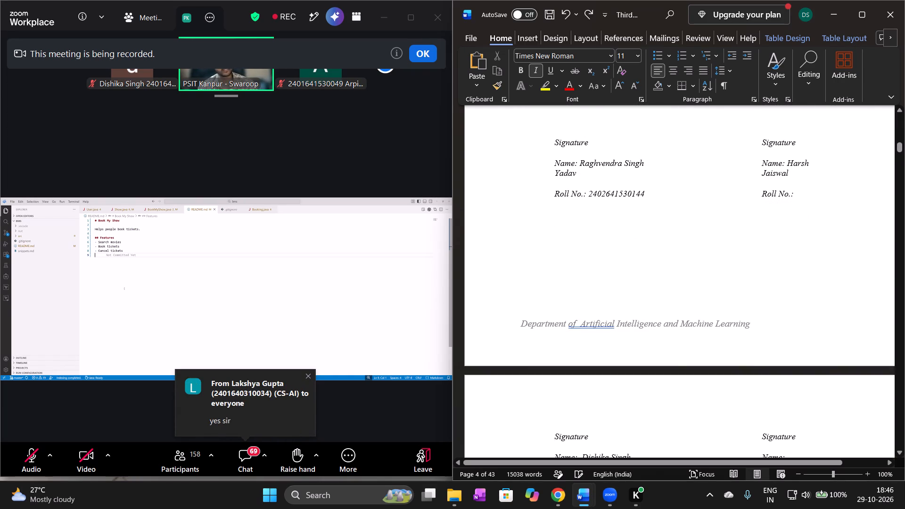
key("ctrl+z")
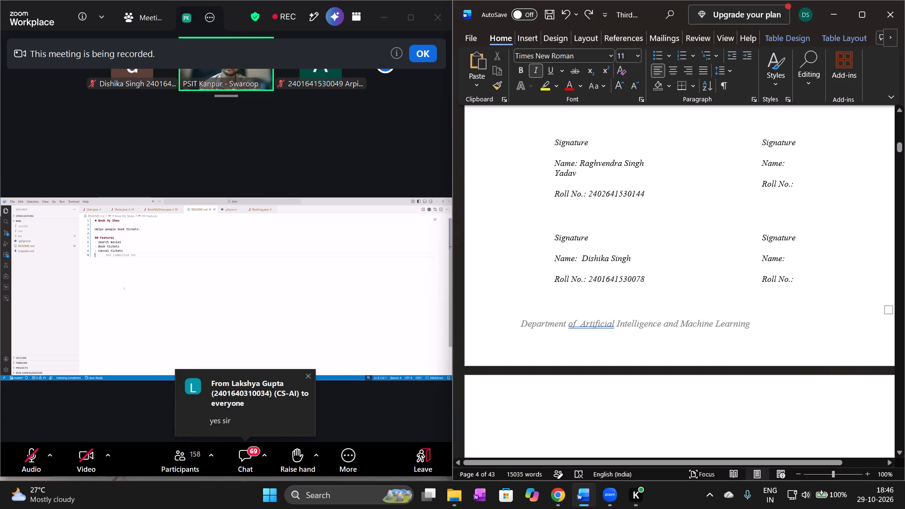
Remove the leading space before the ACKNOWLEDGEMENT heading and the blank lines above it.
scroll(670, 302, "up", 2)
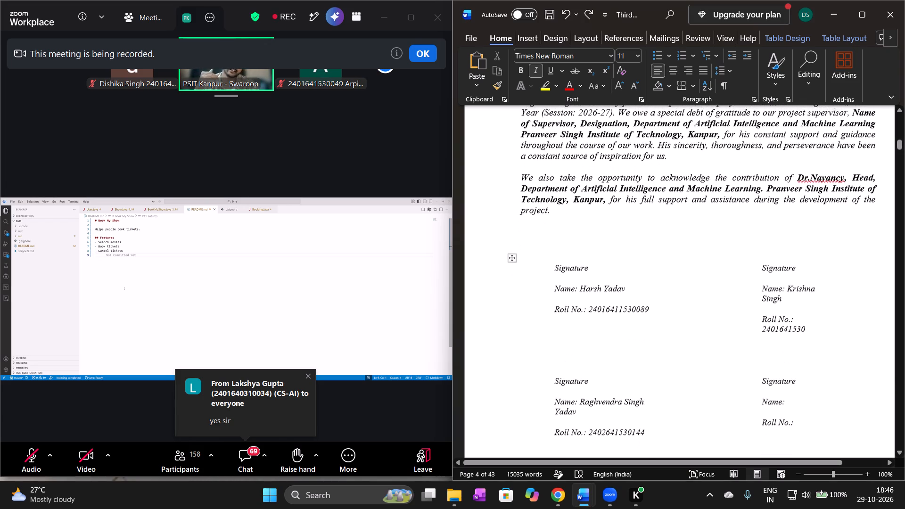
scroll(670, 302, "up", 2)
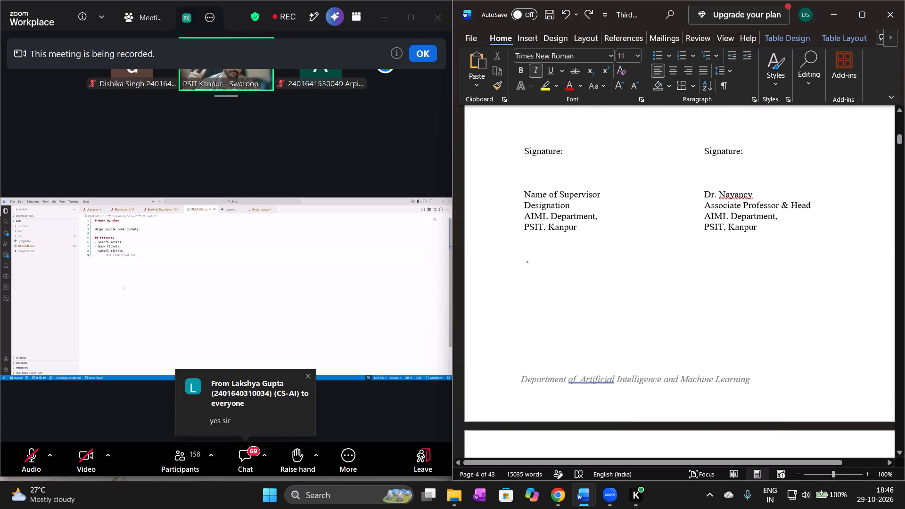
scroll(670, 302, "down", 1)
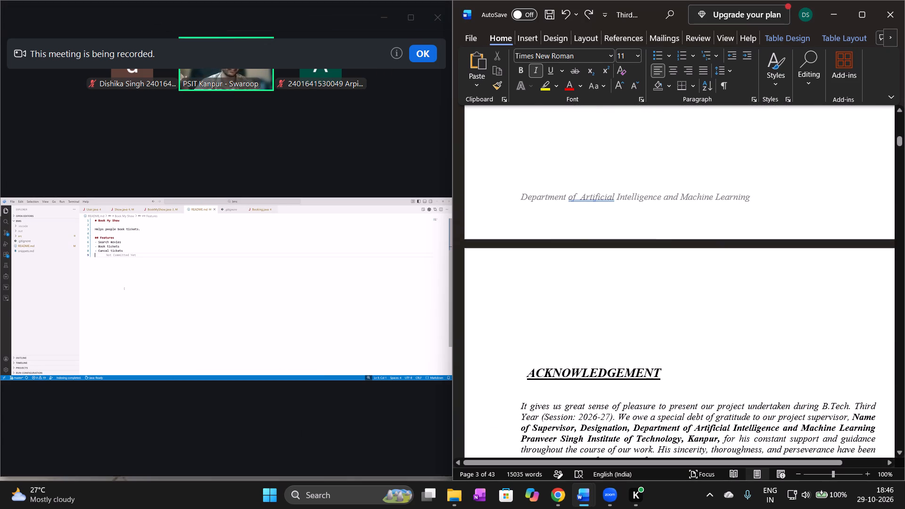
left_click(529, 368)
key("BackSpace")
key("BackSpace")
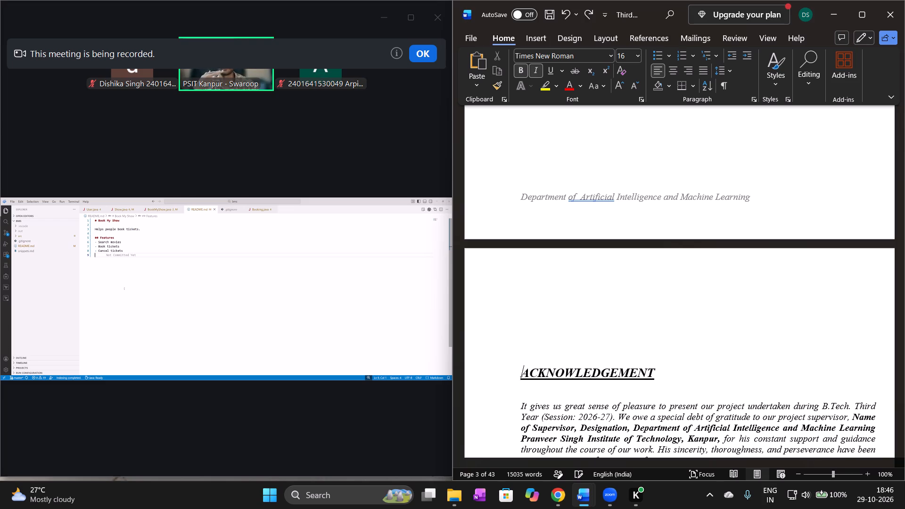
key("BackSpace")
key("BackSpace")
key("BackSpace")
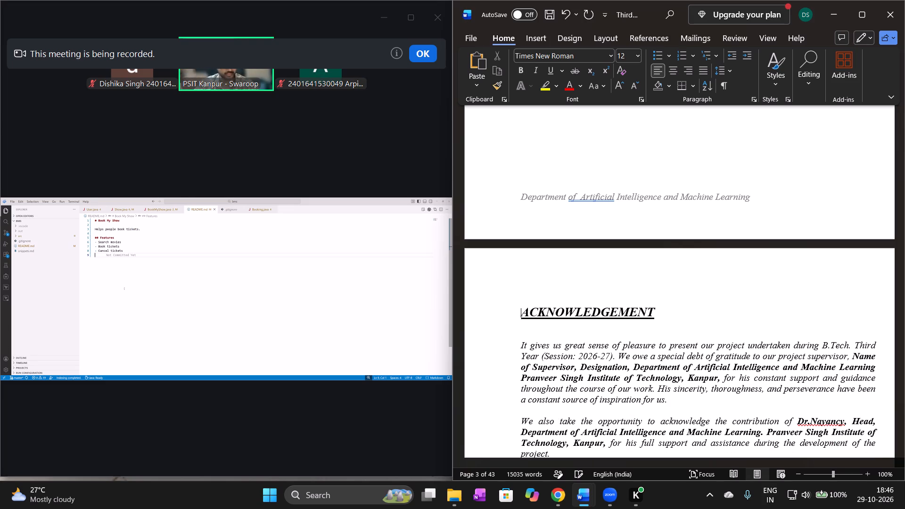
Start a new line before "completion of the project." in the last acknowledgement paragraph.
scroll(529, 368, "right", 1)
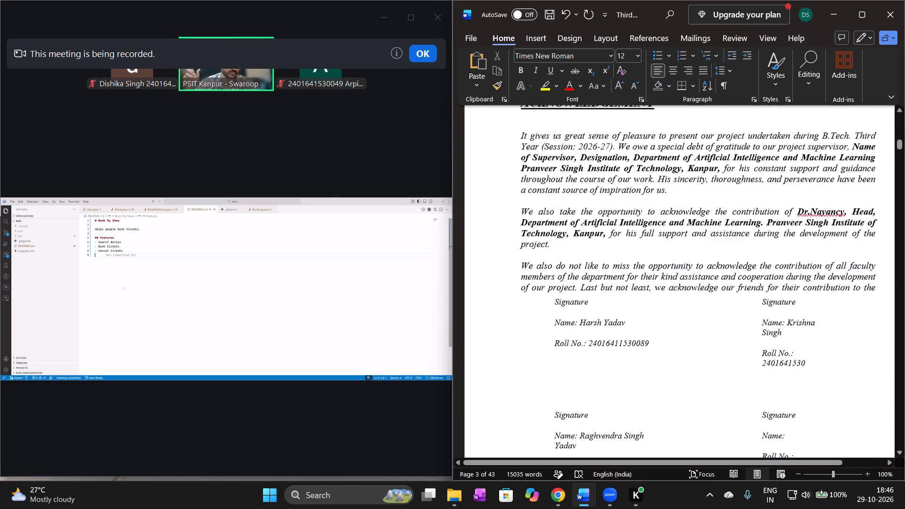
scroll(529, 368, "right", 1)
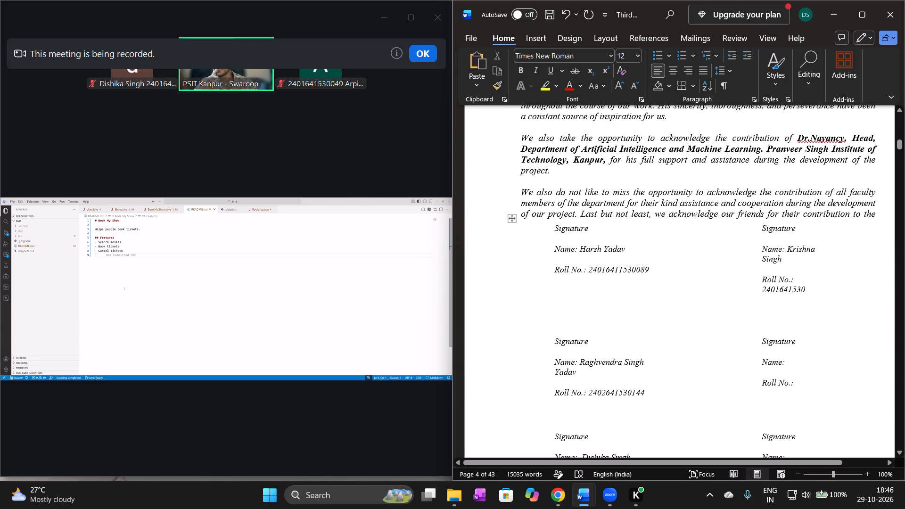
scroll(707, 316, "down", 1)
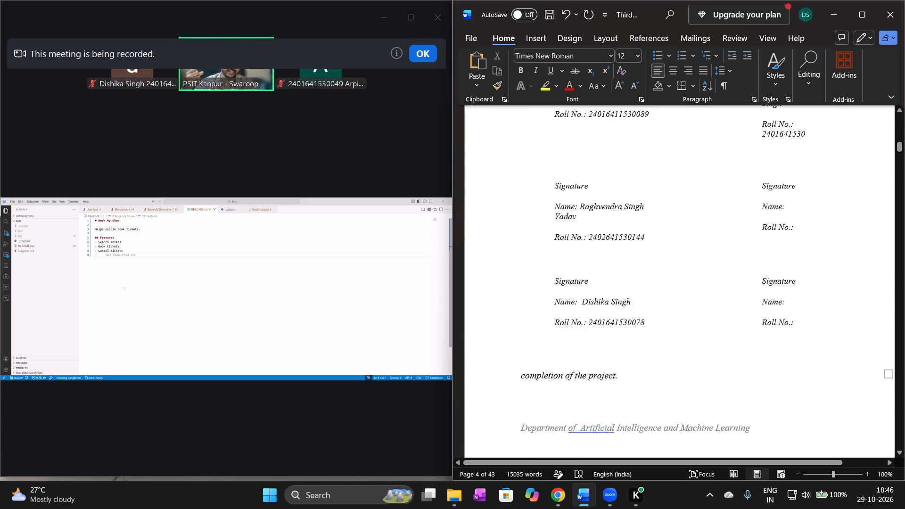
scroll(707, 316, "down", 1)
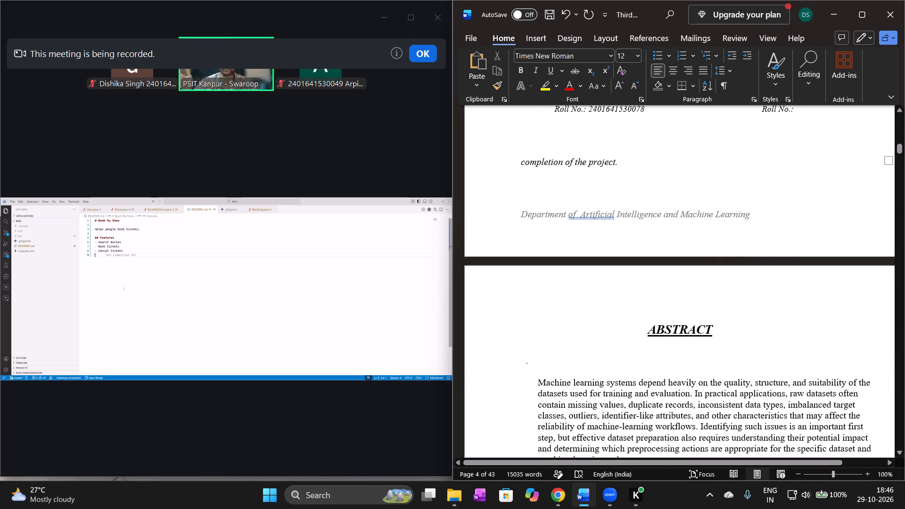
scroll(707, 316, "up", 1)
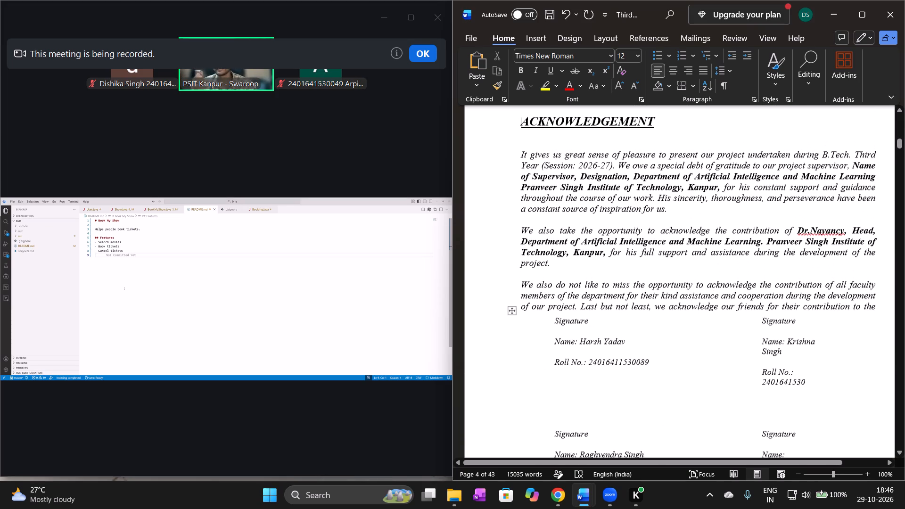
left_click(877, 305)
key("Return")
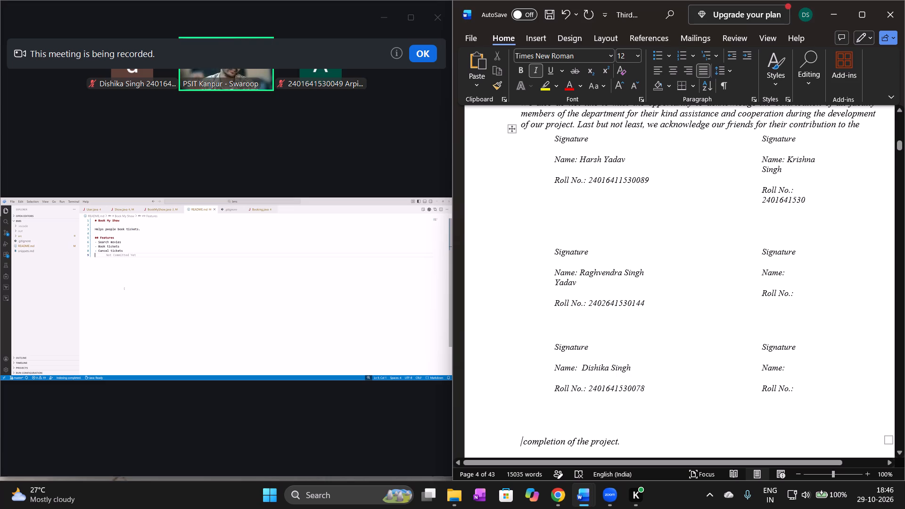
Move the signature table slightly down so it sits below the line "completion of the project.".
left_click_drag(512, 130, 527, 147)
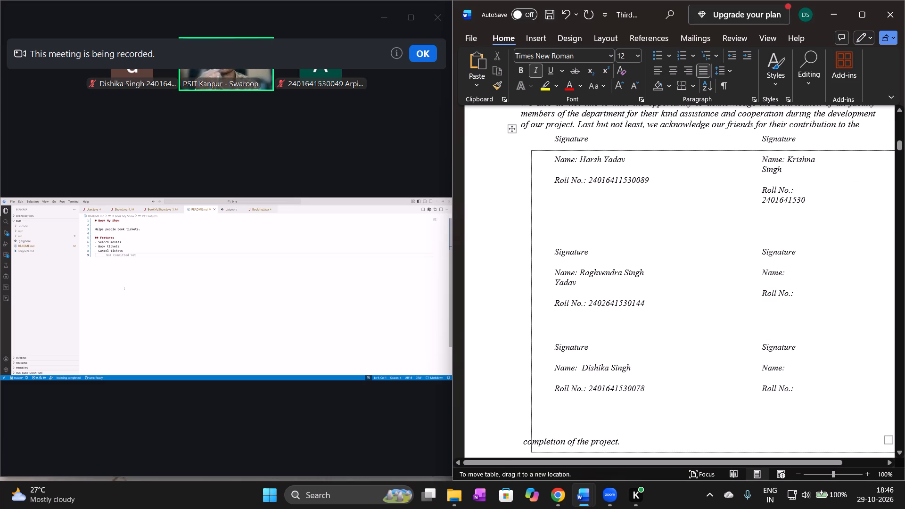
left_click_drag(527, 147, 514, 142)
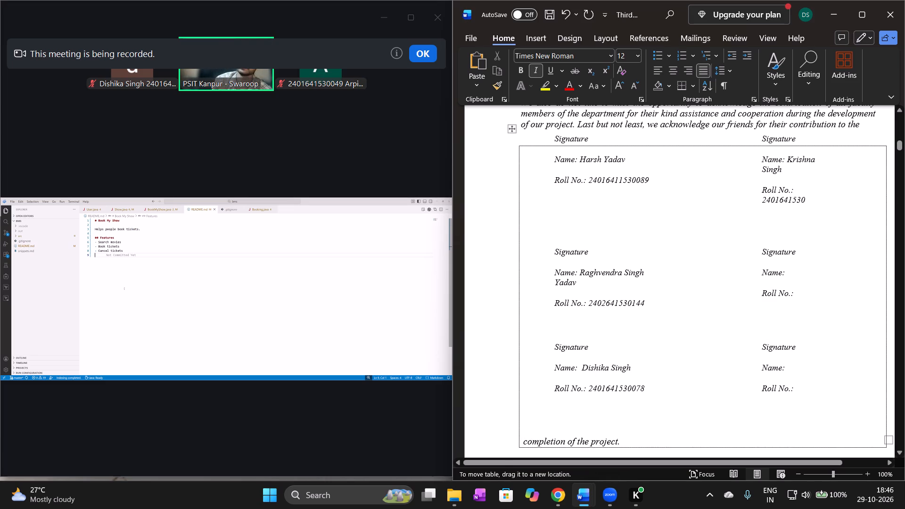
left_click_drag(514, 142, 514, 146)
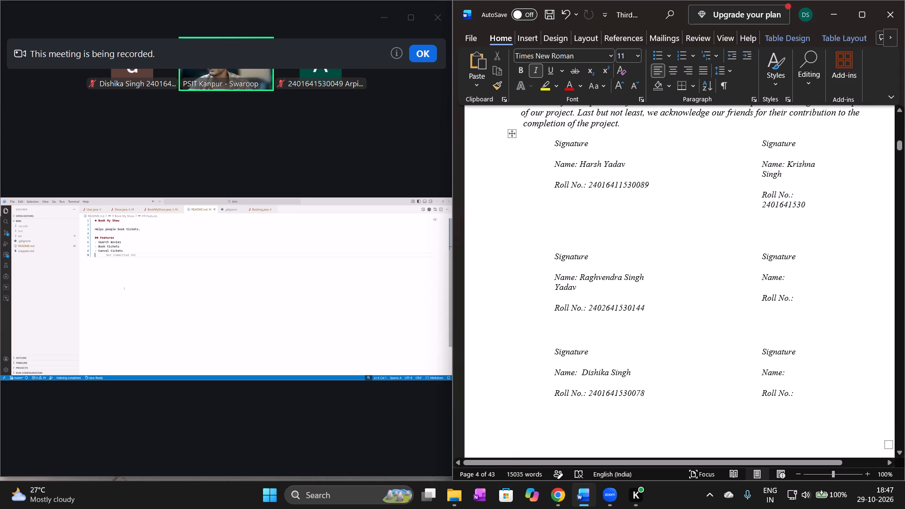
Replace the student name in the bottom row's first signature block with the student name previously undone from the middle row's second block.
left_click(794, 273)
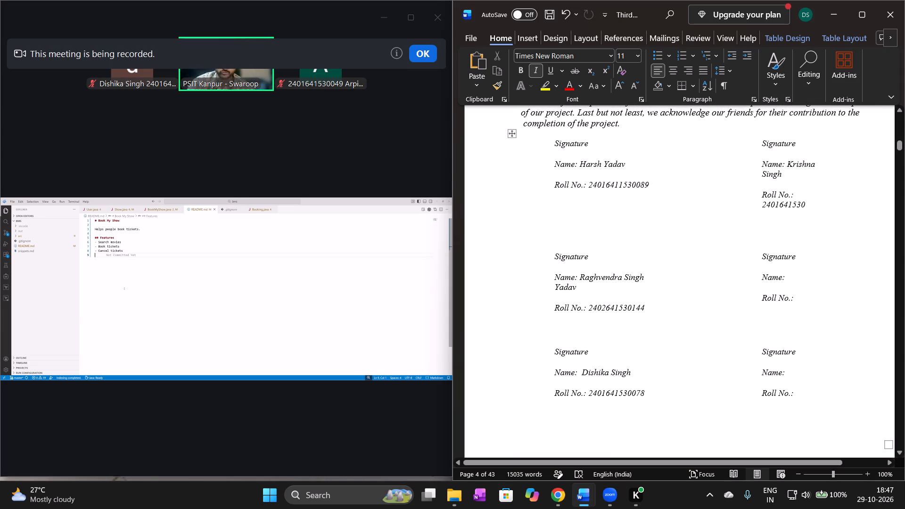
scroll(640, 369, "right", 1)
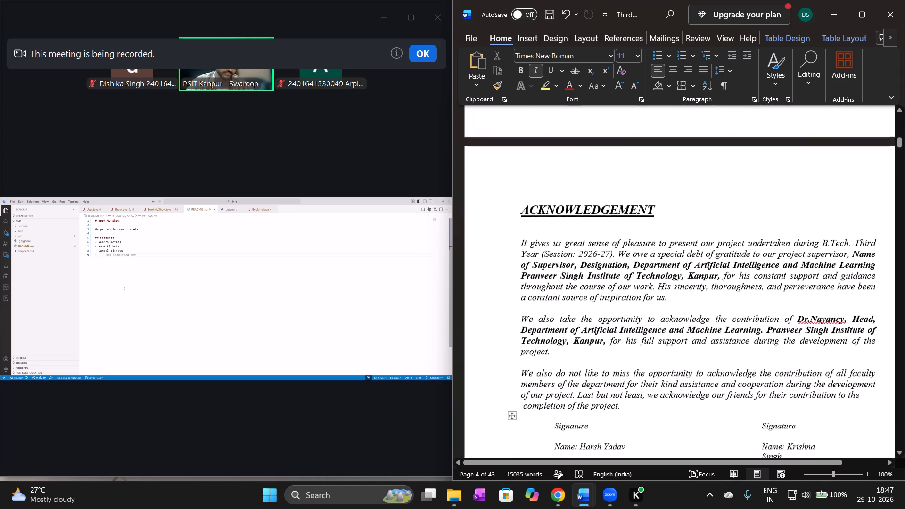
scroll(640, 369, "right", 1)
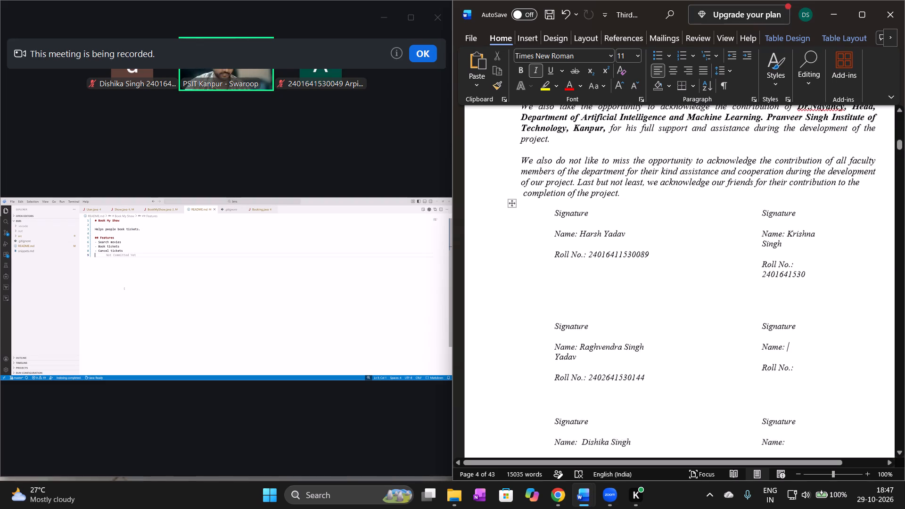
scroll(640, 369, "right", 1)
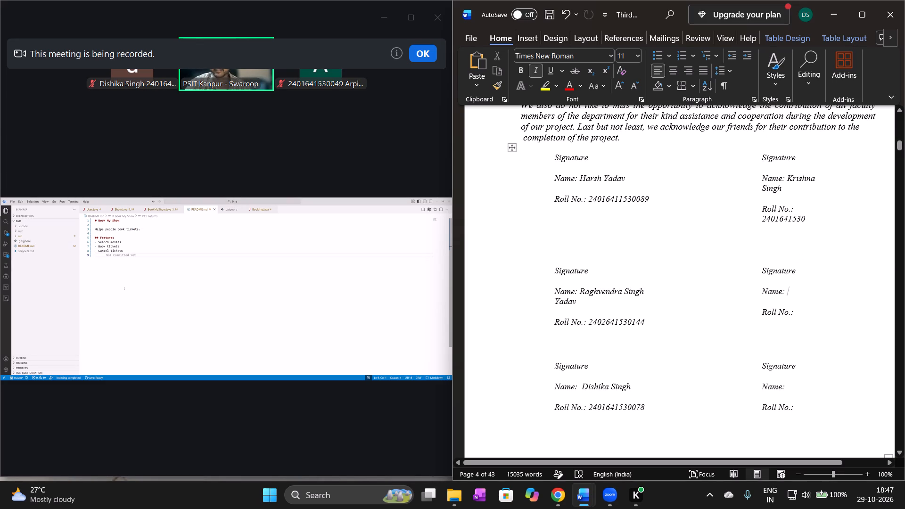
left_click(633, 386)
key("BackSpace")
key("BackSpace")
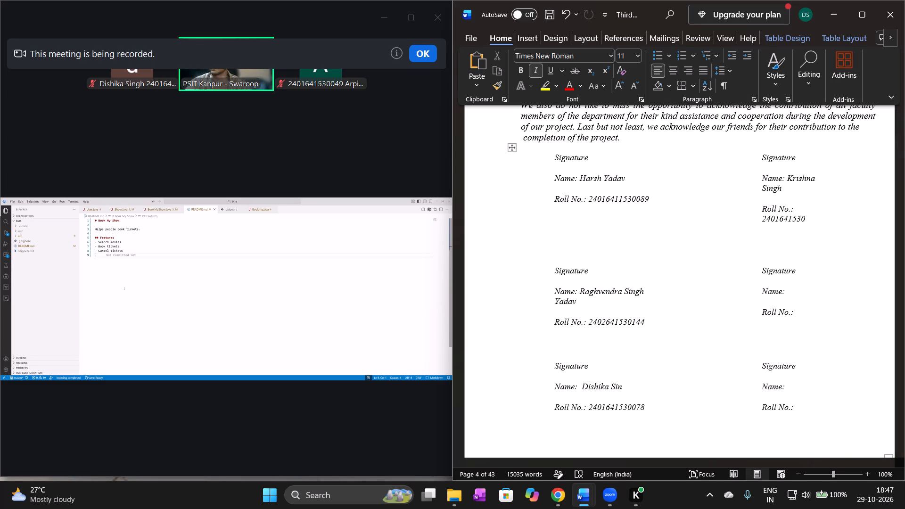
key("BackSpace")
key("BackSpace")
key("BackSpace")
key("BackSpace")
key("BackSpace")
key("BackSpace")
key("BackSpace")
key("BackSpace")
key("BackSpace")
key("BackSpace")
key("BackSpace")
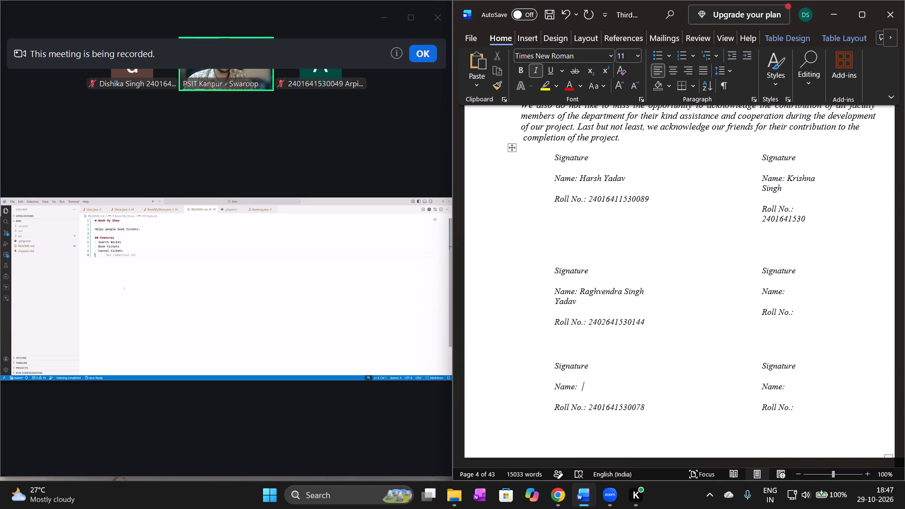
key("BackSpace")
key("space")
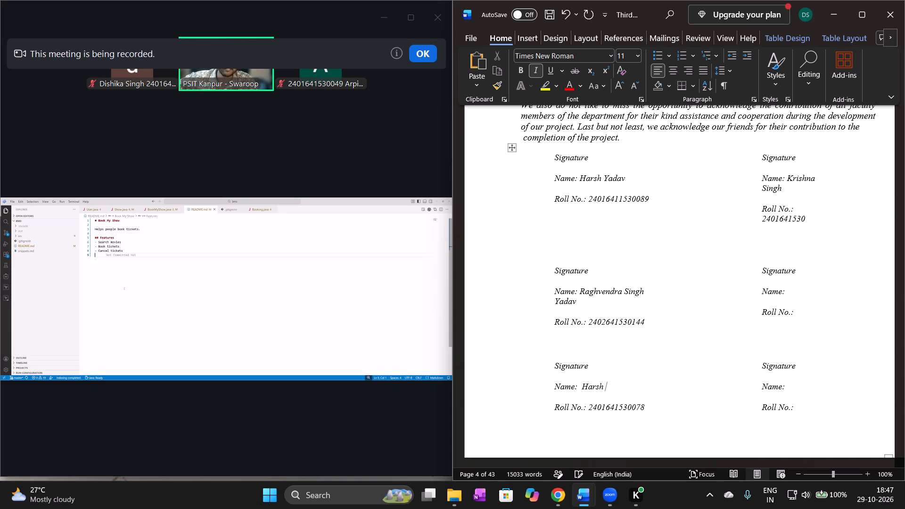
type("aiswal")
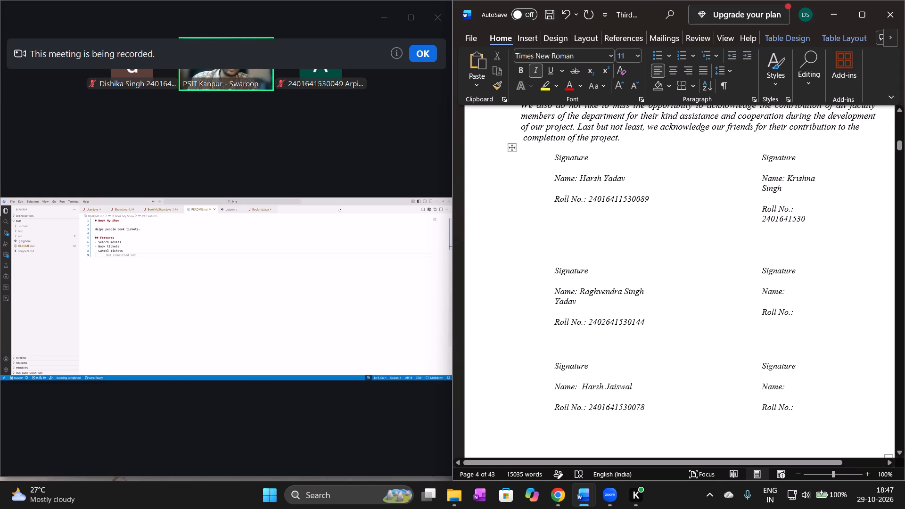
Enter the student replaced in the bottom row, with name and roll number, in the middle row's second signature block.
left_click(797, 294)
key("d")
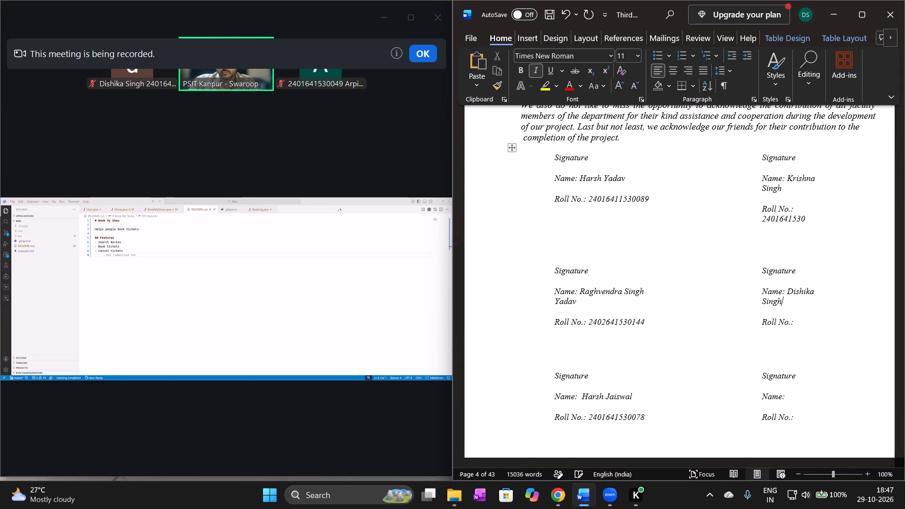
left_click(799, 327)
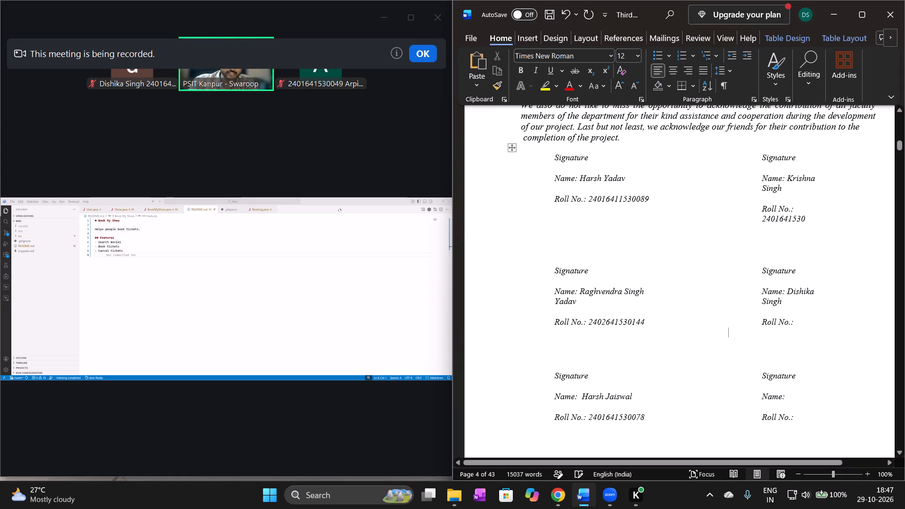
left_click(803, 319)
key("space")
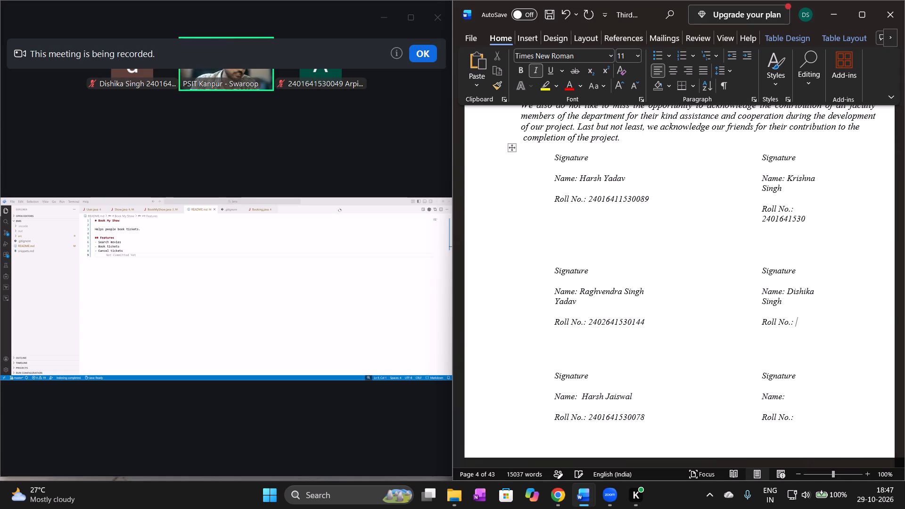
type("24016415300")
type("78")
Enter the remaining student's name in the bottom row's second signature block.
scroll(803, 319, "down", 1)
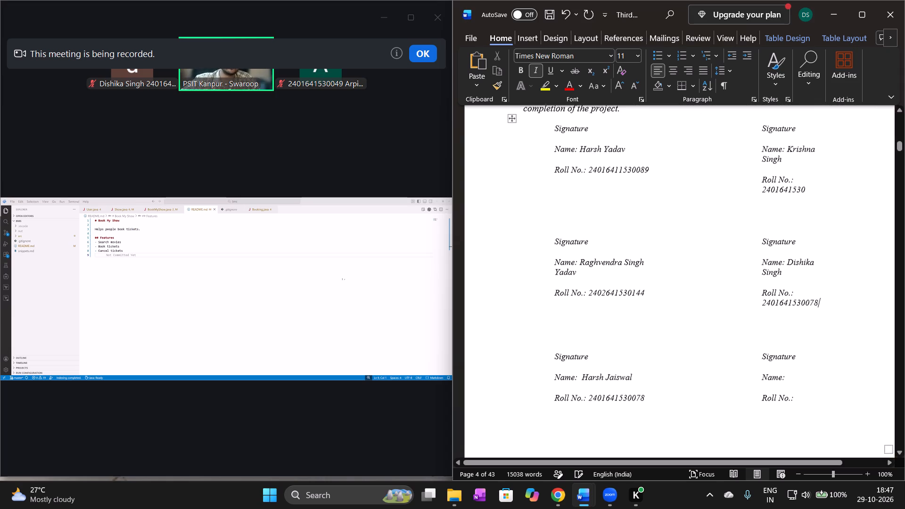
scroll(803, 319, "down", 1)
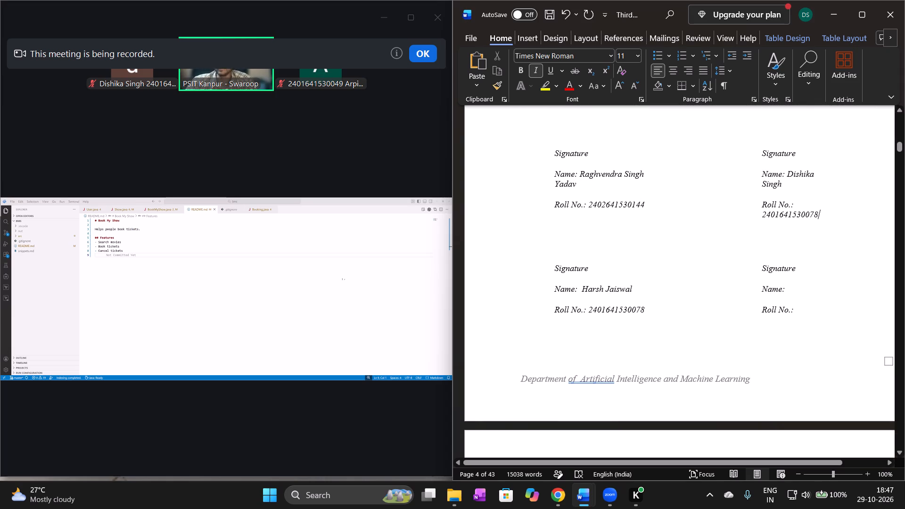
left_click(803, 290)
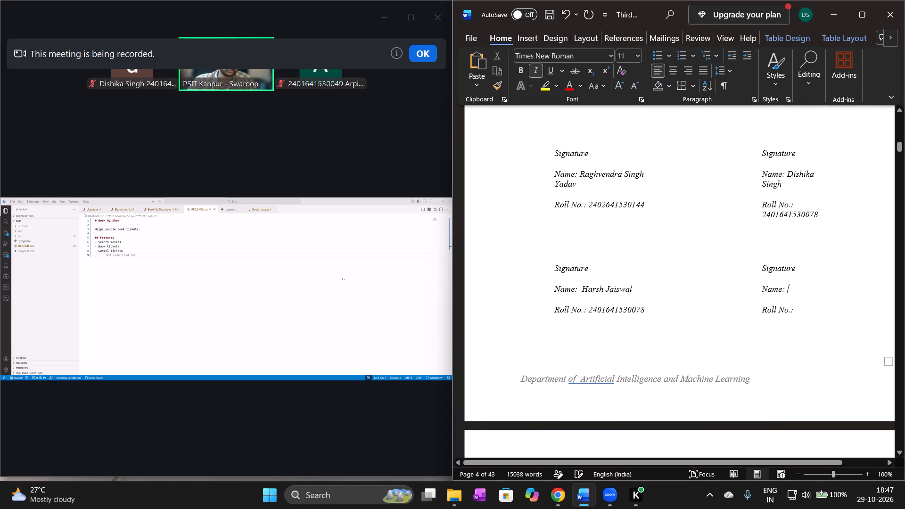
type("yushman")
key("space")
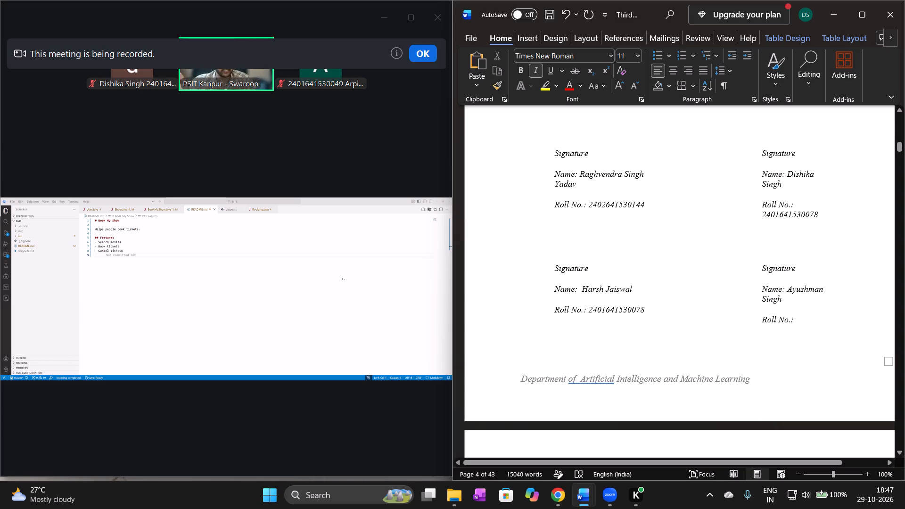
Enter the student's roll number in the bottom row's second signature block.
left_click(804, 320)
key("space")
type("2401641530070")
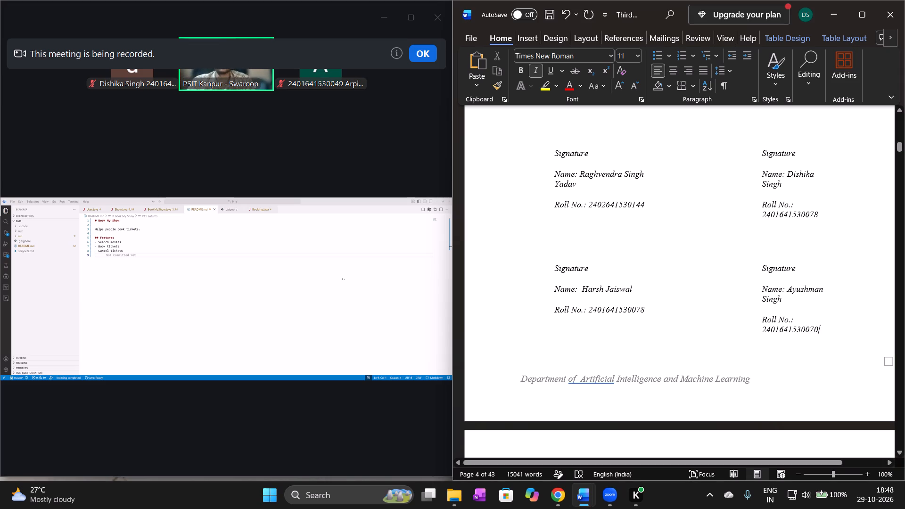
Complete the partial roll number in the top row's second signature block, matching the one given in the Certificate text.
scroll(757, 276, "up", 1)
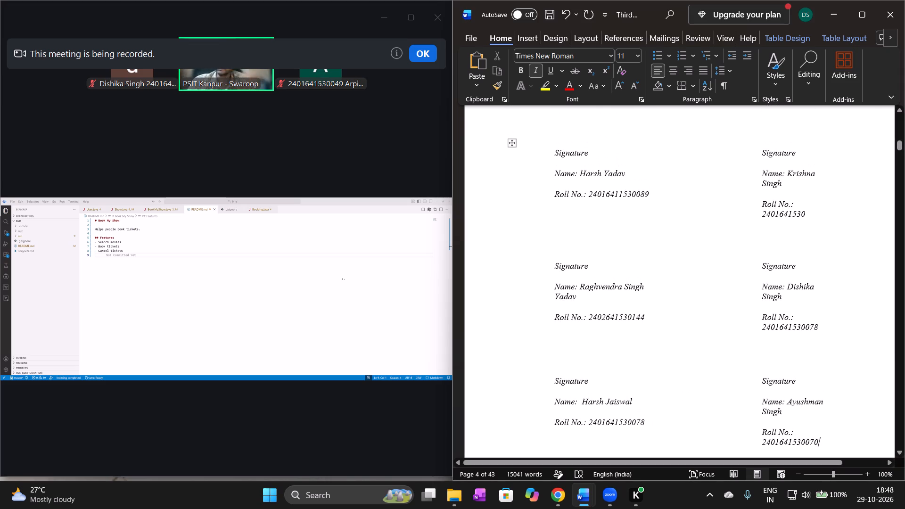
scroll(757, 276, "up", 1)
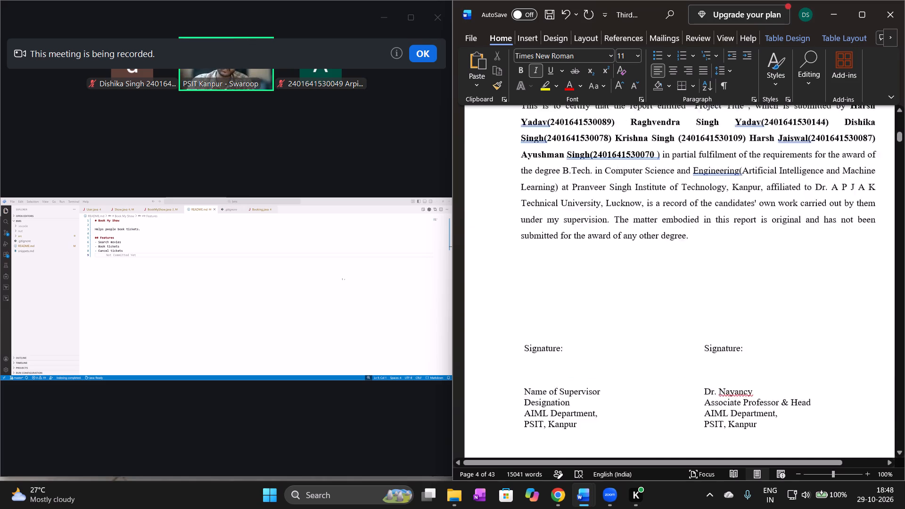
scroll(757, 276, "up", 1)
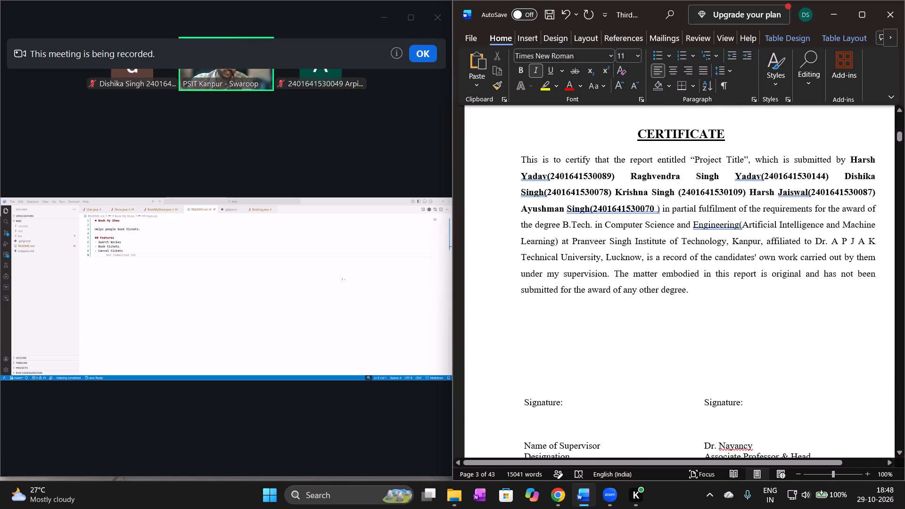
scroll(757, 276, "down", 2)
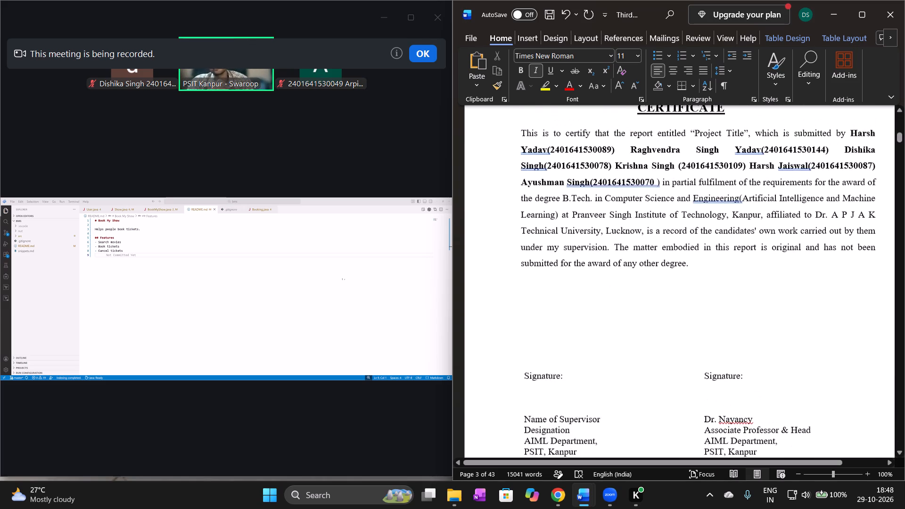
scroll(757, 276, "down", 2)
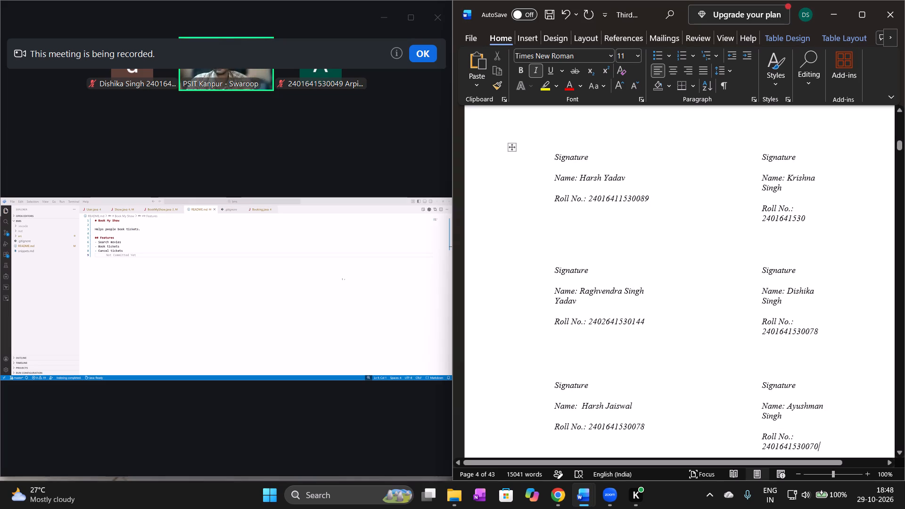
left_click(809, 218)
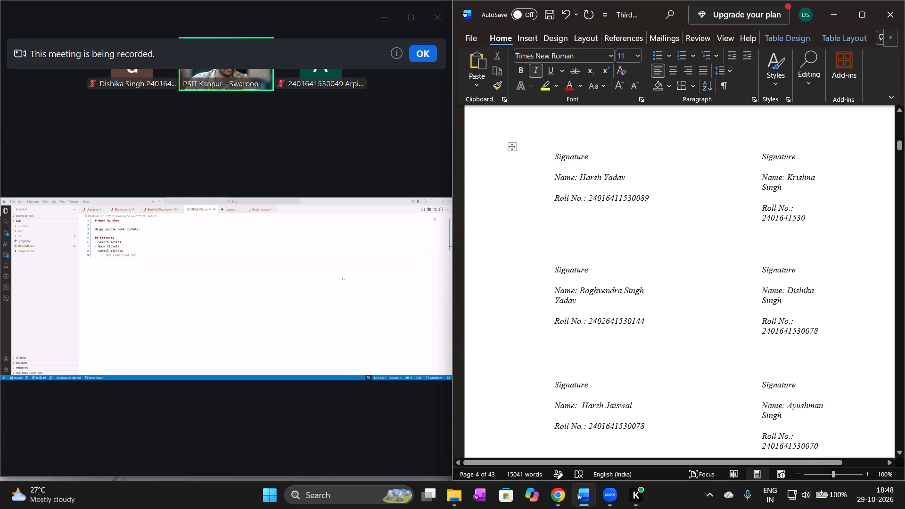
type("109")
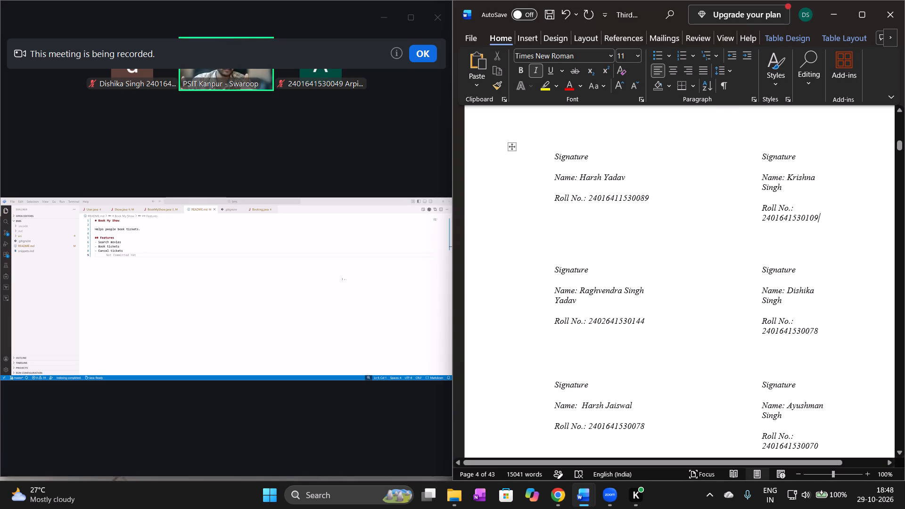
Replace the last two digits of the roll number in the bottom row's first signature block to match the Certificate.
scroll(762, 185, "down", 1)
left_click(647, 320)
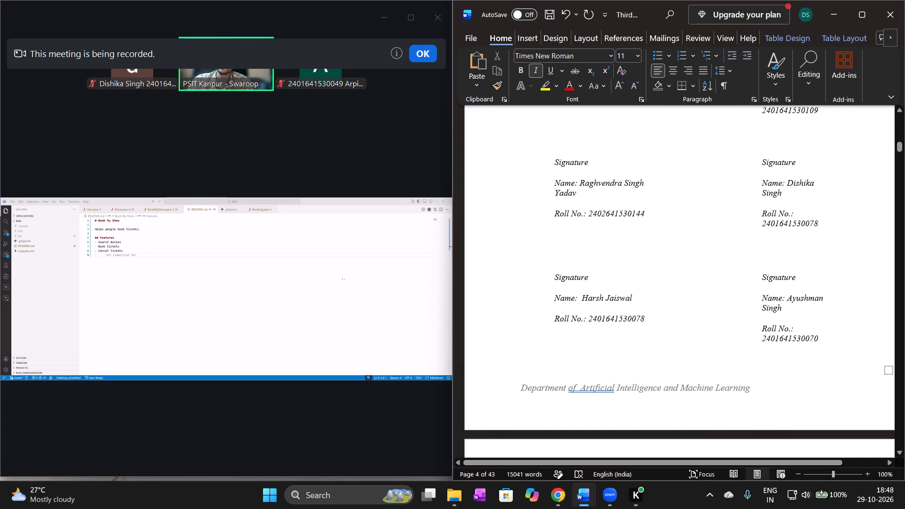
key("BackSpace")
key("BackSpace")
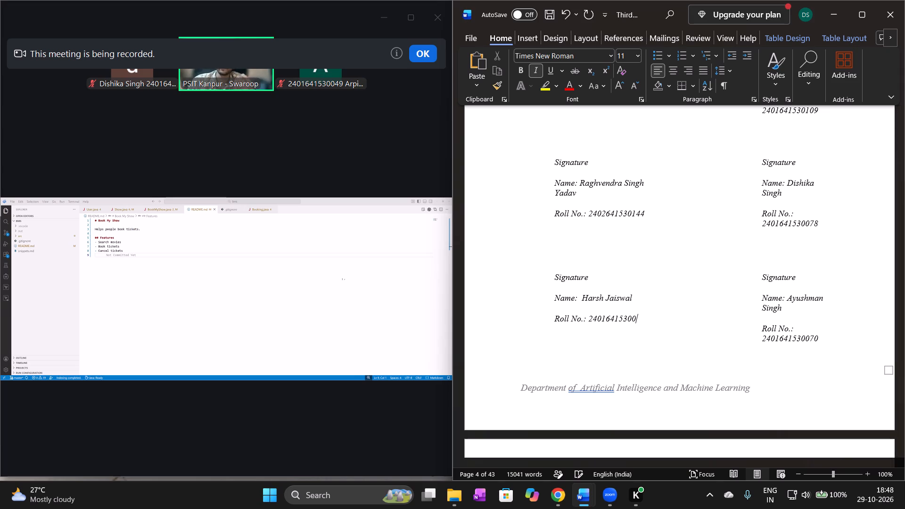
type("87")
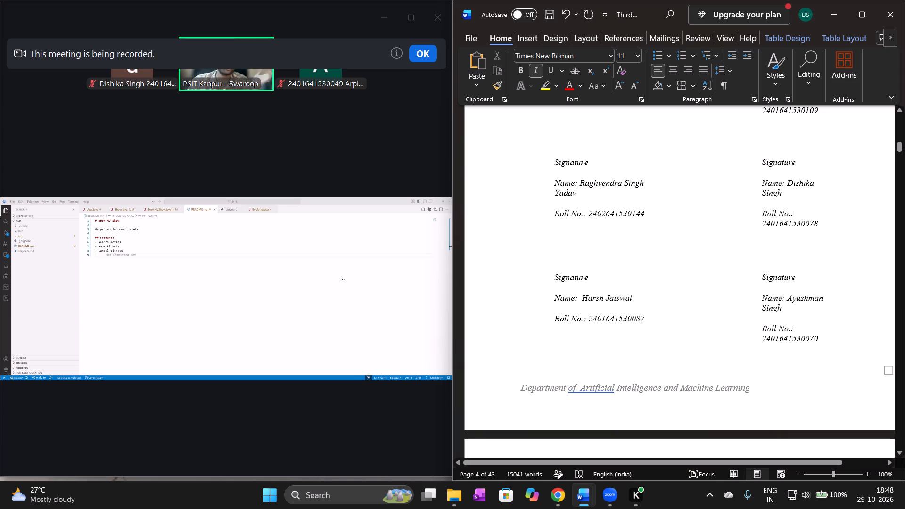
Delete the paragraph beginning "We also do not like to miss the opportunity" above the ABSTRACT heading.
scroll(744, 336, "down", 1)
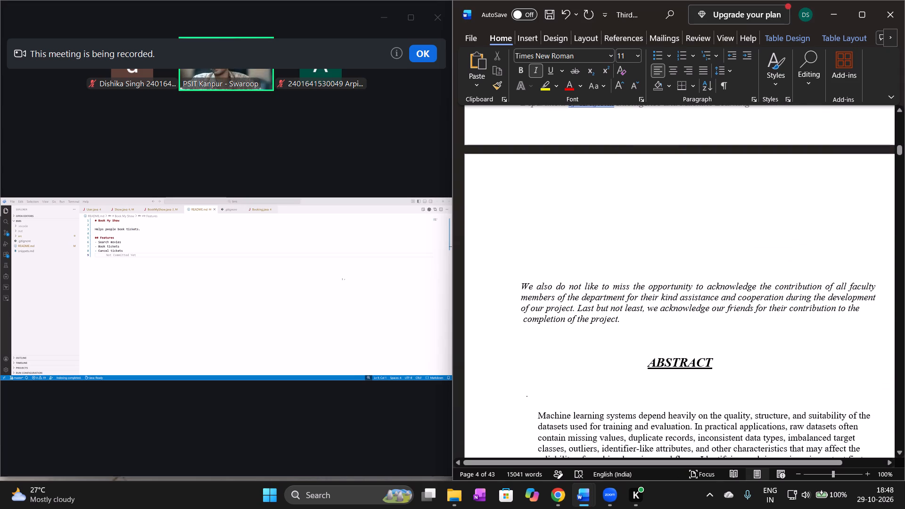
scroll(744, 336, "down", 1)
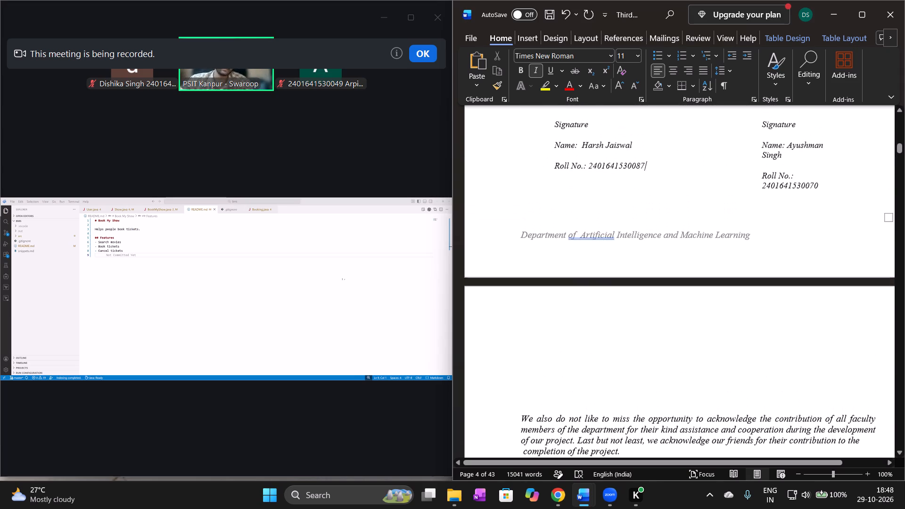
scroll(744, 336, "down", 2)
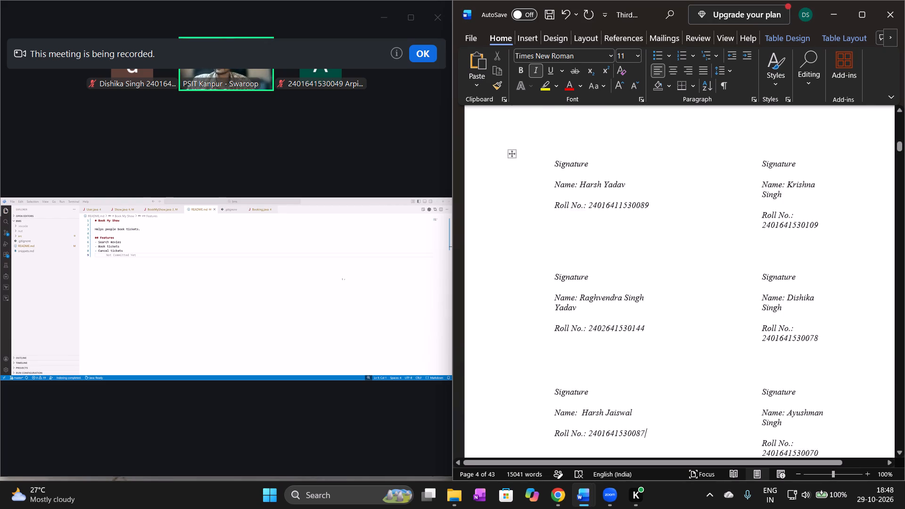
scroll(744, 336, "down", 1)
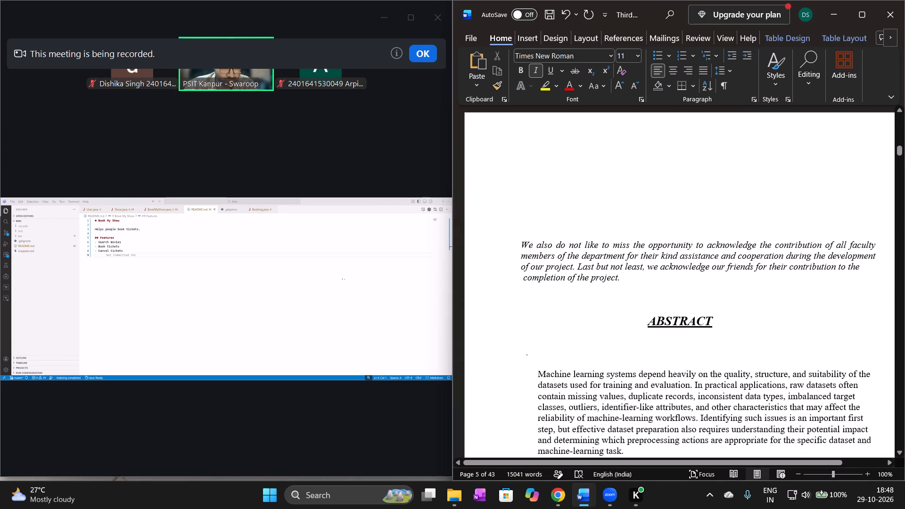
scroll(519, 244, "right", 1)
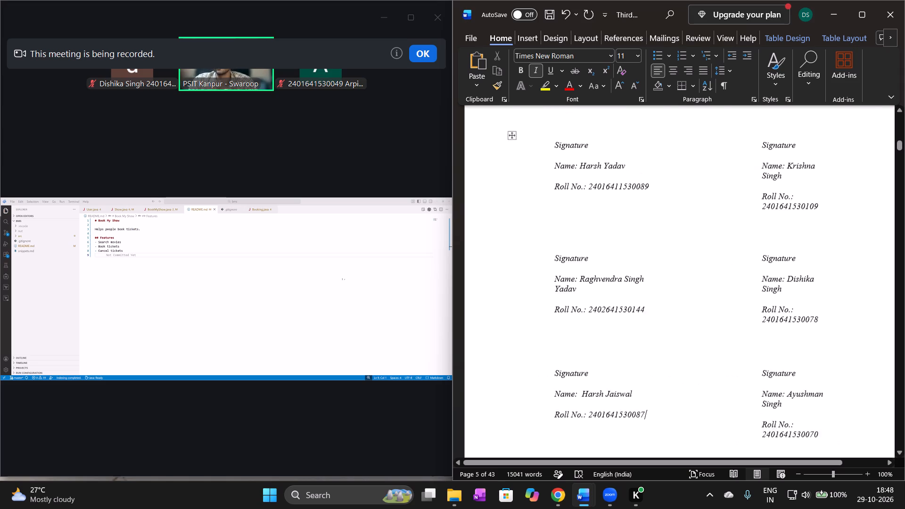
scroll(519, 244, "right", 1)
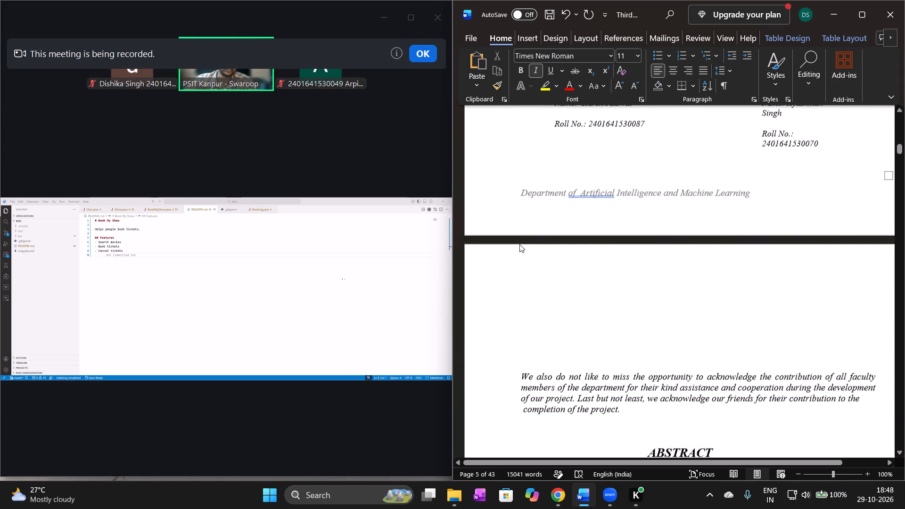
scroll(519, 244, "right", 1)
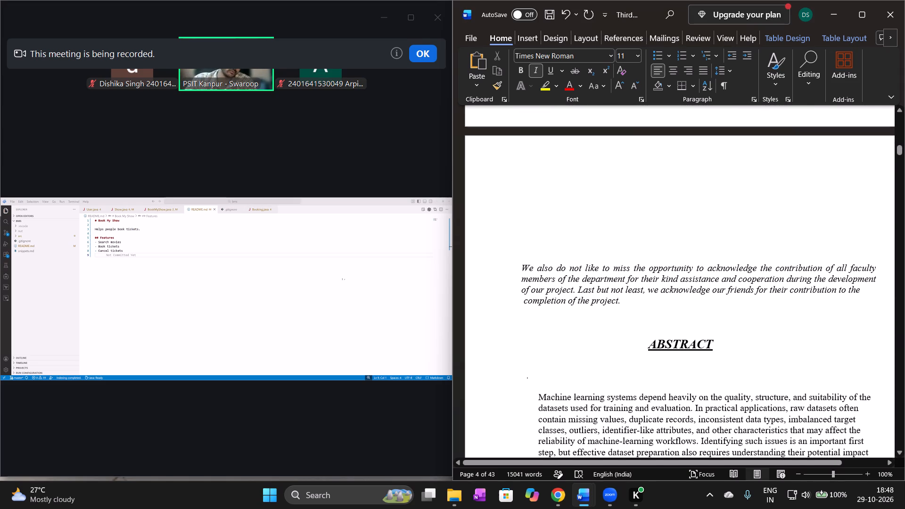
left_click_drag(522, 266, 620, 301)
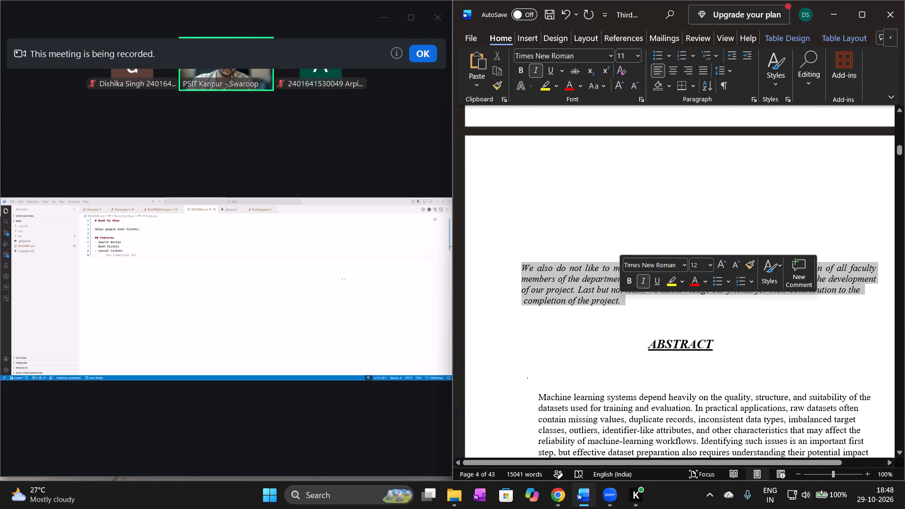
key("BackSpace")
key("BackSpace")
key("BackSpace")
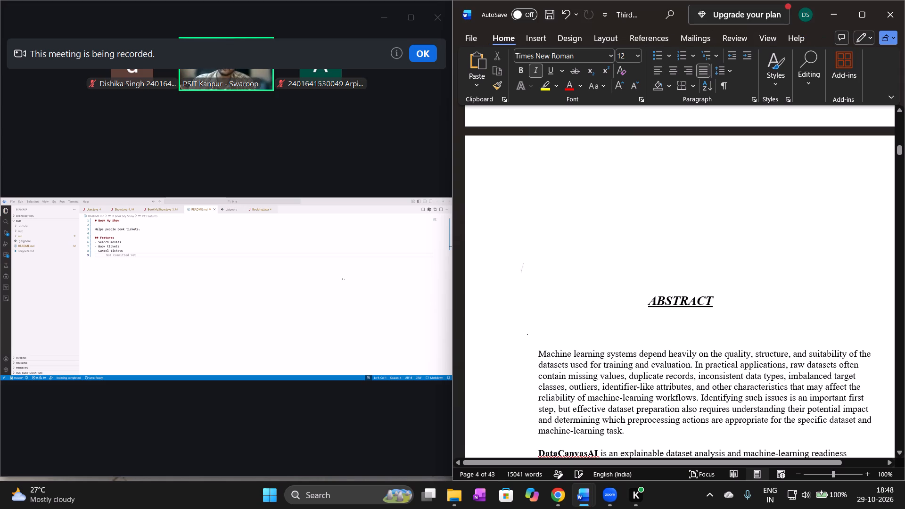
key("BackSpace")
key("BackSpace")
key("BackSpace")
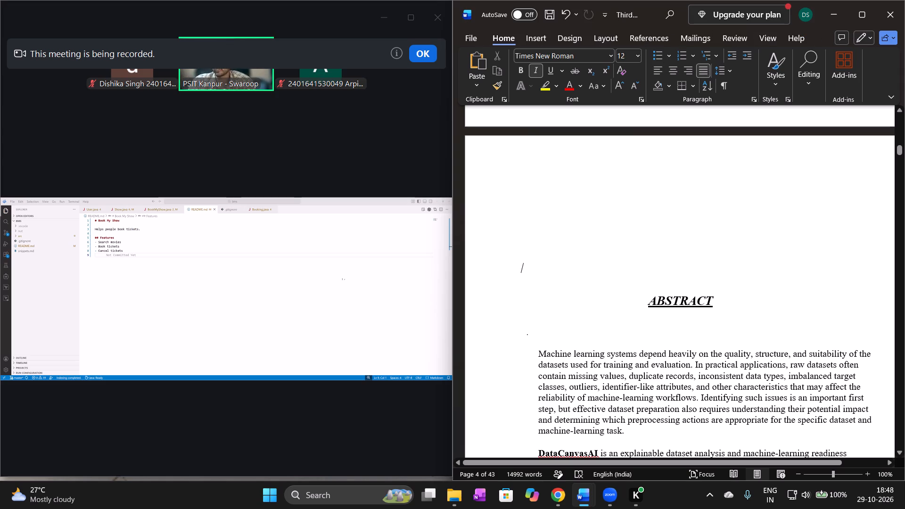
Remove the centring of the ABSTRACT heading and the empty line above it so it starts at the margin.
left_click(642, 299)
key("BackSpace")
key("BackSpace")
key("BackSpace")
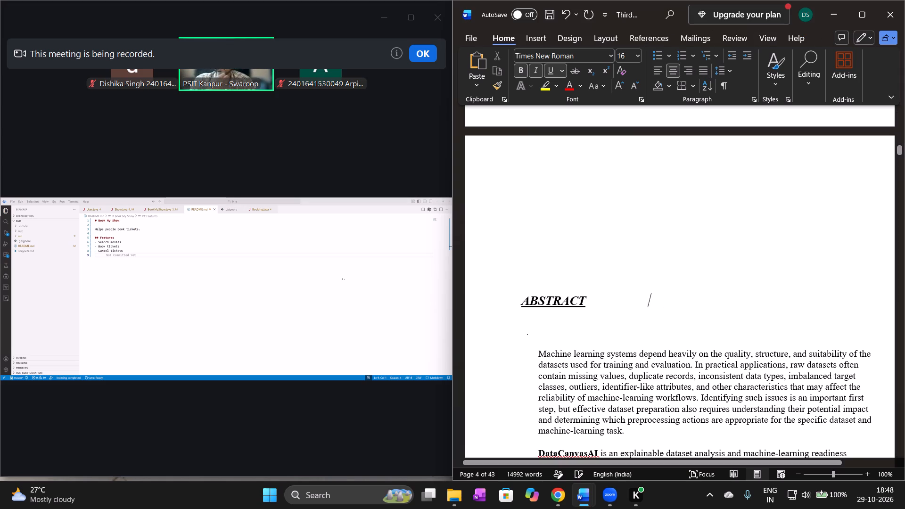
key("BackSpace")
key("BackSpace")
key("BackSpace")
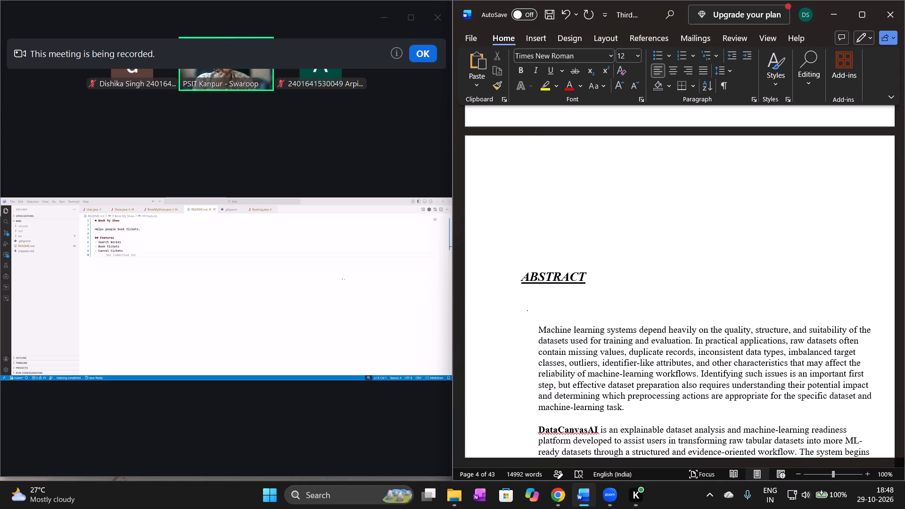
key("BackSpace")
key("BackSpace")
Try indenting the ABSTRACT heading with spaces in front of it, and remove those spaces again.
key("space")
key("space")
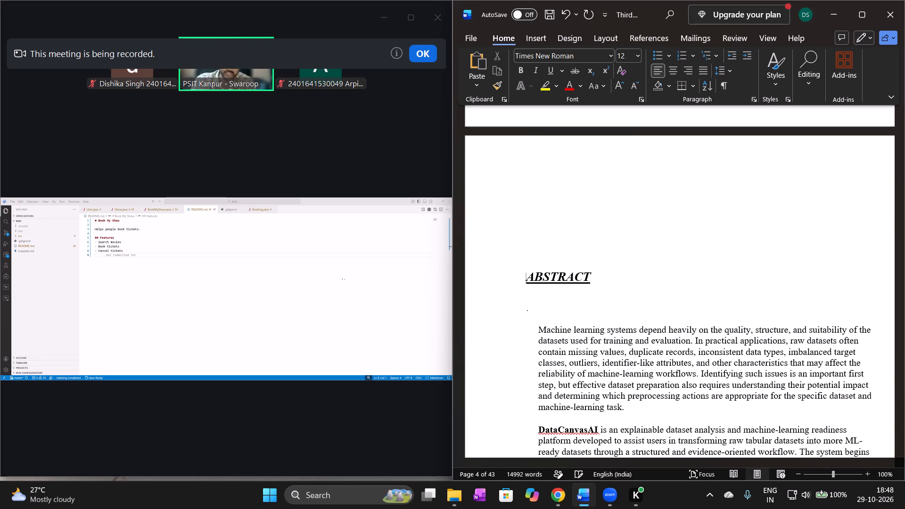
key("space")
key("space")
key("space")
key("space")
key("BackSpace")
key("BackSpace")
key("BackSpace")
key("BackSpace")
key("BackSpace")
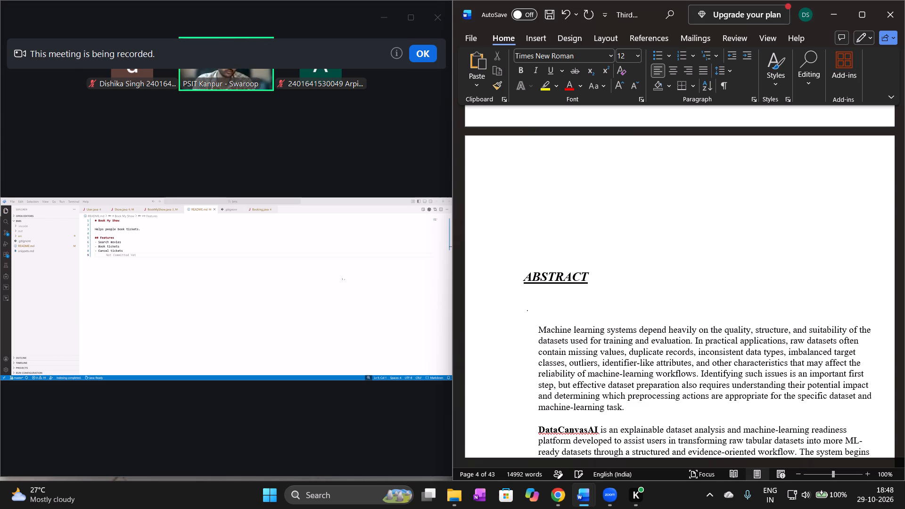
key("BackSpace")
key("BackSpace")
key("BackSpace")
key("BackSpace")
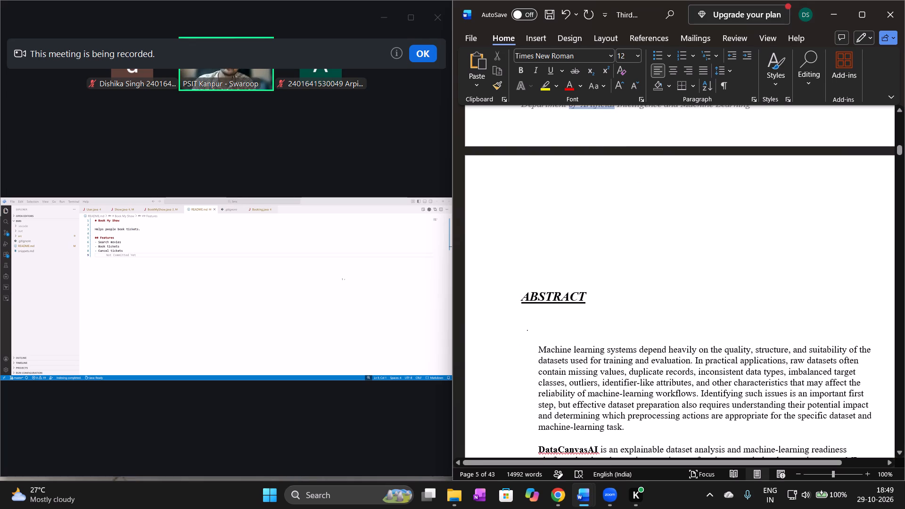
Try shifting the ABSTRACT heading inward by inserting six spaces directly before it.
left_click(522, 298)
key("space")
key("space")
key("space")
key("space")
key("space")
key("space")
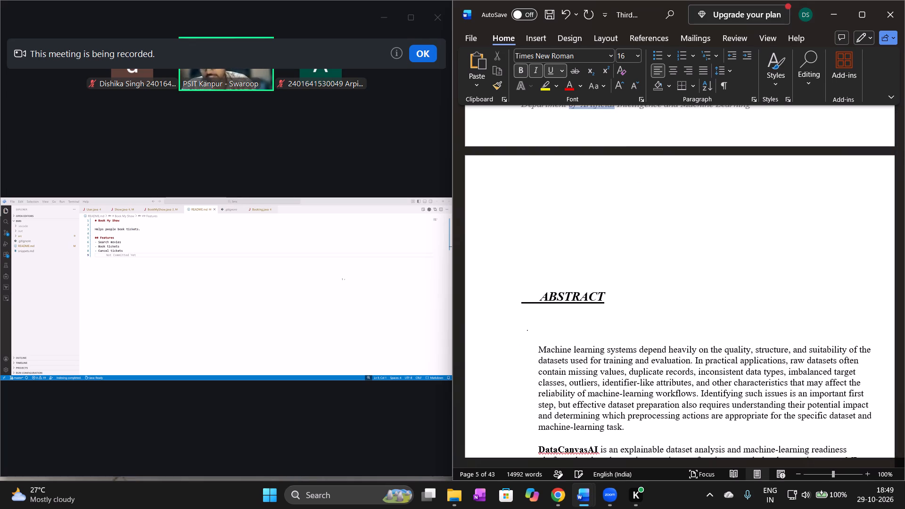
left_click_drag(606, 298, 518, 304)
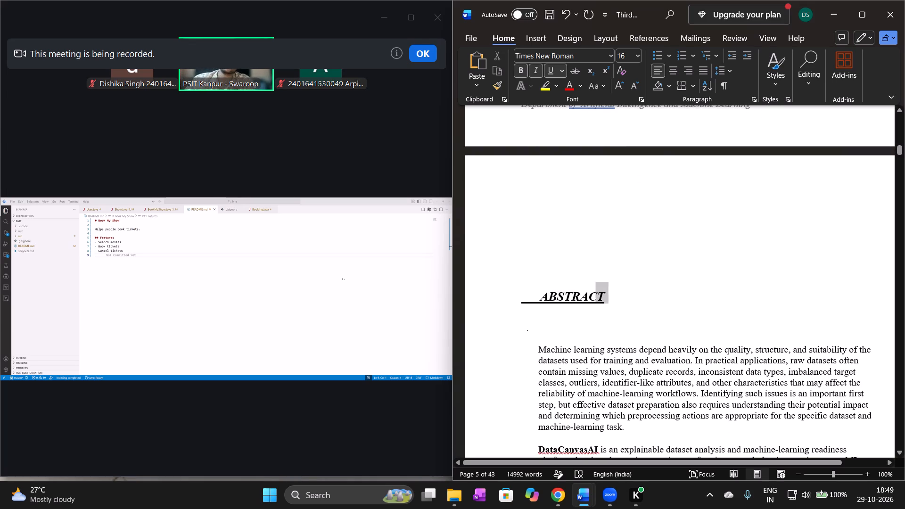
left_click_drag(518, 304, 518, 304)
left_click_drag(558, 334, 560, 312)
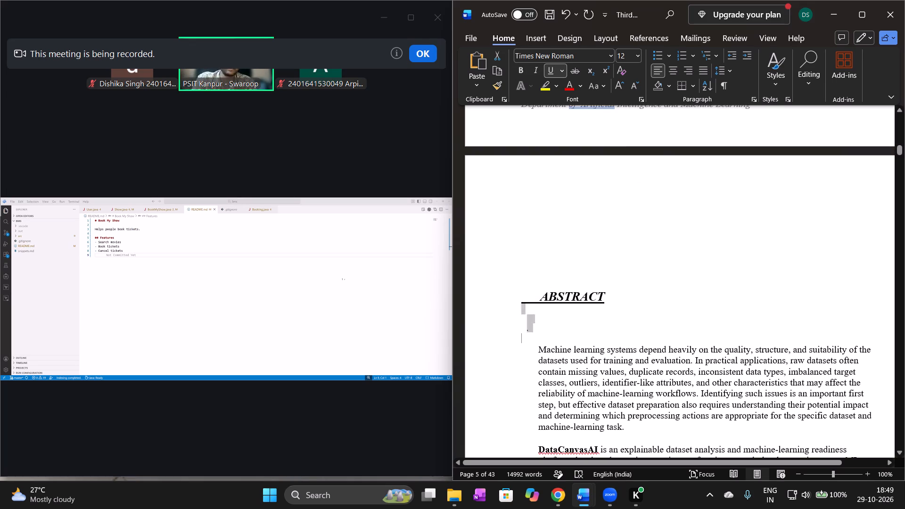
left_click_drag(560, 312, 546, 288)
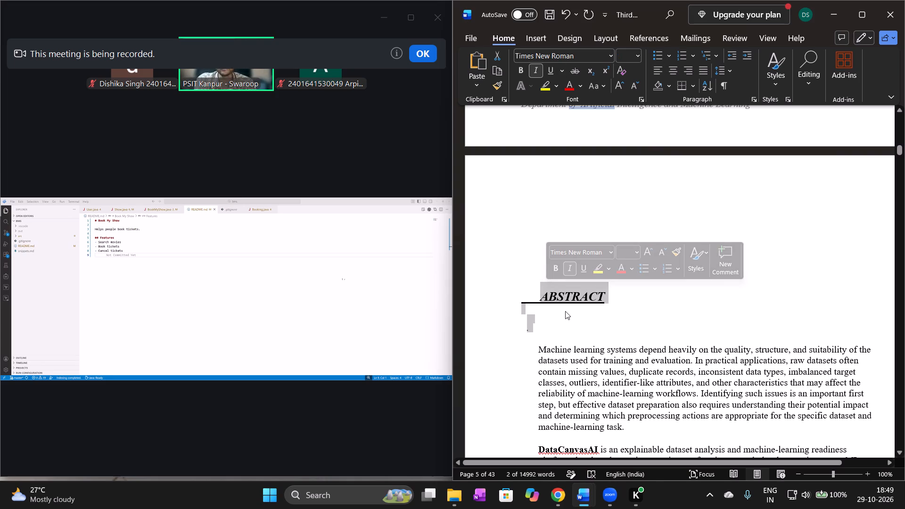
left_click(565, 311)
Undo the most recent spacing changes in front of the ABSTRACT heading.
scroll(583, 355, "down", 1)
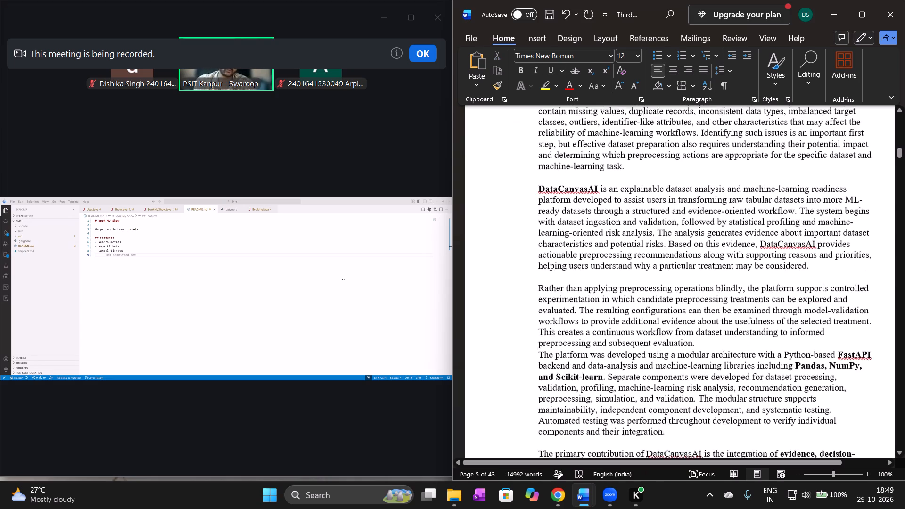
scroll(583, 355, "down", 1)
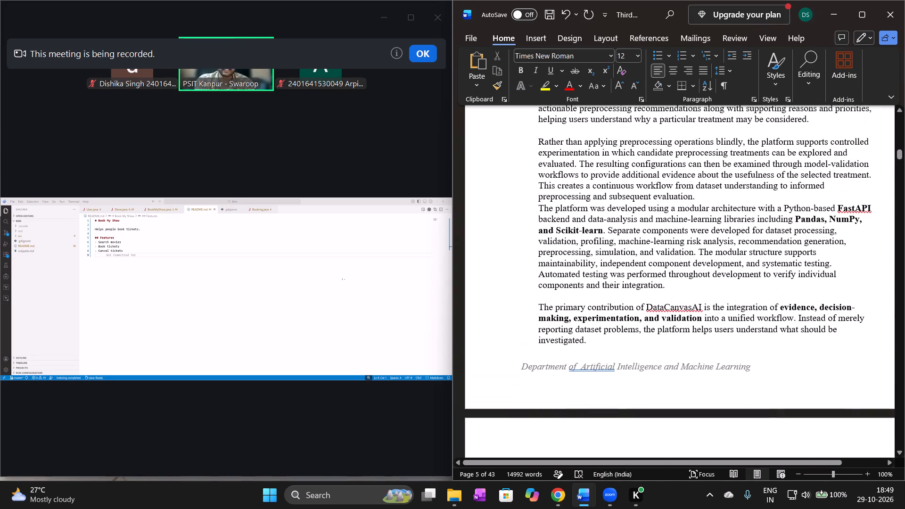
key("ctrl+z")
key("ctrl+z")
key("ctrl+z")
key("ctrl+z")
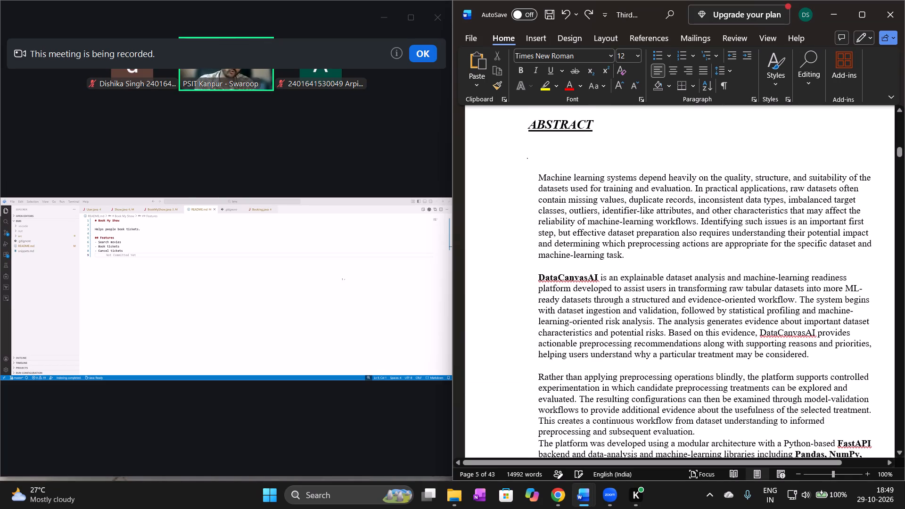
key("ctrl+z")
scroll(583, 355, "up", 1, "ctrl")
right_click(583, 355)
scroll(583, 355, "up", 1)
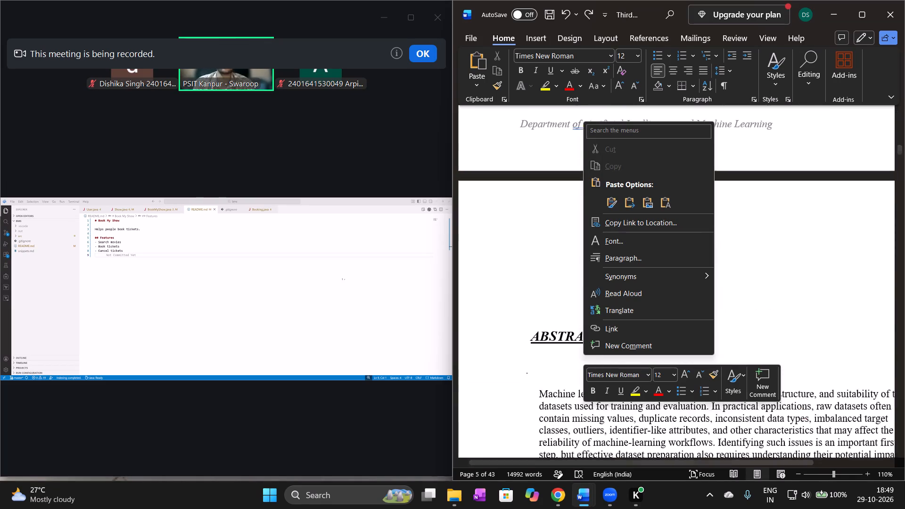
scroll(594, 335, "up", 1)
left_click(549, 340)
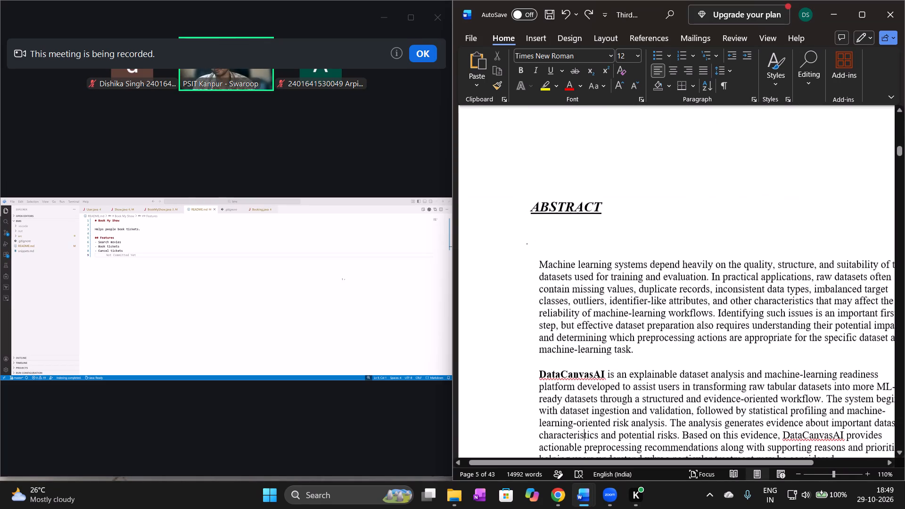
Undo the ABSTRACT heading's spacing and alignment edits, going back to the version where the heading is centred.
scroll(551, 336, "down", 1, "ctrl")
scroll(551, 333, "left", 1)
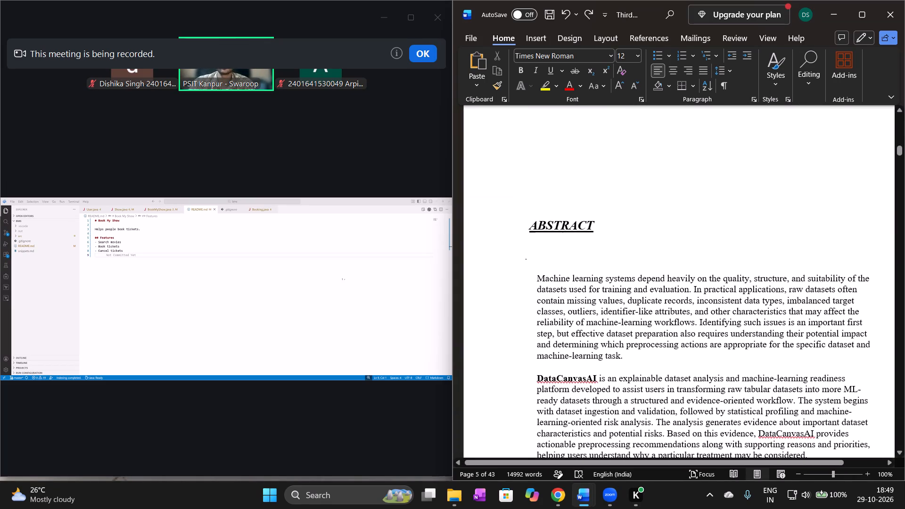
key("ctrl+z")
key("ctrl+z")
key("ctrl+z")
key("ctrl+z")
key("ctrl+z")
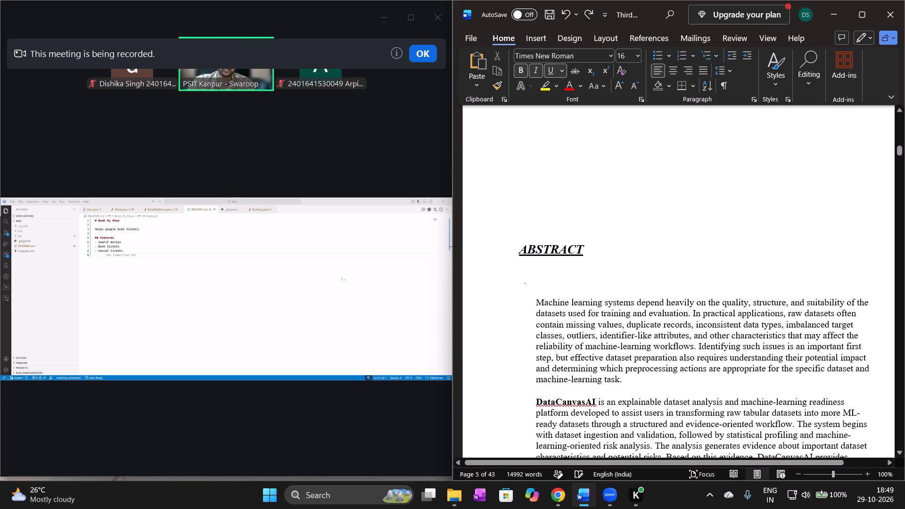
key("ctrl+z")
key("ctrl+z")
key("ctrl+z")
key("ctrl+z")
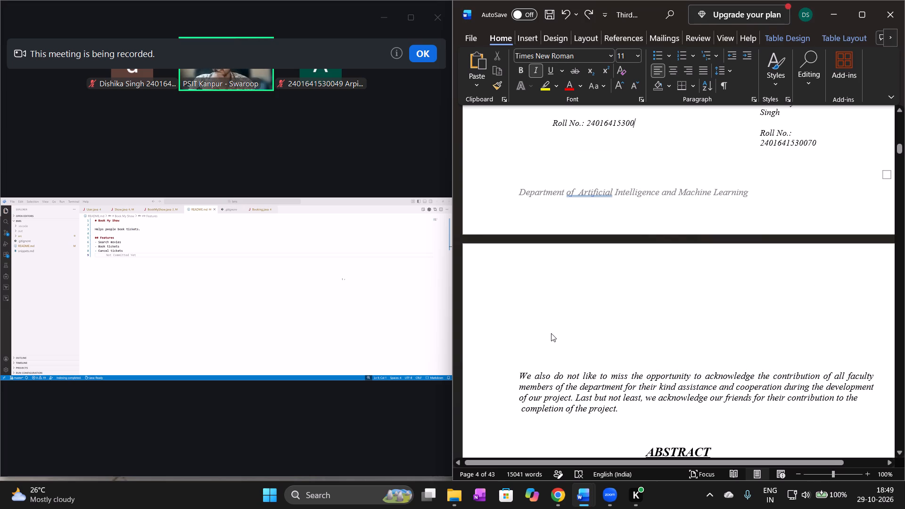
Undo the latest entries in the Acknowledgement signature table until the last block's name and roll number are blank.
key("ctrl+z")
key("ctrl+z")
key("ctrl+z")
key("ctrl+z")
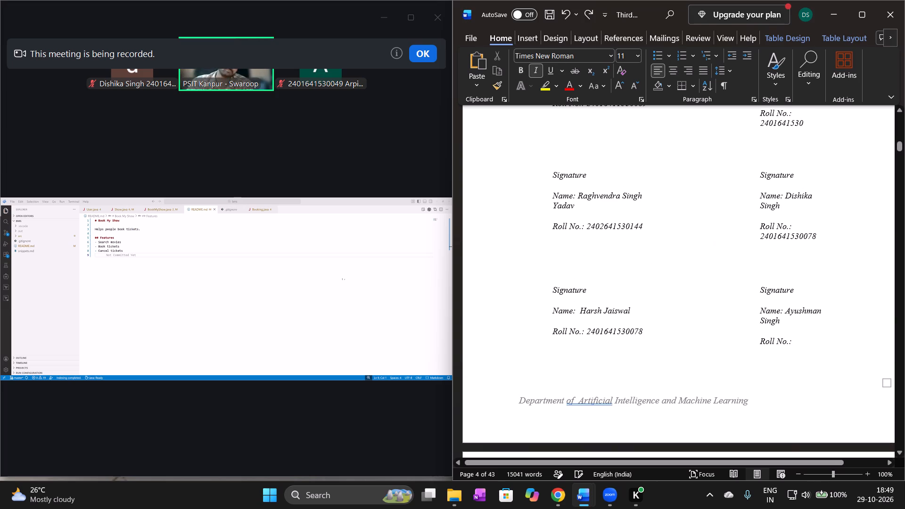
scroll(551, 333, "down", 1, "ctrl")
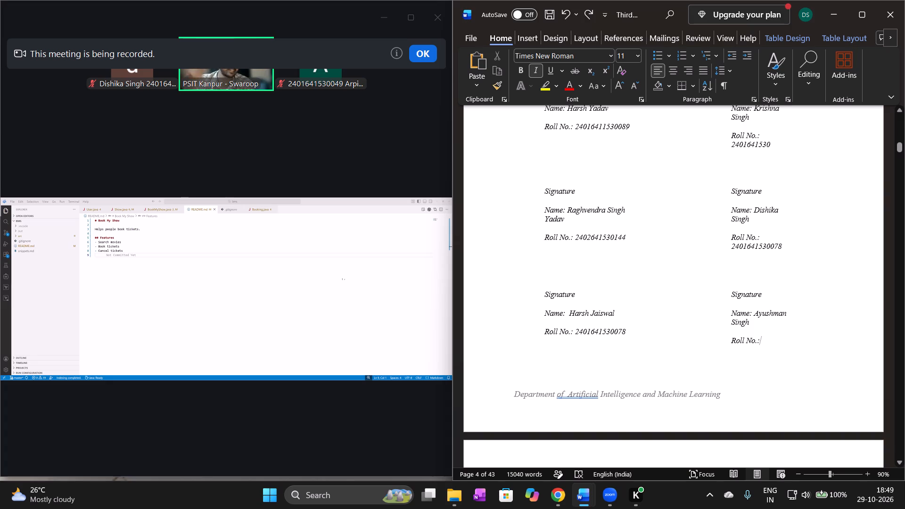
key("ctrl+z")
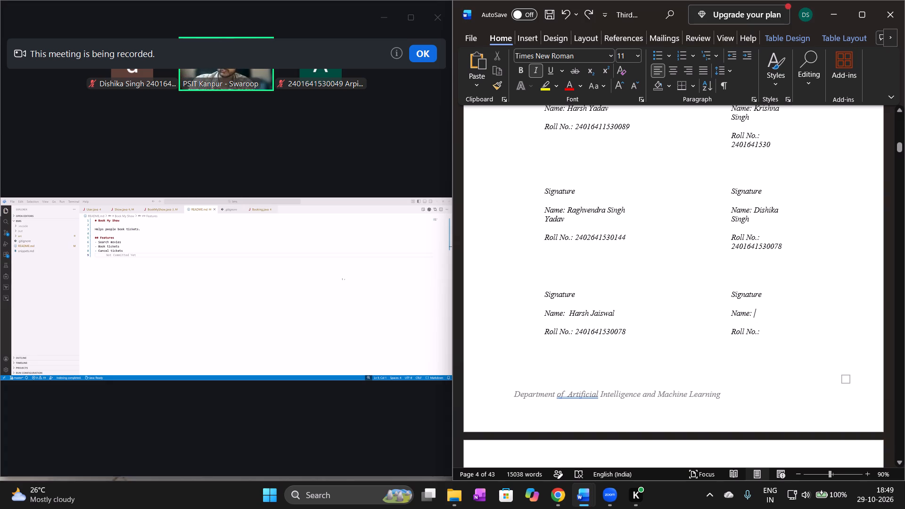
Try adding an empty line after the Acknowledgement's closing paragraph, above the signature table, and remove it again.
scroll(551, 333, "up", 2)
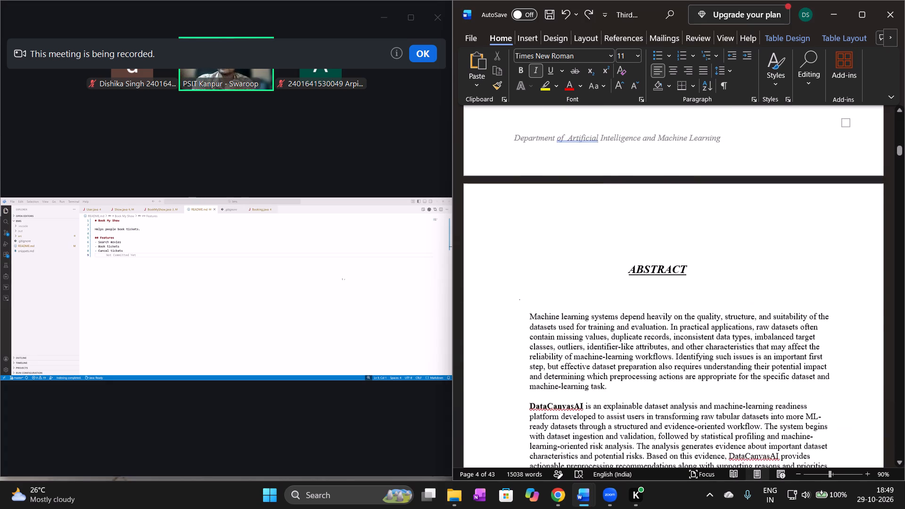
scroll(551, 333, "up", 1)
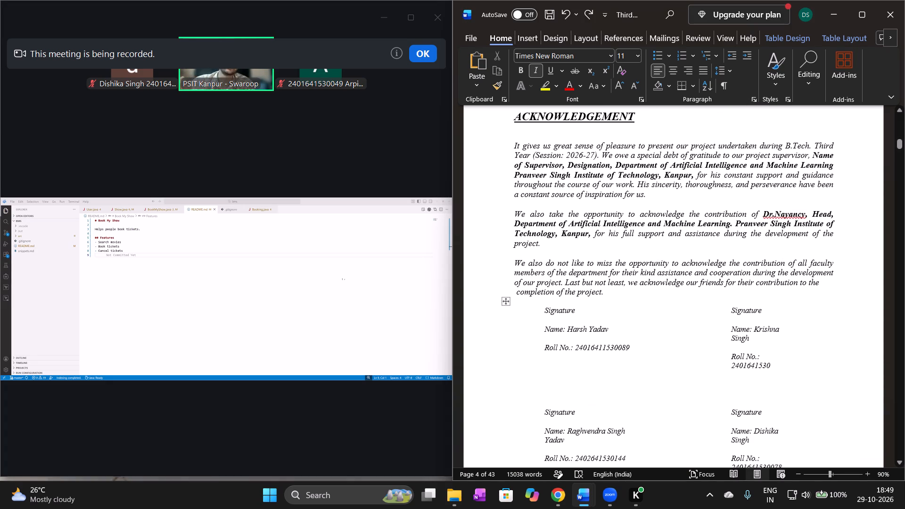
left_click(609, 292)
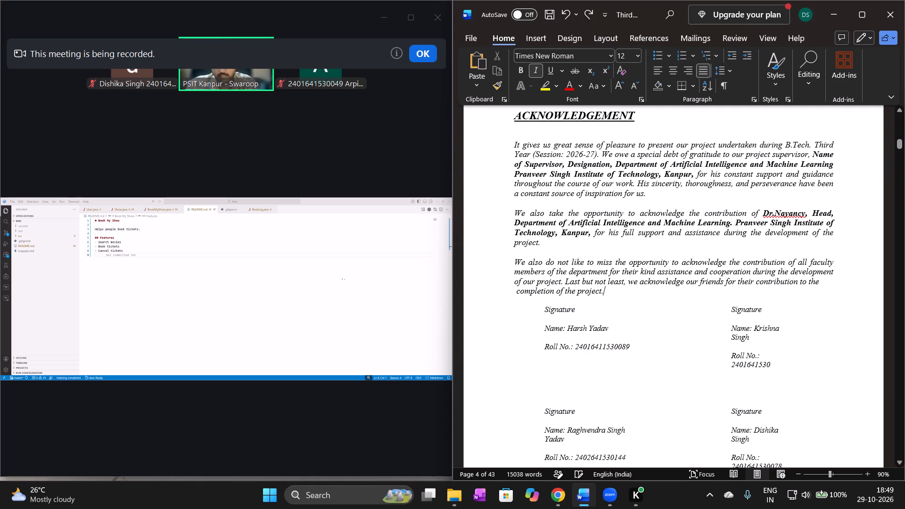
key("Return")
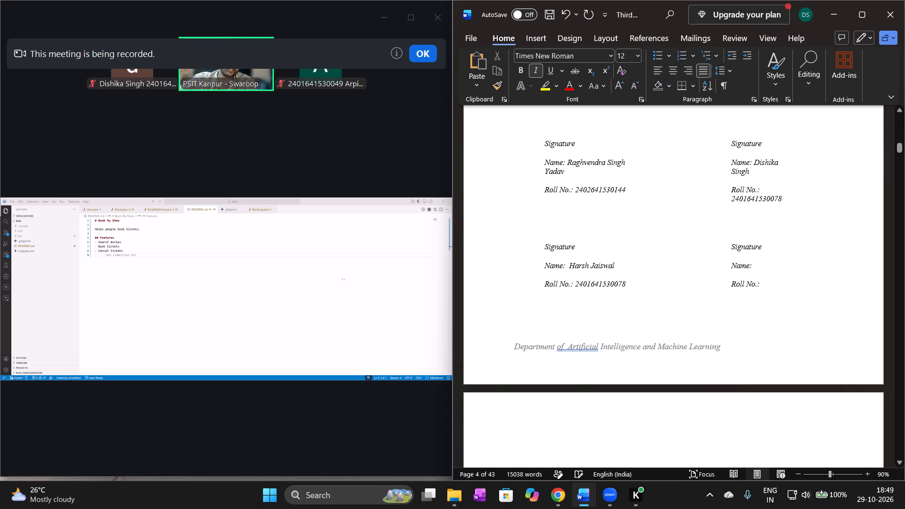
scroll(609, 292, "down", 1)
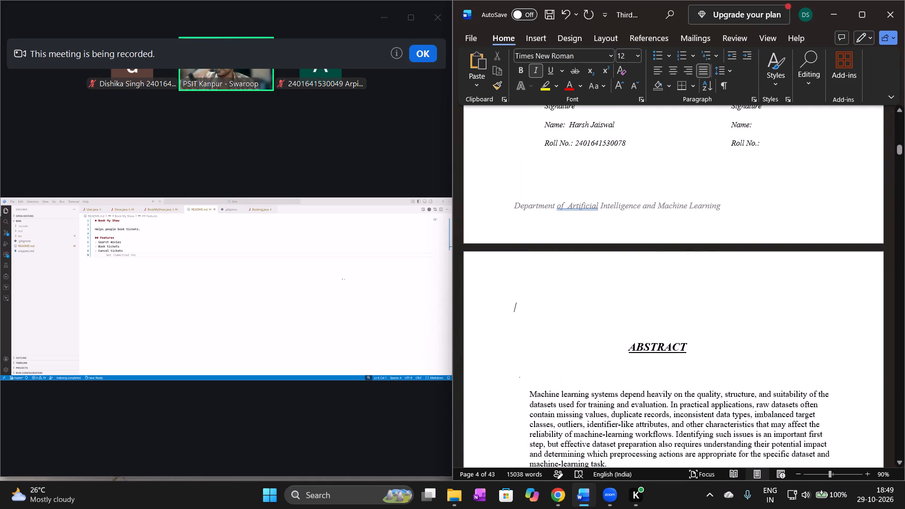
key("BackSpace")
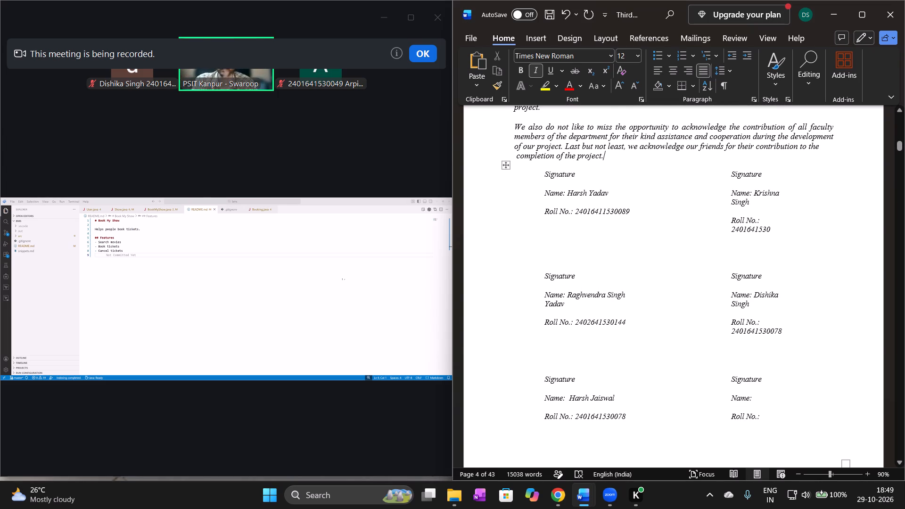
Correct the last two digits of the roll number in the third row's first signature block.
left_click(637, 417)
key("BackSpace")
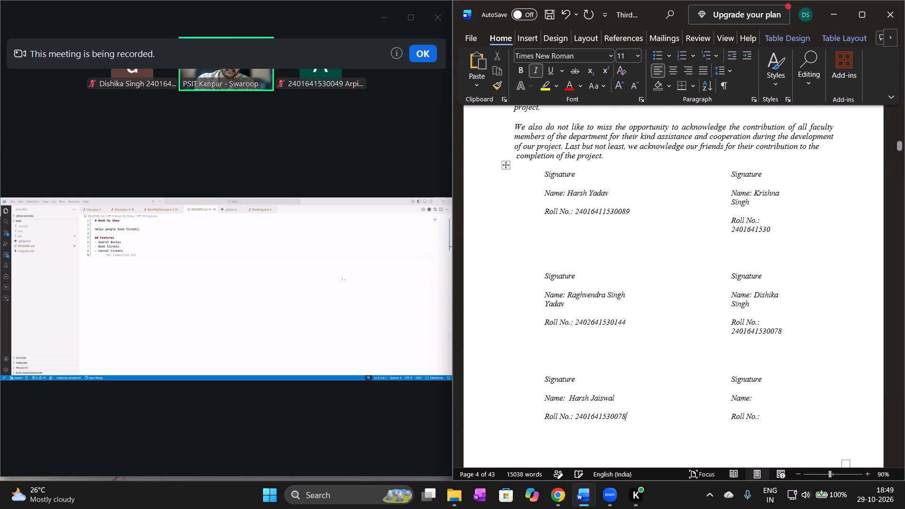
key("BackSpace")
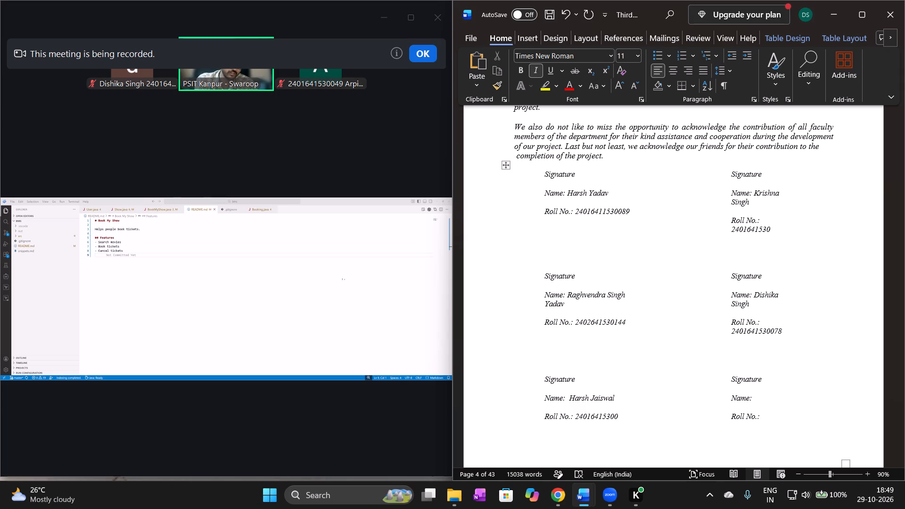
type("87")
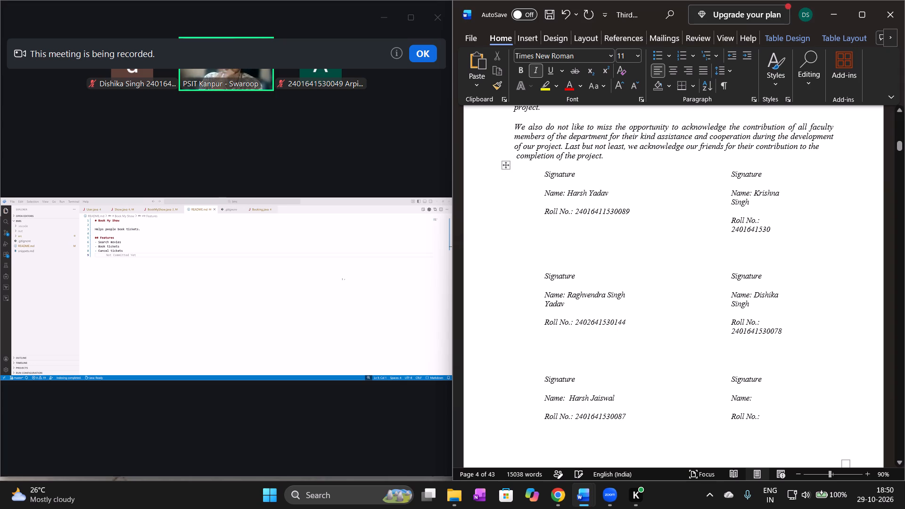
Complete the roll number in the first row's second signature block by adding its last three digits.
left_click(776, 230)
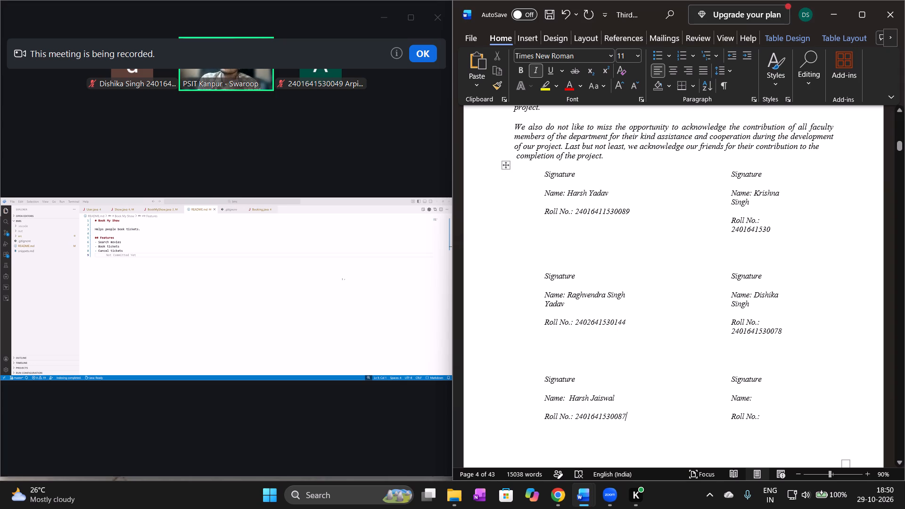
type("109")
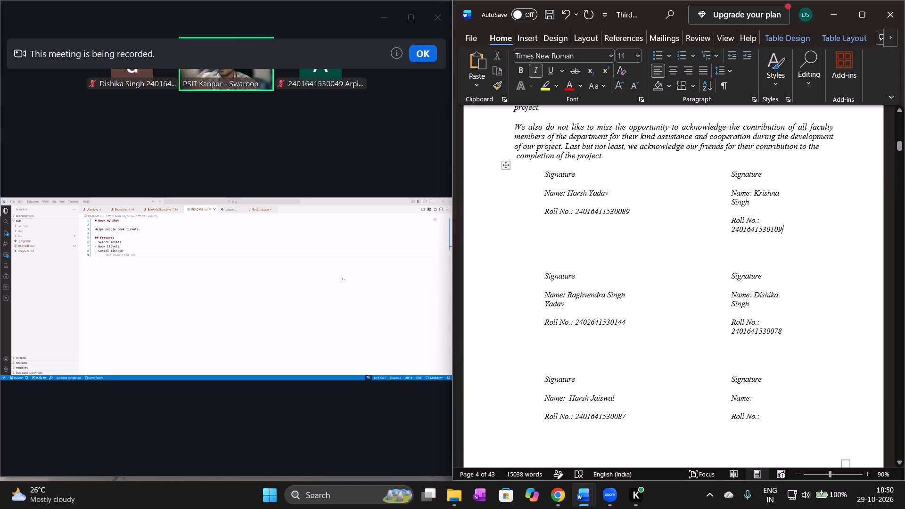
Enter the remaining team member's name and roll number in the third row's second signature block.
left_click(760, 401)
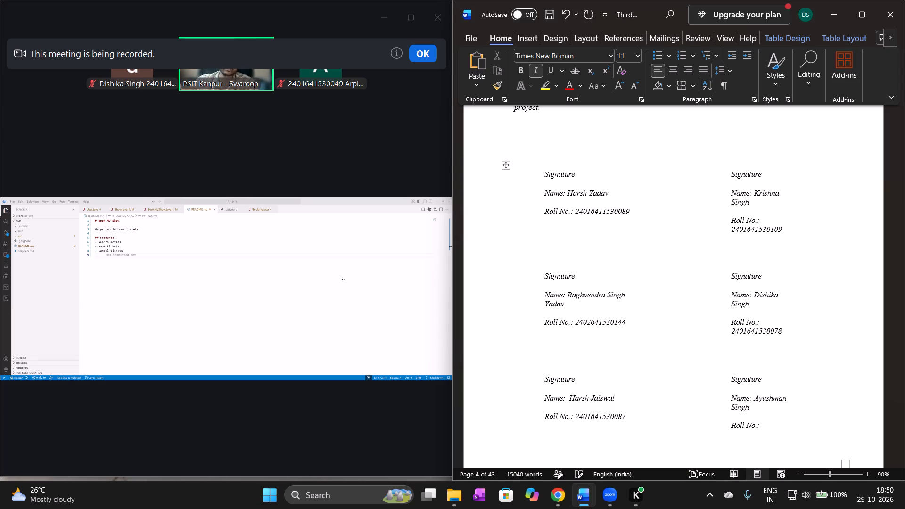
left_click(766, 425)
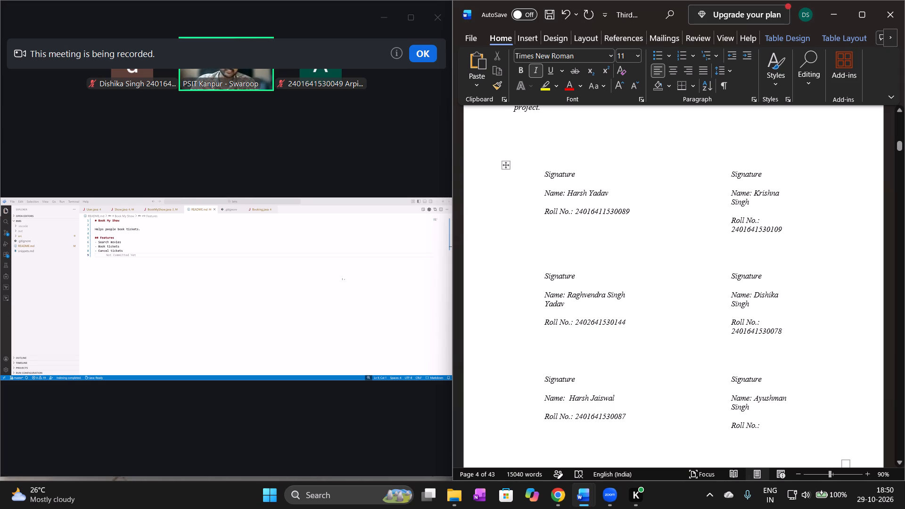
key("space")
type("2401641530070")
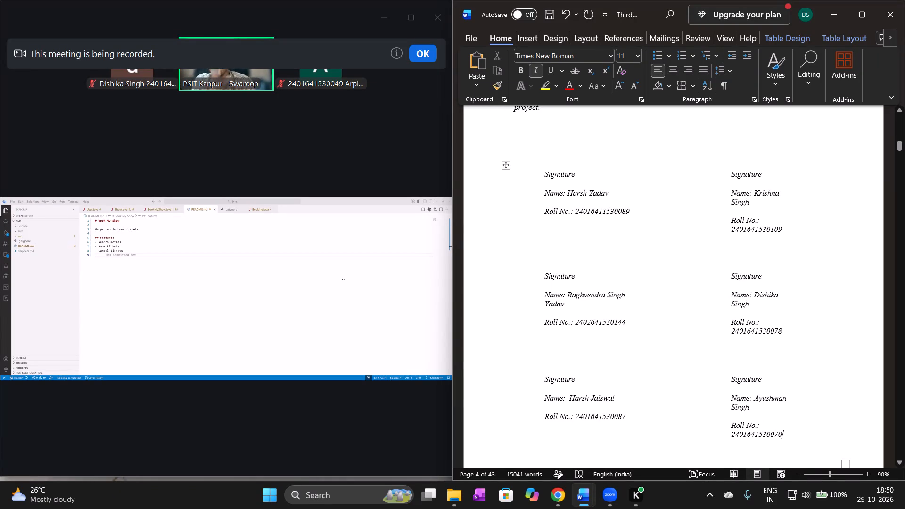
Move the signature table slightly lower on the Acknowledgement page, below the paragraph thanking the department head.
scroll(642, 381, "down", 1)
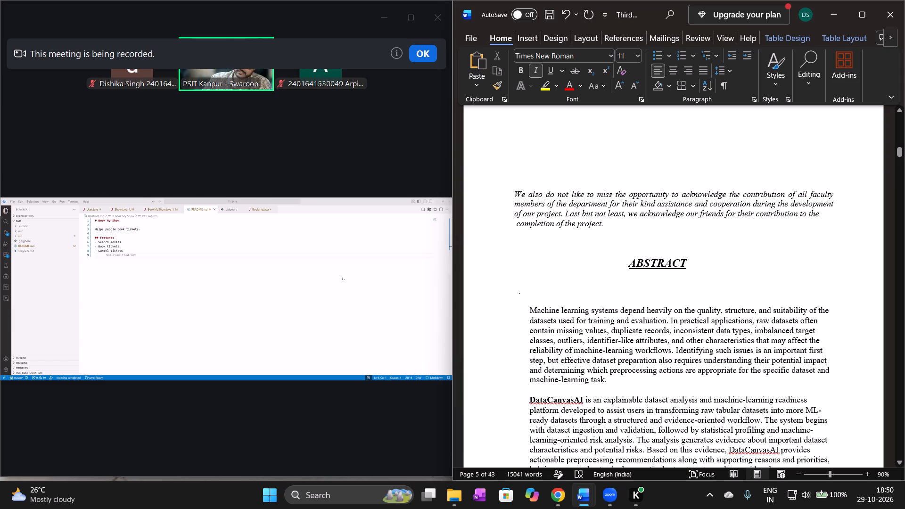
scroll(607, 224, "up", 1)
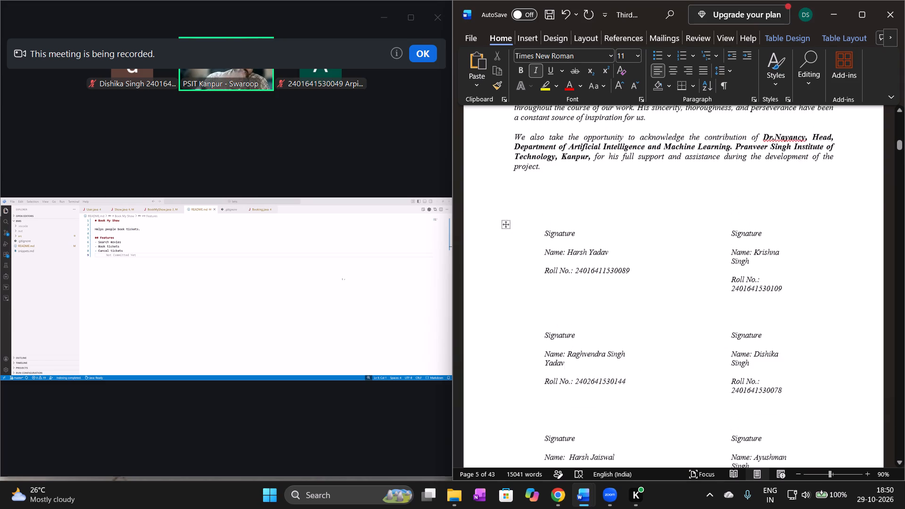
scroll(607, 224, "up", 1)
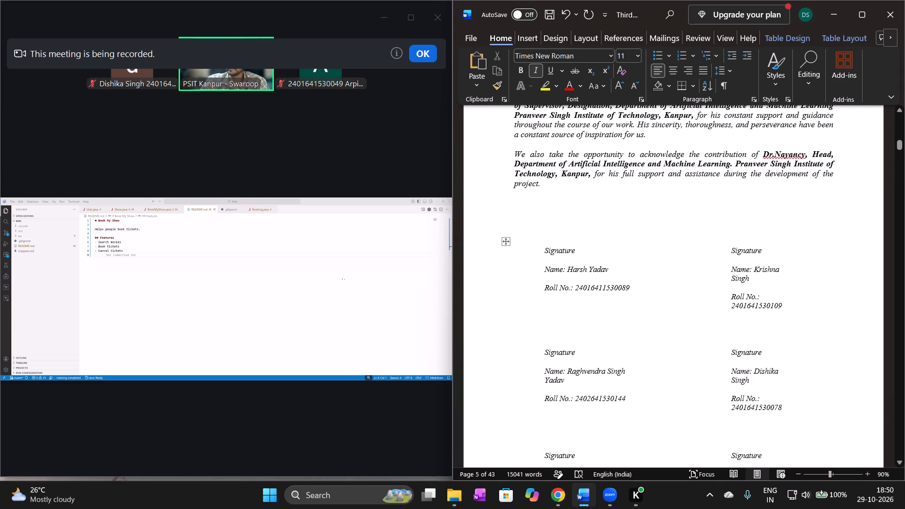
left_click_drag(504, 239, 521, 251)
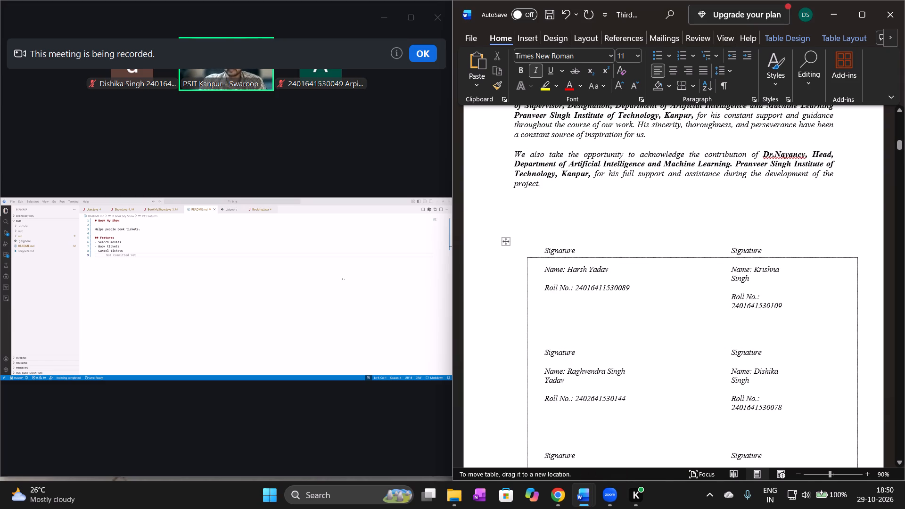
left_click_drag(521, 251, 506, 246)
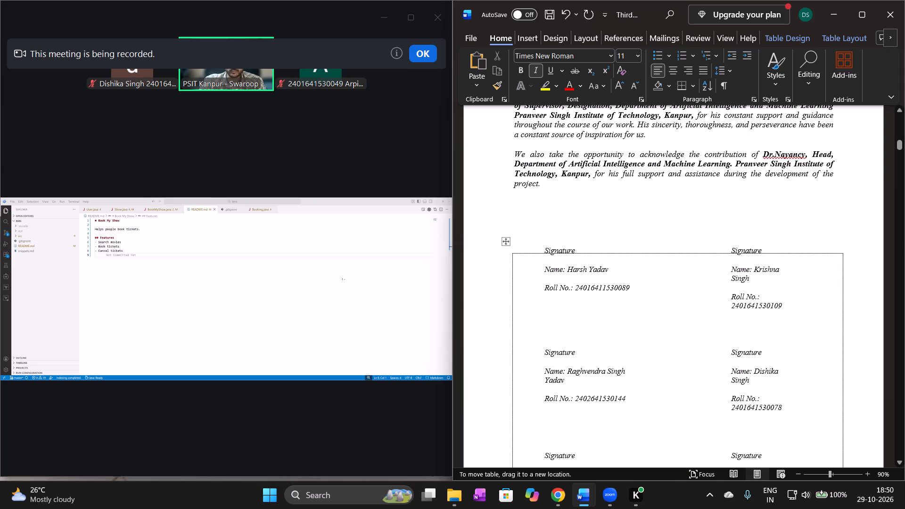
left_click_drag(506, 246, 502, 251)
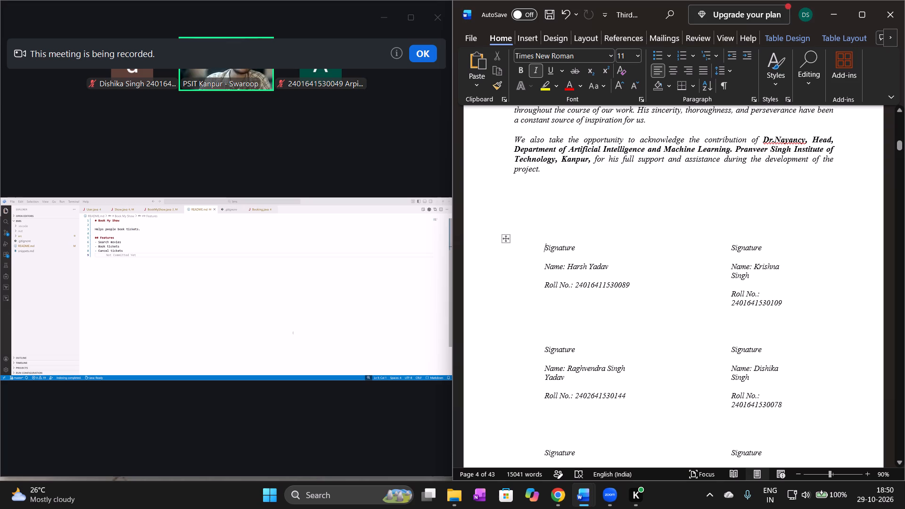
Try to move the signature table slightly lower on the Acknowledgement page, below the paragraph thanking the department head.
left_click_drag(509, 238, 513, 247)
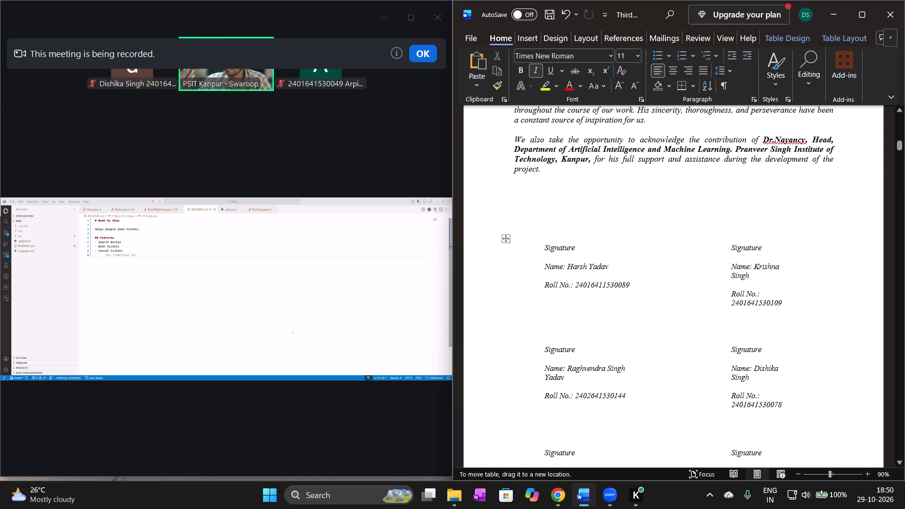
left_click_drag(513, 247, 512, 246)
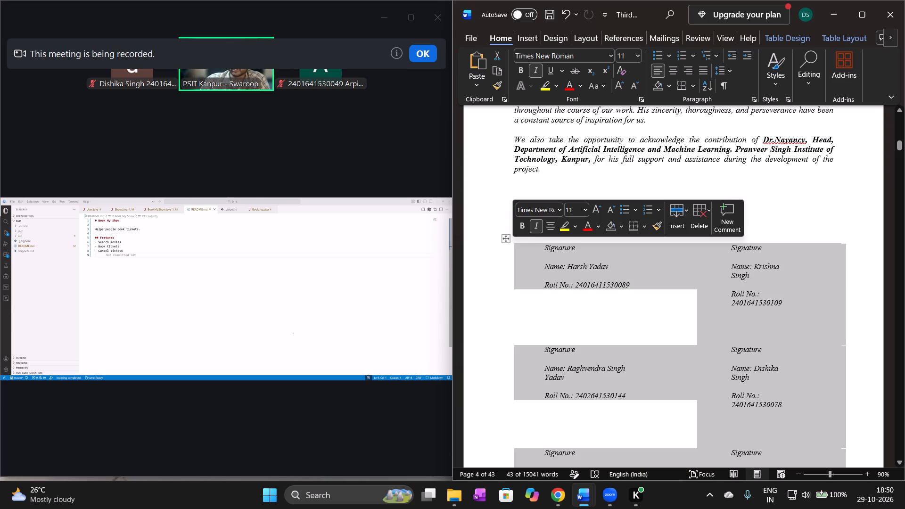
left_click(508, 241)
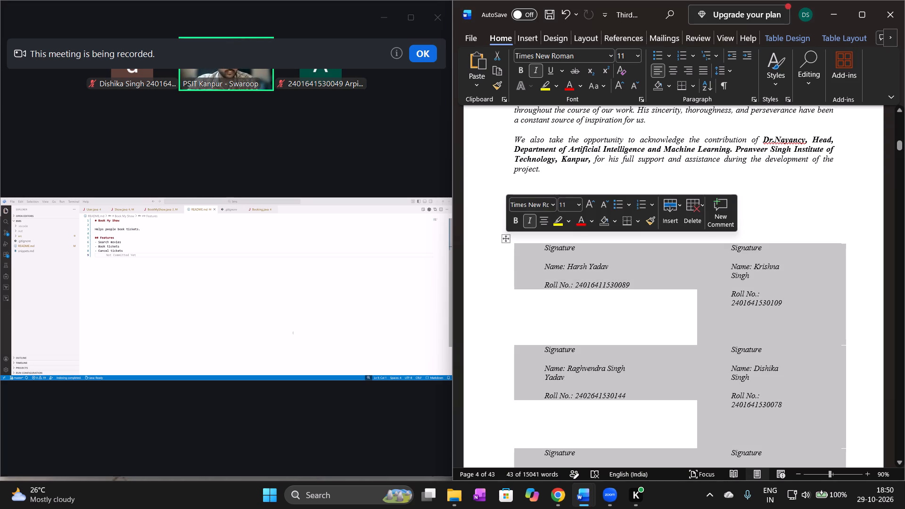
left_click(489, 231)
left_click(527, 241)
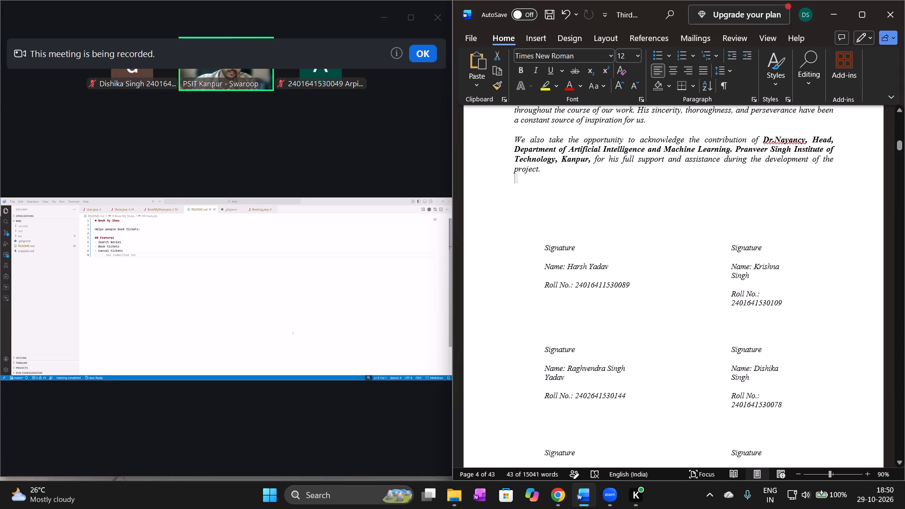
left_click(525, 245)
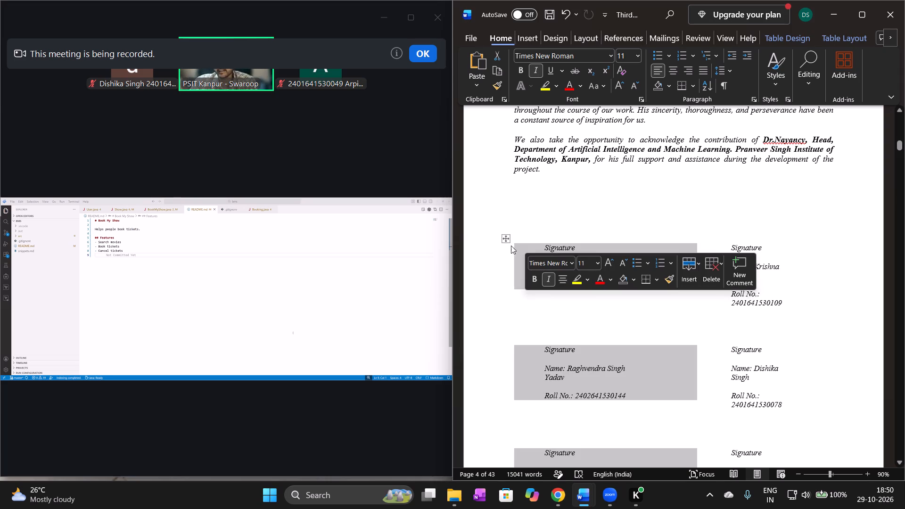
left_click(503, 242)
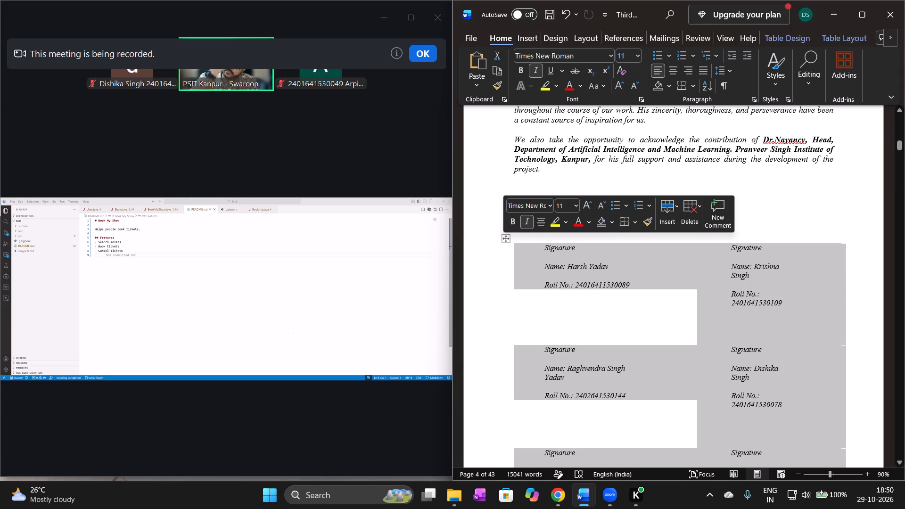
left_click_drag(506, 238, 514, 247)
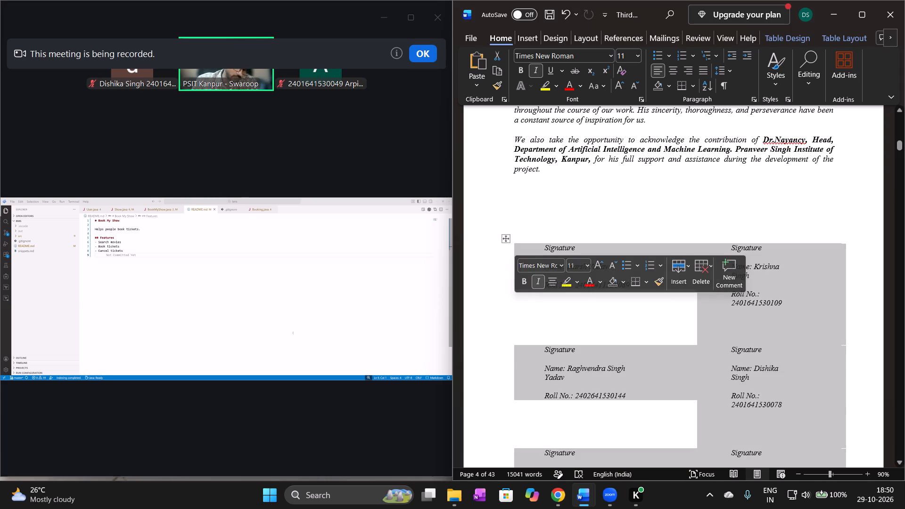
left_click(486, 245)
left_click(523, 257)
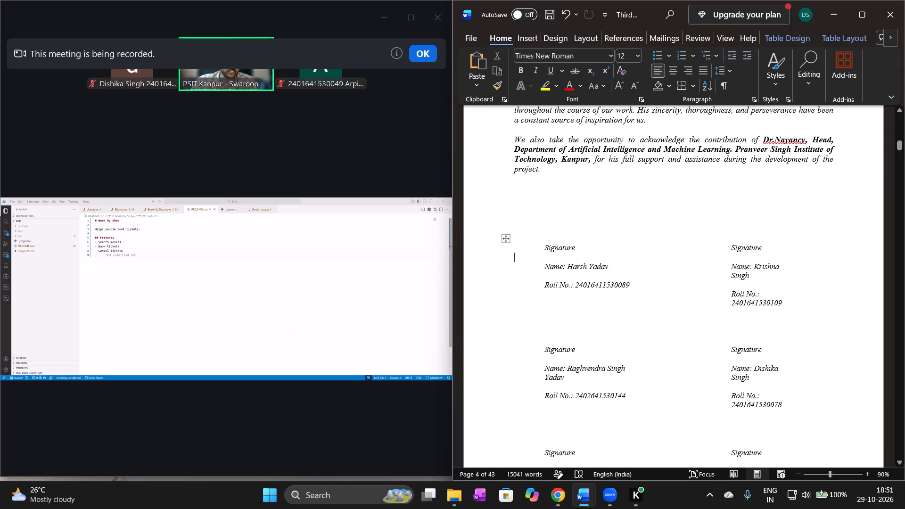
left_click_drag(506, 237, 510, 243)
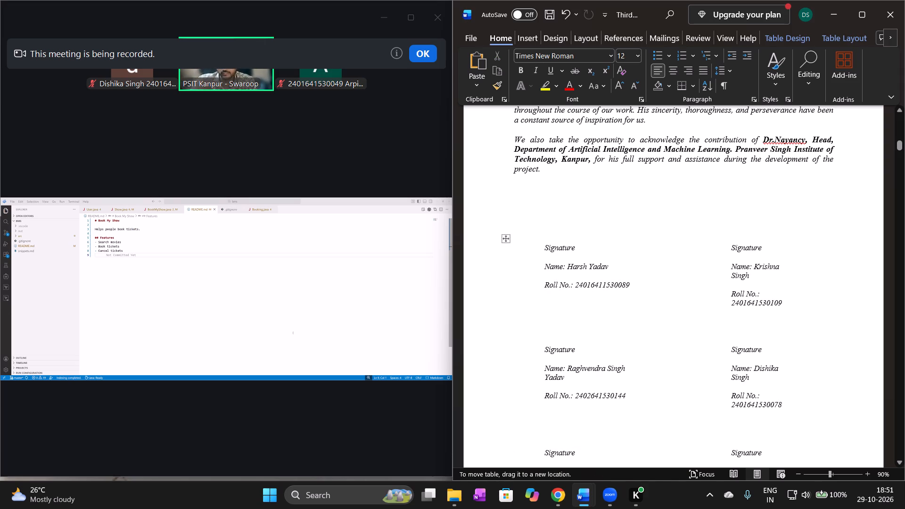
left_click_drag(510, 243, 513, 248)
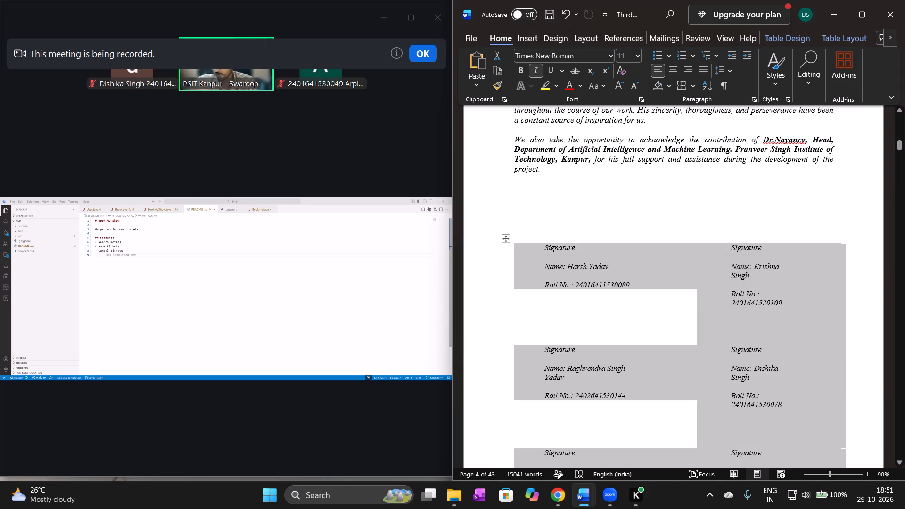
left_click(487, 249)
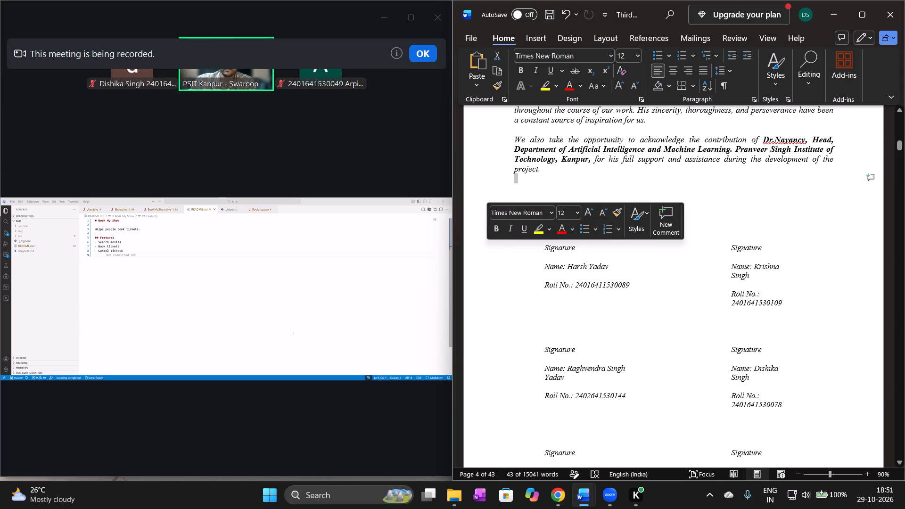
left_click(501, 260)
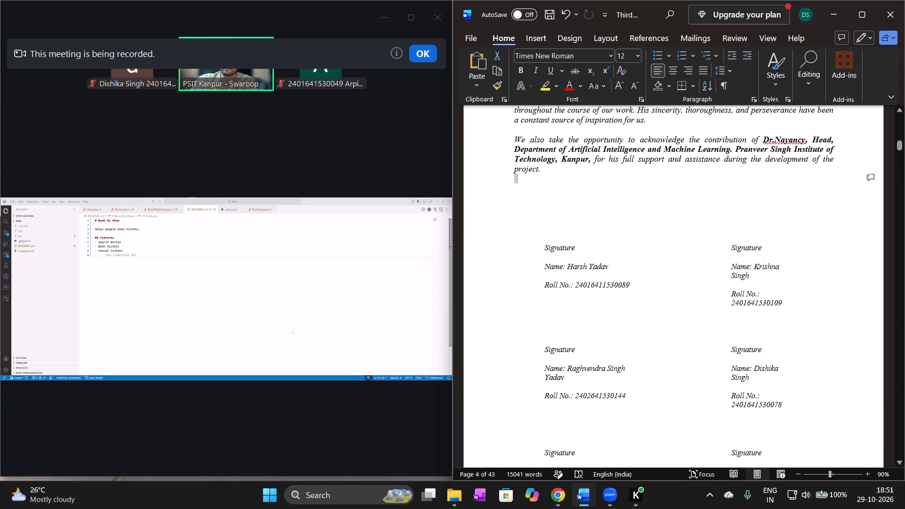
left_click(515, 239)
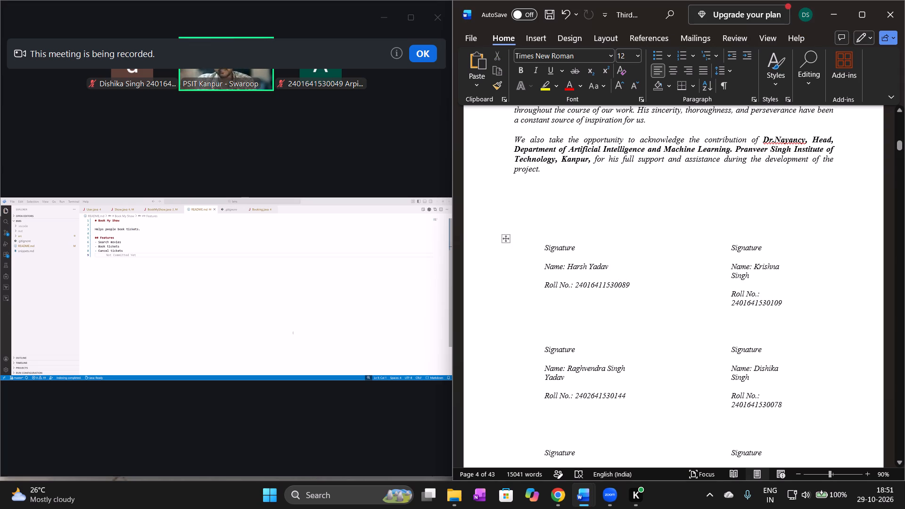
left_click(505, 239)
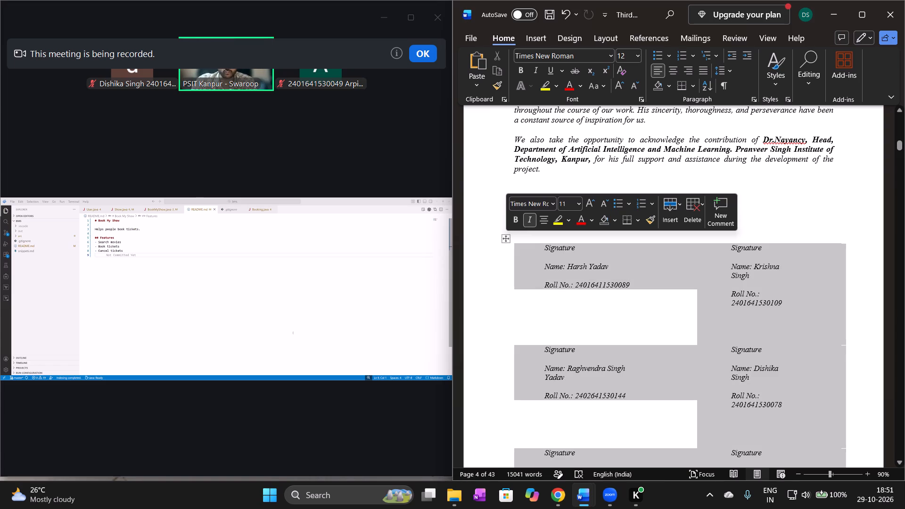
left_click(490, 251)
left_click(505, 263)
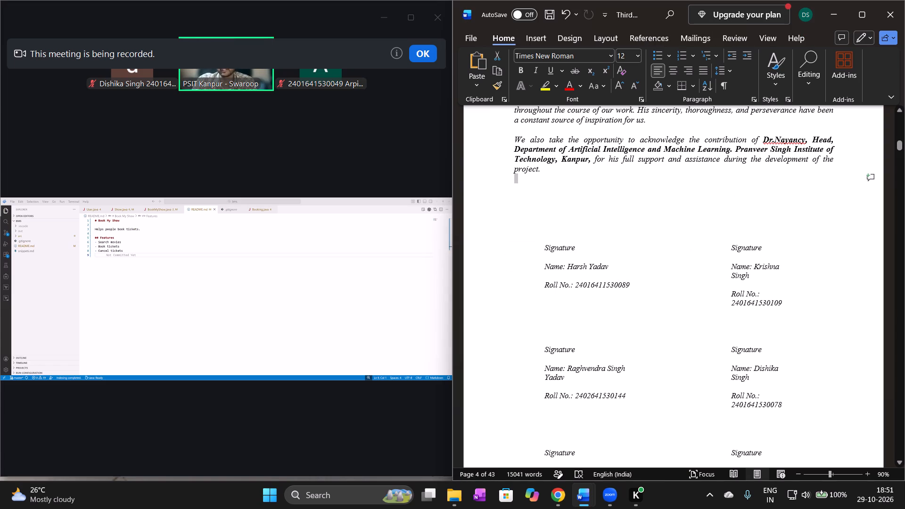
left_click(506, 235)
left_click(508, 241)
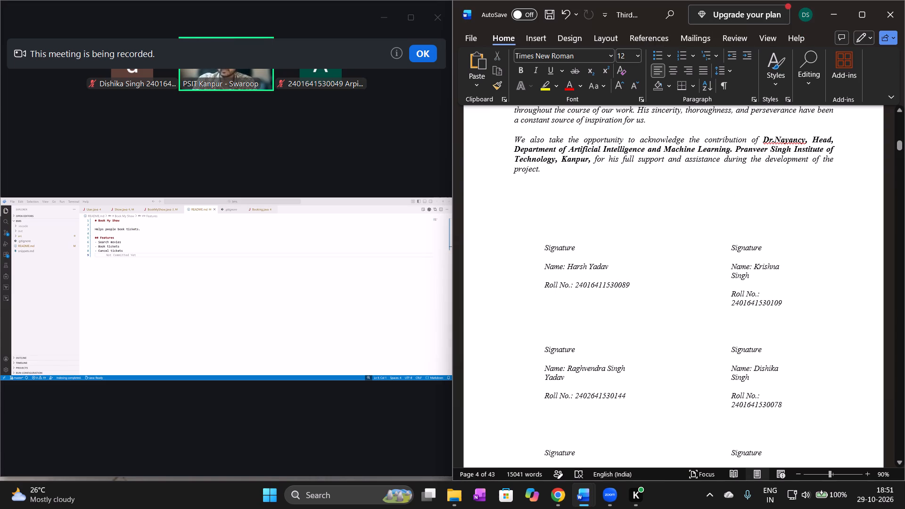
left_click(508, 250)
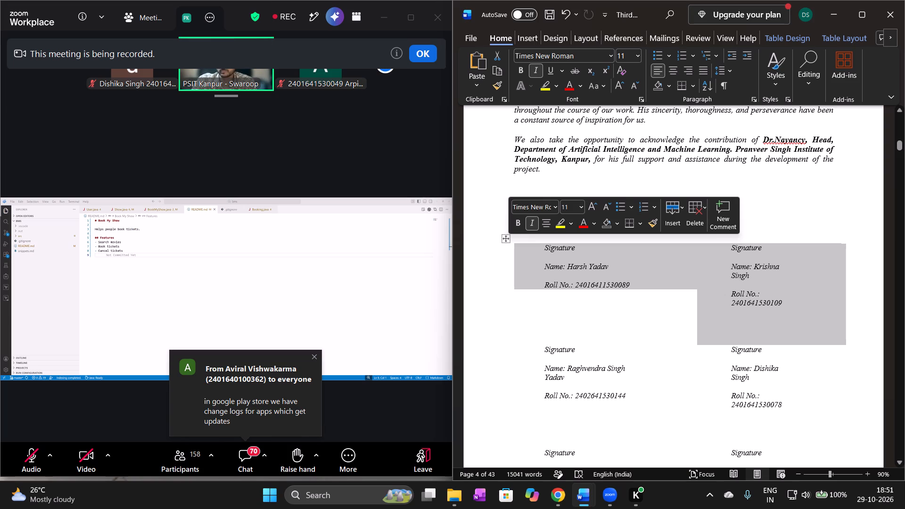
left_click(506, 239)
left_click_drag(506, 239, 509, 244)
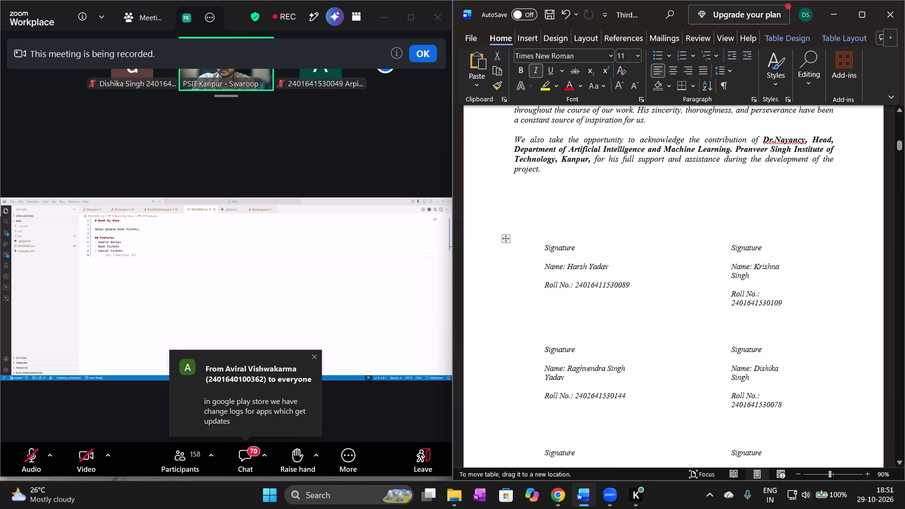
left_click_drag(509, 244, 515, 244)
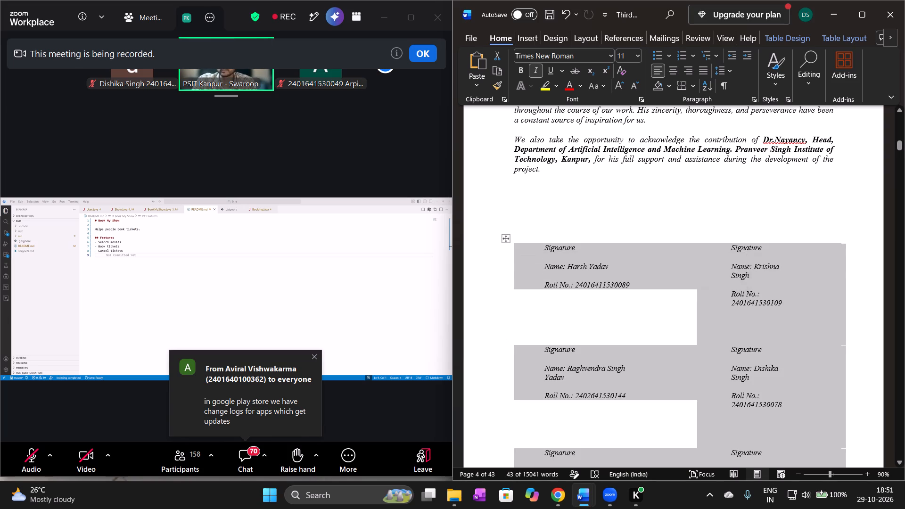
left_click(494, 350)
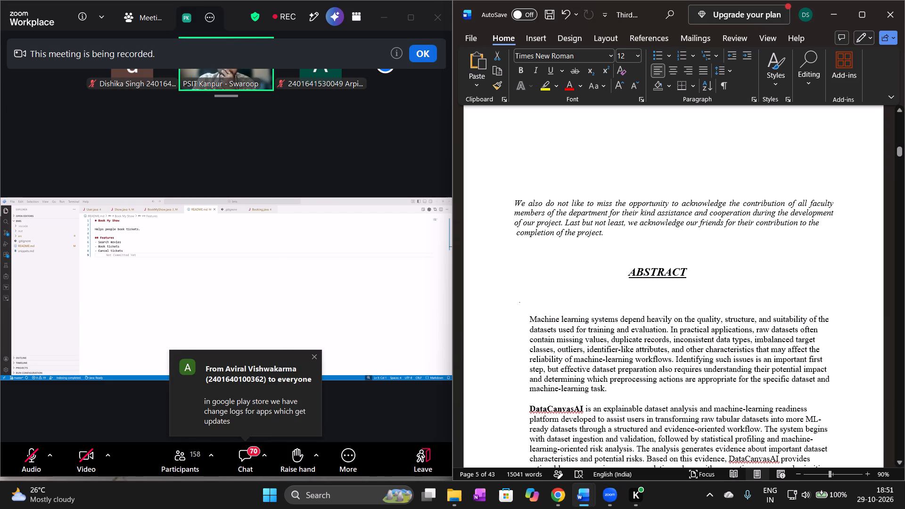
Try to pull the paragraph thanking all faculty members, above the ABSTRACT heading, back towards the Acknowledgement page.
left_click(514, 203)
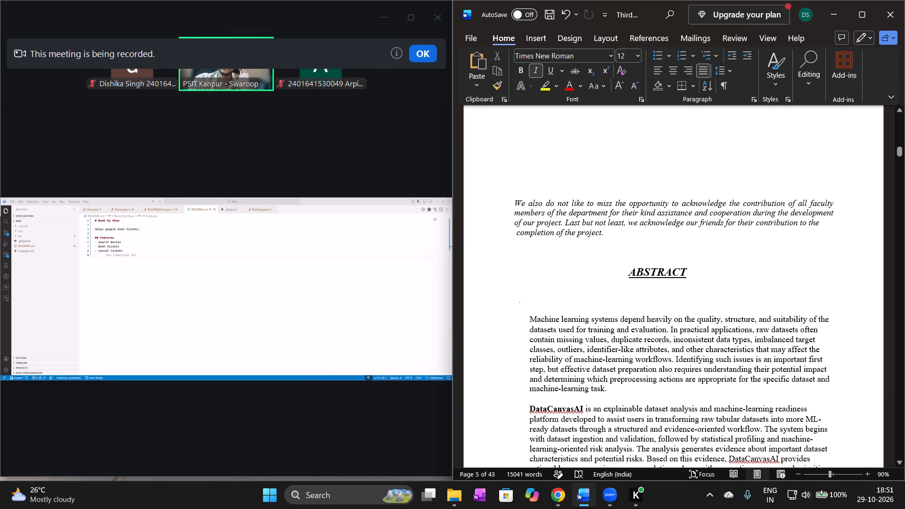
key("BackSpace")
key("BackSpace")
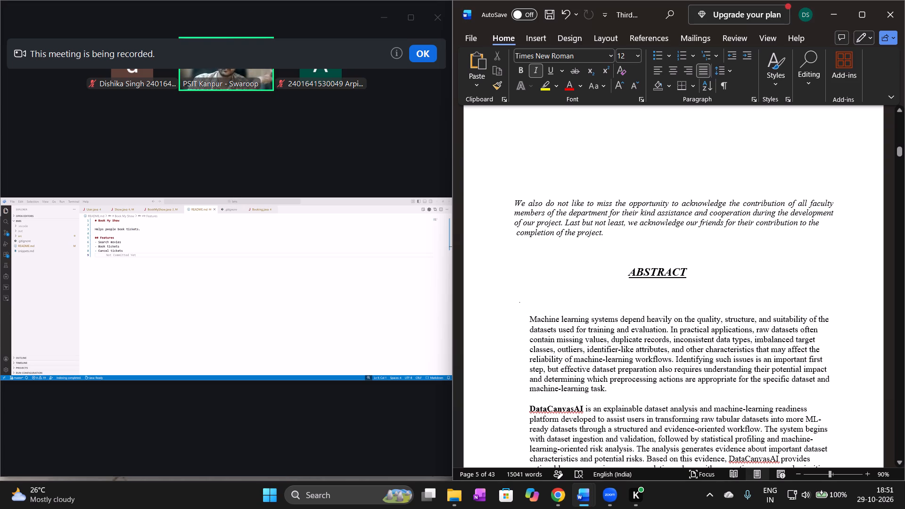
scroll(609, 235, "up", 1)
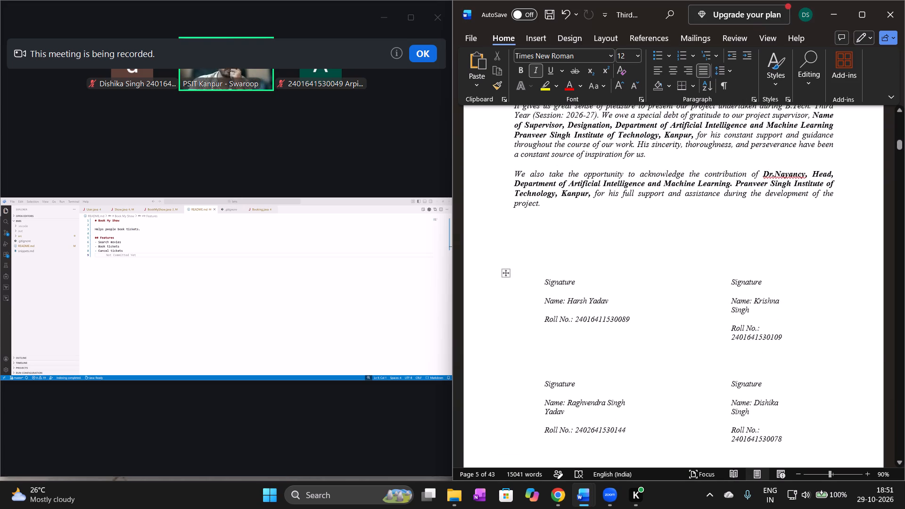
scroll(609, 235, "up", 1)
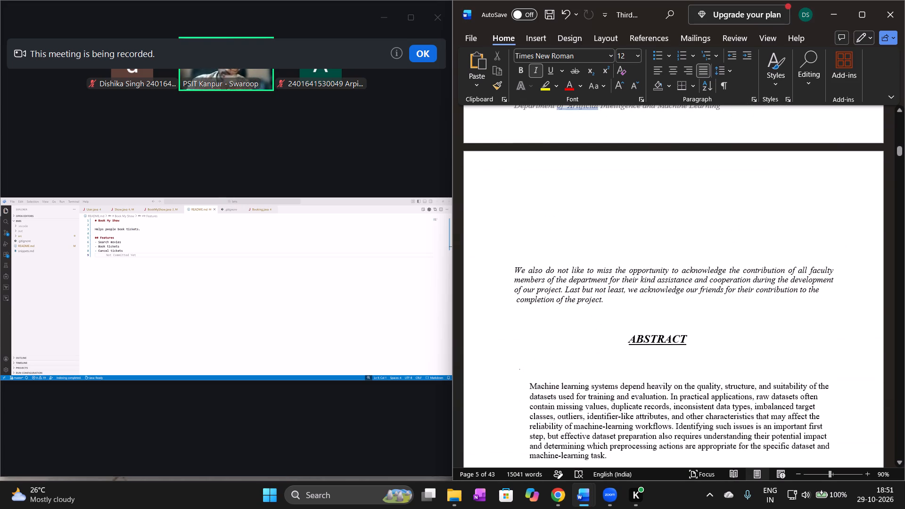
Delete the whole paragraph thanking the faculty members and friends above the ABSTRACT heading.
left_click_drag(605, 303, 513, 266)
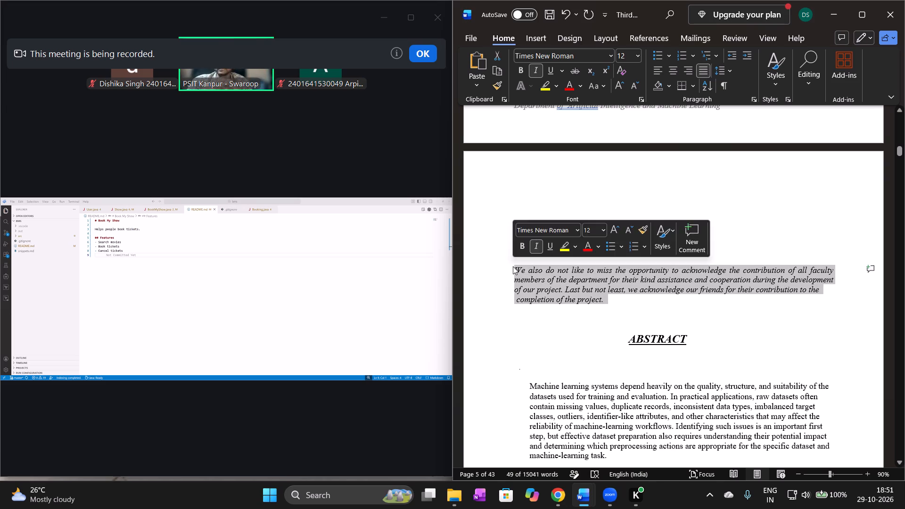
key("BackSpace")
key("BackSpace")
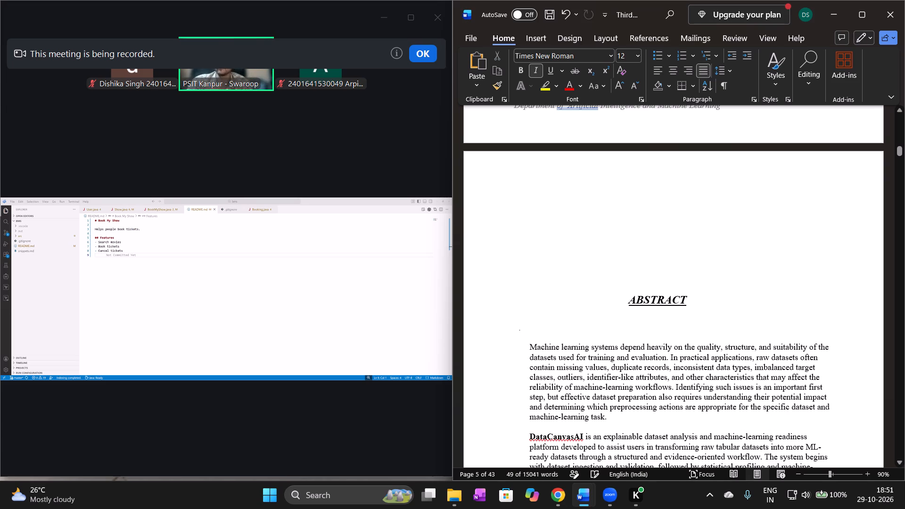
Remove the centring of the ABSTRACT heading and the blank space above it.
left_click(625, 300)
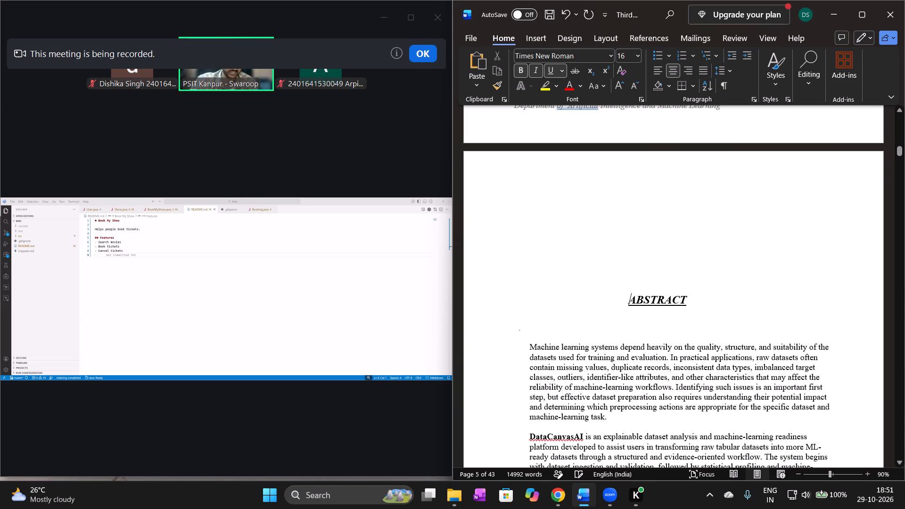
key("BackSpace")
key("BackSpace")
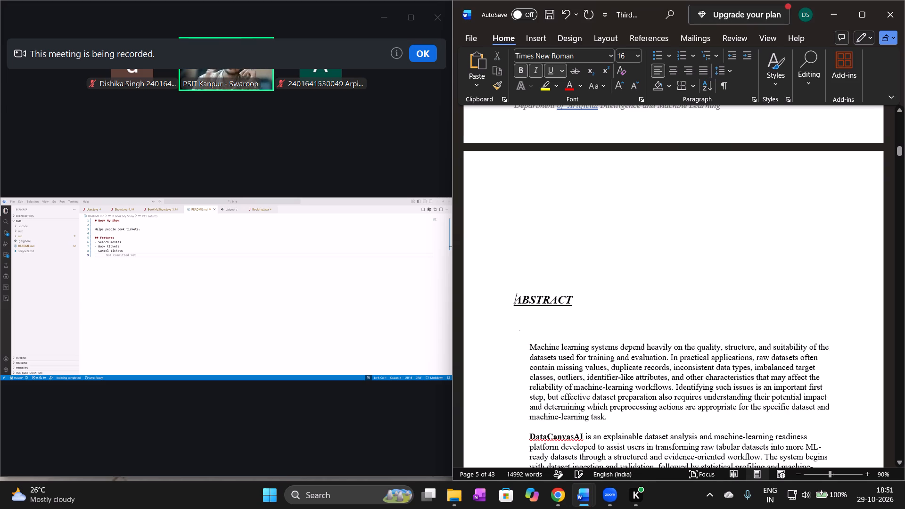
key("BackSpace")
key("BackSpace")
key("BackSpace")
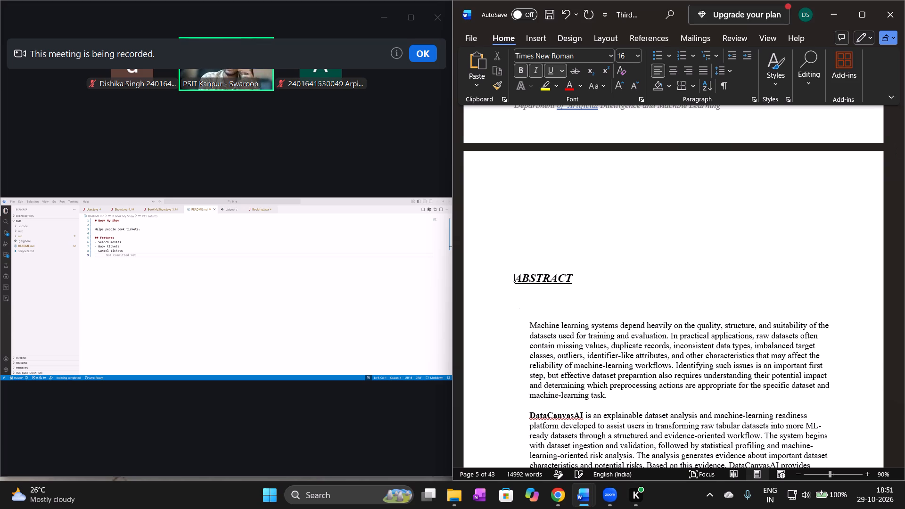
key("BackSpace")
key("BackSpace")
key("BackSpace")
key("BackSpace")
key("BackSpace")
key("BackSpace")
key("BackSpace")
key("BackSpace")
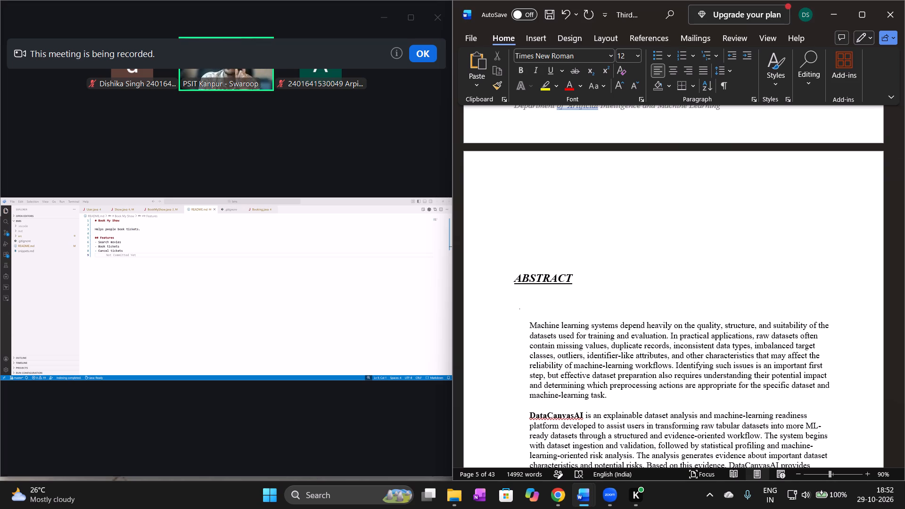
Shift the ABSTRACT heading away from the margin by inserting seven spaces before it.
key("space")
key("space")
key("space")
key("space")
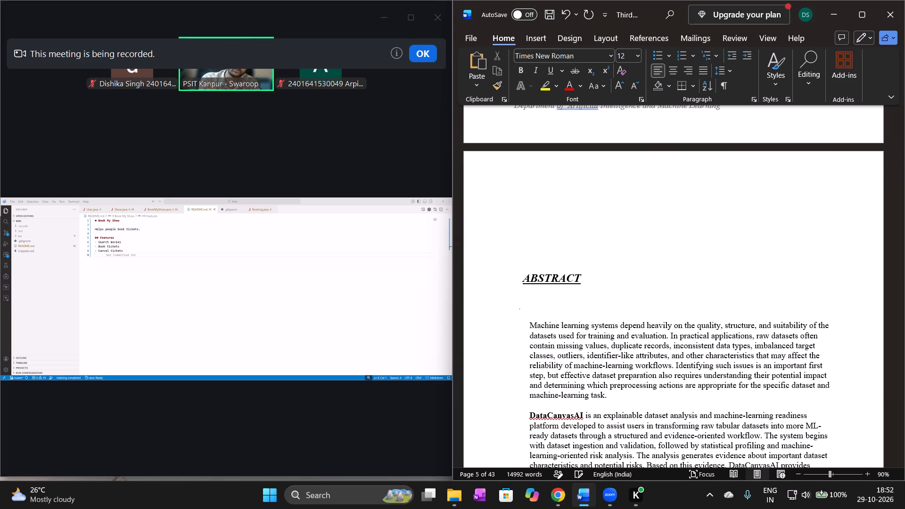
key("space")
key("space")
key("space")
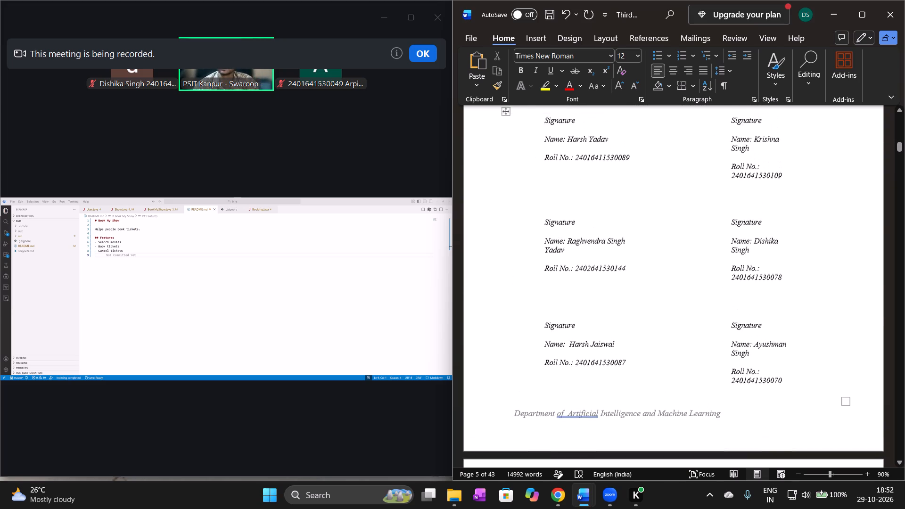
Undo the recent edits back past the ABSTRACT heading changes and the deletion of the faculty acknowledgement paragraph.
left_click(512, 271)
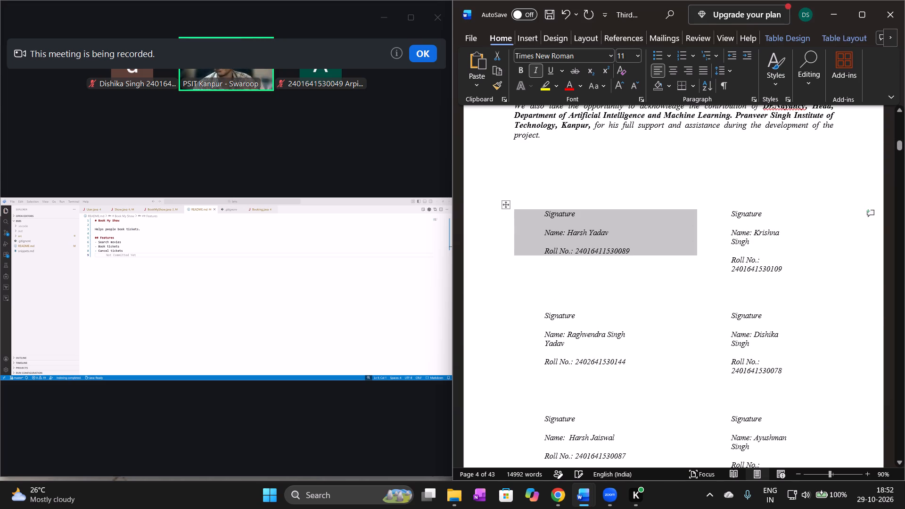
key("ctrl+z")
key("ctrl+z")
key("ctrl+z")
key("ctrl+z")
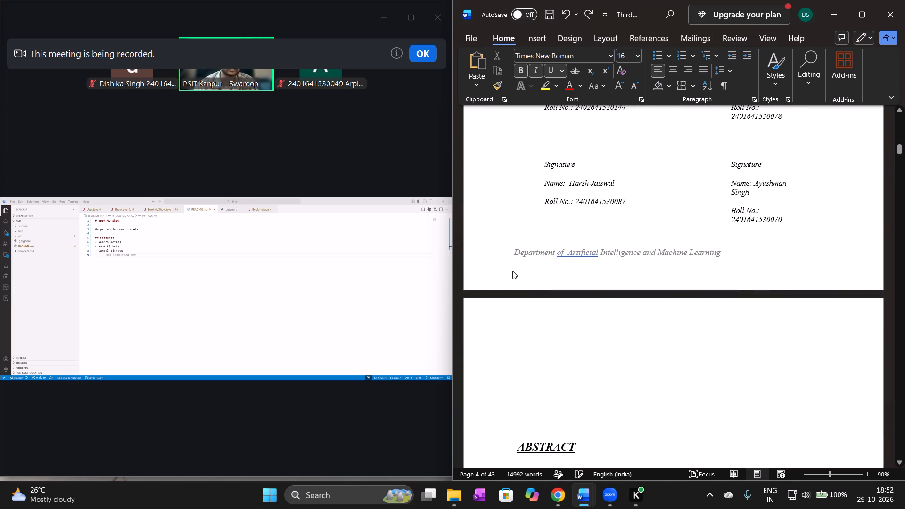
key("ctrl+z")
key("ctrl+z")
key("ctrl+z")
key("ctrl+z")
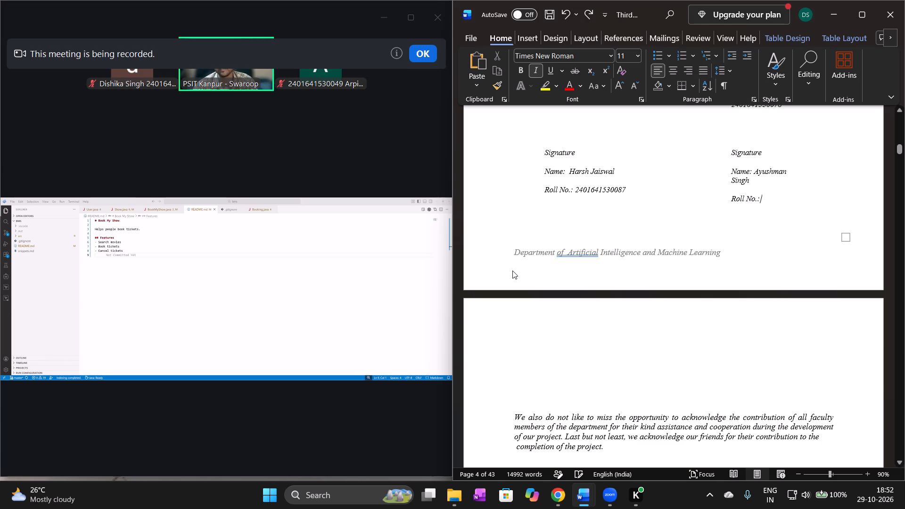
Undo one more edit and correct the misspelled surname in the last signature block to Singh.
key("ctrl+z")
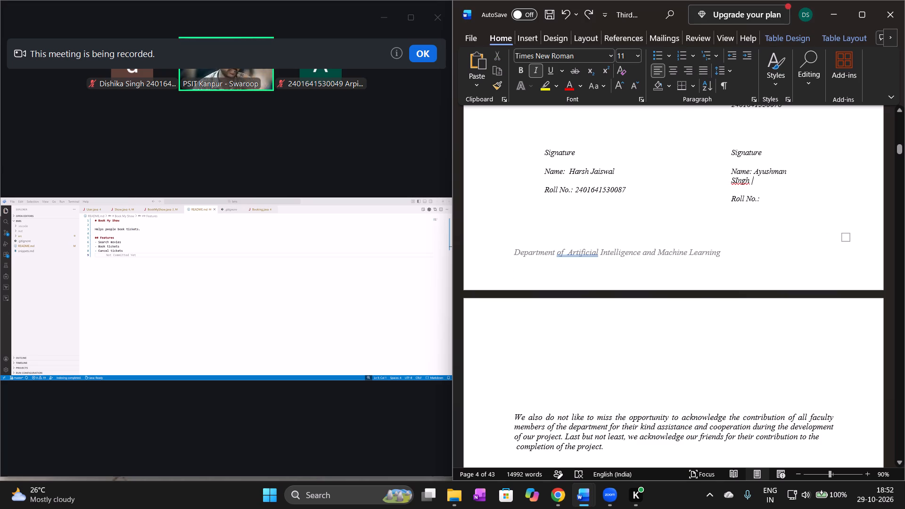
left_click(772, 201)
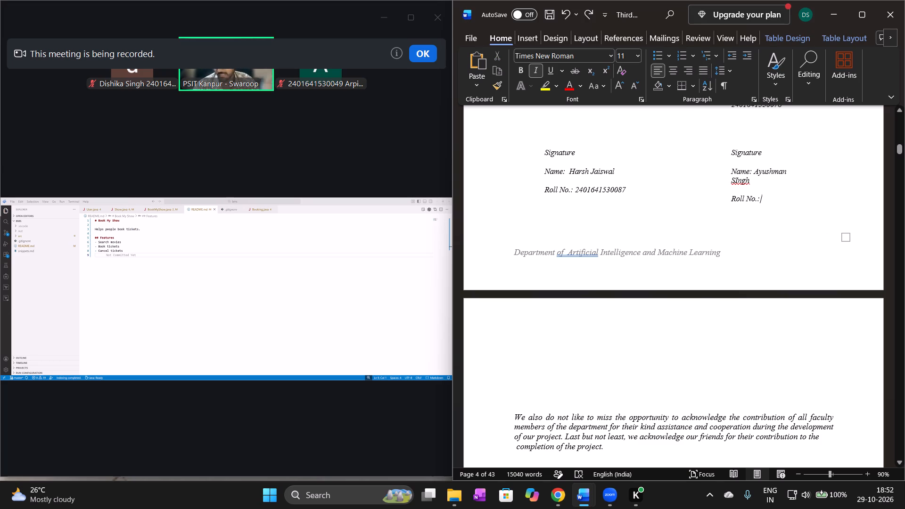
left_click(741, 181)
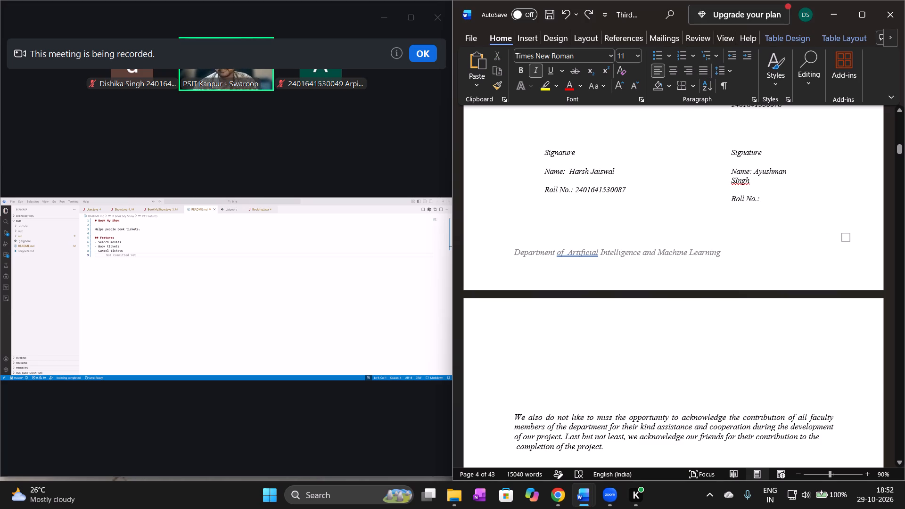
left_click(762, 182)
key("BackSpace")
key("BackSpace")
key("BackSpace")
key("BackSpace")
key("BackSpace")
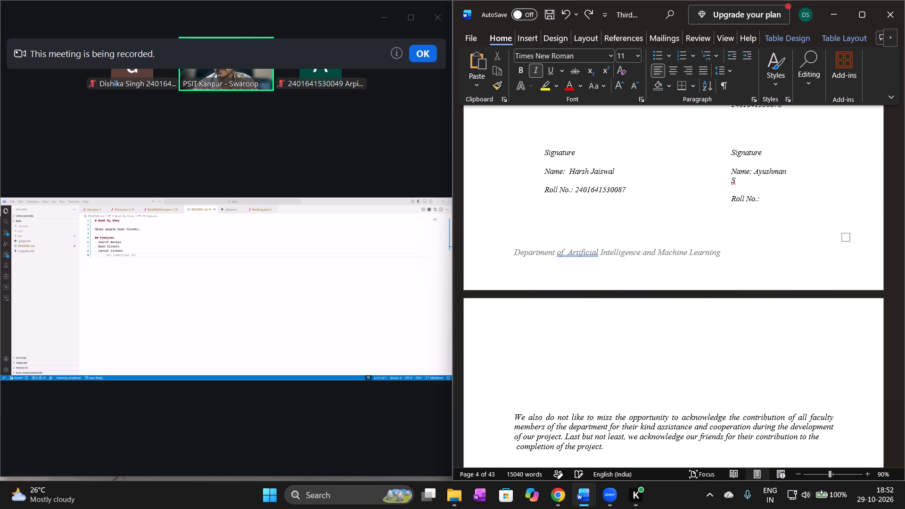
key("BackSpace")
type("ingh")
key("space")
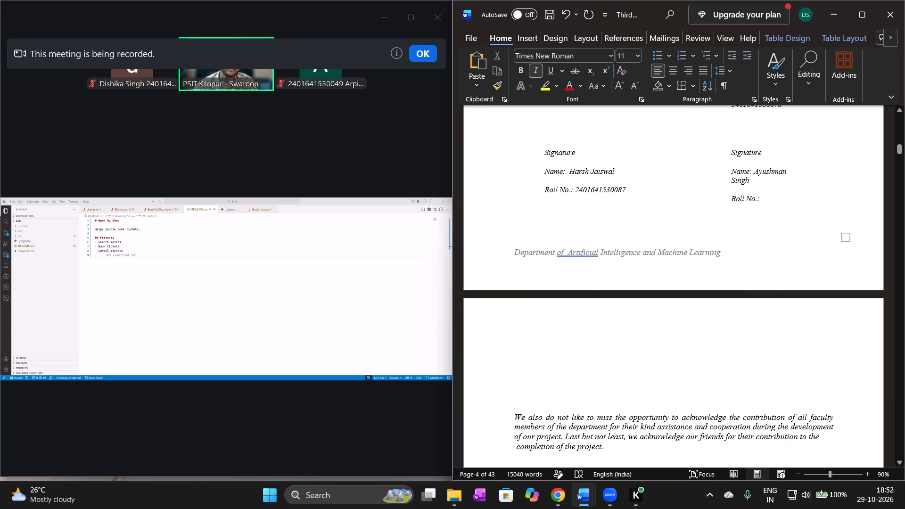
Enter the student's roll number after the empty Roll No. label in the last signature block.
left_click(768, 197)
left_click(768, 197)
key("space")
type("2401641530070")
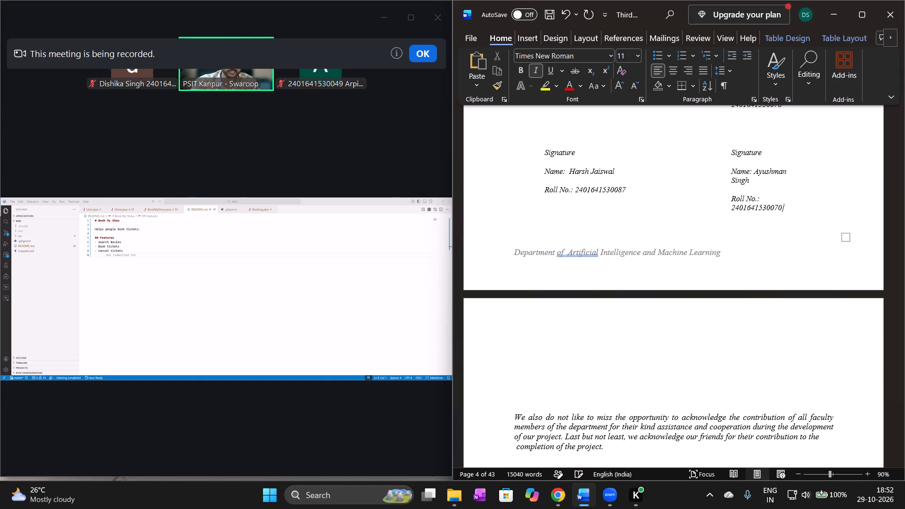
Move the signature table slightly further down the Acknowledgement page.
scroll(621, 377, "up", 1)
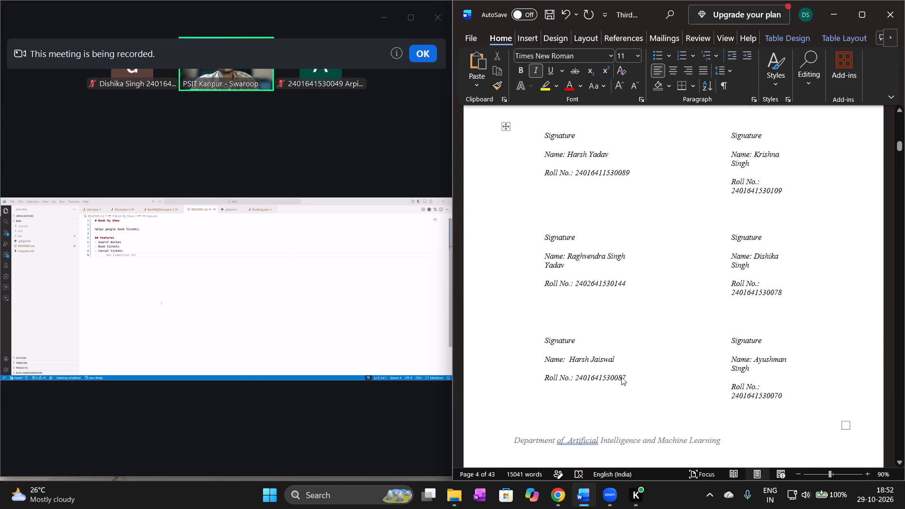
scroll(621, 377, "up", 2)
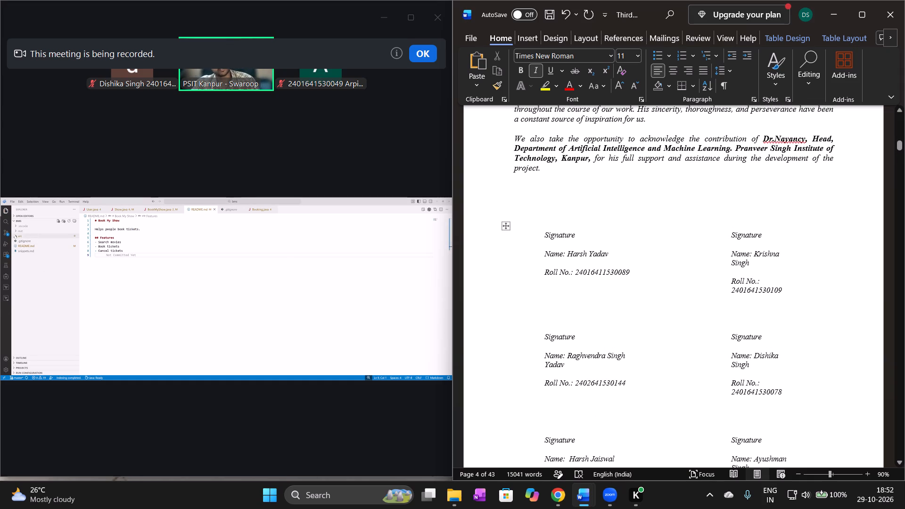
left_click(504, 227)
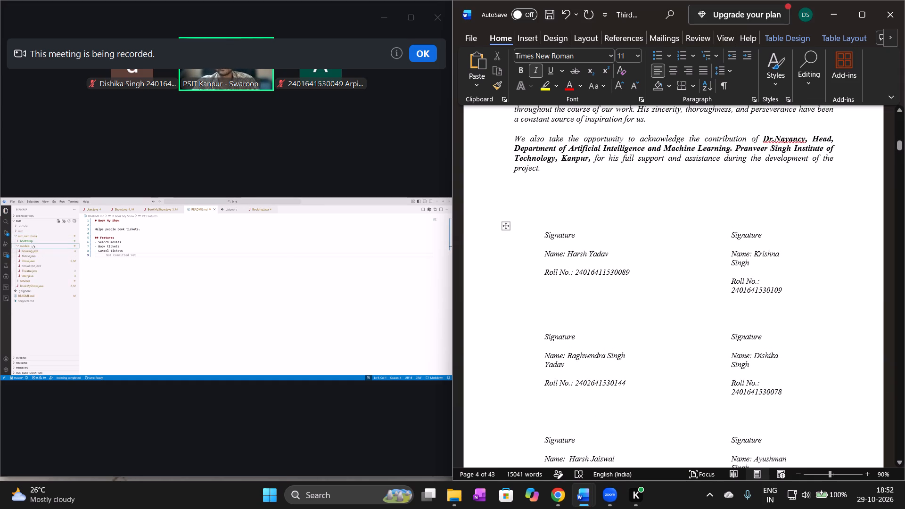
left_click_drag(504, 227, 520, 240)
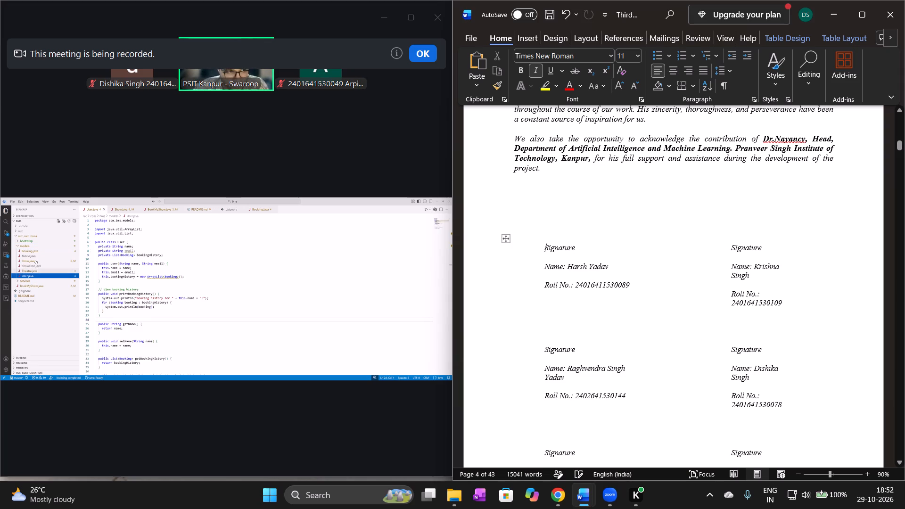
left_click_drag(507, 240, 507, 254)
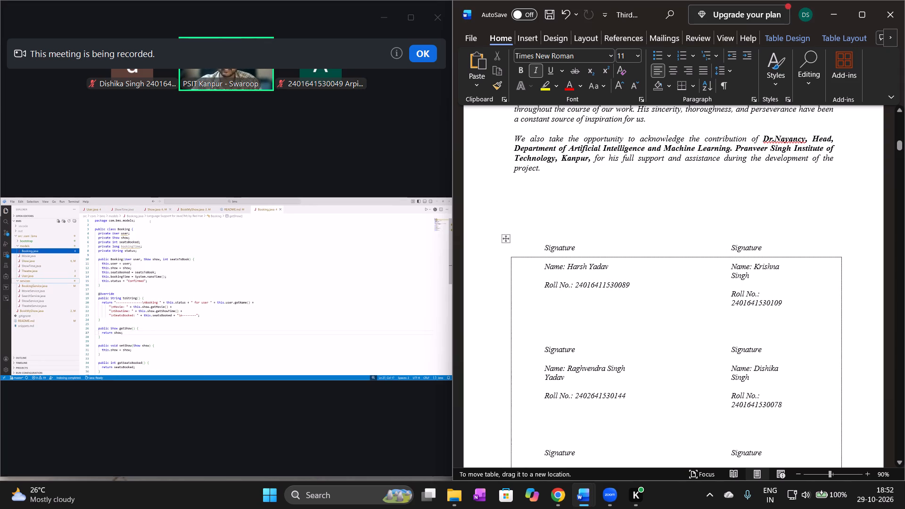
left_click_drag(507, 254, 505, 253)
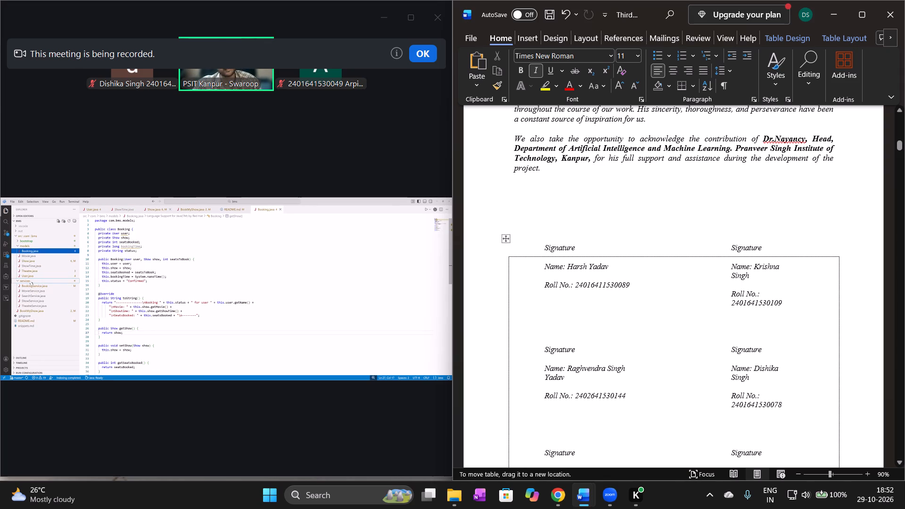
Copy the faculty and friends acknowledgement paragraph from above ABSTRACT and paste it on a new line after the paragraph thanking the department Head.
scroll(563, 295, "down", 1)
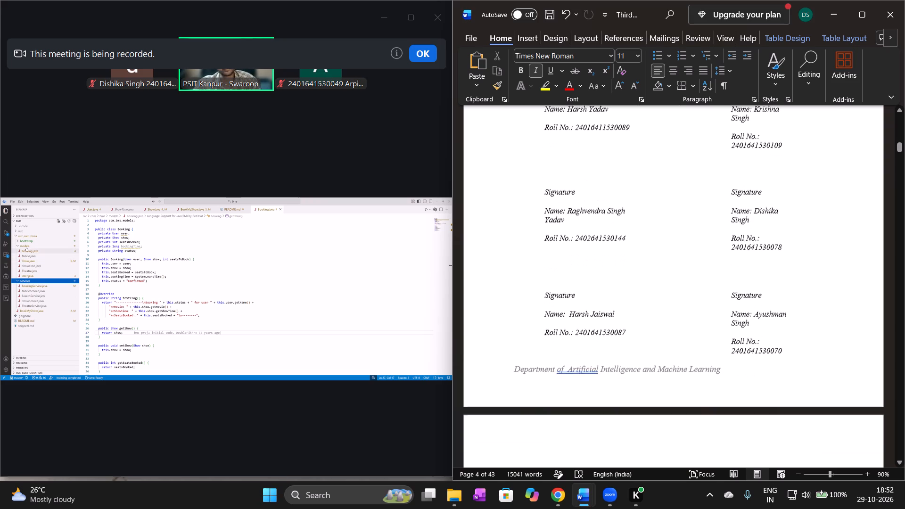
scroll(563, 295, "down", 1)
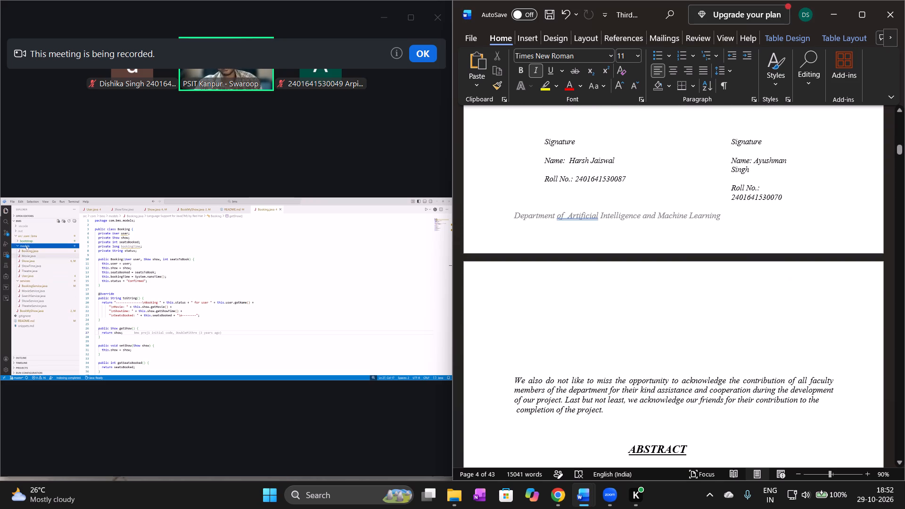
left_click(514, 383)
key("BackSpace")
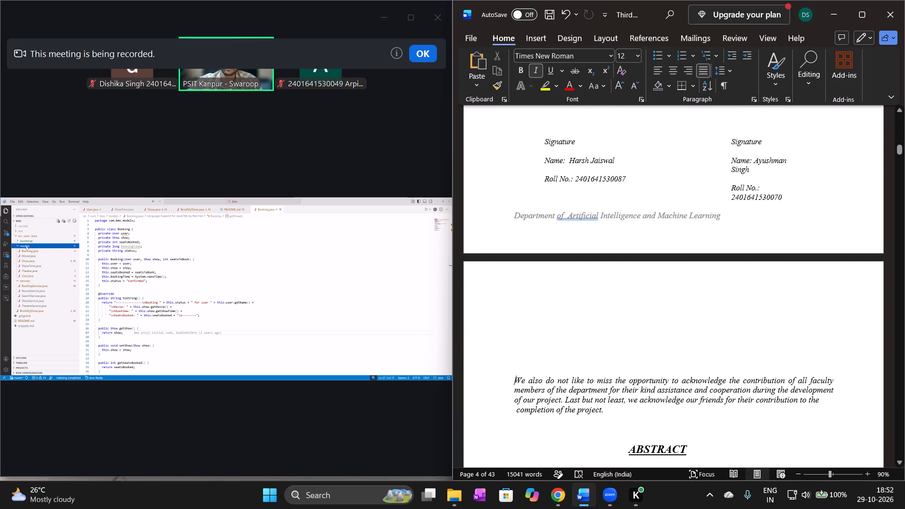
left_click_drag(606, 410, 517, 380)
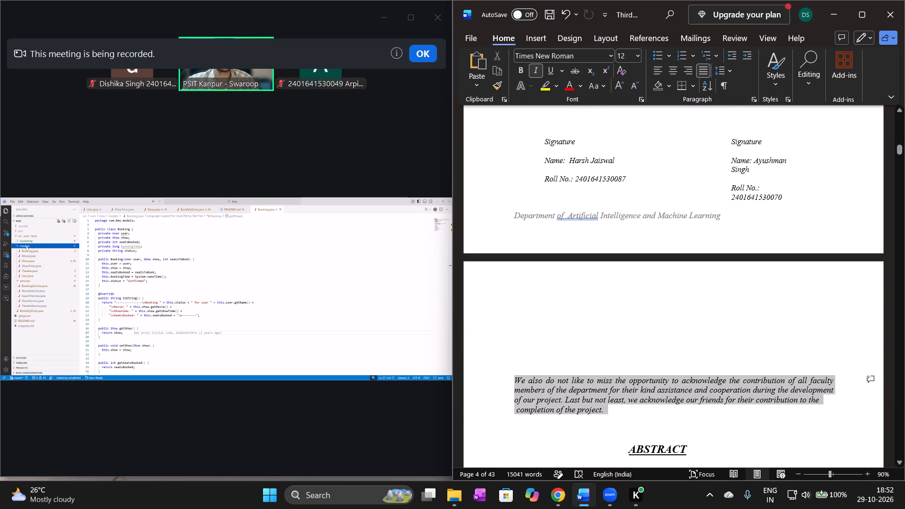
left_click_drag(517, 380, 516, 380)
key("ctrl+c")
scroll(516, 380, "up", 1)
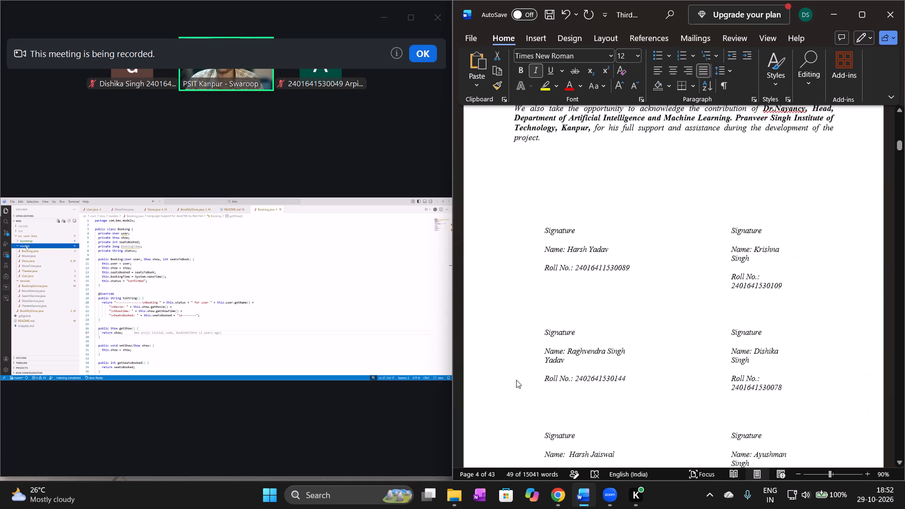
scroll(516, 380, "up", 1)
left_click(546, 197)
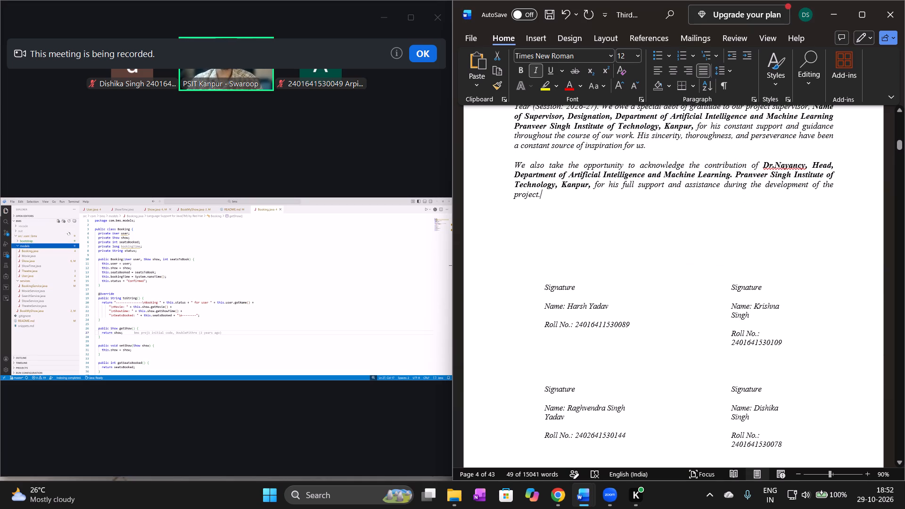
key("Return")
key("ctrl+v")
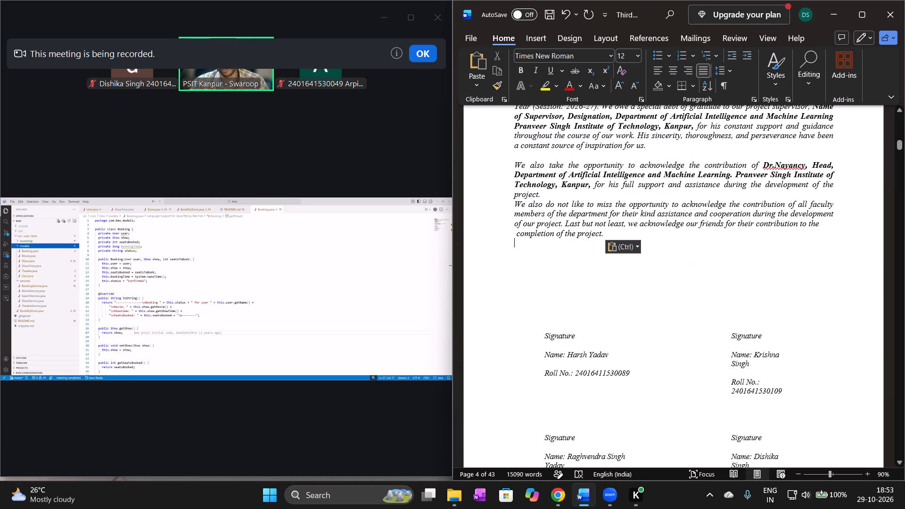
Move the signature table up to just beneath the pasted faculty and friends paragraph.
left_click(537, 334)
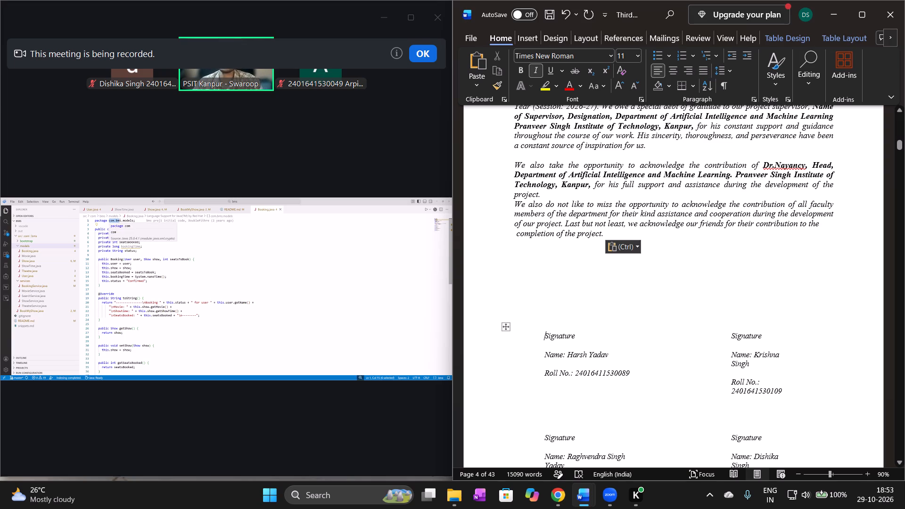
left_click_drag(507, 327, 505, 304)
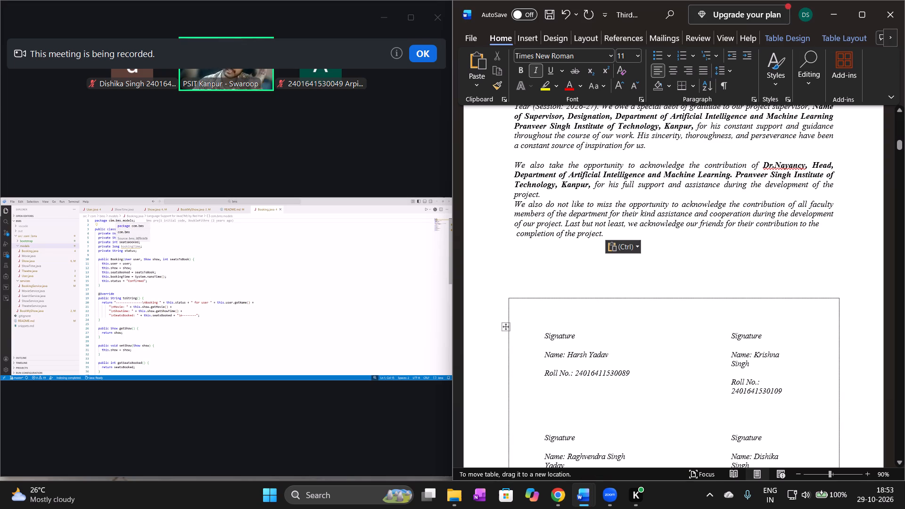
left_click_drag(505, 304, 506, 255)
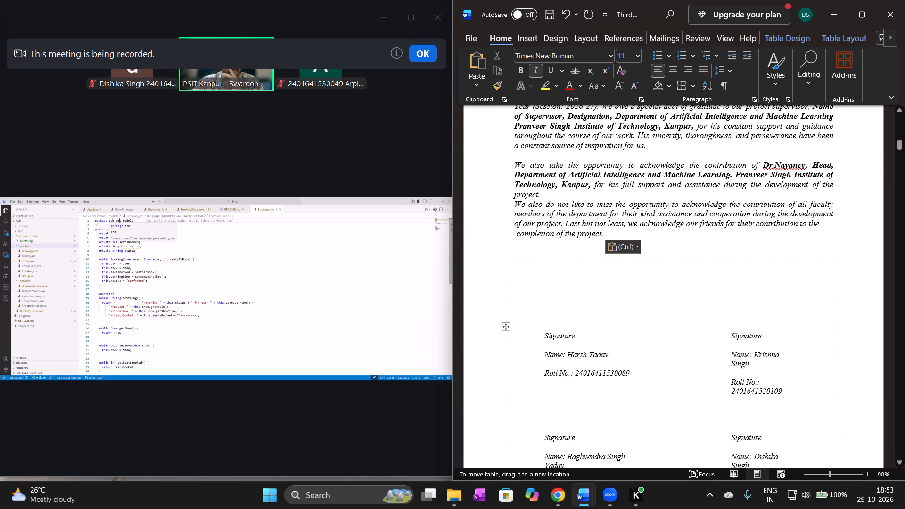
left_click_drag(506, 255, 505, 255)
Delete the duplicate faculty and friends paragraph above the ABSTRACT heading, along with its leftover blank line.
scroll(509, 279, "down", 1)
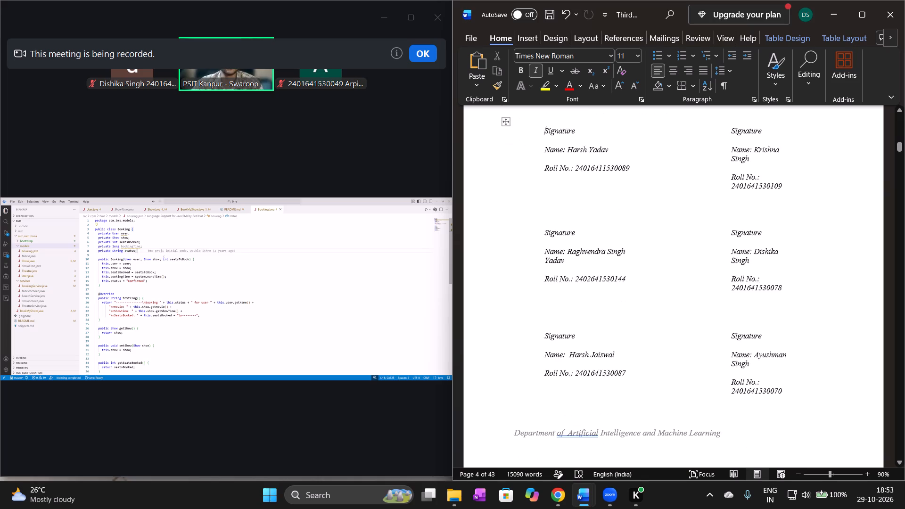
scroll(509, 279, "down", 1)
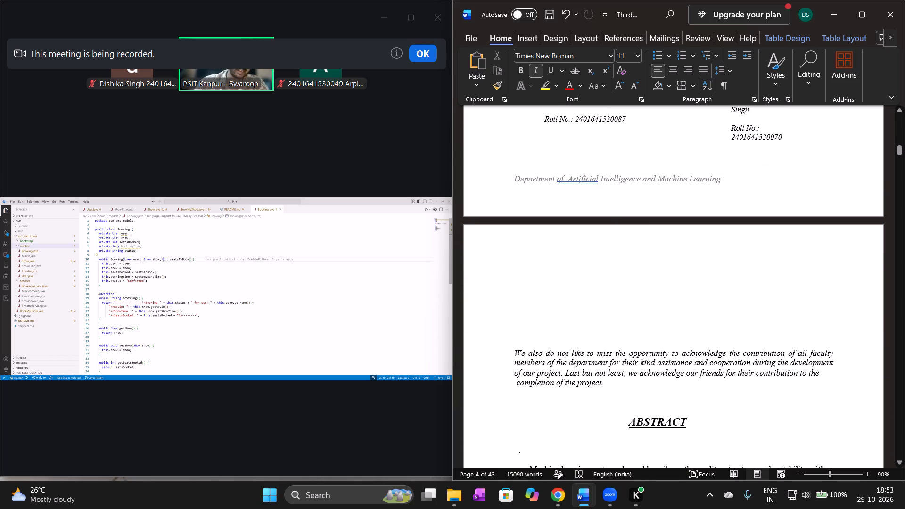
left_click_drag(604, 388, 508, 354)
key("BackSpace")
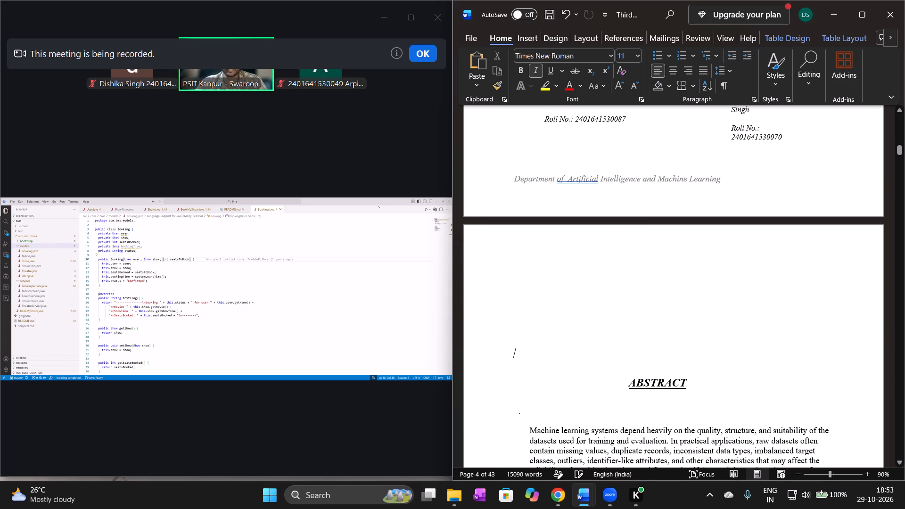
key("BackSpace")
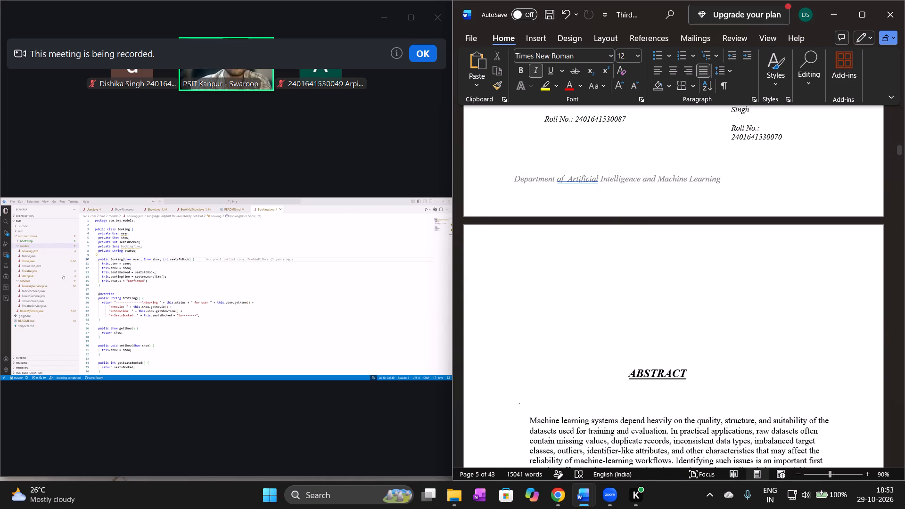
key("BackSpace")
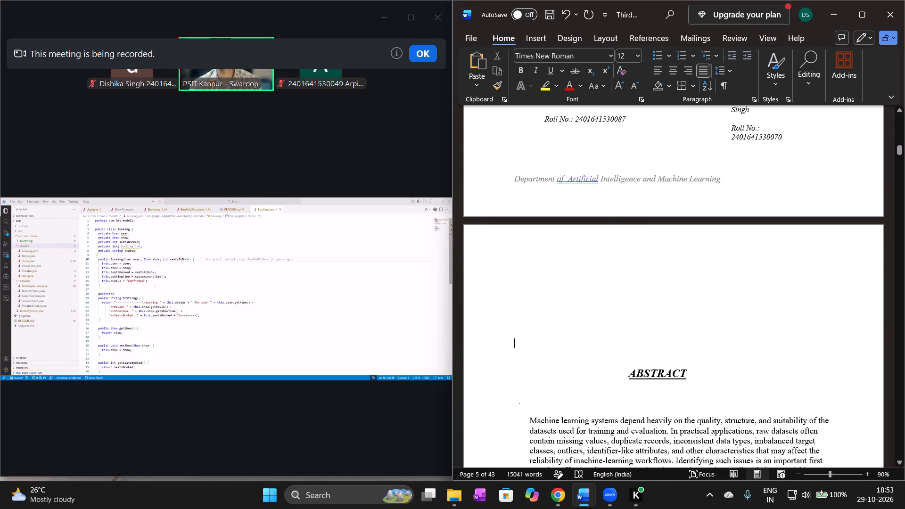
Remove the centring of the ABSTRACT heading and the blank lines directly above it.
left_click(626, 374)
key("BackSpace")
key("BackSpace")
key("BackSpace")
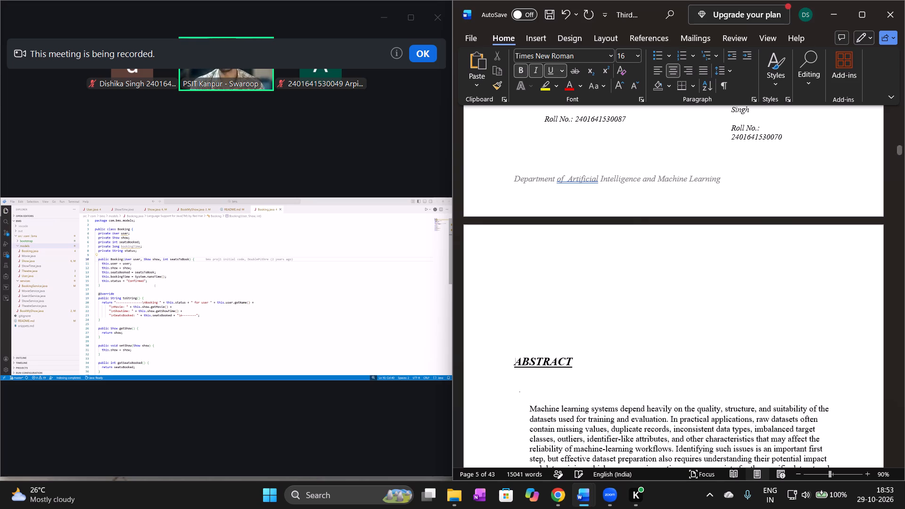
key("BackSpace")
key("BackSpace")
key("BackSpace")
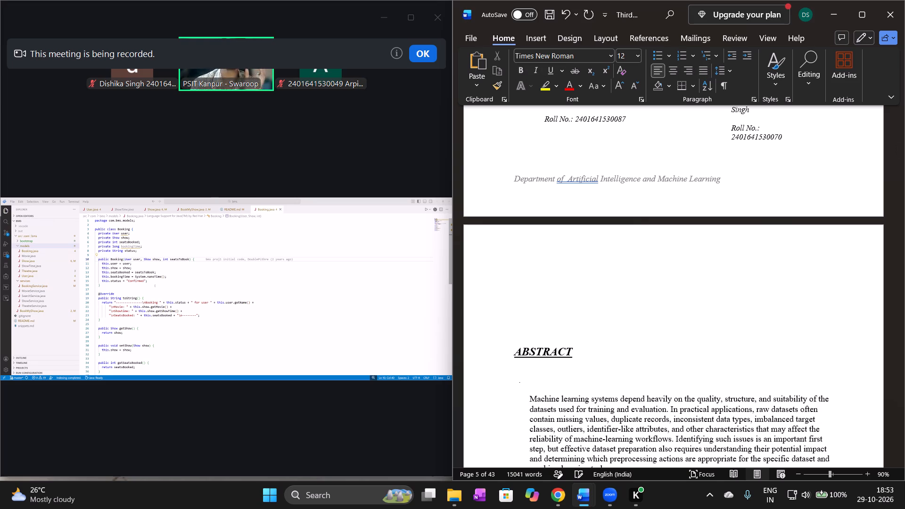
Insert seven spaces before the ABSTRACT heading to line it up with the abstract's body text.
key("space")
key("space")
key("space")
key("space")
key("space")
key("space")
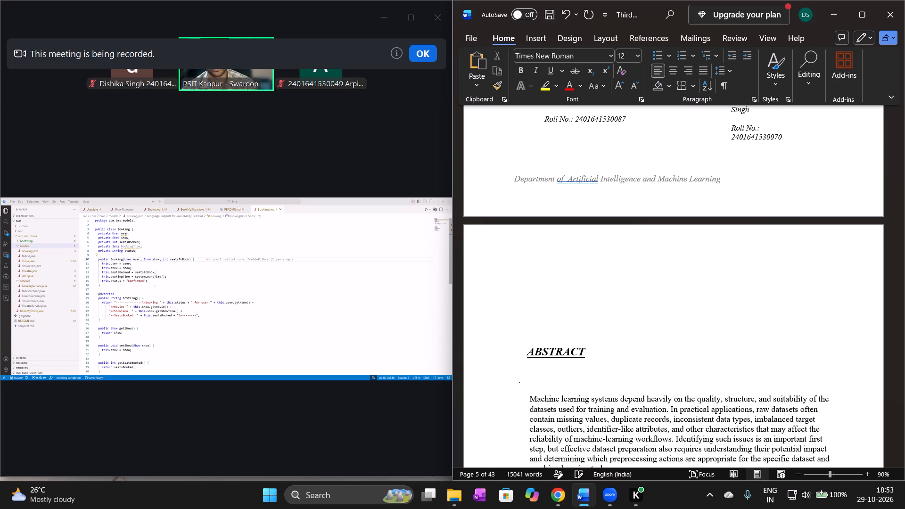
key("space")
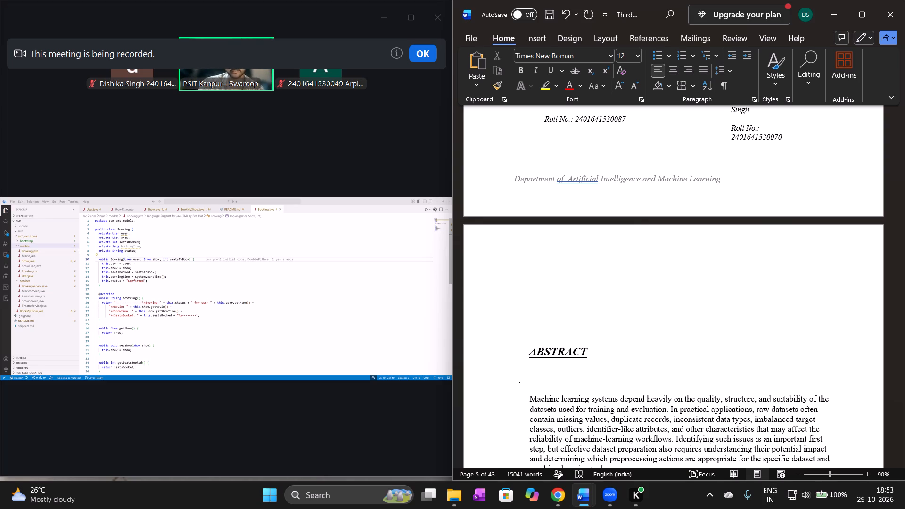
Review the Acknowledgement page's layout and the pages before it, back to the report's cover page.
scroll(697, 379, "up", 1)
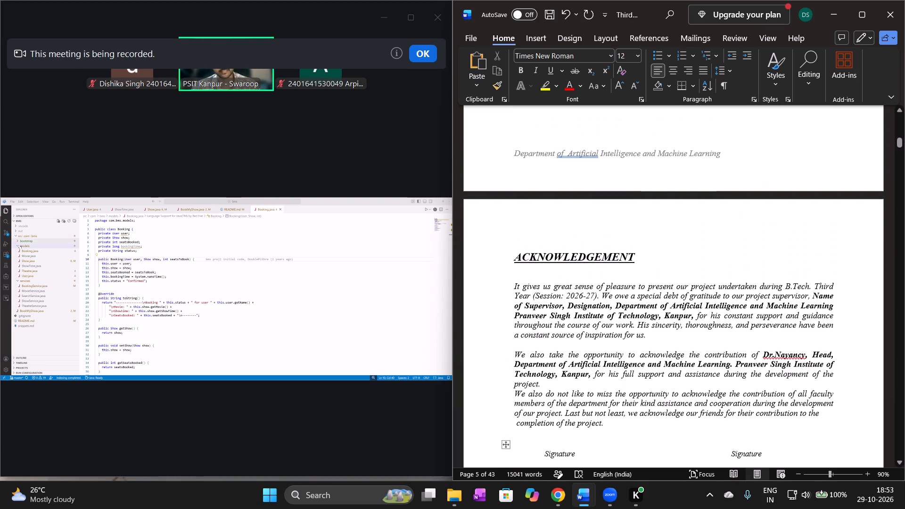
scroll(697, 379, "up", 1)
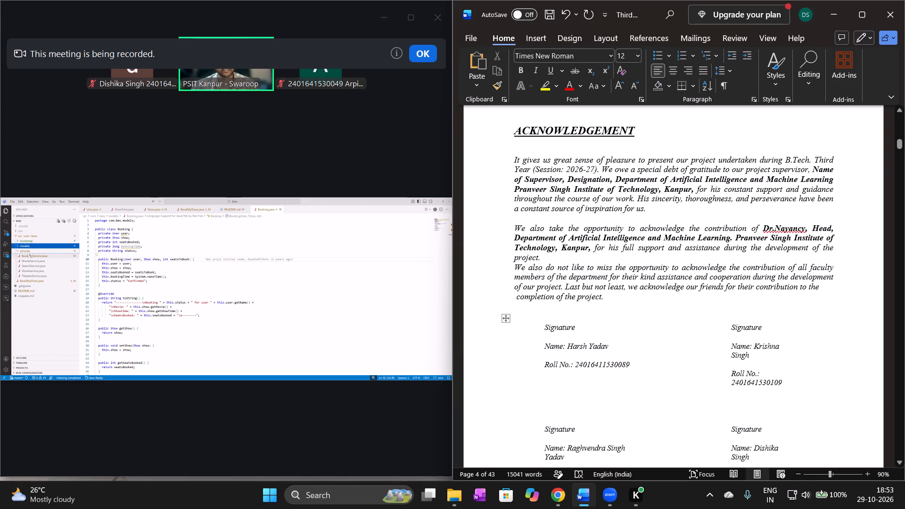
scroll(697, 379, "up", 2)
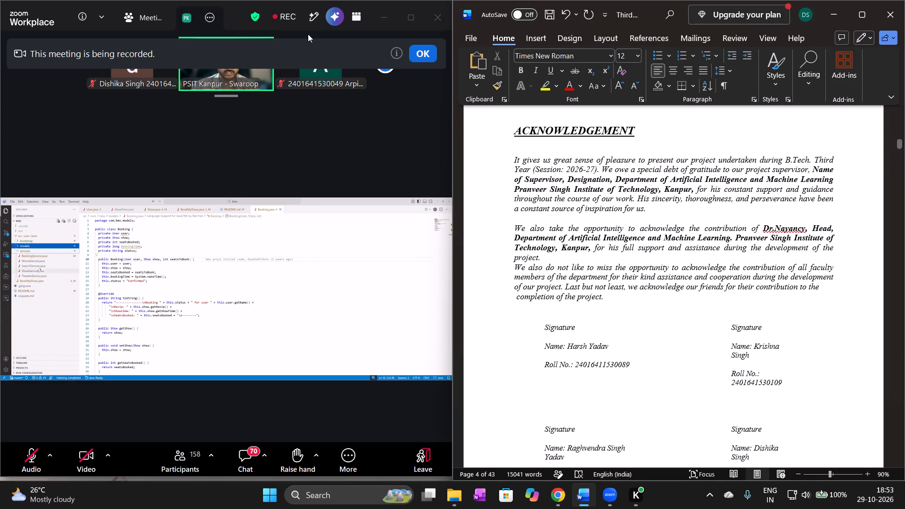
scroll(613, 297, "up", 6)
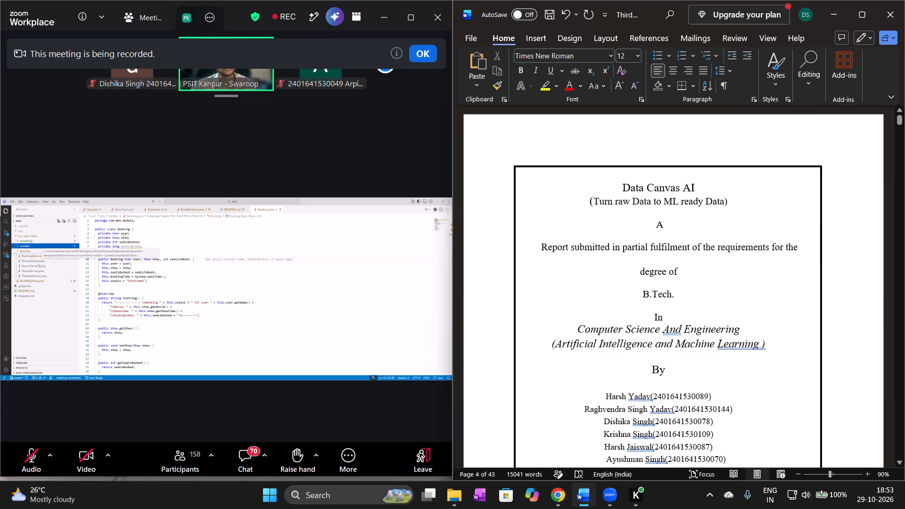
Review the front pages from the declaration through the Table of Contents and the start of the Introduction, ending at the Abstract page.
scroll(613, 297, "down", 2)
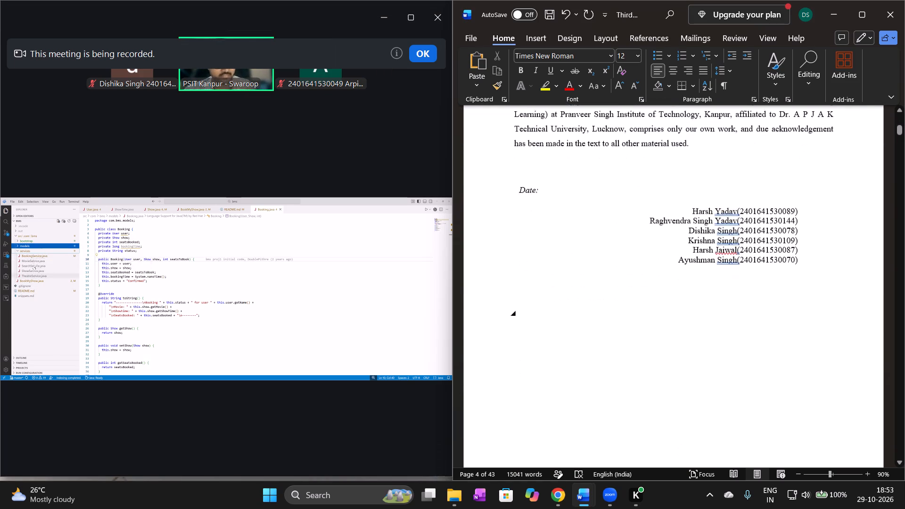
scroll(613, 297, "down", 2)
scroll(613, 297, "left", 1)
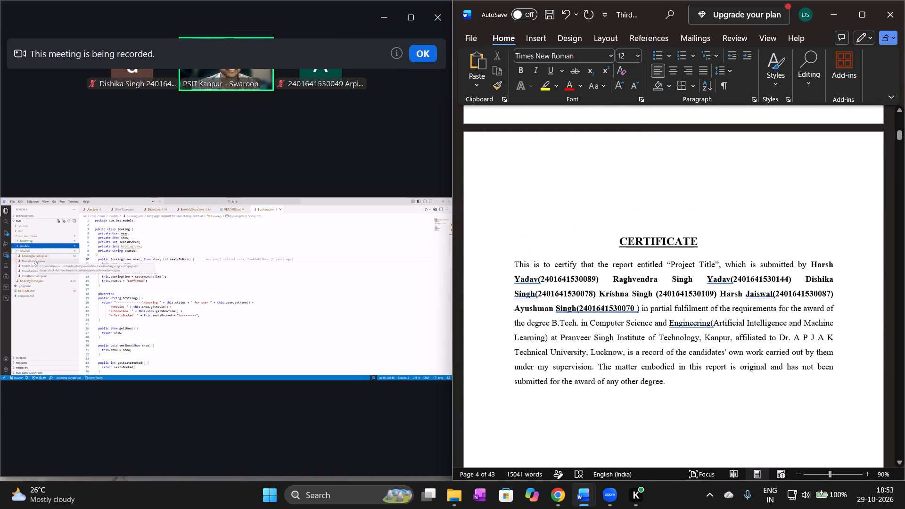
scroll(613, 297, "left", 2)
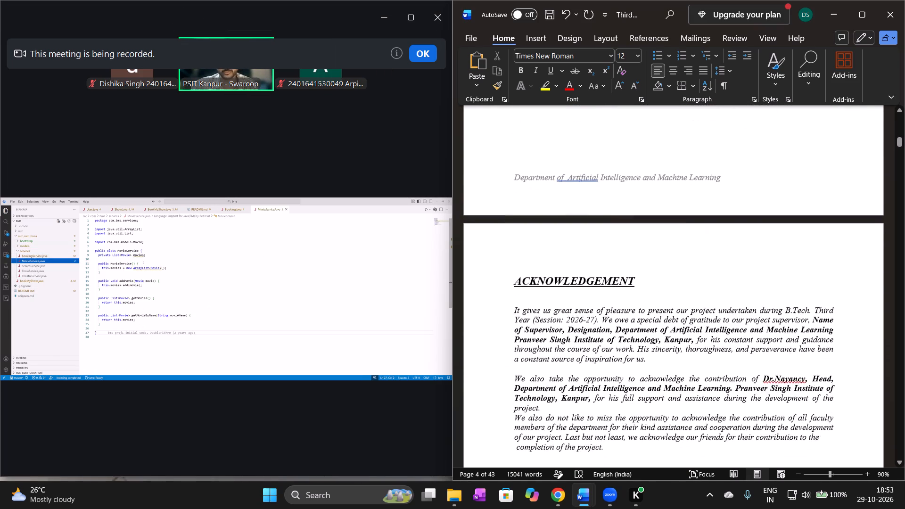
scroll(613, 297, "left", 1)
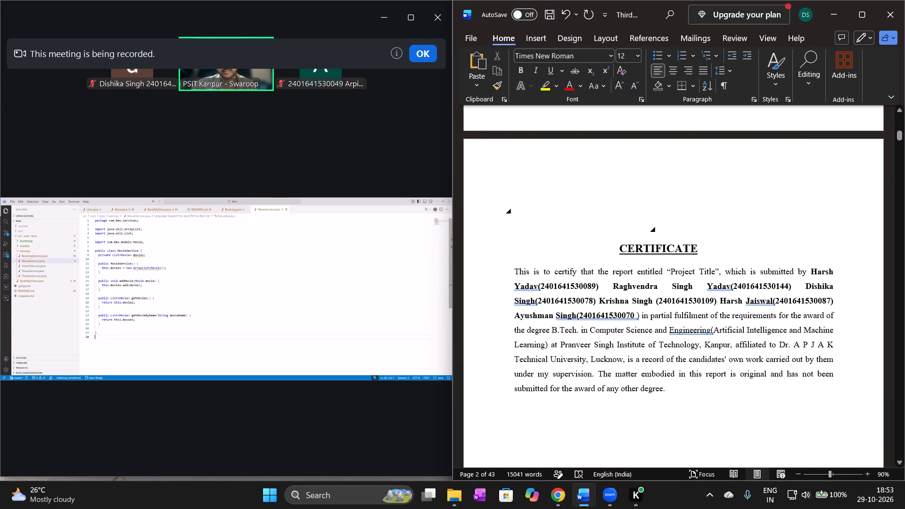
scroll(653, 223, "down", 1)
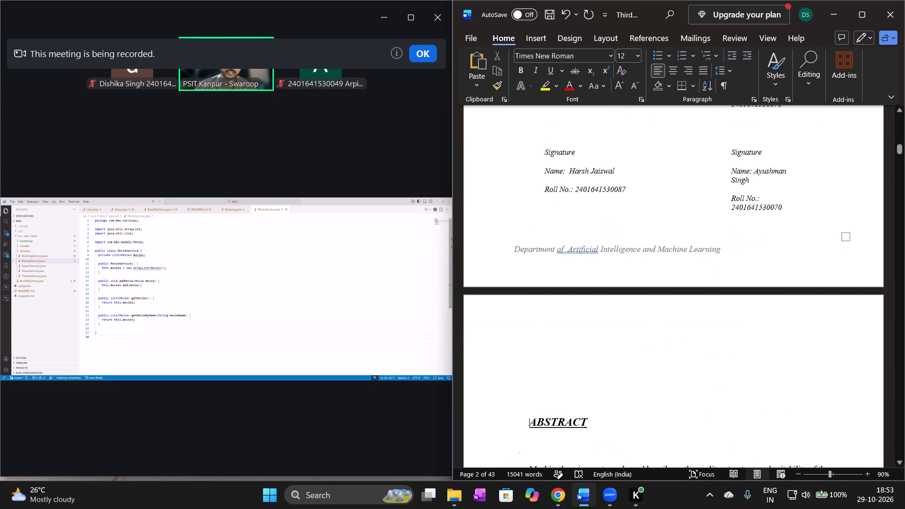
scroll(653, 223, "down", 1)
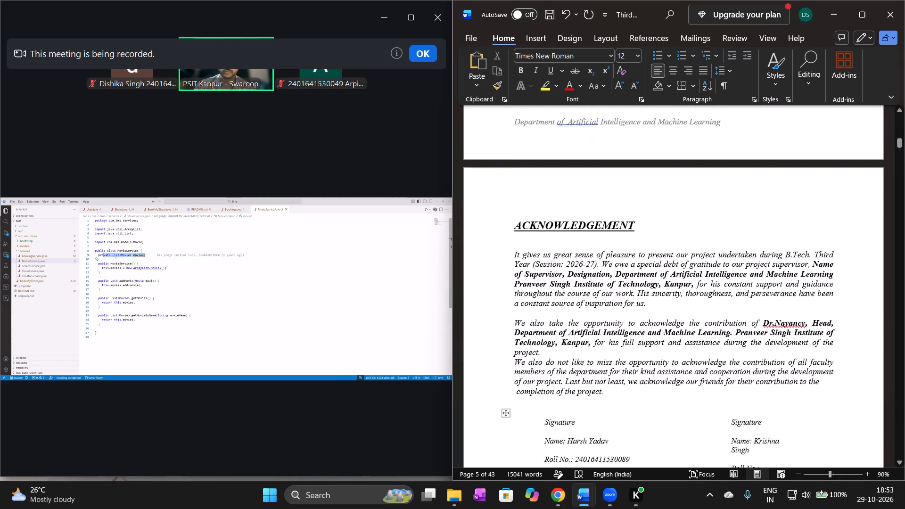
scroll(653, 223, "down", 1)
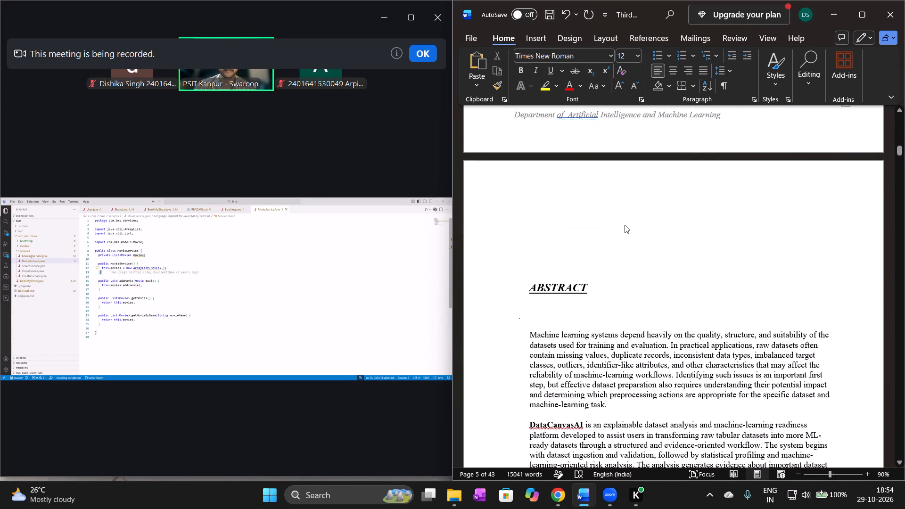
left_click(625, 225)
left_click(584, 232)
left_click_drag(584, 232, 549, 272)
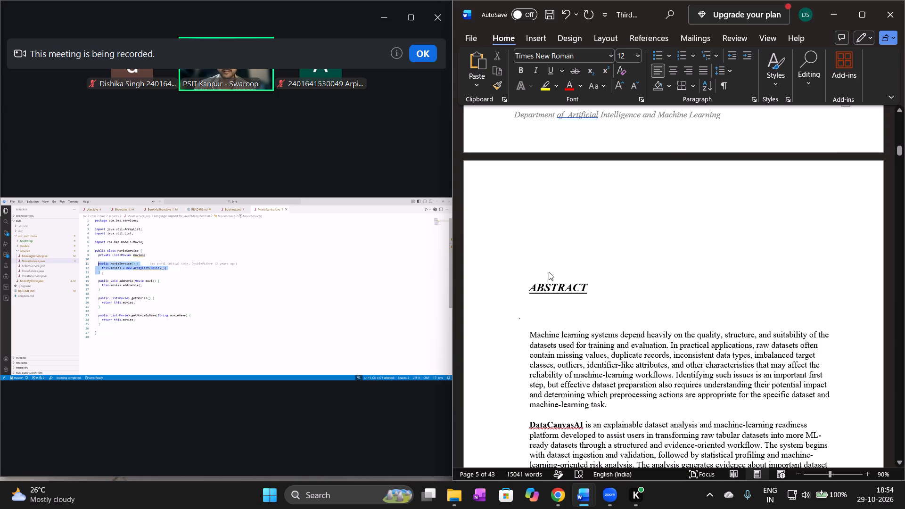
left_click_drag(549, 272, 569, 332)
scroll(569, 332, "up", 1)
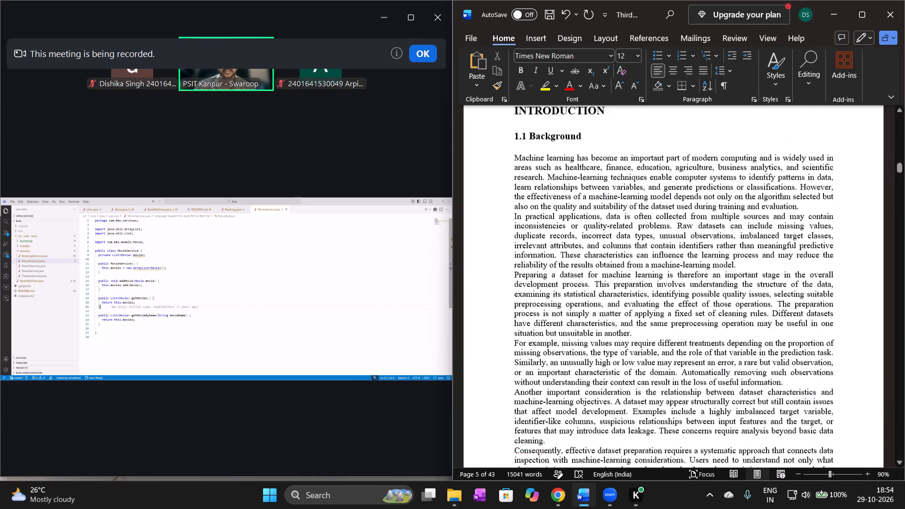
scroll(569, 332, "up", 1)
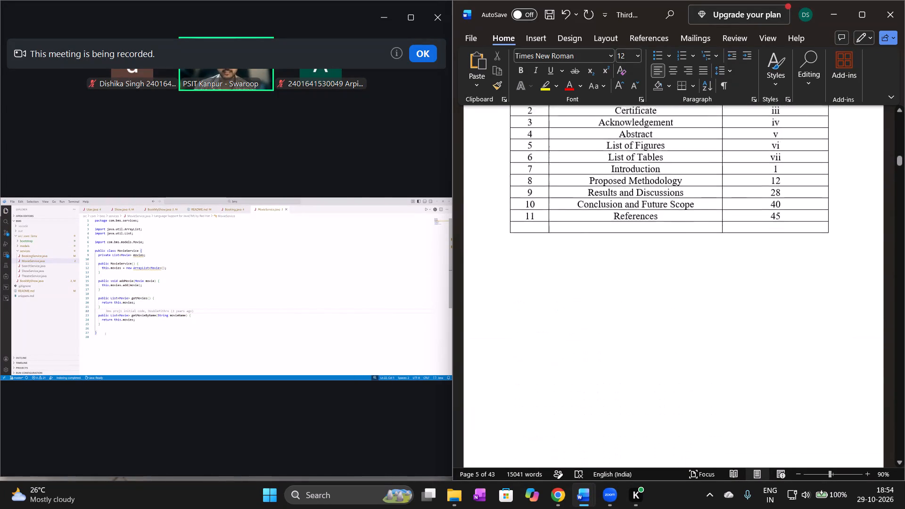
scroll(569, 332, "up", 2)
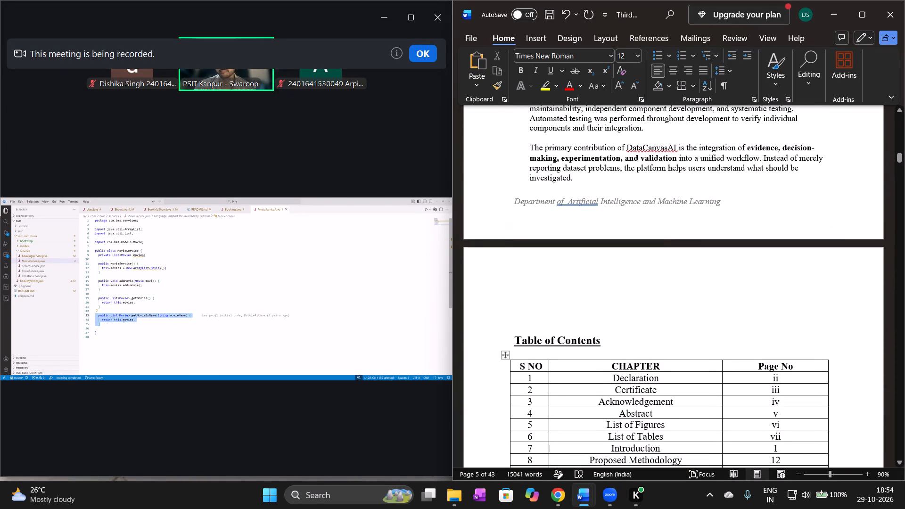
scroll(569, 332, "up", 2)
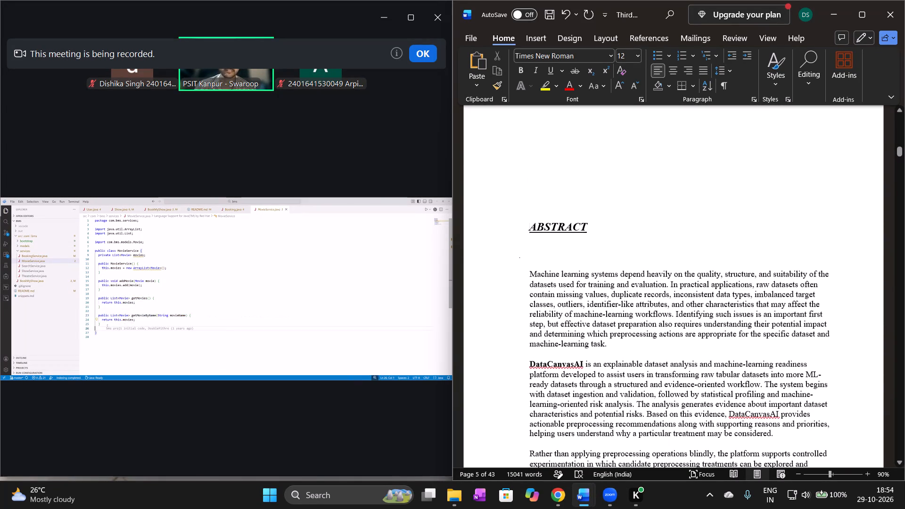
Delete the blank lines and stray mark between the ABSTRACT heading and the abstract's first paragraph.
left_click(568, 263)
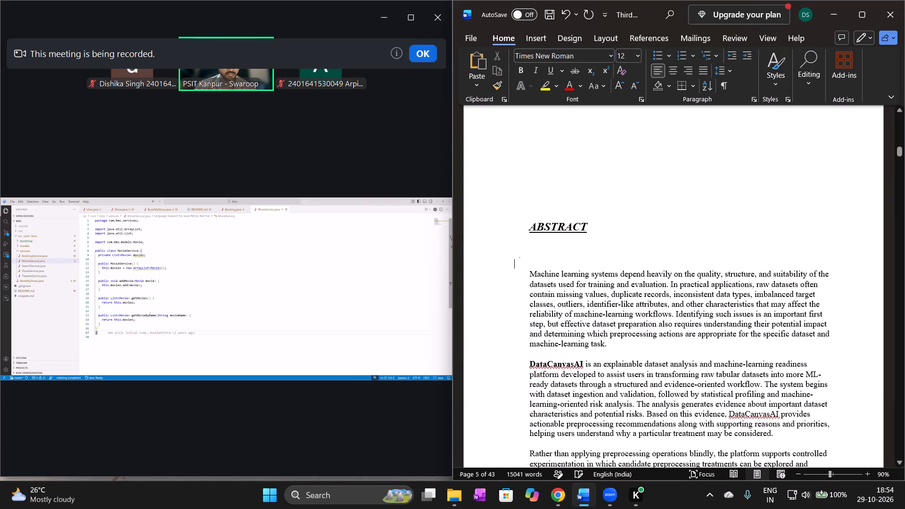
key("BackSpace")
key("BackSpace")
key("BackSpace")
key("BackSpace")
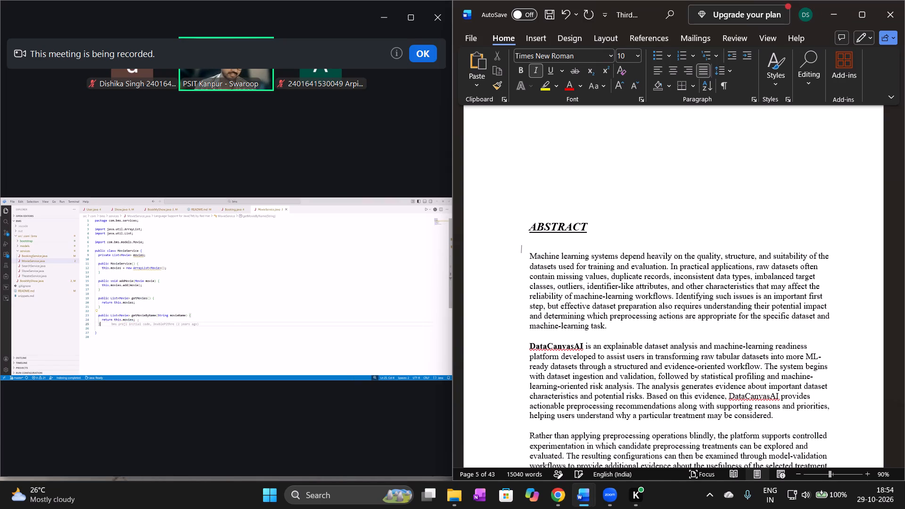
key("BackSpace")
key("BackSpace")
key("BackSpace")
key("BackSpace")
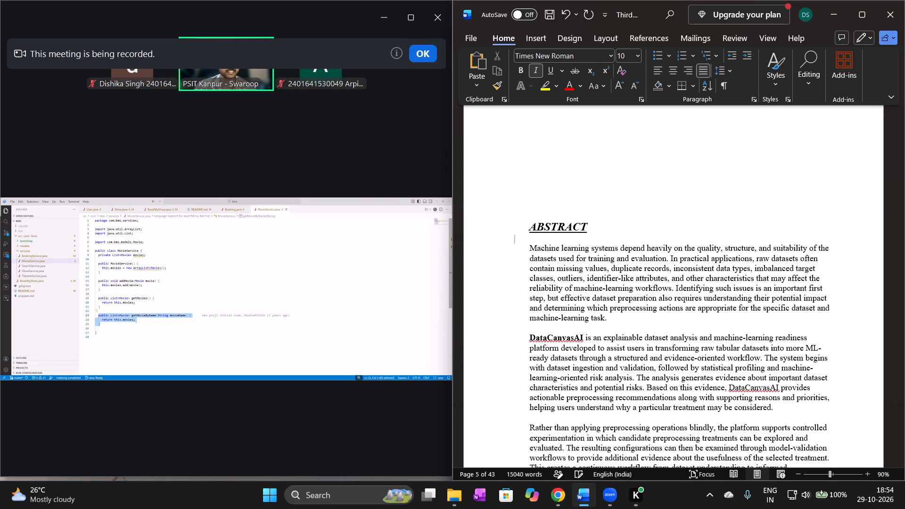
key("BackSpace")
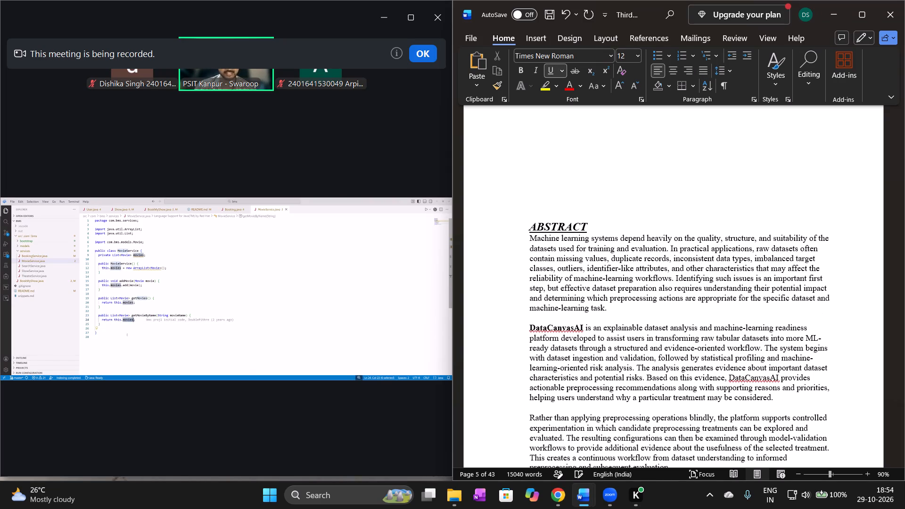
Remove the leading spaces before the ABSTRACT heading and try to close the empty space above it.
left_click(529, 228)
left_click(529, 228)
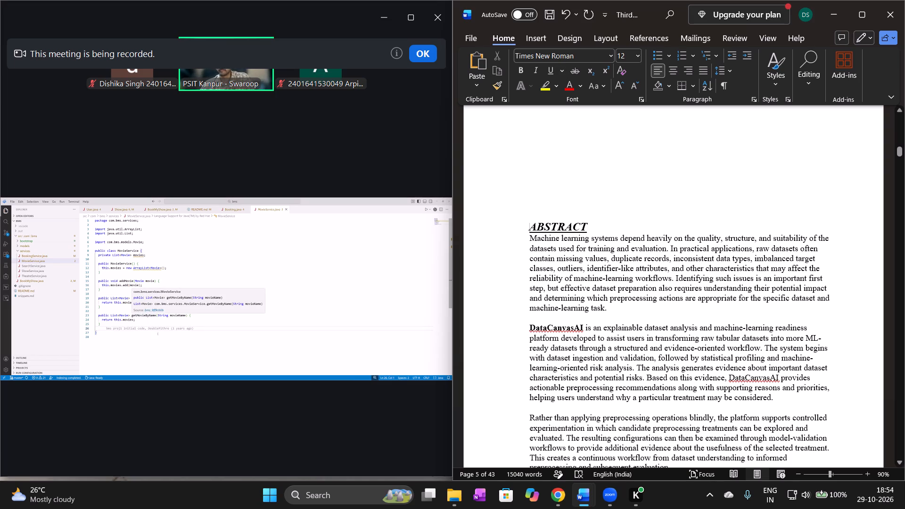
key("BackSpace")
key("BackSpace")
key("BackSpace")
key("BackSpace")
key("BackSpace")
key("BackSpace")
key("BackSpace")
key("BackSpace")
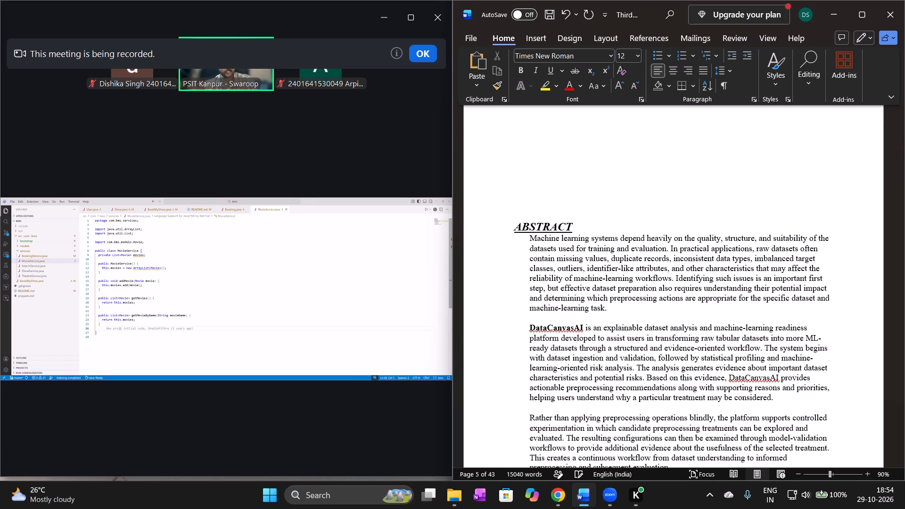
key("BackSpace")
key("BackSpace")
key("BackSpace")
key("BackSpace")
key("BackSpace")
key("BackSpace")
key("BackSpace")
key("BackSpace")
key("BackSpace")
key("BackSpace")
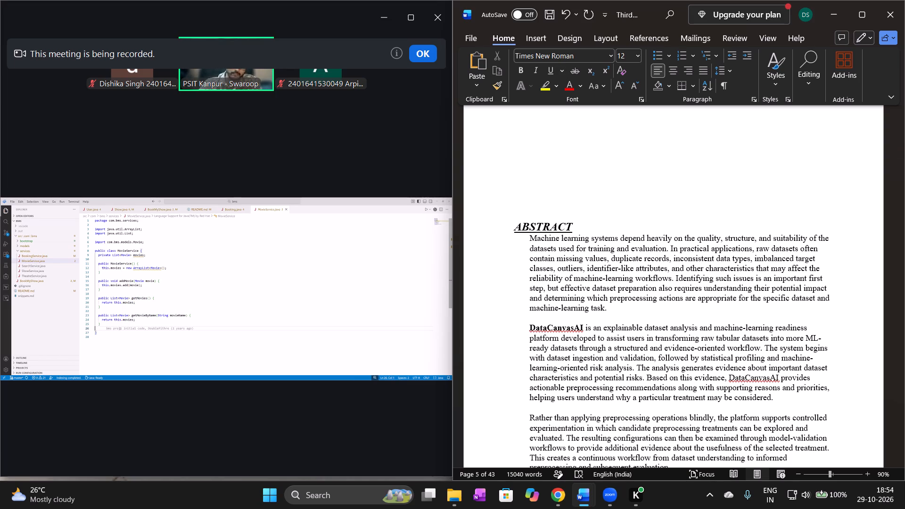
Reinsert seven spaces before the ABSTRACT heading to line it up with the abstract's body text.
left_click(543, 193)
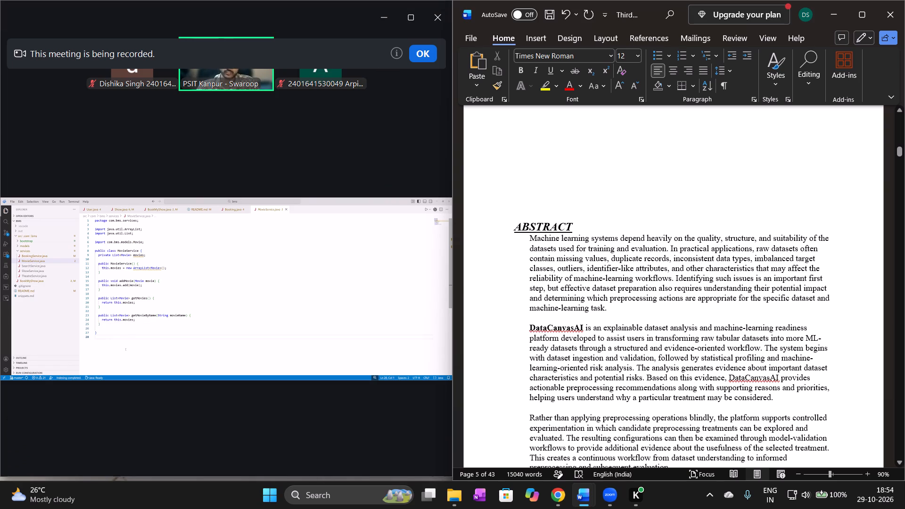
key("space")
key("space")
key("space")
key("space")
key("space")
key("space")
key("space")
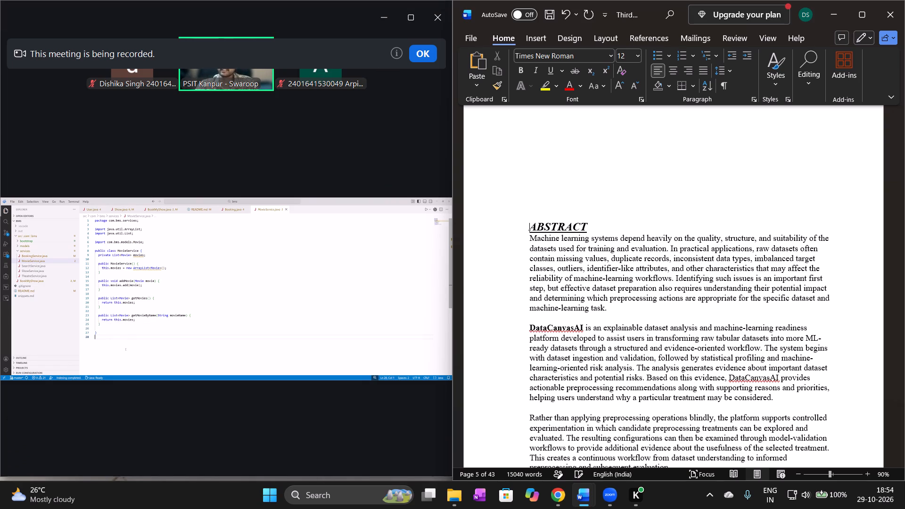
Add three spaces after the ABSTRACT heading and one blank line between the heading and the abstract's first paragraph.
left_click(604, 233)
left_click(601, 225)
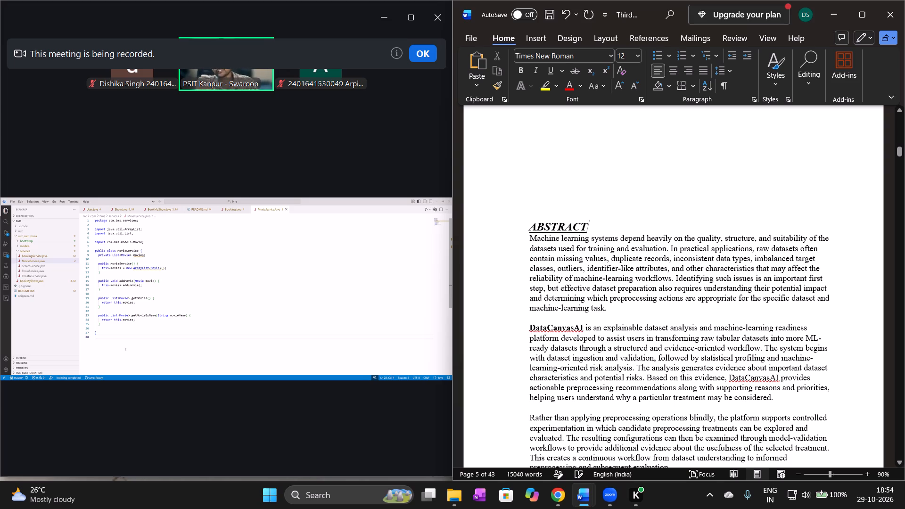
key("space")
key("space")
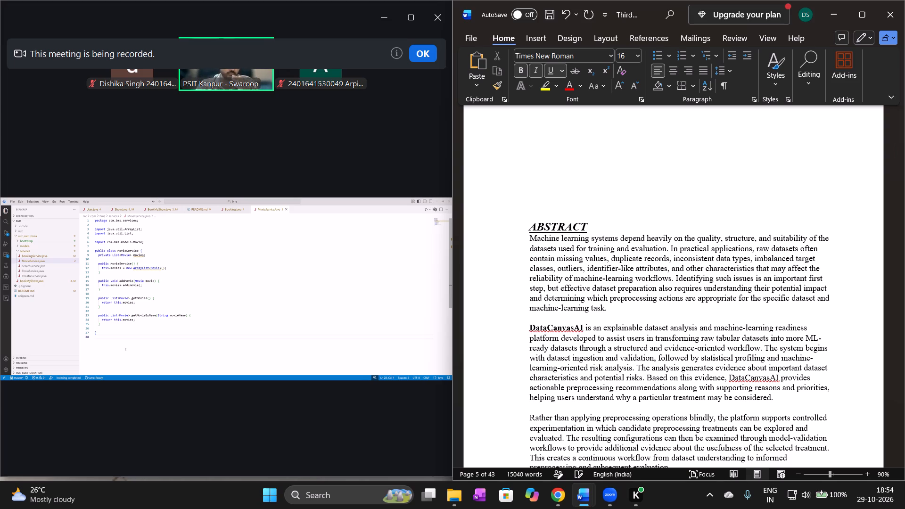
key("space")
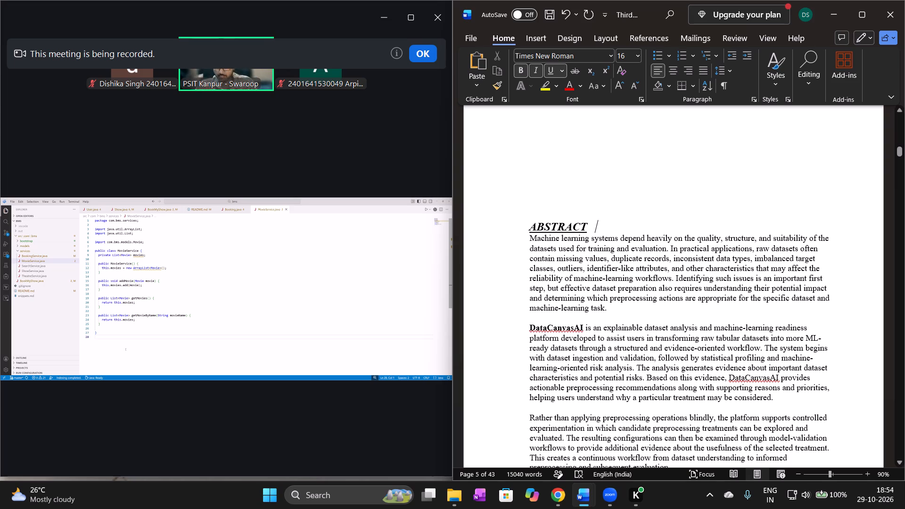
left_click(530, 233)
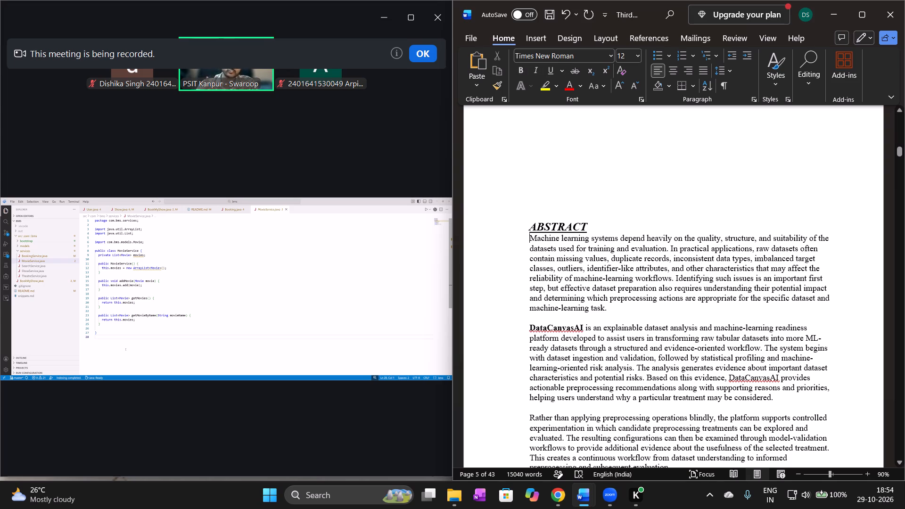
key("Return")
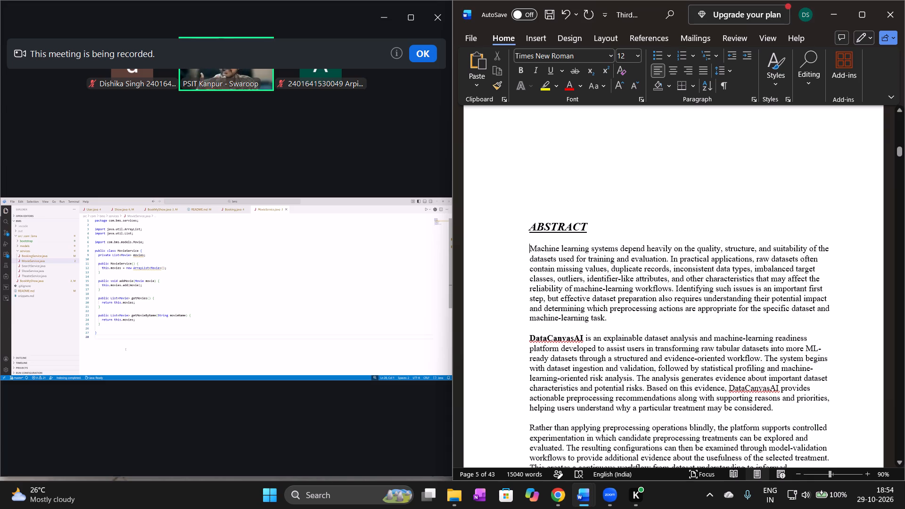
Insert a blank line above the INTRODUCTION heading to push it onto the same page as section 1.1 Background.
scroll(570, 286, "down", 3)
scroll(570, 286, "up", 1)
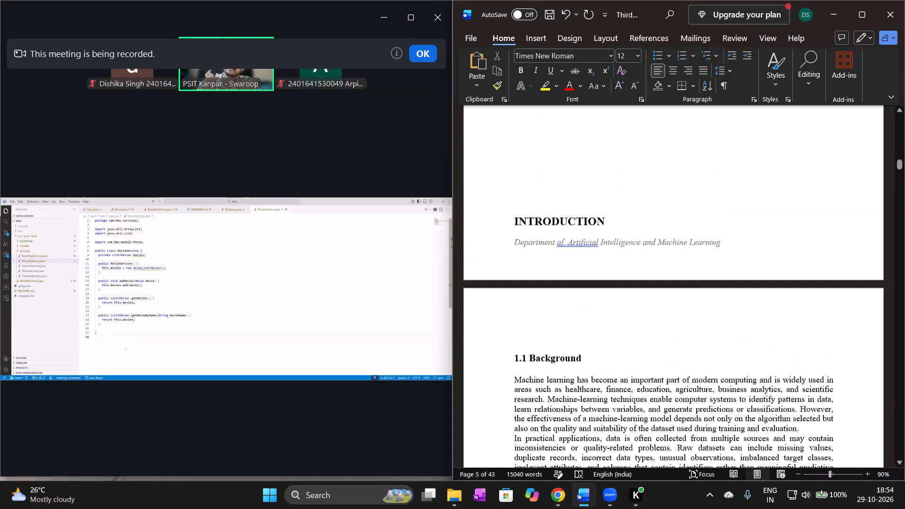
scroll(570, 286, "up", 1)
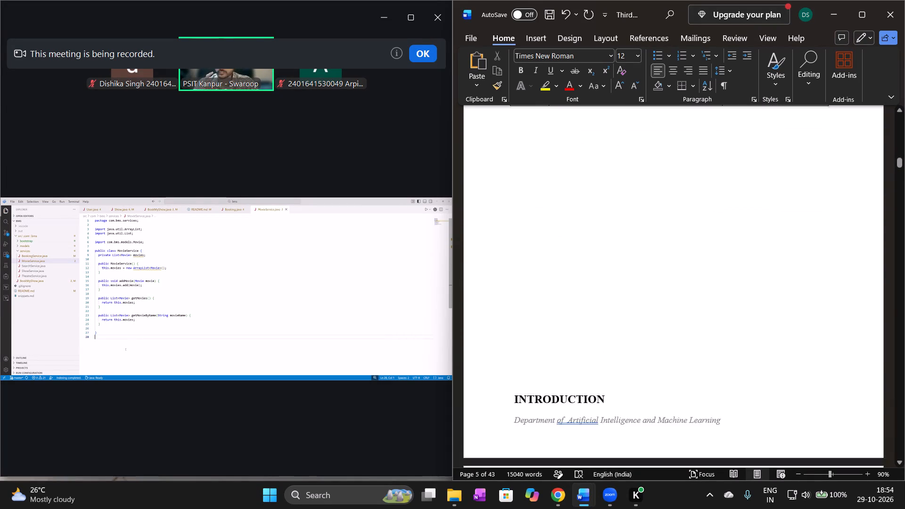
scroll(570, 286, "up", 2)
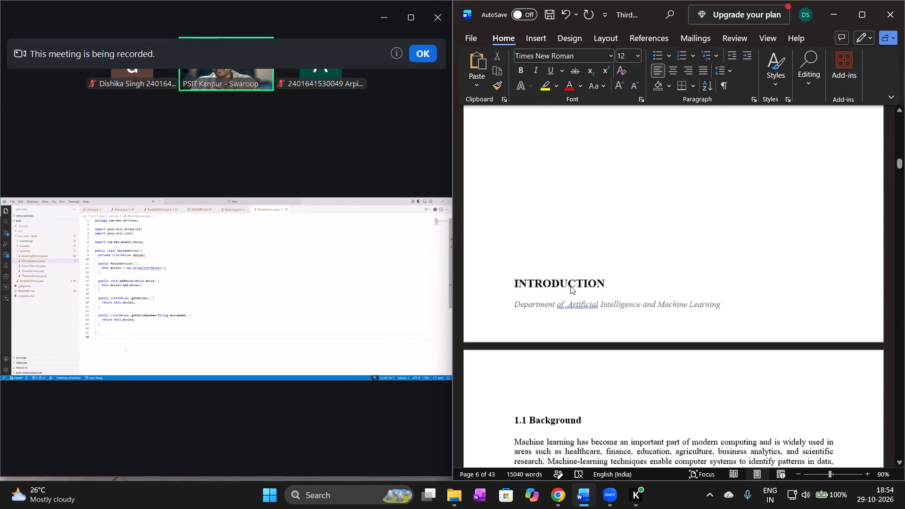
scroll(570, 286, "up", 1)
left_click(535, 348)
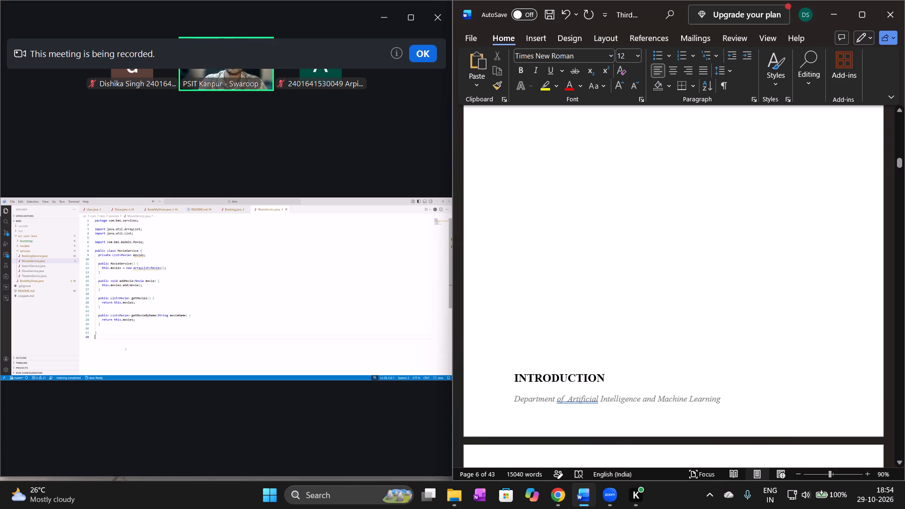
key("Return")
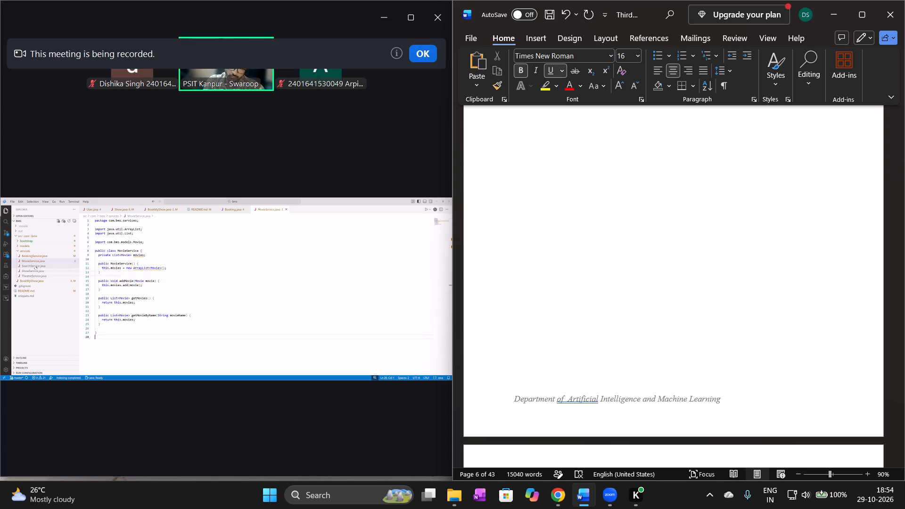
Insert a blank line above the 1.2 Need for Intelligent Dataset Analysis heading to push it onto the same page as its text.
scroll(524, 356, "down", 1)
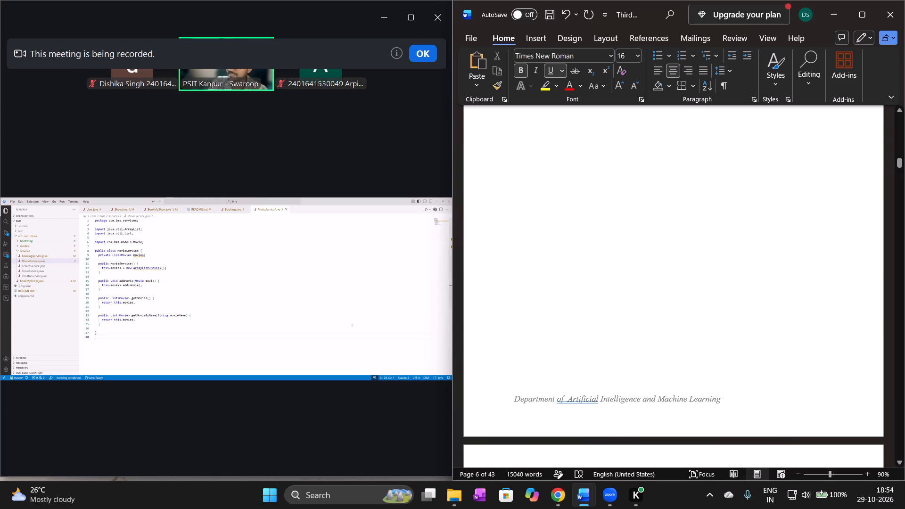
scroll(524, 326, "down", 1)
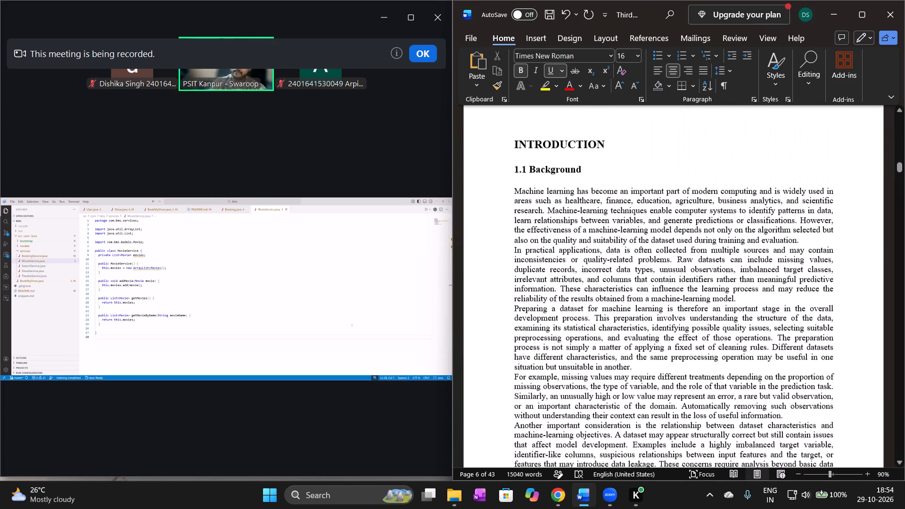
scroll(524, 326, "down", 1)
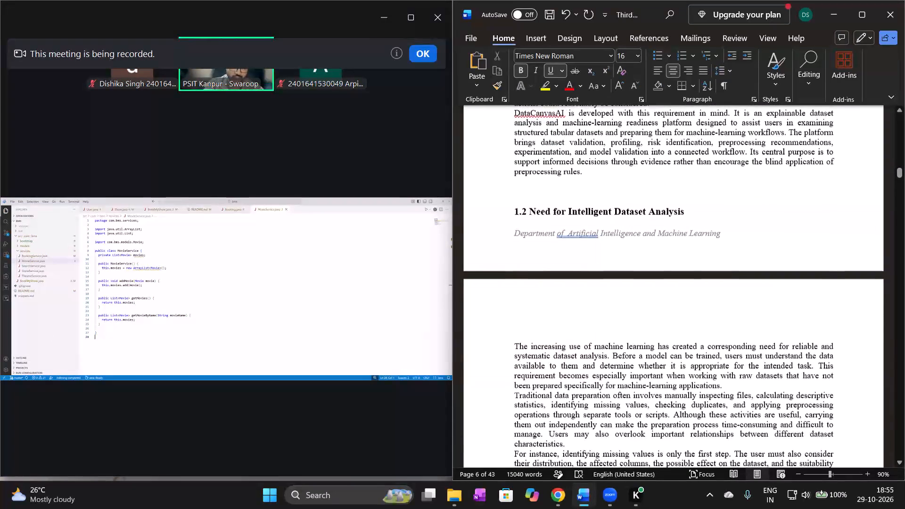
scroll(524, 326, "down", 1)
scroll(524, 326, "left", 1)
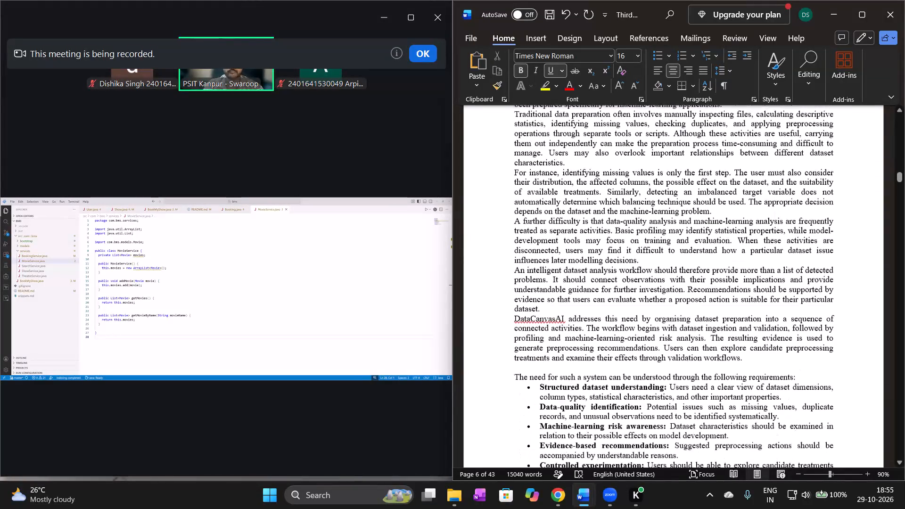
scroll(524, 326, "left", 1)
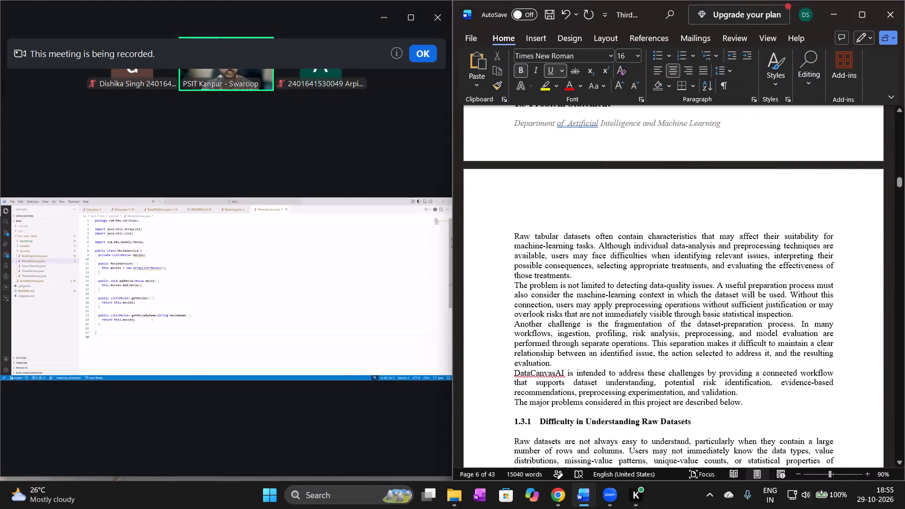
scroll(524, 326, "left", 1)
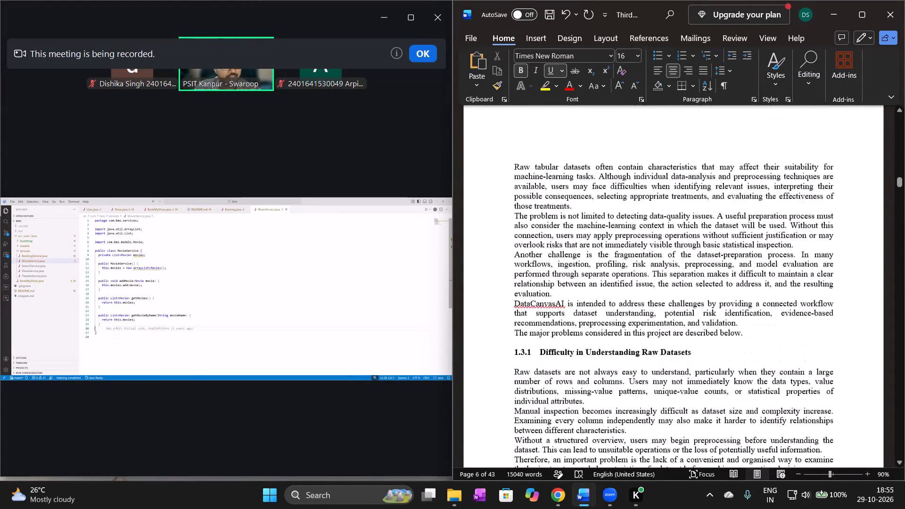
scroll(524, 326, "left", 1)
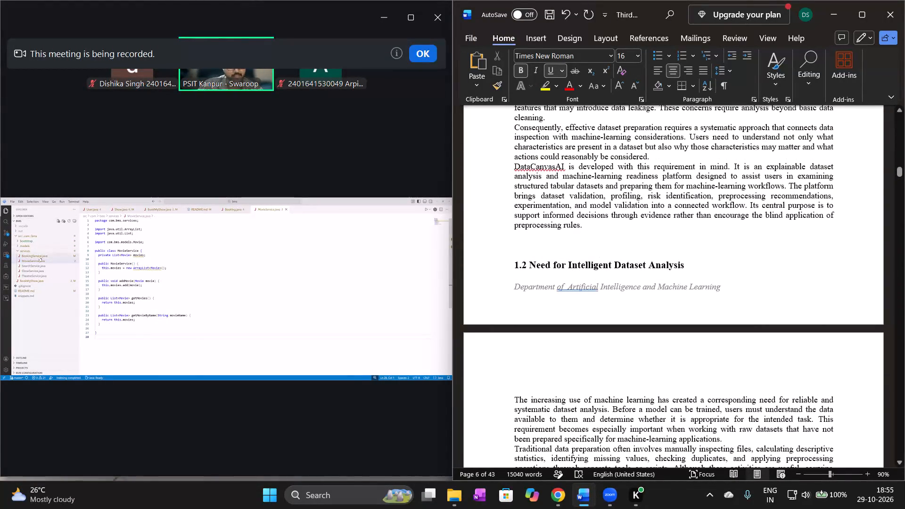
left_click(547, 246)
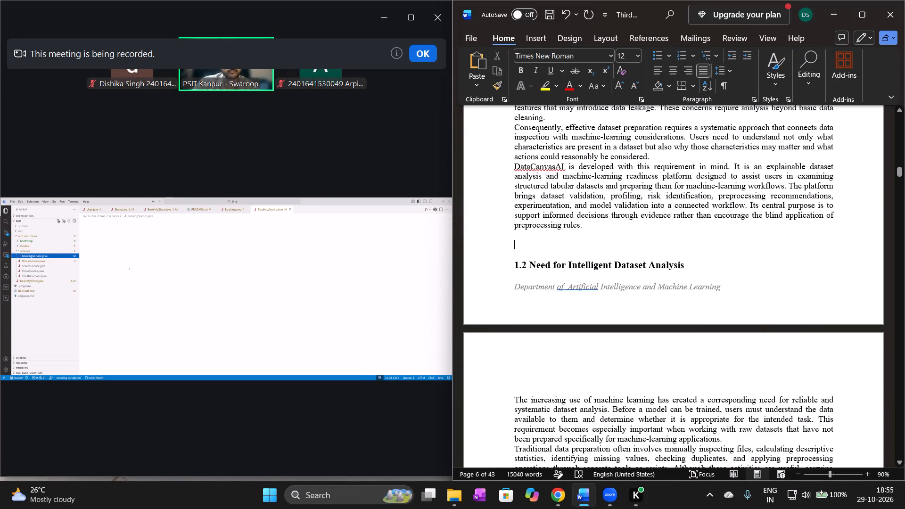
key("Return")
Check the heading placement and page breaks through the rest of the Introduction chapter, from section 1.2 to section 1.10.
scroll(547, 246, "down", 1)
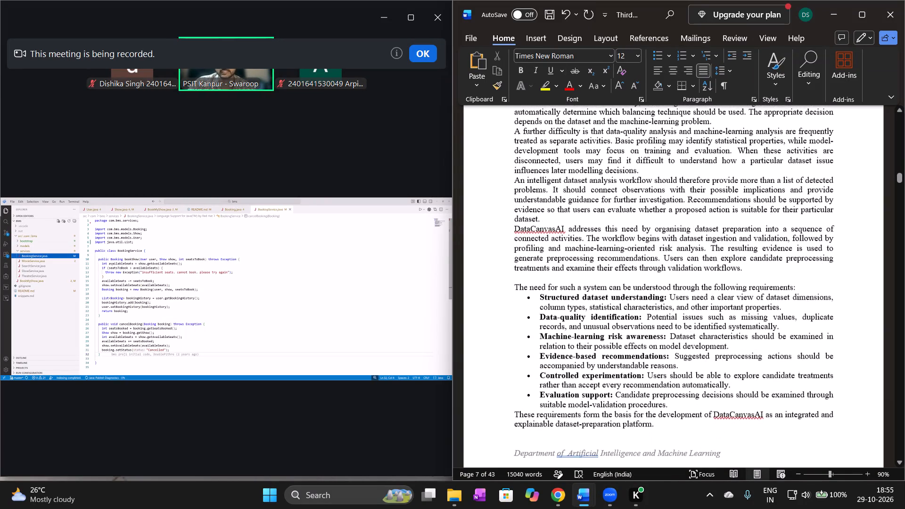
scroll(547, 246, "down", 1)
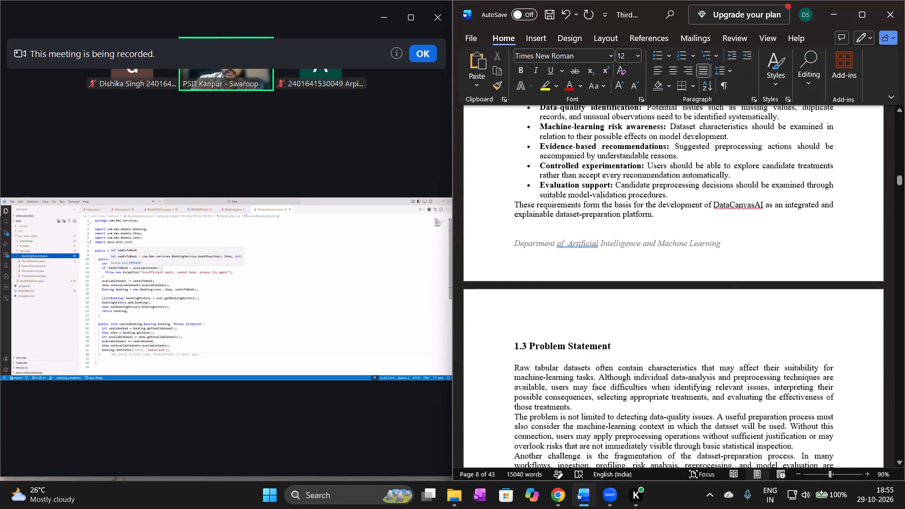
left_click(537, 321)
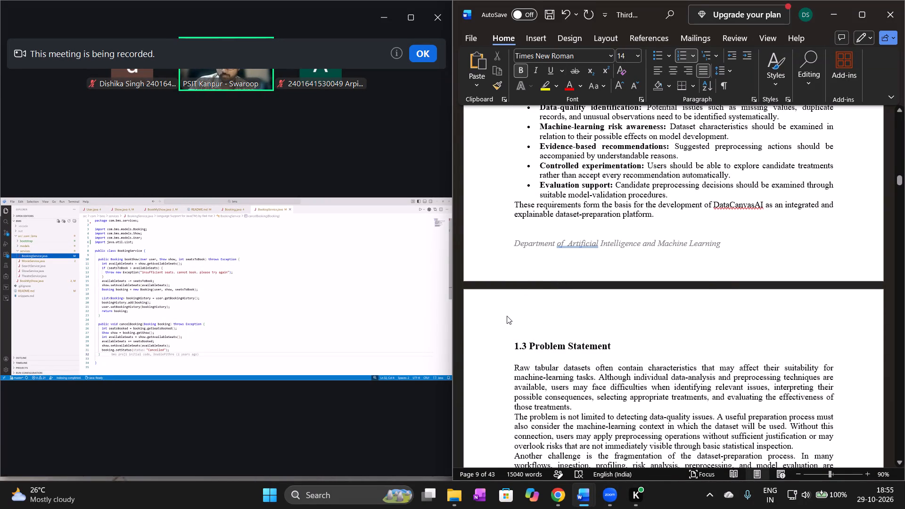
left_click(507, 316)
left_click(532, 324)
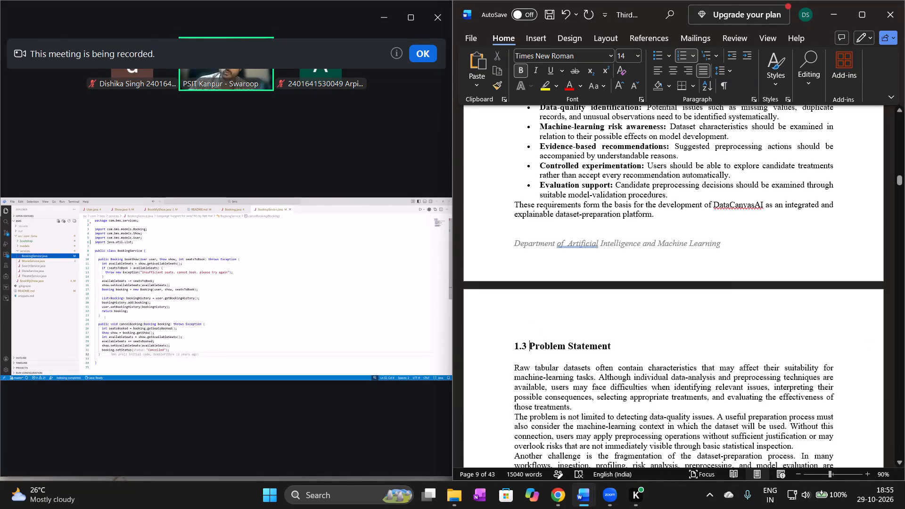
scroll(565, 382, "down", 1)
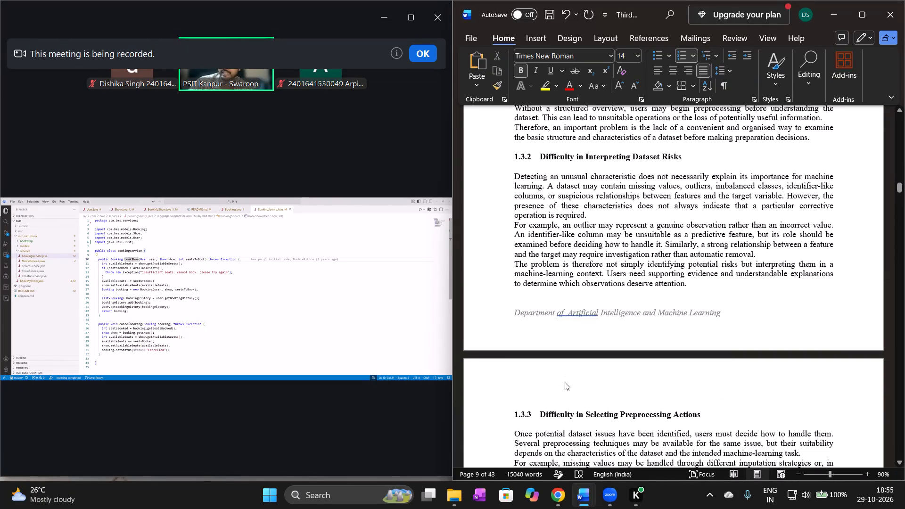
scroll(565, 382, "down", 1)
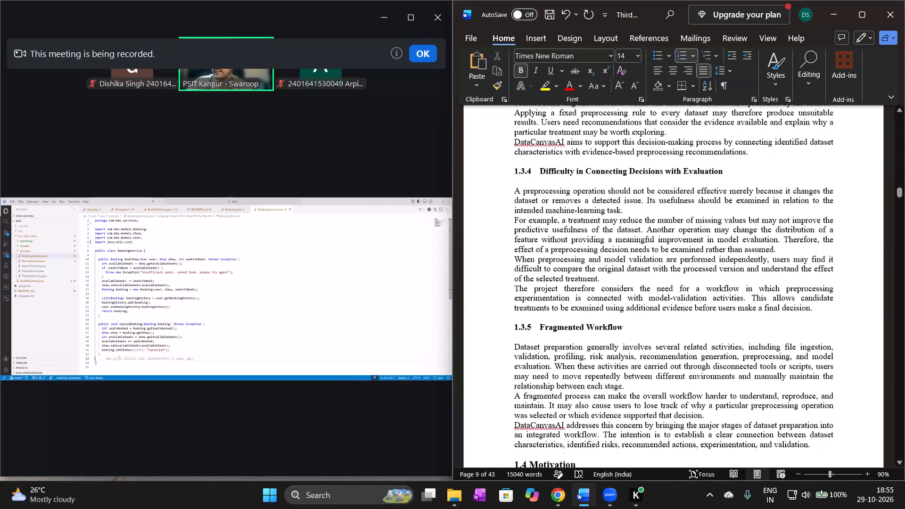
scroll(565, 382, "down", 3)
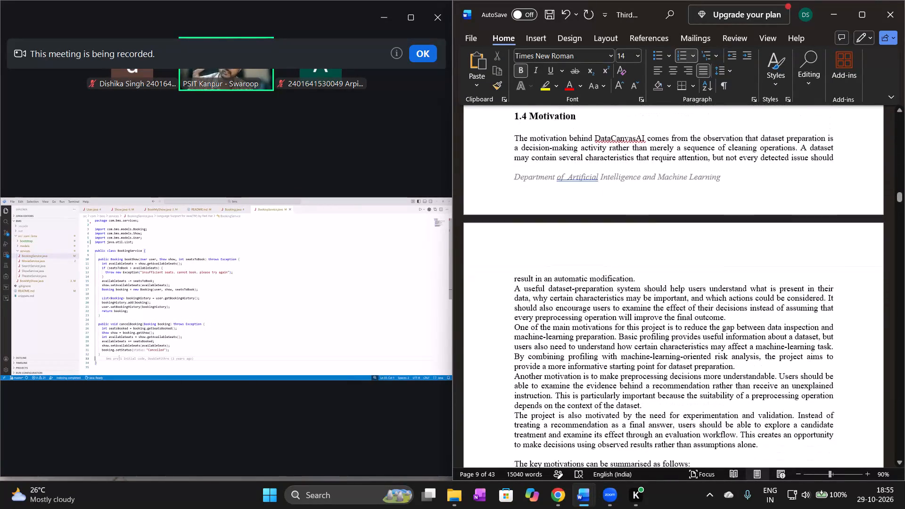
scroll(565, 382, "down", 2)
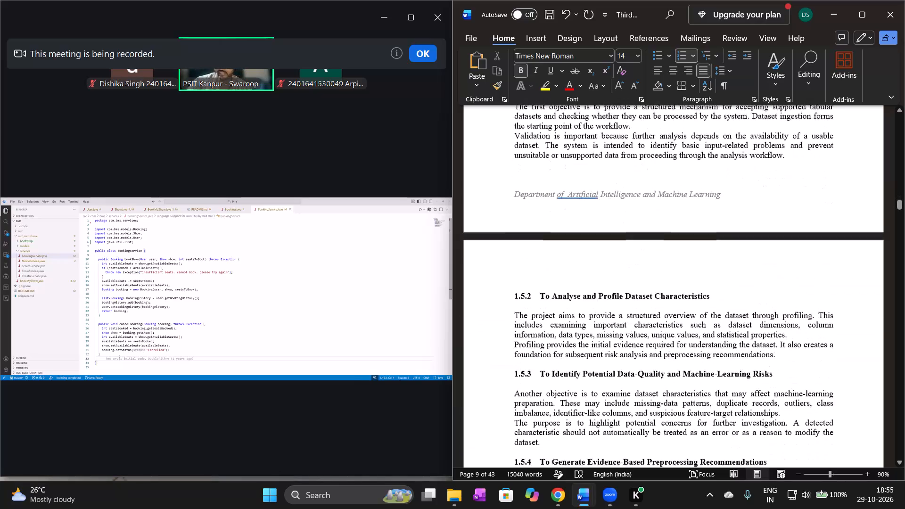
scroll(565, 382, "down", 3)
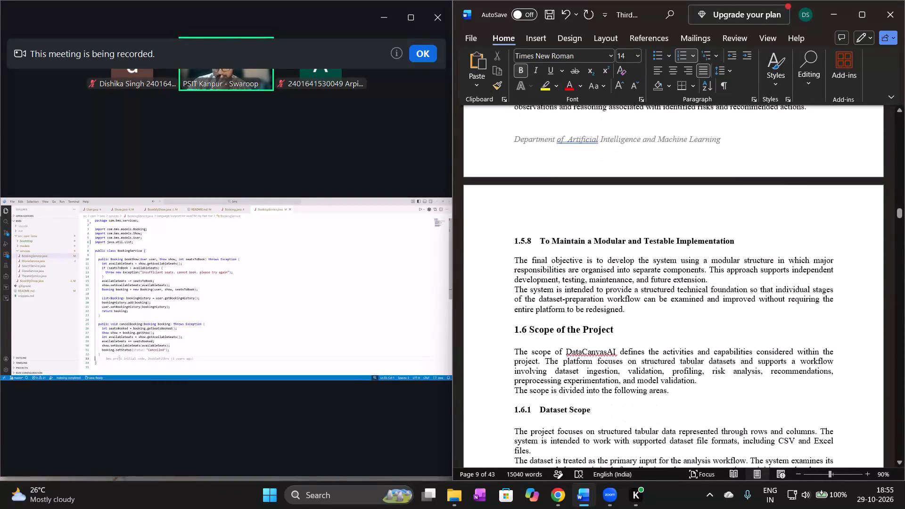
scroll(565, 382, "down", 3)
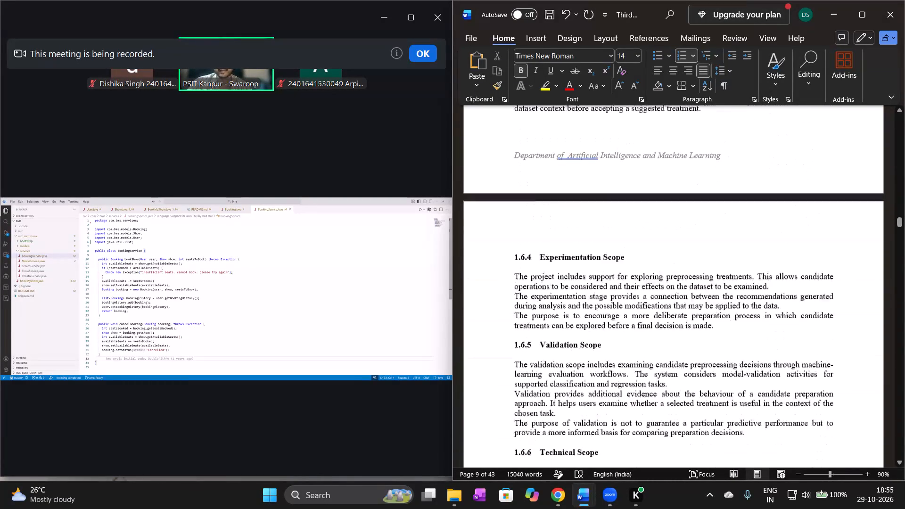
scroll(565, 382, "down", 2)
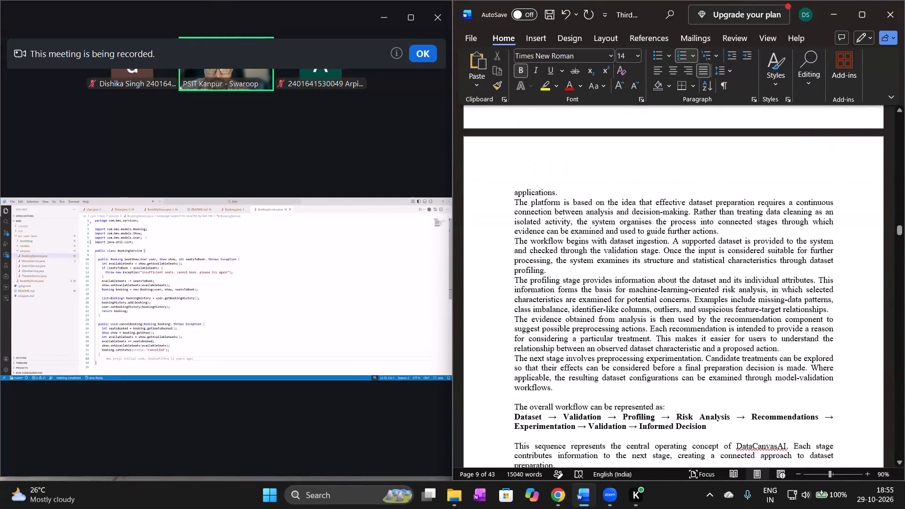
scroll(565, 382, "down", 2)
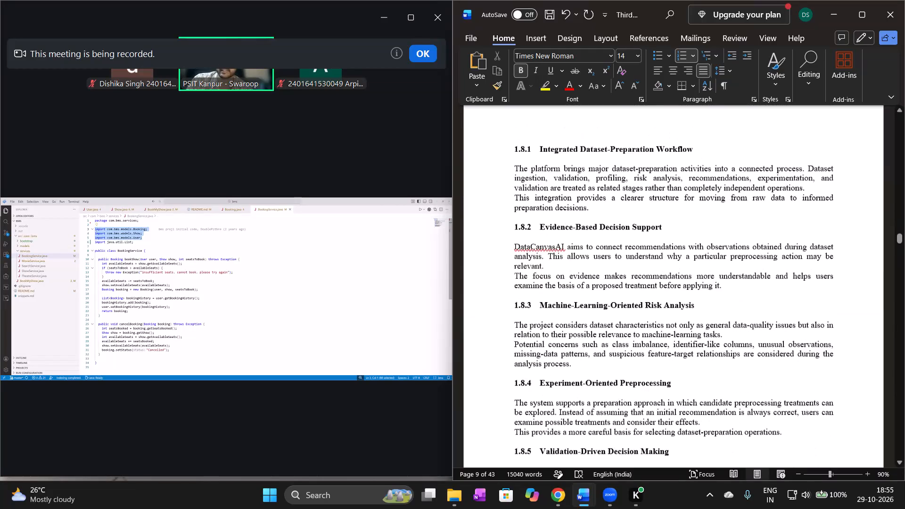
scroll(565, 382, "down", 2)
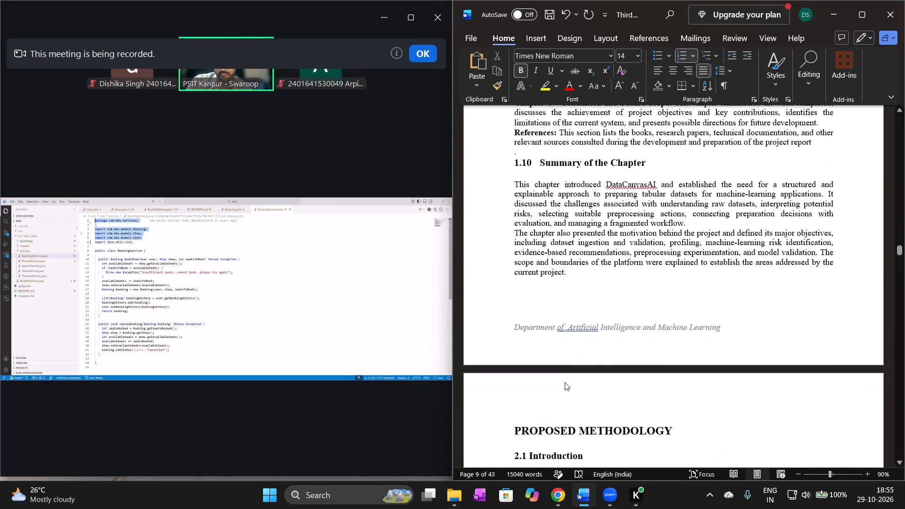
Review the layout of the remaining chapters, from Proposed Methodology through Results and Discussions to the end of the report.
scroll(565, 382, "down", 2)
scroll(565, 382, "up", 1, "ctrl")
scroll(565, 382, "down", 2, "ctrl")
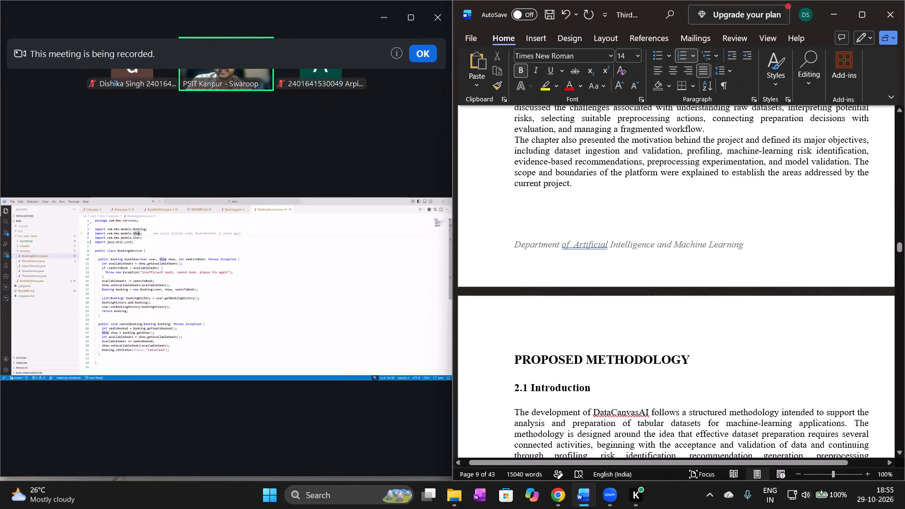
scroll(565, 382, "down", 1, "ctrl")
scroll(565, 382, "down", 1)
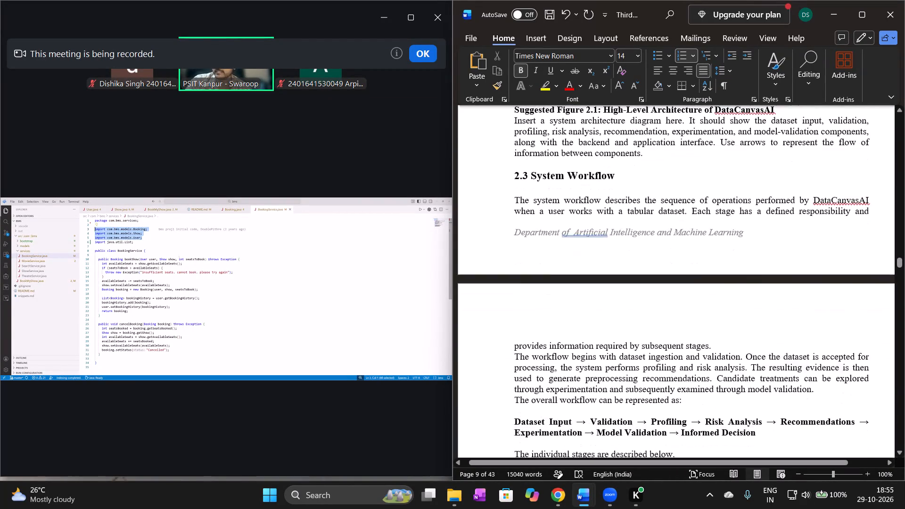
scroll(565, 382, "down", 4)
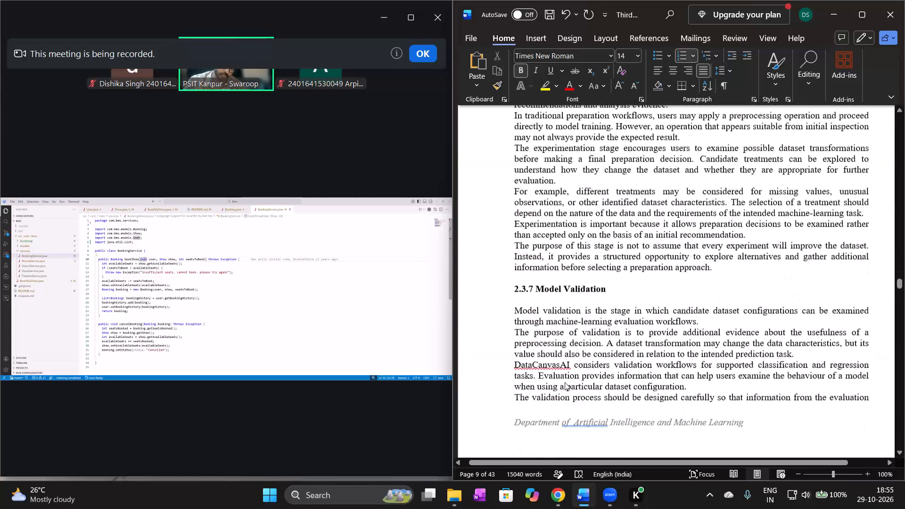
scroll(565, 382, "down", 4)
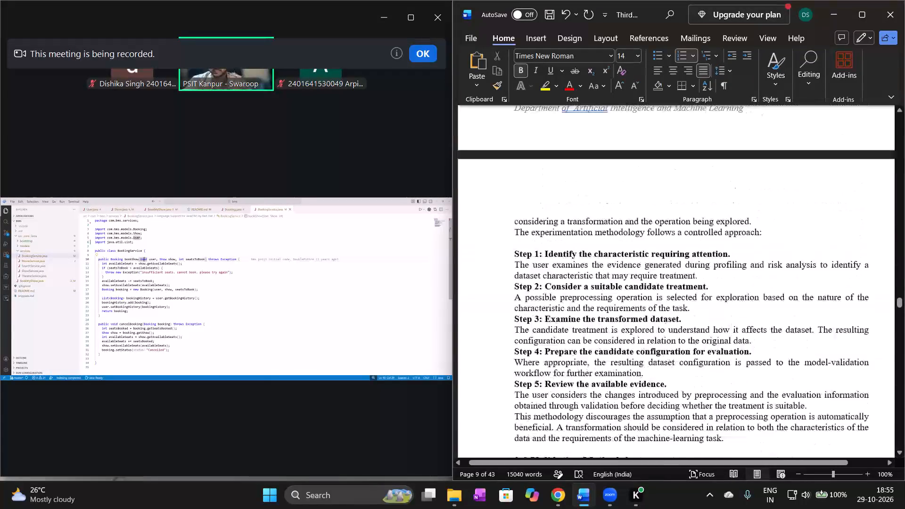
scroll(565, 382, "down", 3)
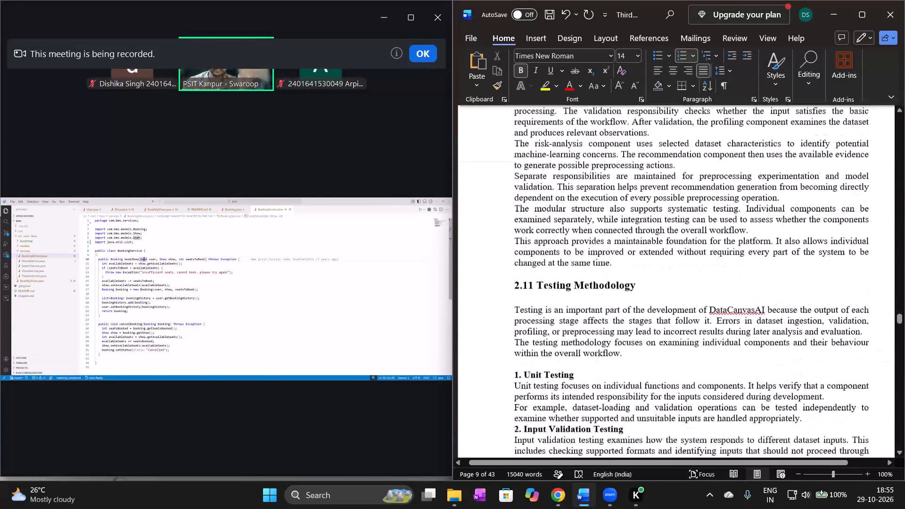
scroll(565, 382, "down", 4)
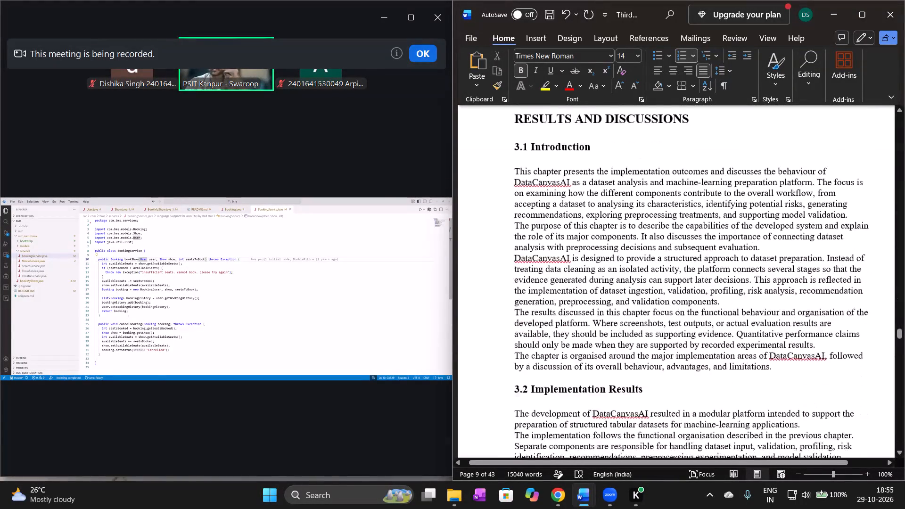
scroll(565, 382, "down", 3)
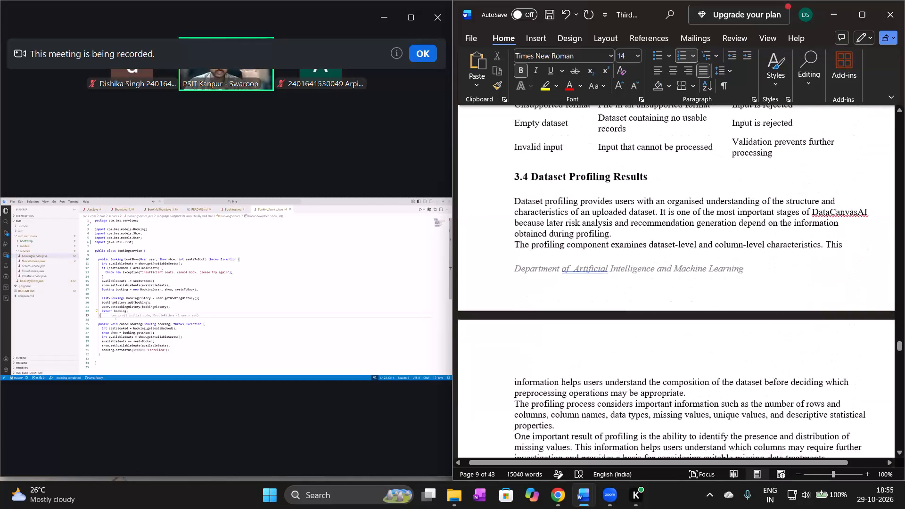
scroll(565, 382, "down", 4)
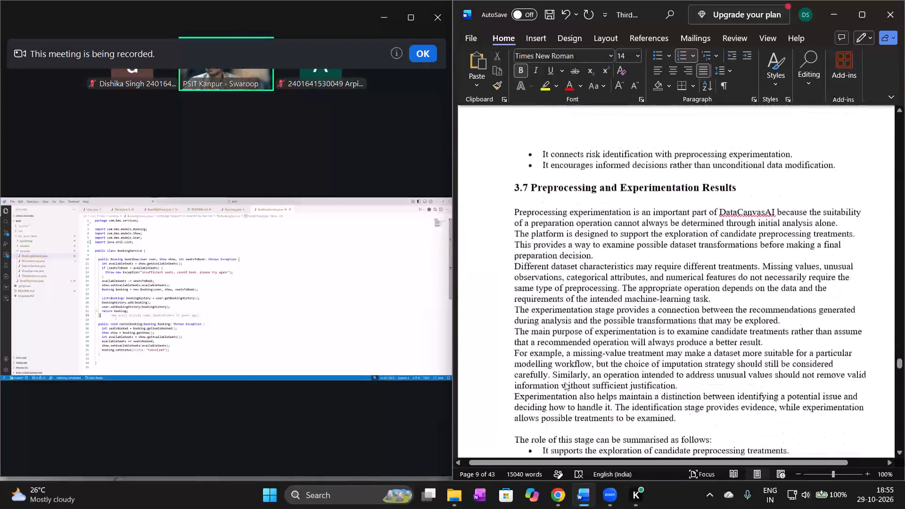
scroll(565, 382, "down", 3)
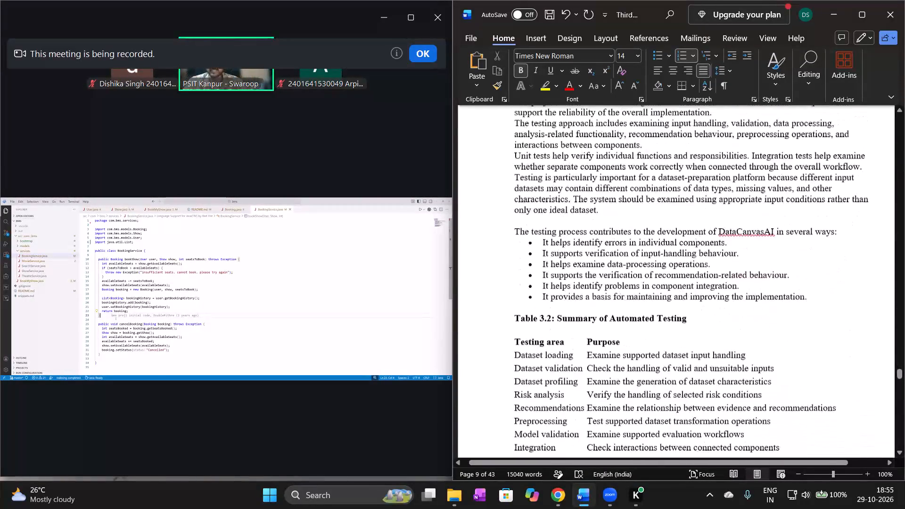
scroll(565, 382, "down", 1)
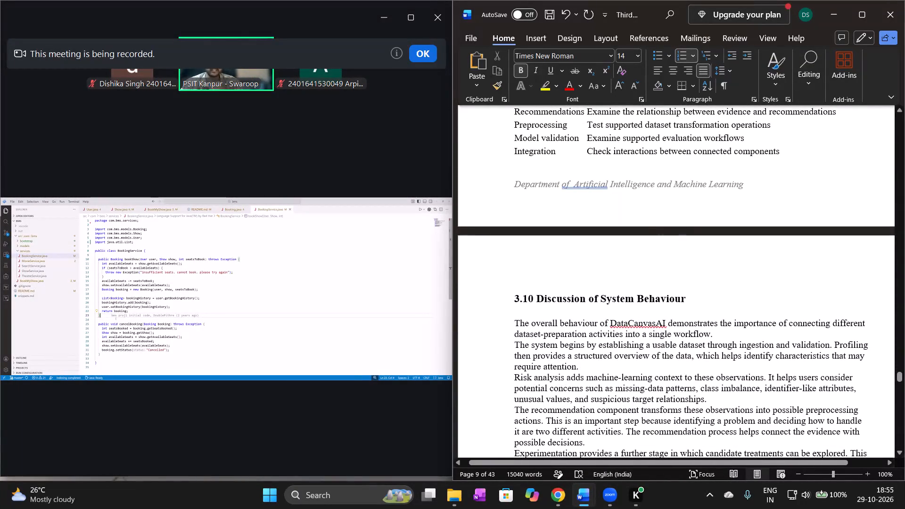
scroll(687, 335, "down", 5)
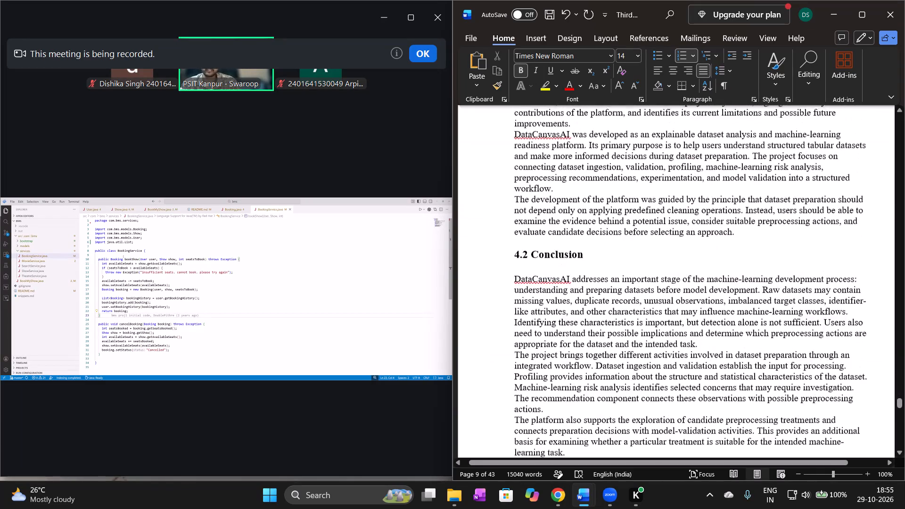
scroll(687, 335, "down", 4)
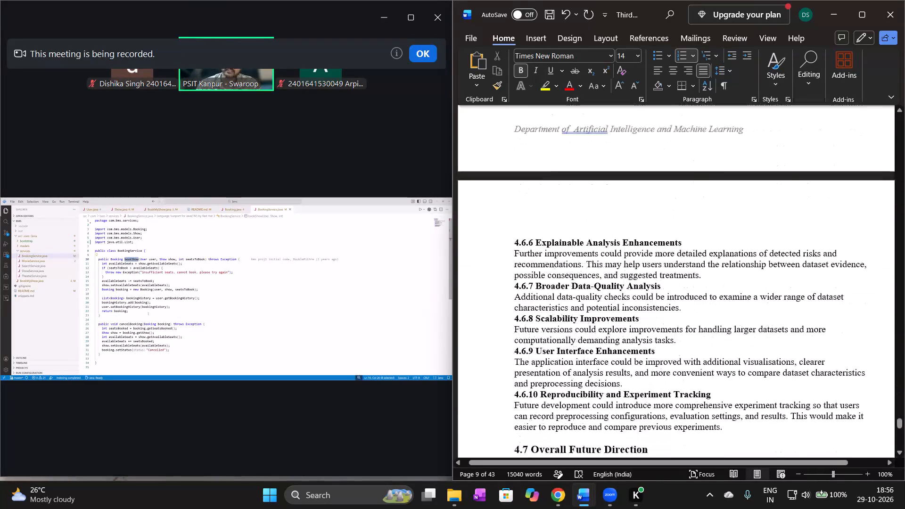
scroll(687, 335, "down", 7)
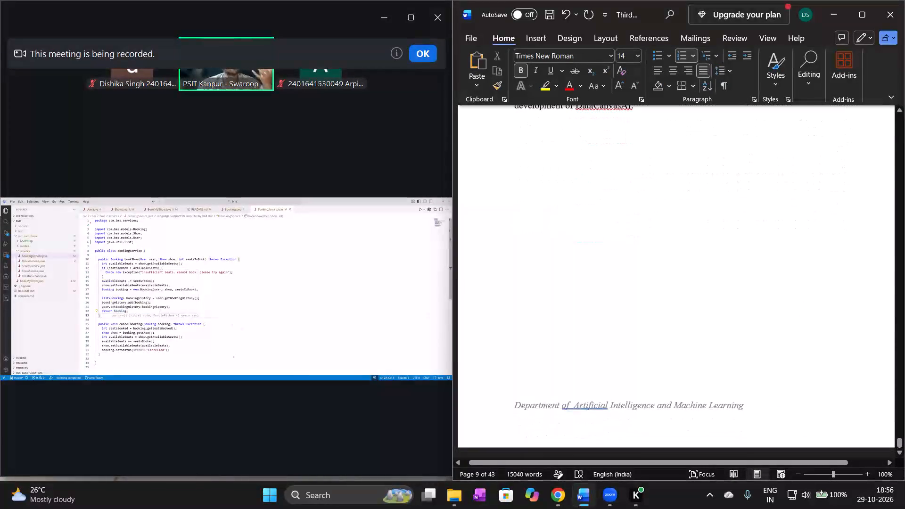
scroll(687, 335, "down", 1)
Examine the report's opening page and the closing reference pages, sections 5.5 to 5.7, for layout and page breaks.
scroll(687, 335, "up", 20)
scroll(687, 335, "up", 8)
scroll(687, 335, "up", 20)
scroll(687, 335, "up", 2)
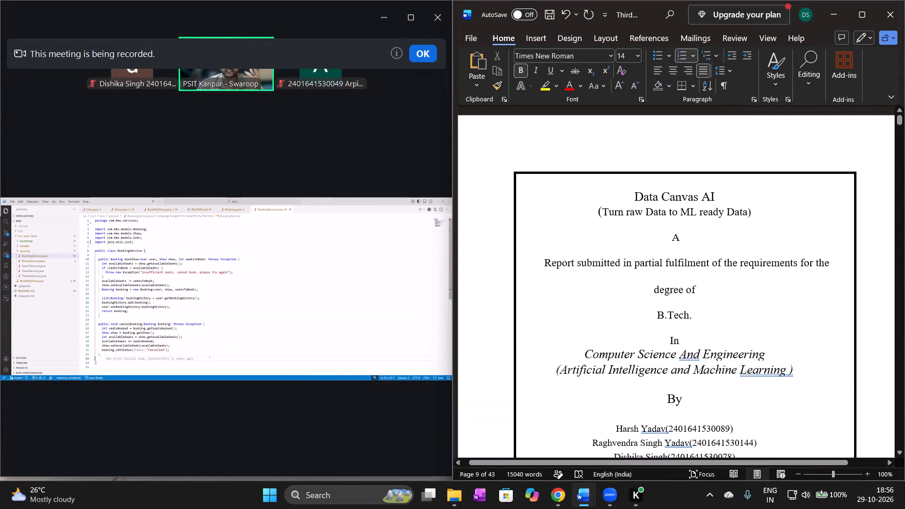
scroll(687, 335, "down", 20)
scroll(687, 335, "down", 18)
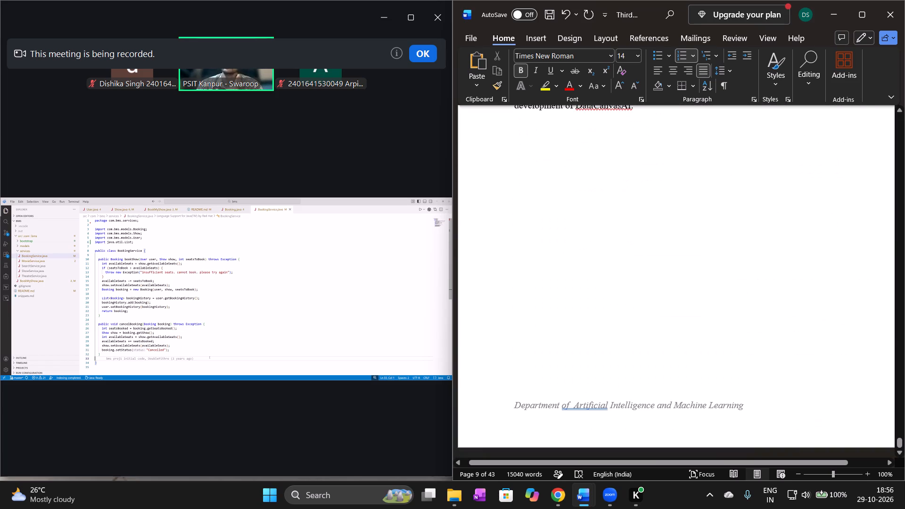
scroll(687, 335, "down", 2)
scroll(687, 335, "up", 1)
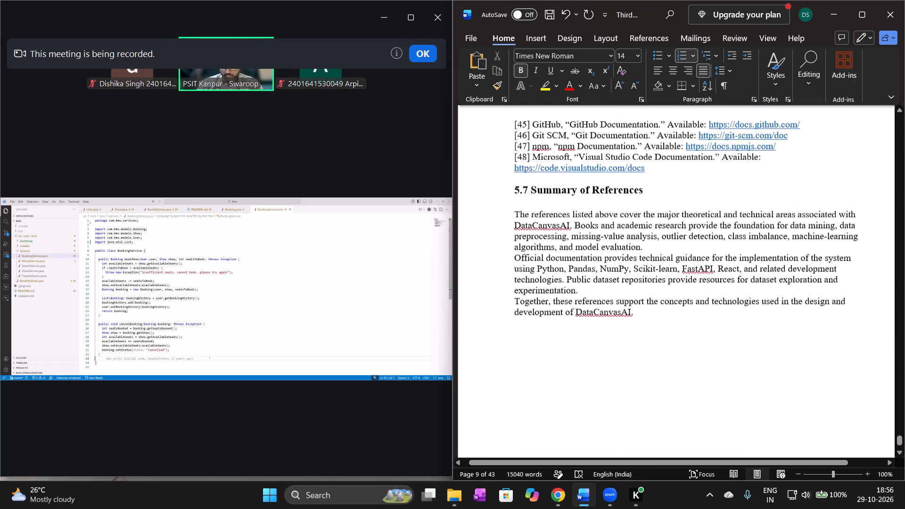
scroll(687, 335, "up", 1)
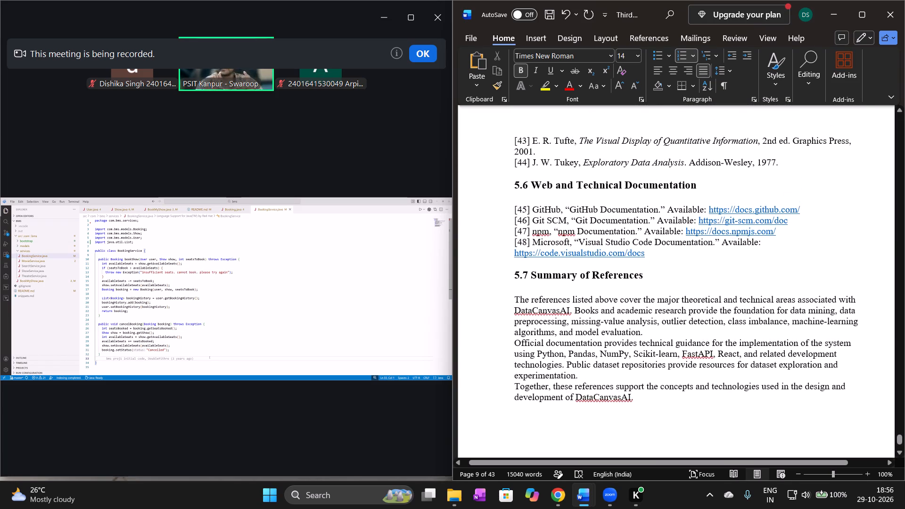
scroll(687, 335, "up", 5)
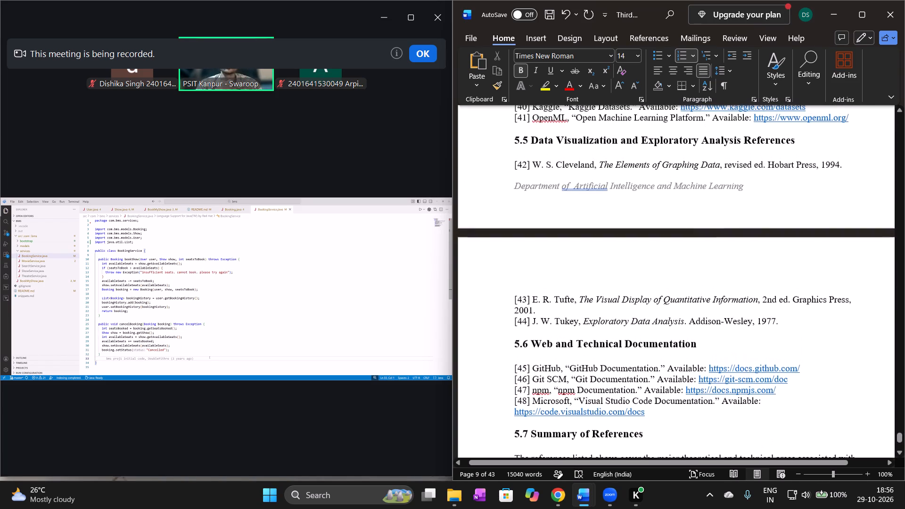
Replace the Supervisor Name placeholder under "Under the guidance of" on the title page with the title "Dr .", keeping the parentheses.
scroll(687, 335, "up", 2)
scroll(687, 335, "up", 20)
scroll(687, 335, "up", 9)
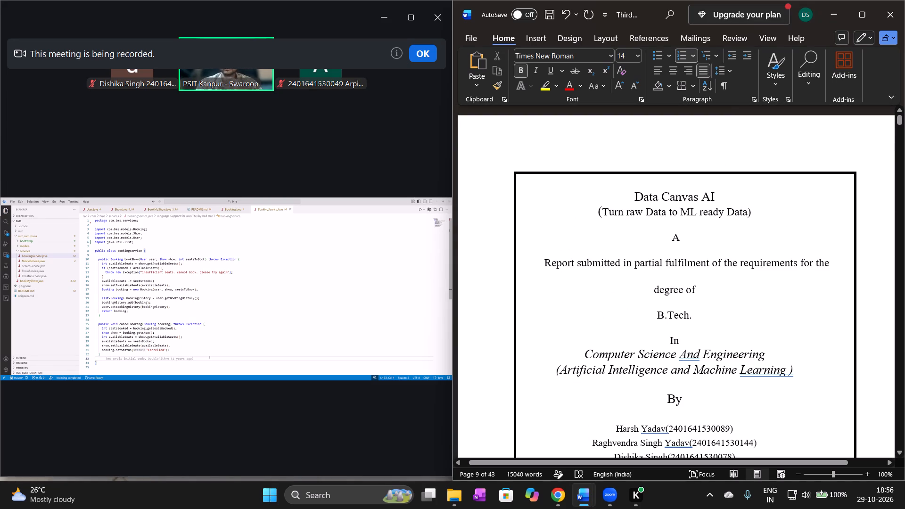
scroll(672, 371, "down", 1)
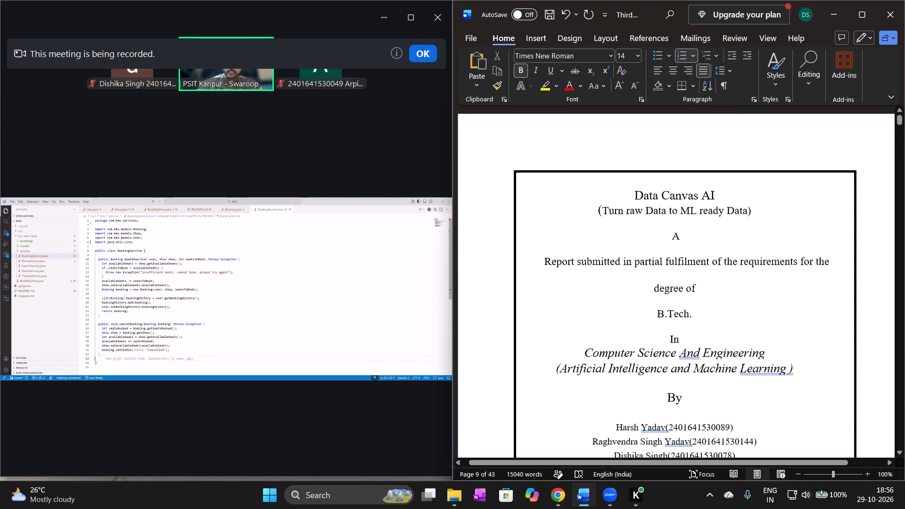
scroll(672, 371, "down", 1)
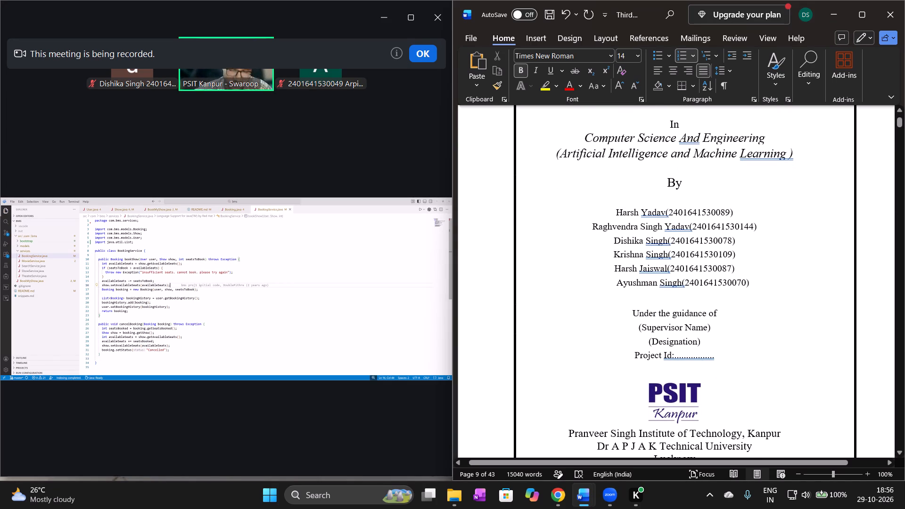
left_click(707, 326)
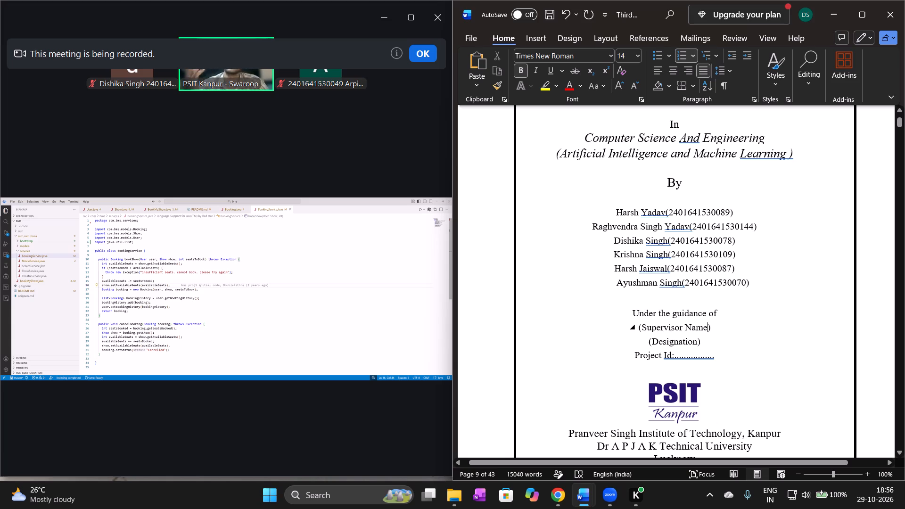
key("BackSpace")
key("BackSpace")
key("BackSpace")
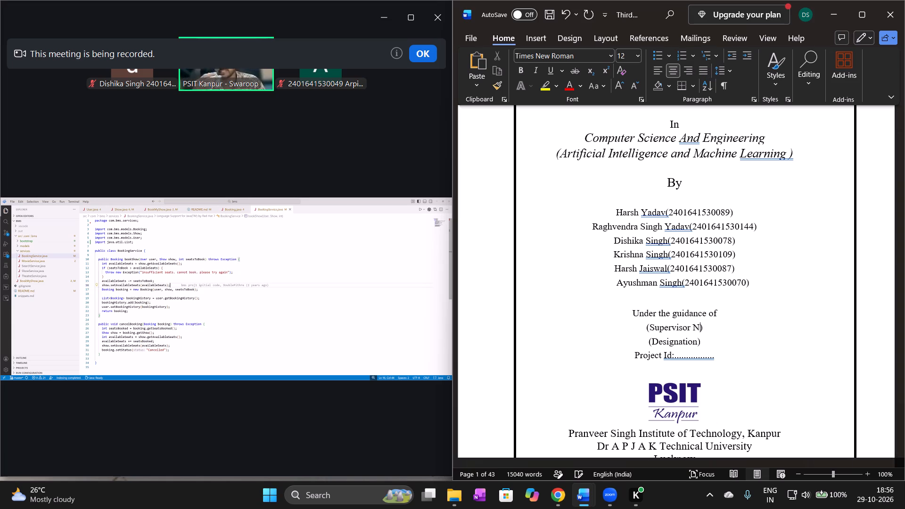
key("BackSpace")
key("BackSpace")
key("BackSpace")
key("BackSpace")
key("BackSpace")
key("BackSpace")
key("BackSpace")
key("BackSpace")
key("BackSpace")
key("BackSpace")
key("BackSpace")
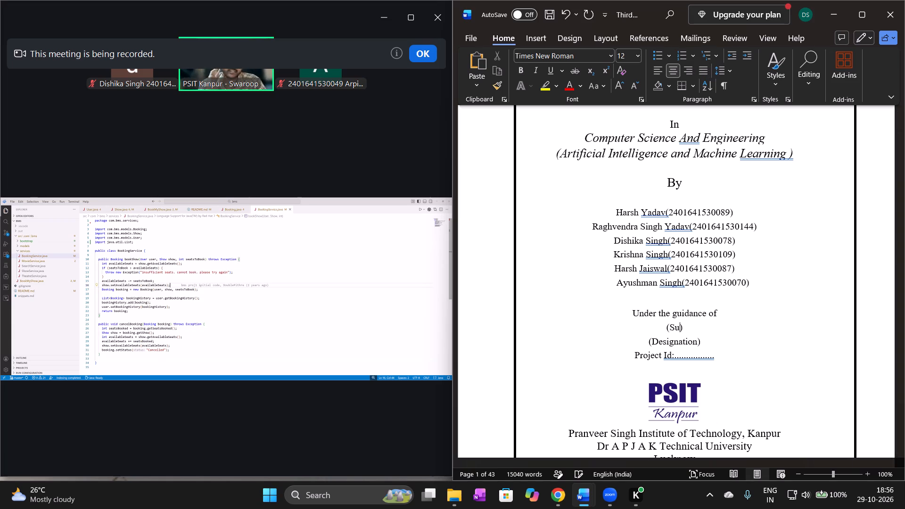
key("BackSpace")
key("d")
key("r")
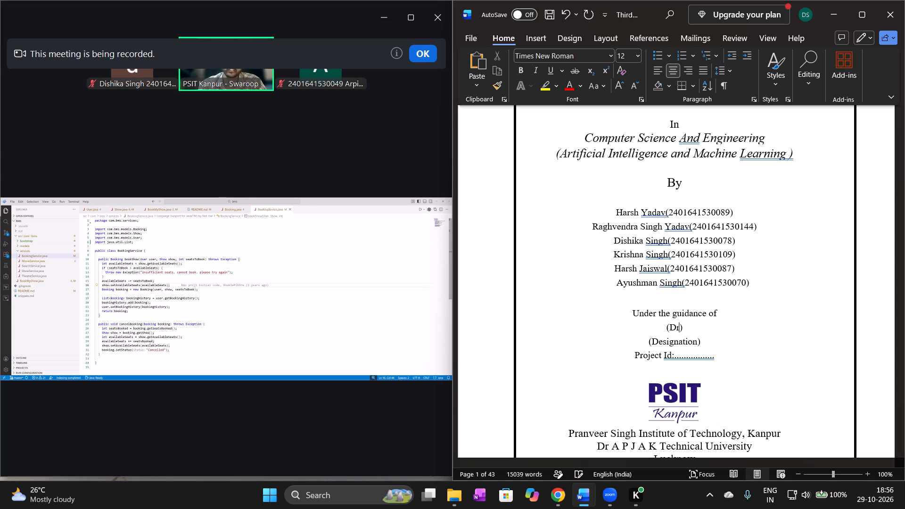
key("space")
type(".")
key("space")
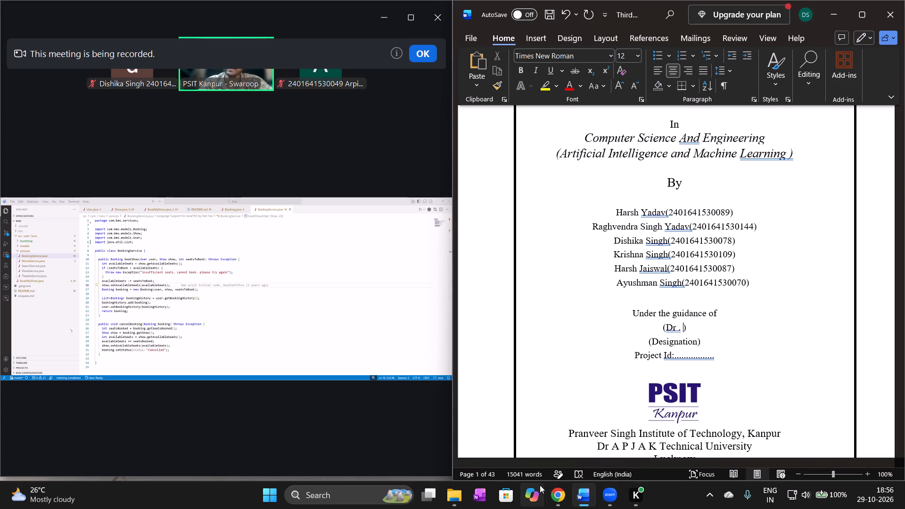
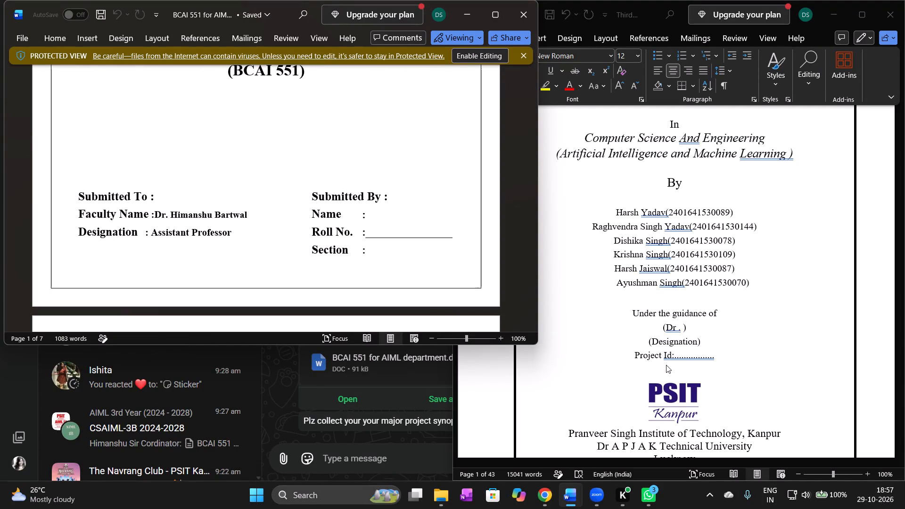
Fill in the supervisor's name after Dr. on the title page's guidance line, matching the faculty name in the reference synopsis.
left_click(679, 326)
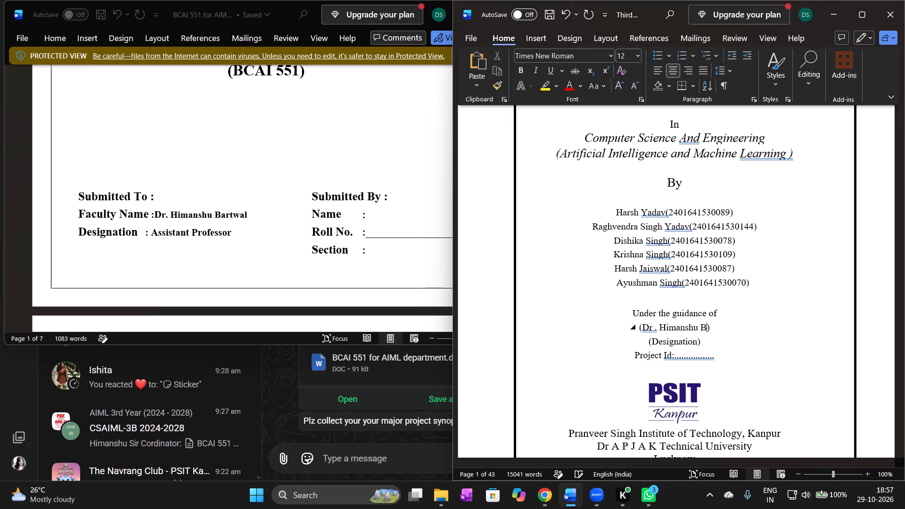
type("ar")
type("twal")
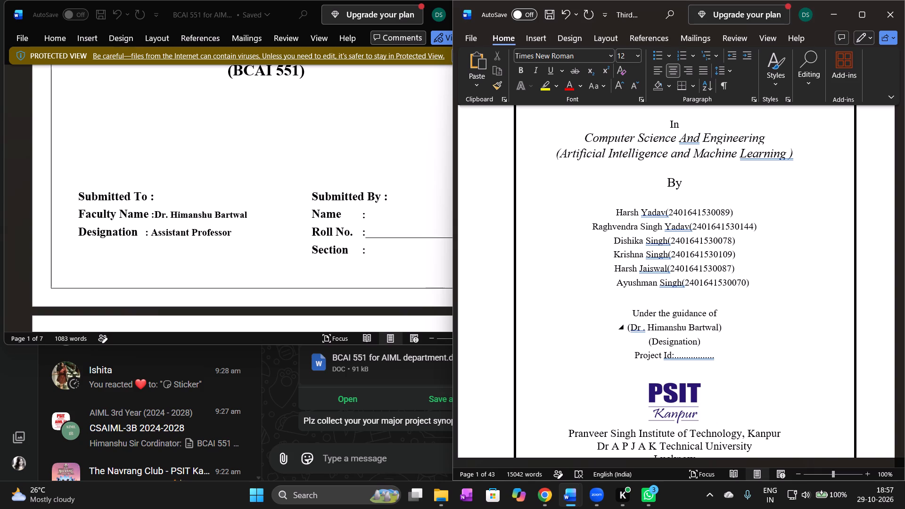
Replace the Designation placeholder below the supervisor's name with the synopsis's faculty designation, Assistant Professor, keeping the parentheses.
left_click(694, 340)
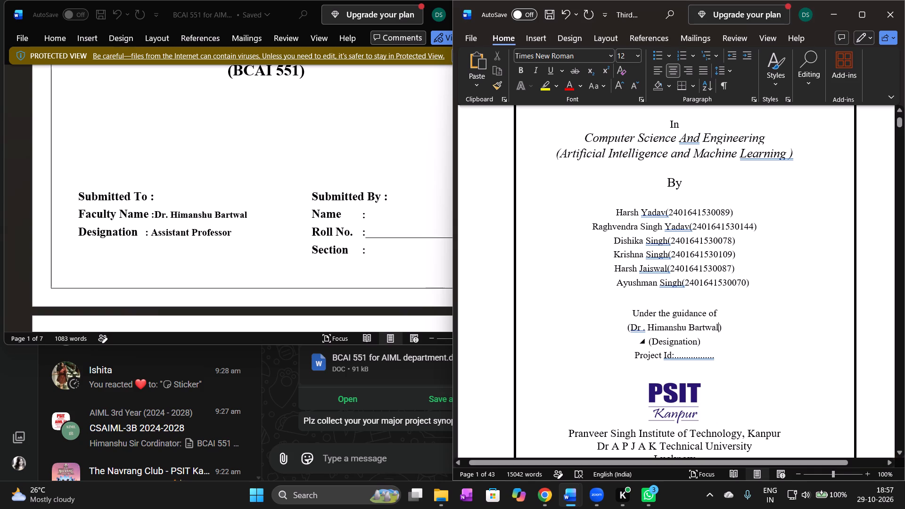
key("Right")
key("BackSpace")
key("BackSpace")
key("BackSpace")
key("BackSpace")
key("BackSpace")
key("BackSpace")
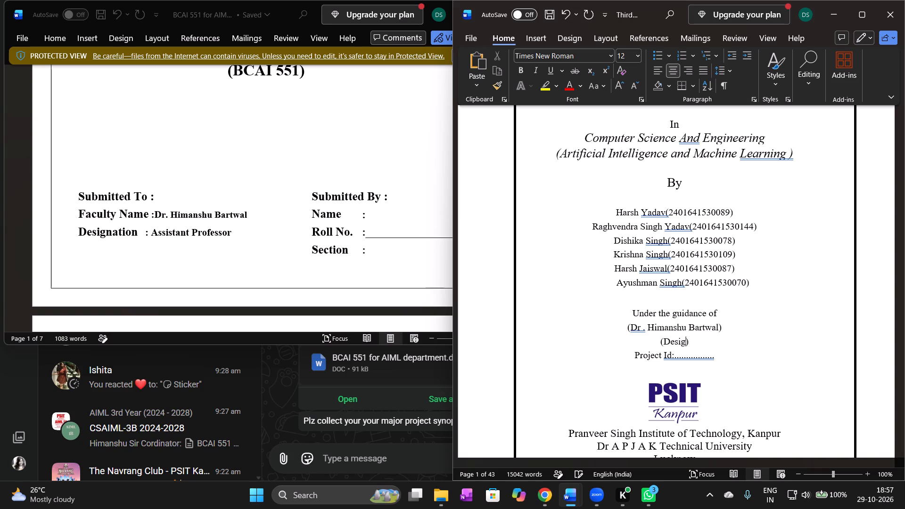
key("BackSpace")
key("BackSpace")
key("BackSpace")
key("BackSpace")
key("BackSpace")
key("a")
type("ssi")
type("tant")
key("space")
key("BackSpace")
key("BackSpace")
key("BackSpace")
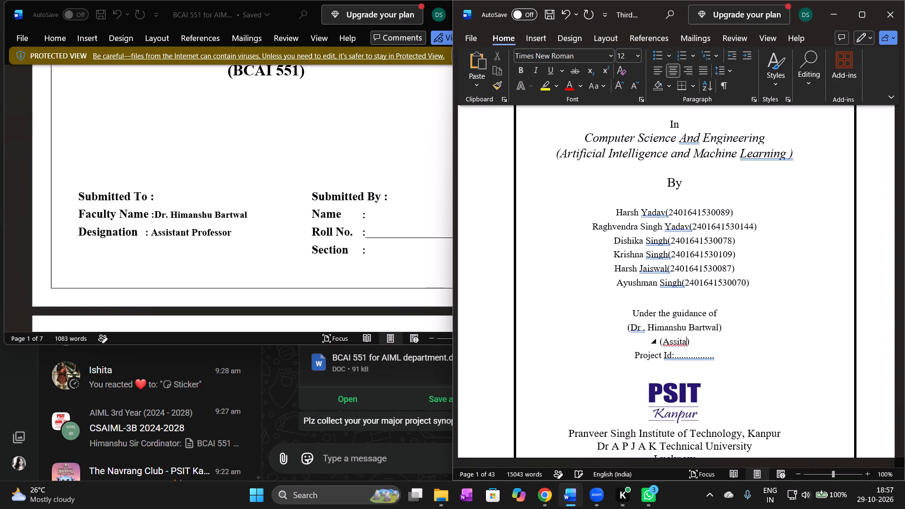
Complete the word "Assistant" in the bracketed designation line under the guide's name on the report's title page.
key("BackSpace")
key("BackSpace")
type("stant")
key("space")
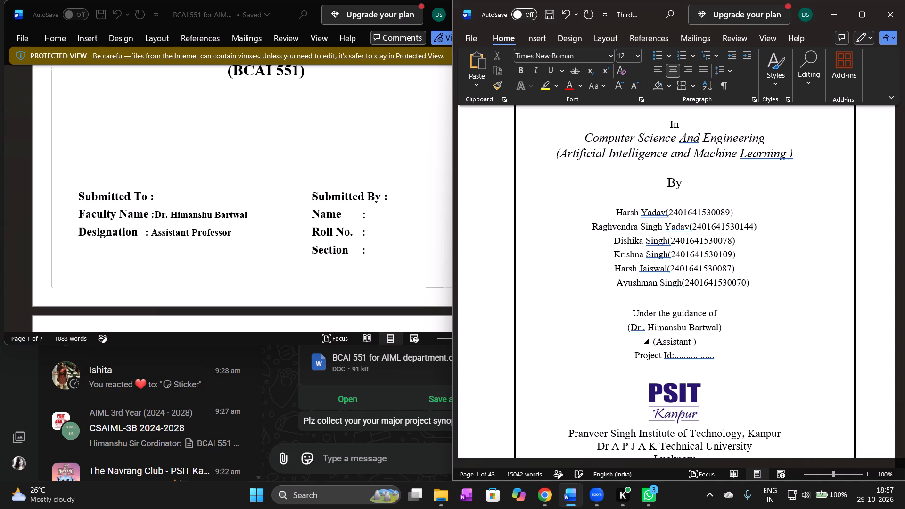
Finish the guide's bracketed designation on the title page with the word "Professor".
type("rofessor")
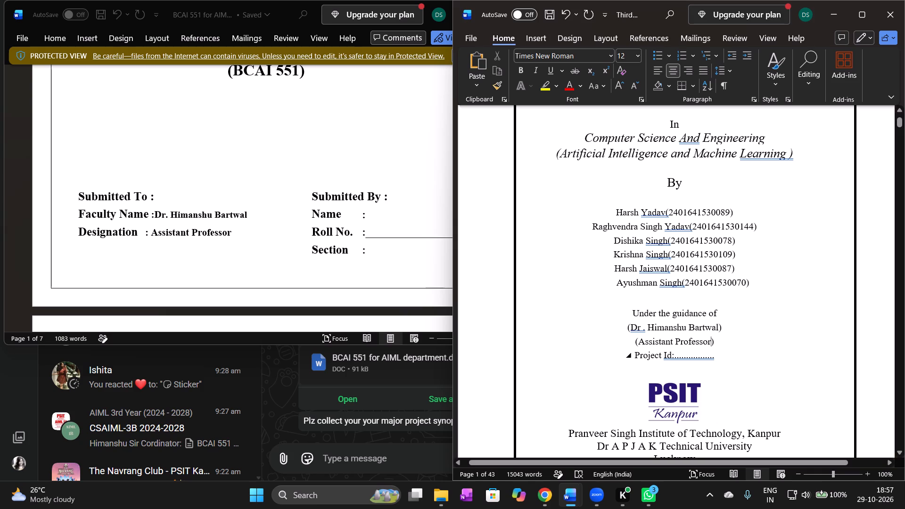
Enter "CS_AIML-" within the dotted Project Id line on the title page, and close the BCAI 551 reference document.
left_click(684, 354)
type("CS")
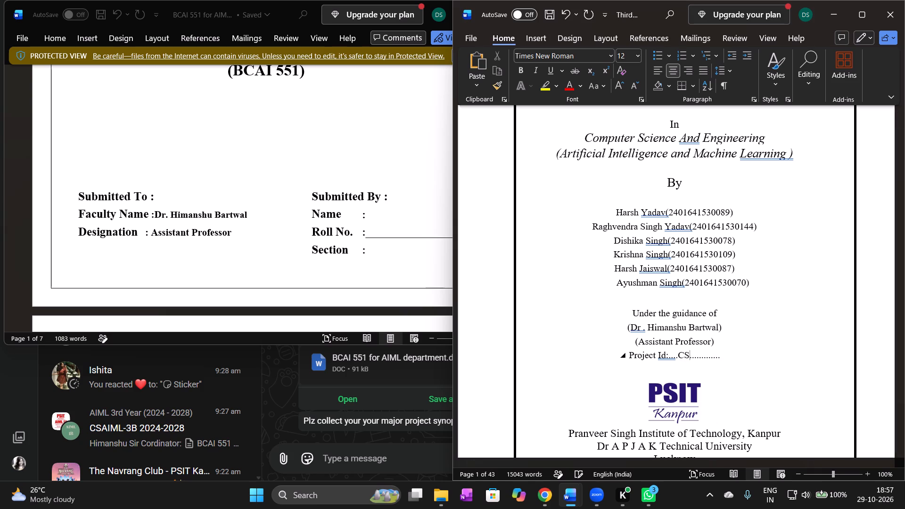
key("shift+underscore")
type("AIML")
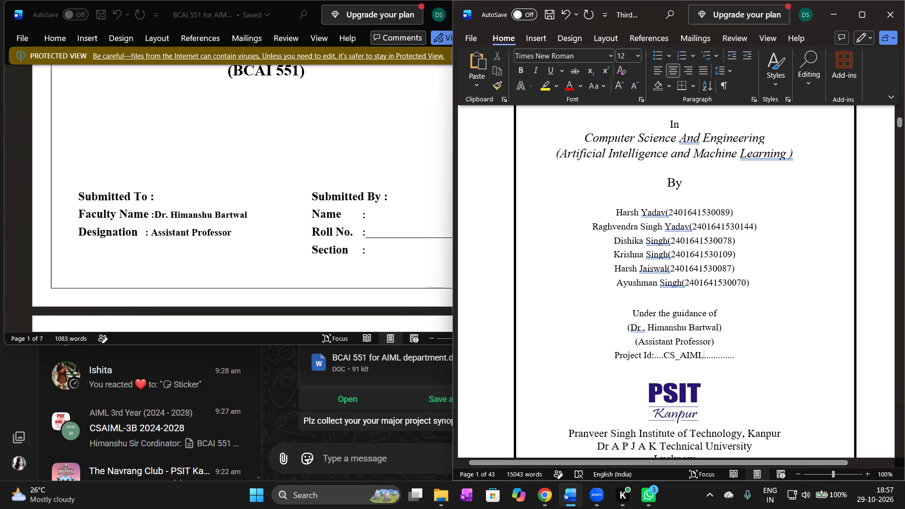
left_click(370, 82)
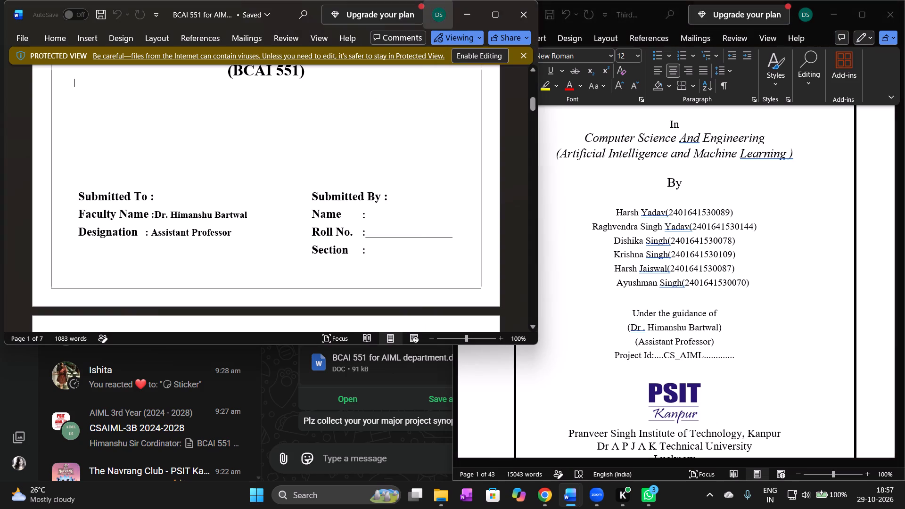
left_click(513, 12)
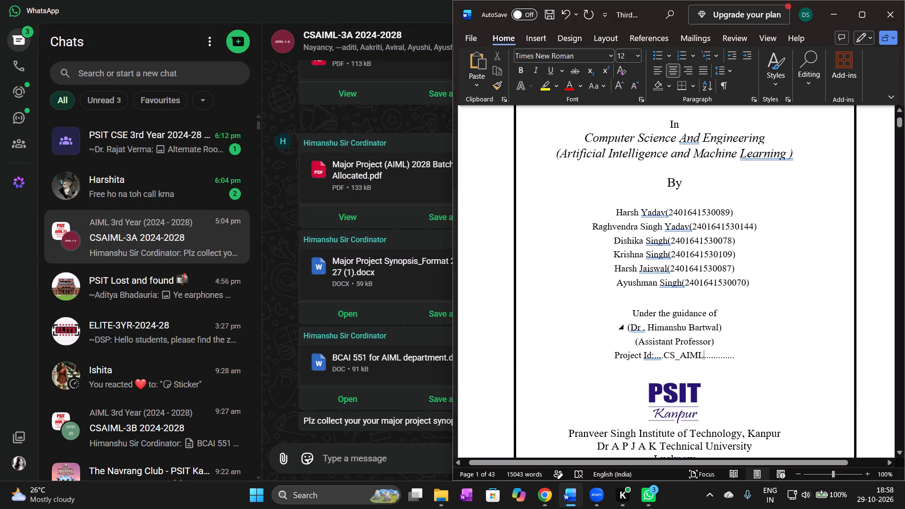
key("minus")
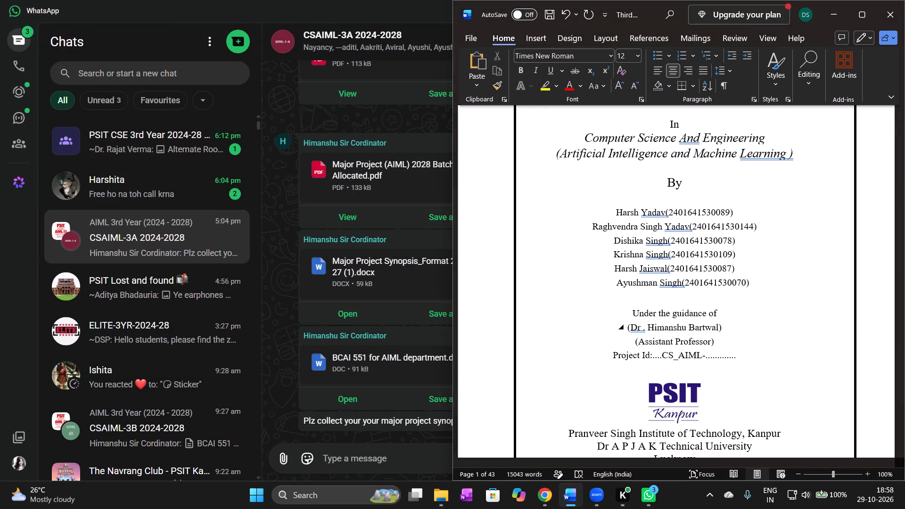
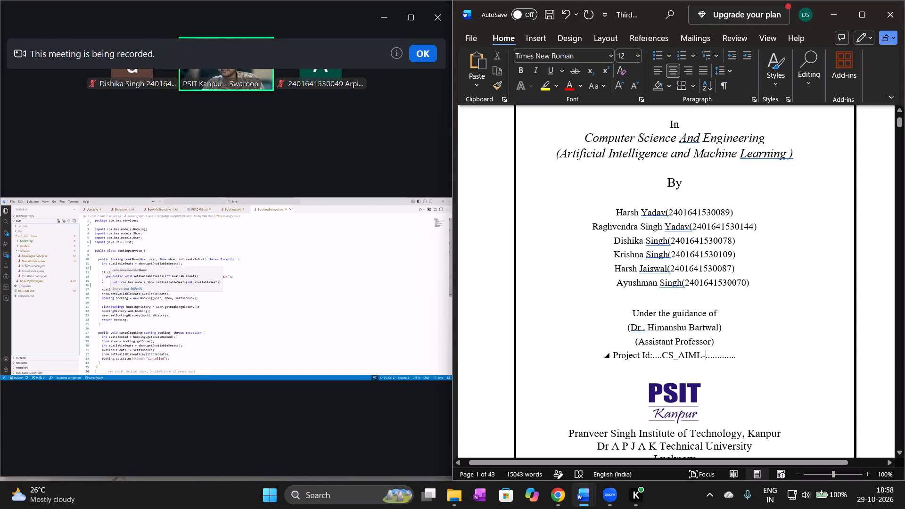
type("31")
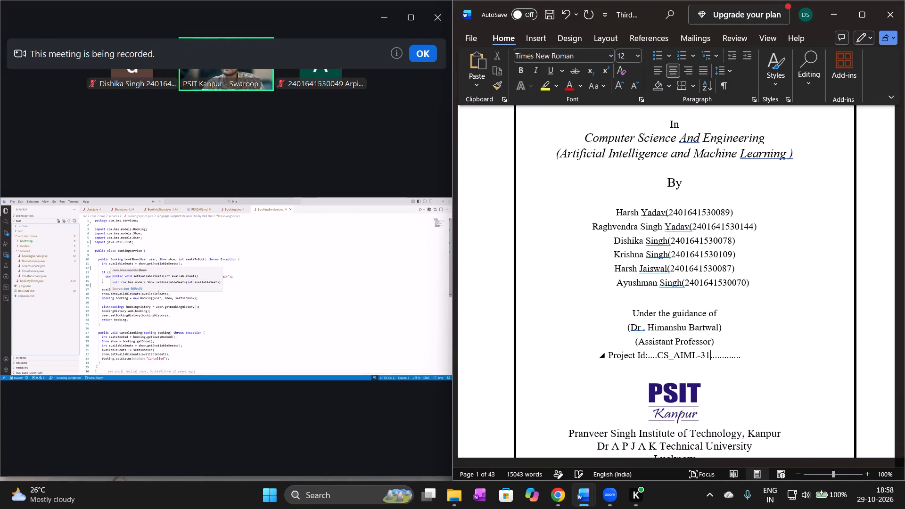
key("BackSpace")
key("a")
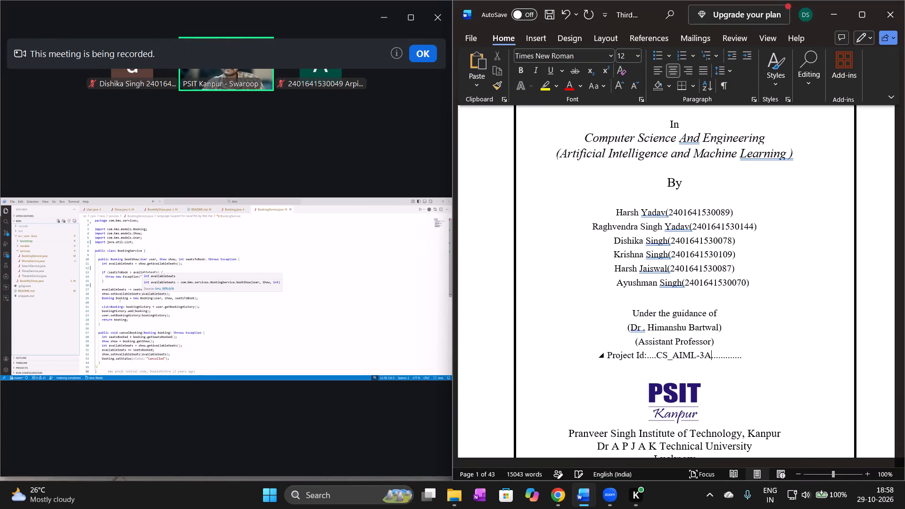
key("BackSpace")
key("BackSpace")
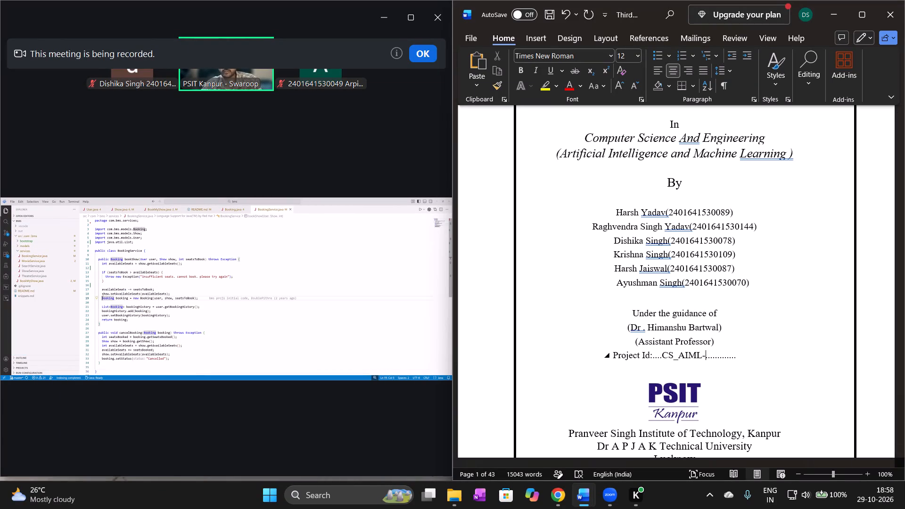
Replace the "AIML-" part of the title page's Project Id with 26, so the Id reads CS_26.
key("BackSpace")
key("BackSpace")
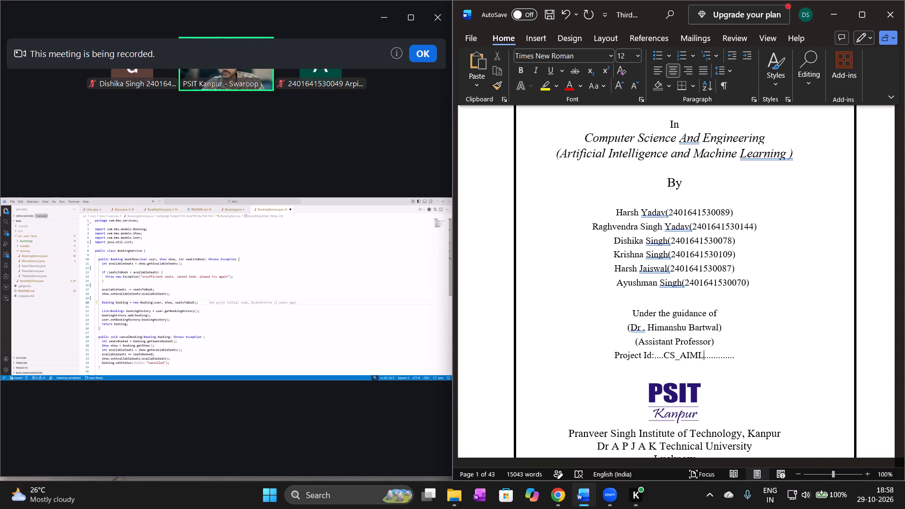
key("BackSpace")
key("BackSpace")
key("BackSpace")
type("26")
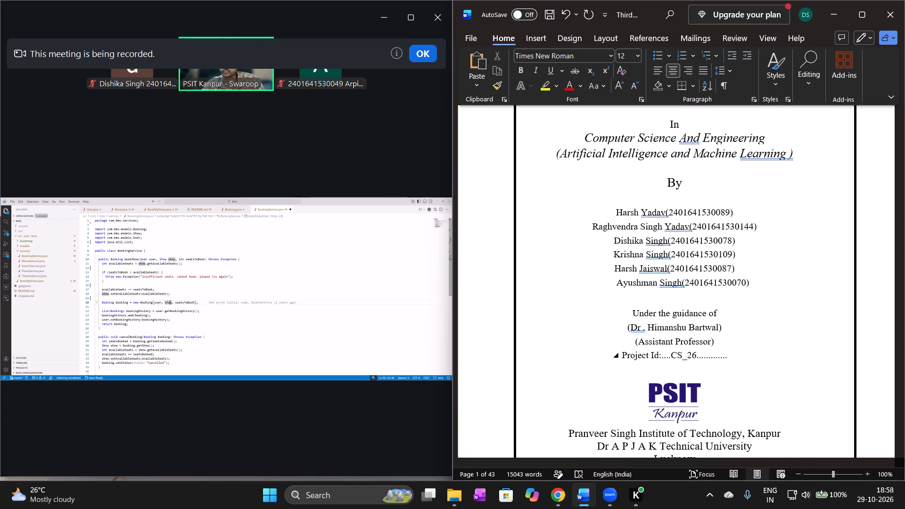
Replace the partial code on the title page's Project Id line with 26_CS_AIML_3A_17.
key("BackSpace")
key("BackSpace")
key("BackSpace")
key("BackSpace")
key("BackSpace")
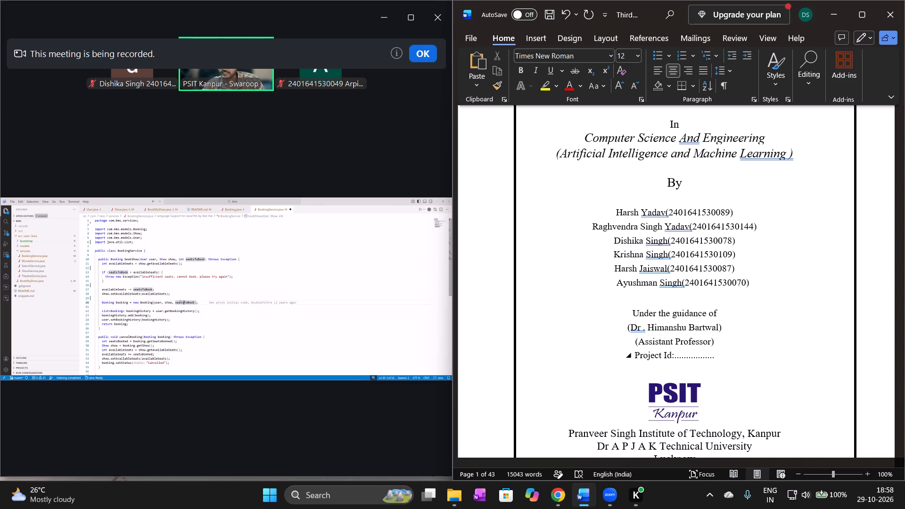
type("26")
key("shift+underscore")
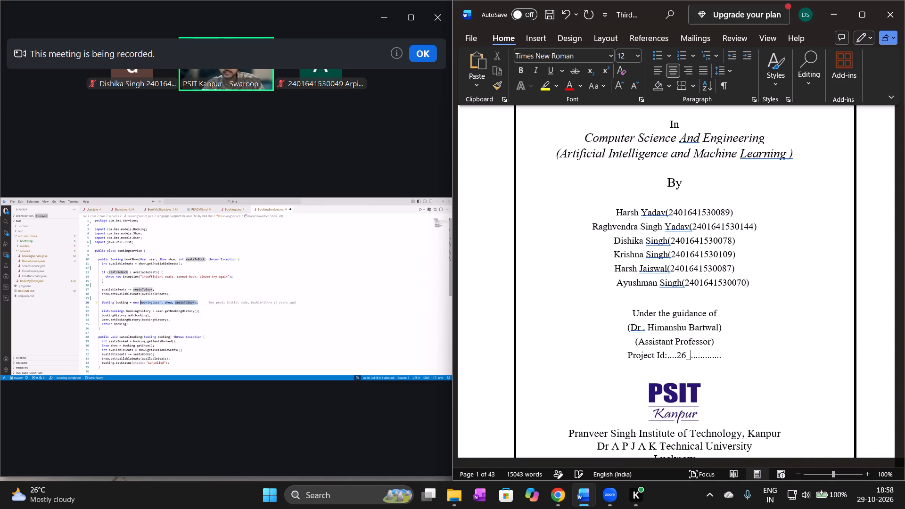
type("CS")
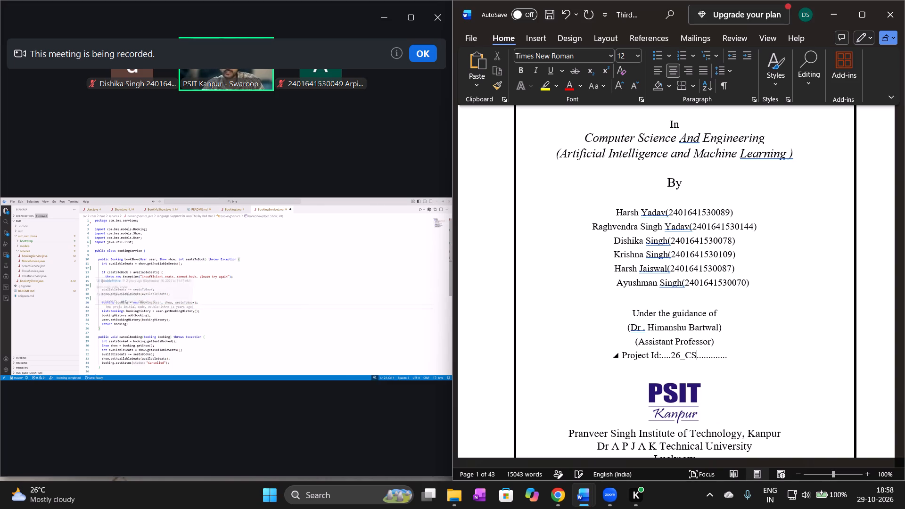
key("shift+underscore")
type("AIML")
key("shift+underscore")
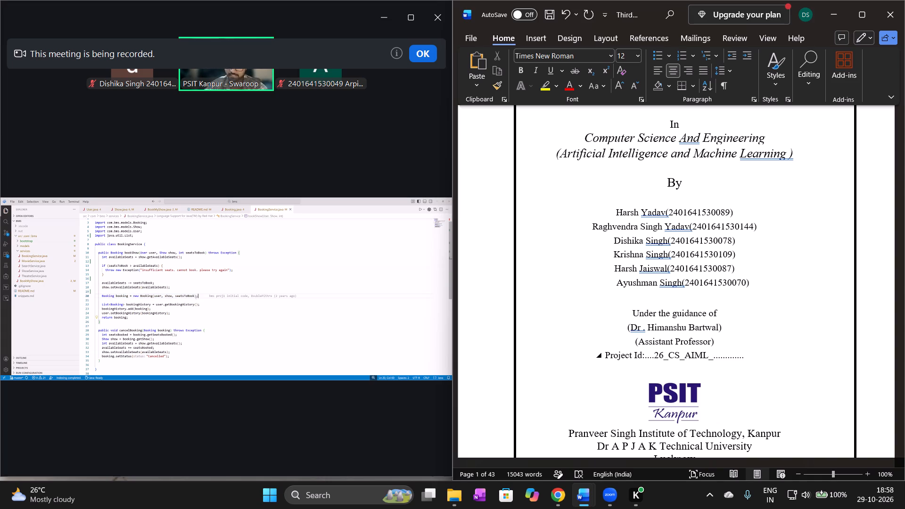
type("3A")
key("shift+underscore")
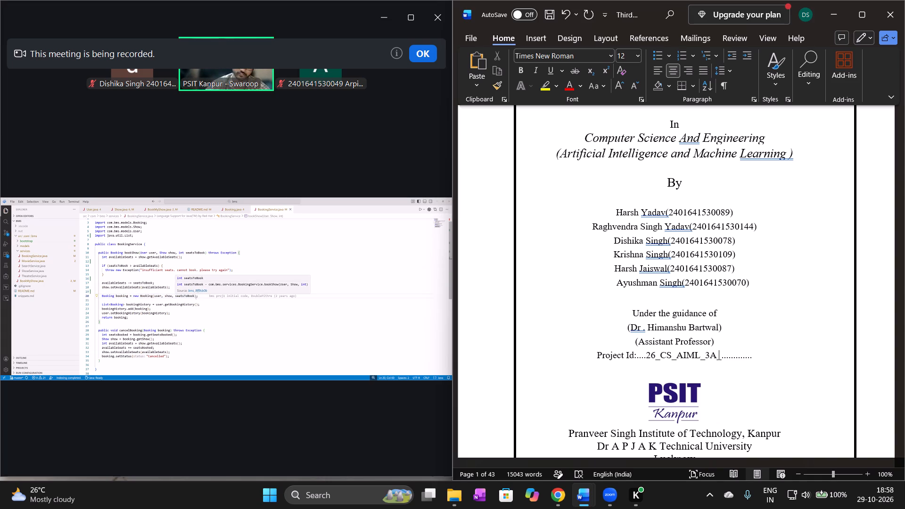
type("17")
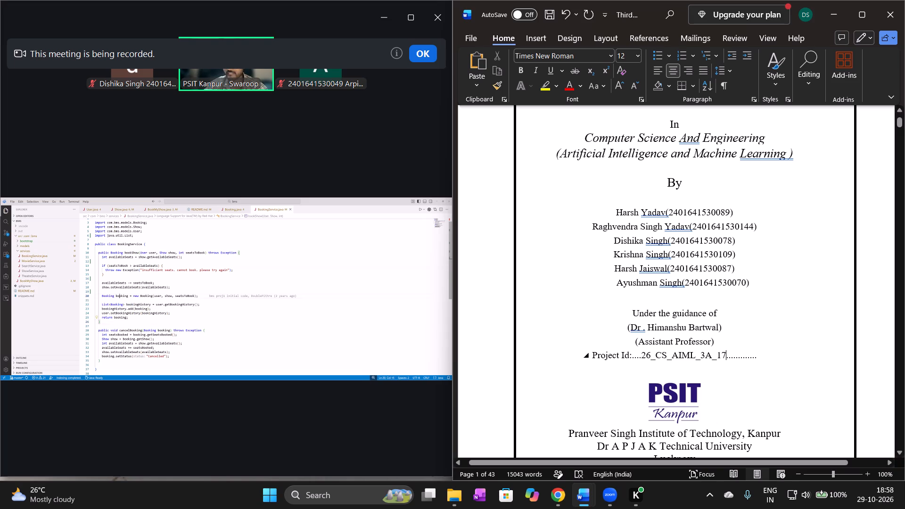
left_click(763, 355)
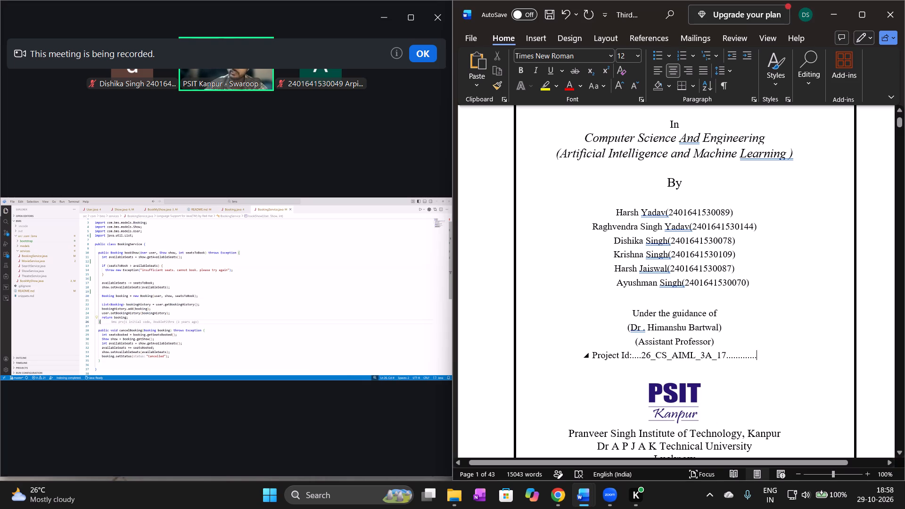
key("BackSpace")
key("BackSpace")
key("BackSpace")
key("BackSpace")
key("BackSpace")
key("BackSpace")
key("BackSpace")
key("BackSpace")
key("BackSpace")
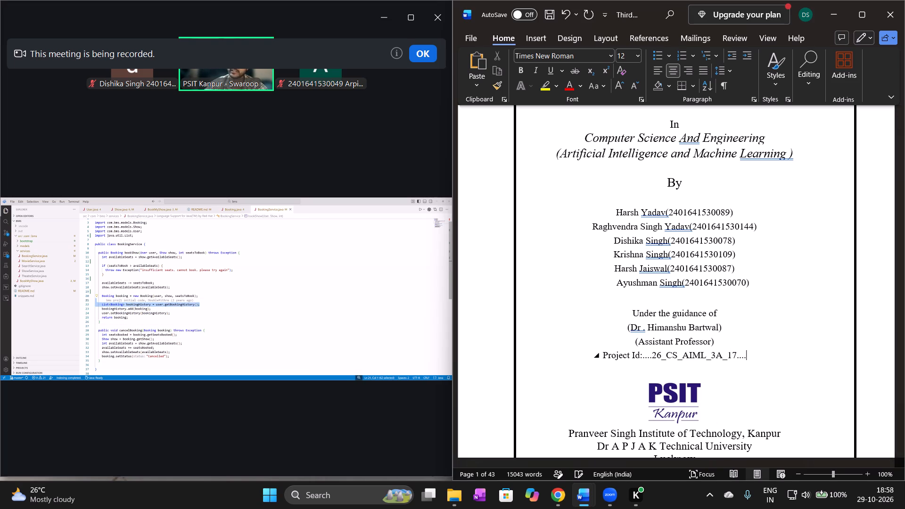
key("BackSpace")
key("BackSpace")
key("BackSpace")
key("BackSpace")
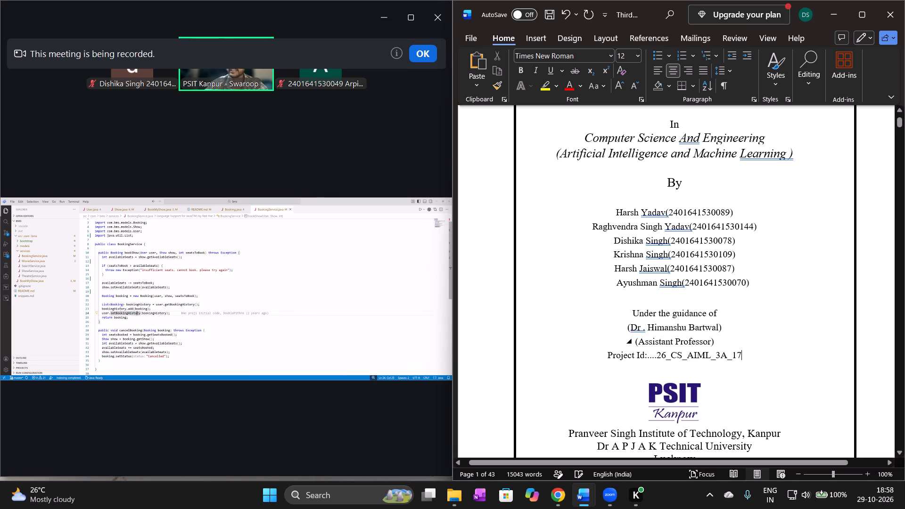
Place the text cursor between the leading dots and the code on the Project Id line.
left_click(658, 358)
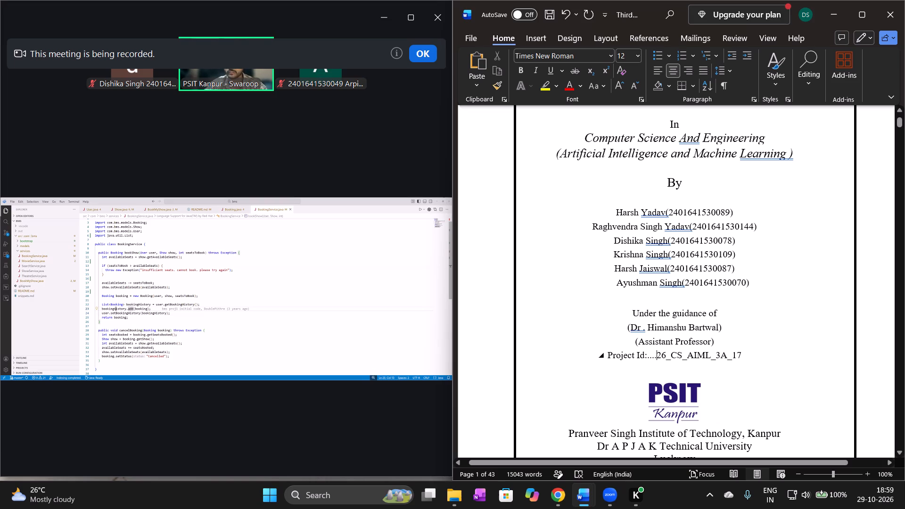
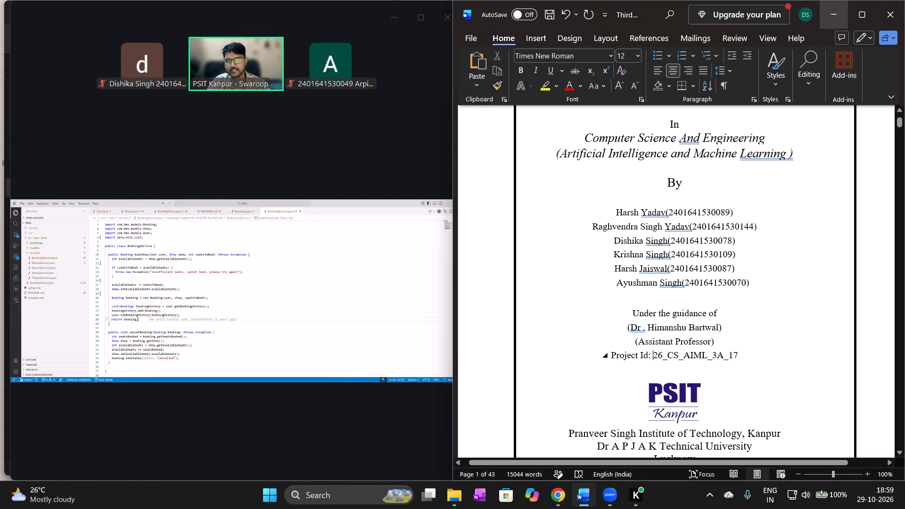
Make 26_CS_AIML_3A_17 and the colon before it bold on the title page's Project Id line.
left_click_drag(743, 357, 655, 359)
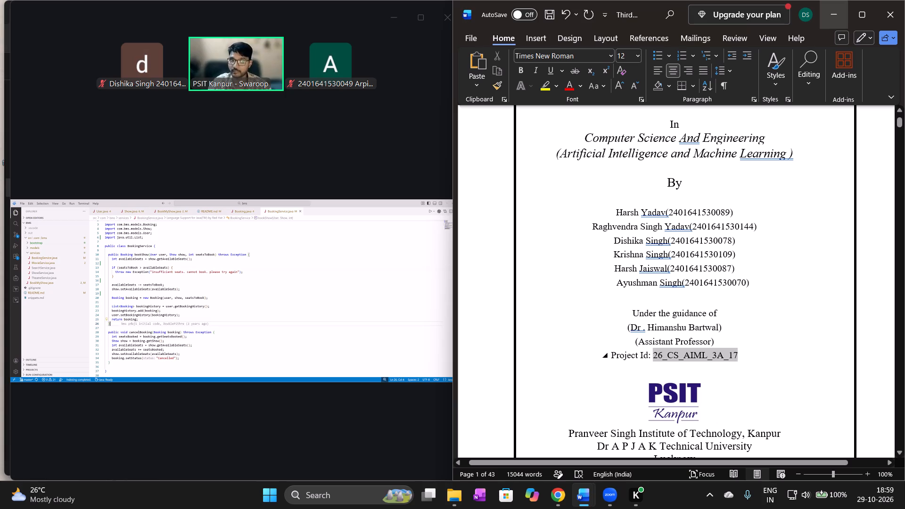
left_click_drag(655, 359, 650, 356)
left_click(741, 322)
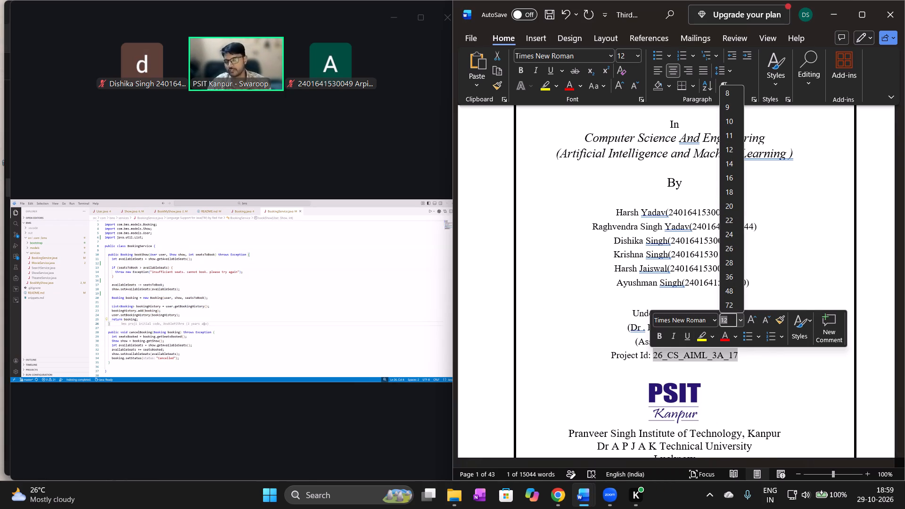
left_click(555, 303)
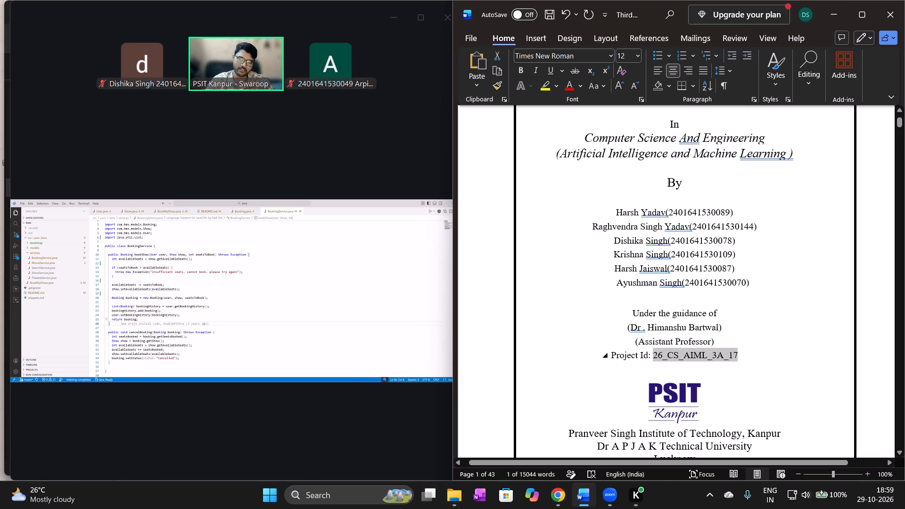
left_click_drag(739, 354, 648, 358)
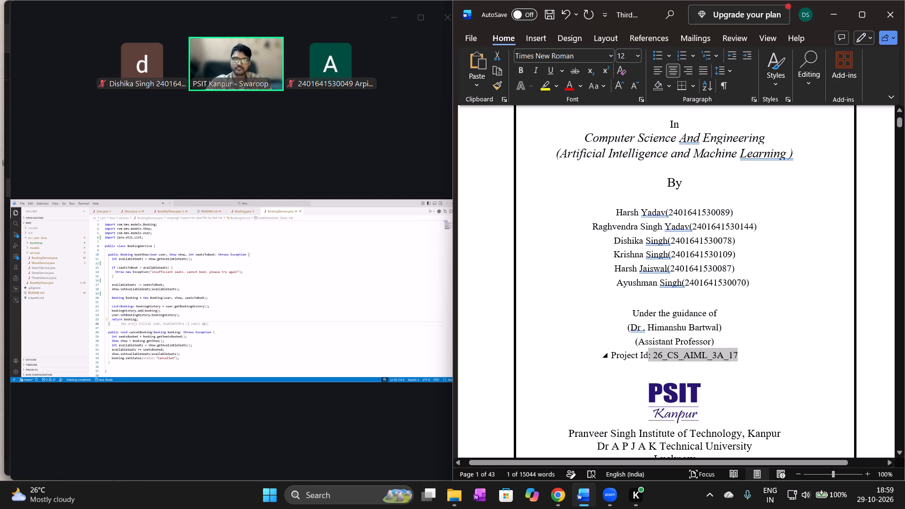
left_click_drag(648, 358, 648, 359)
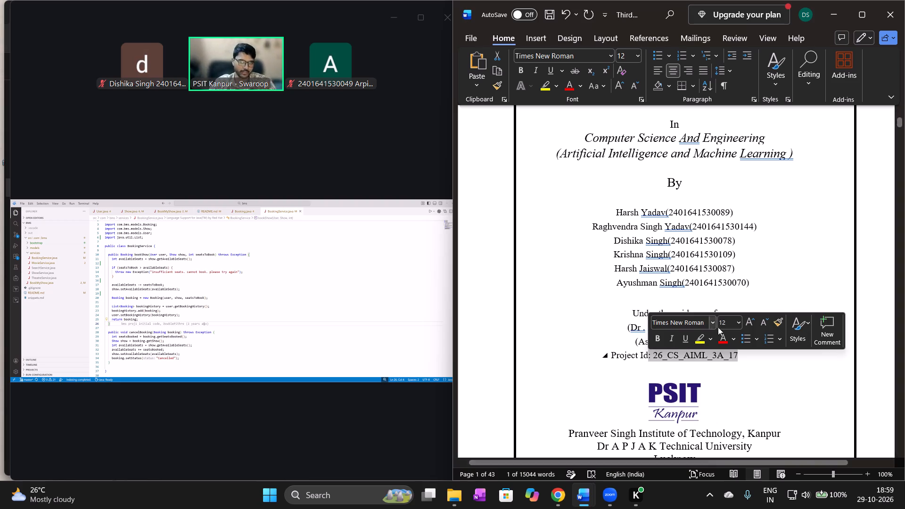
left_click(656, 339)
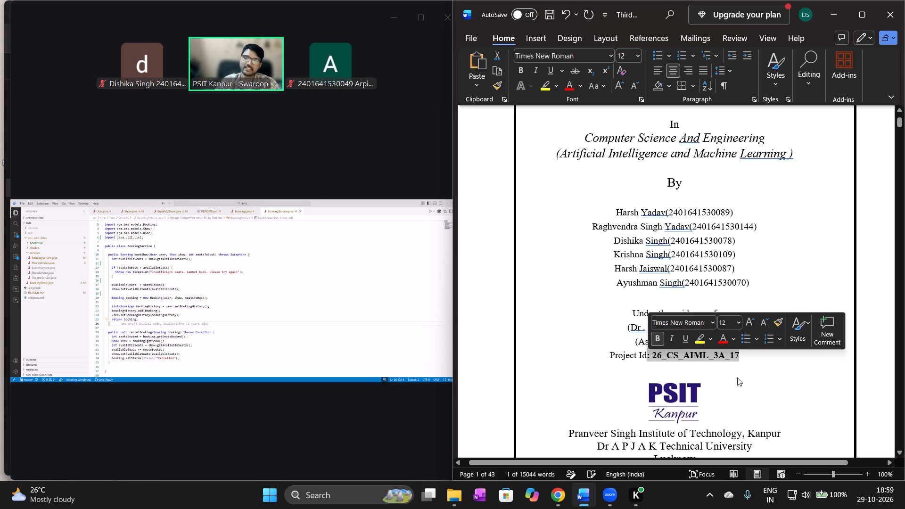
left_click(740, 378)
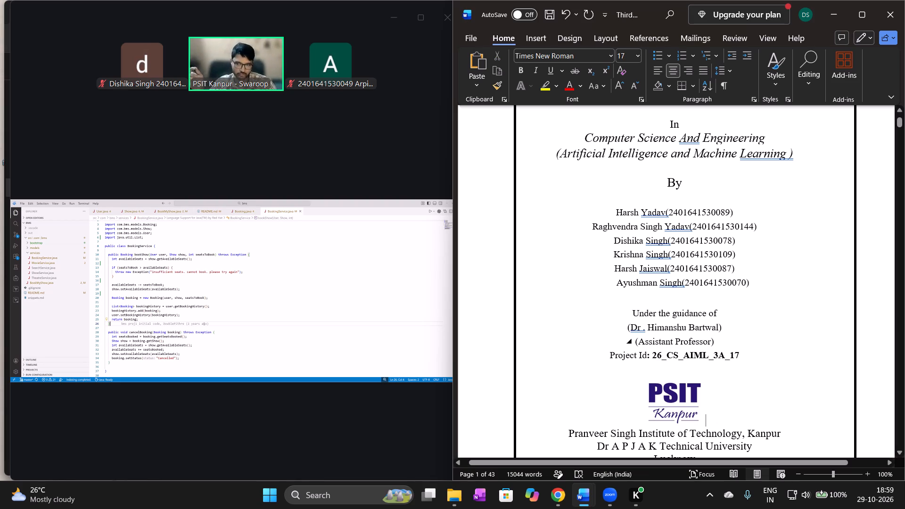
Print the whole report with Microsoft Print to PDF, saving it to the Desktop as PROJECTREPORT17.
scroll(732, 345, "down", 1)
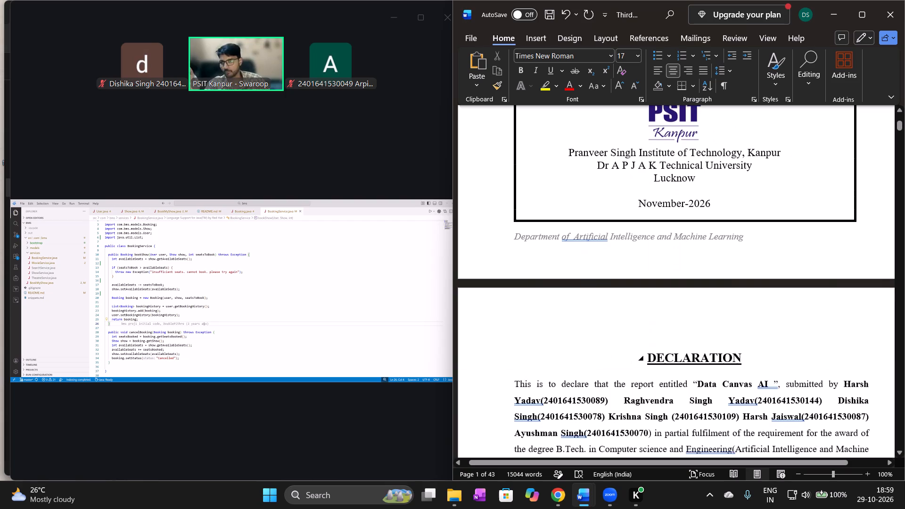
scroll(732, 345, "down", 2)
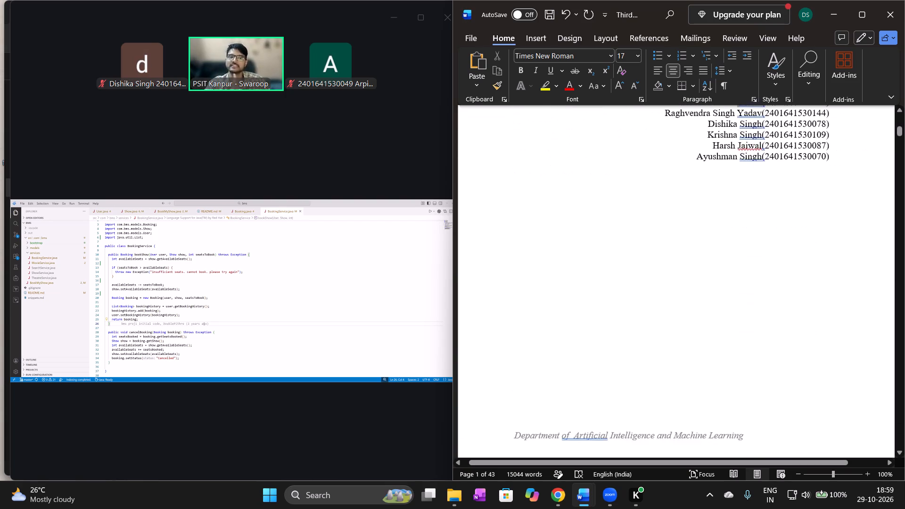
scroll(732, 345, "down", 2)
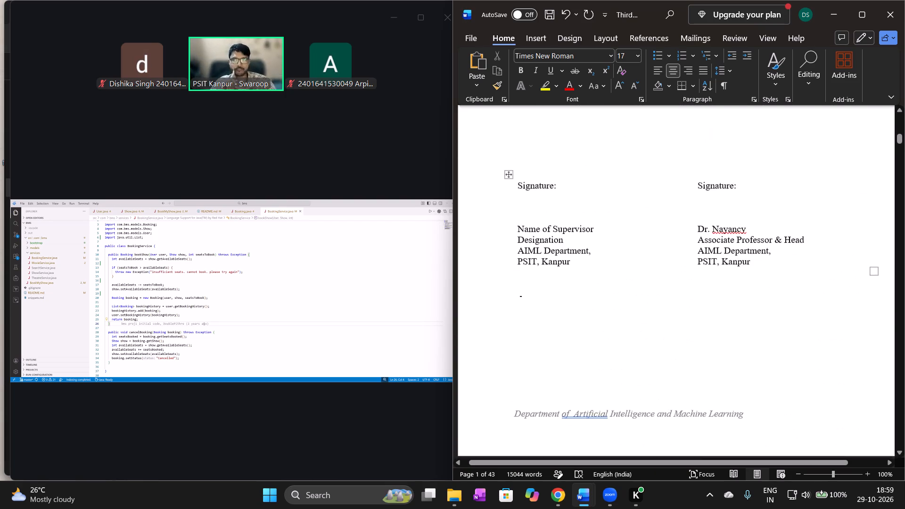
scroll(732, 345, "down", 2)
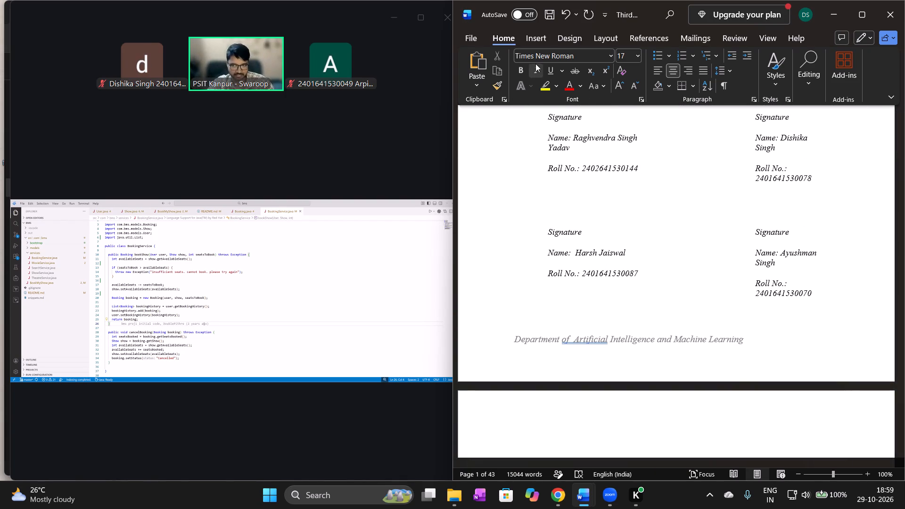
left_click(473, 31)
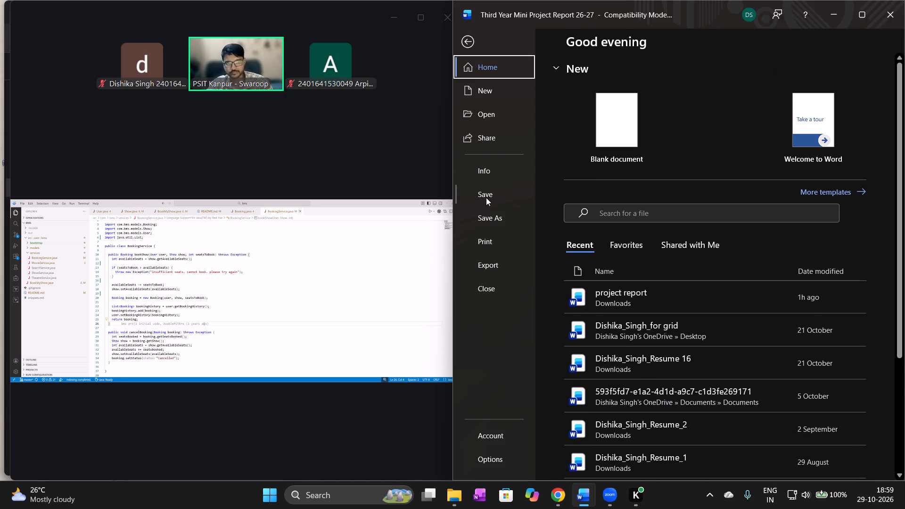
left_click(494, 243)
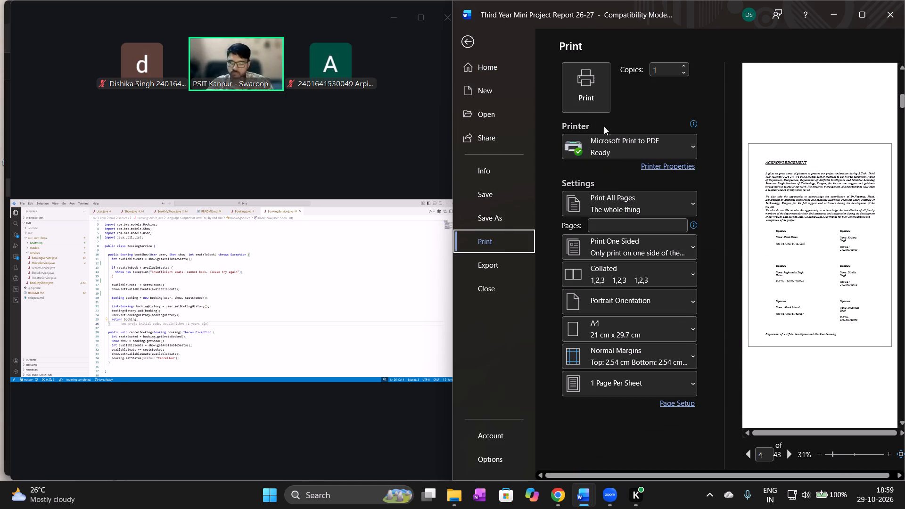
left_click(590, 92)
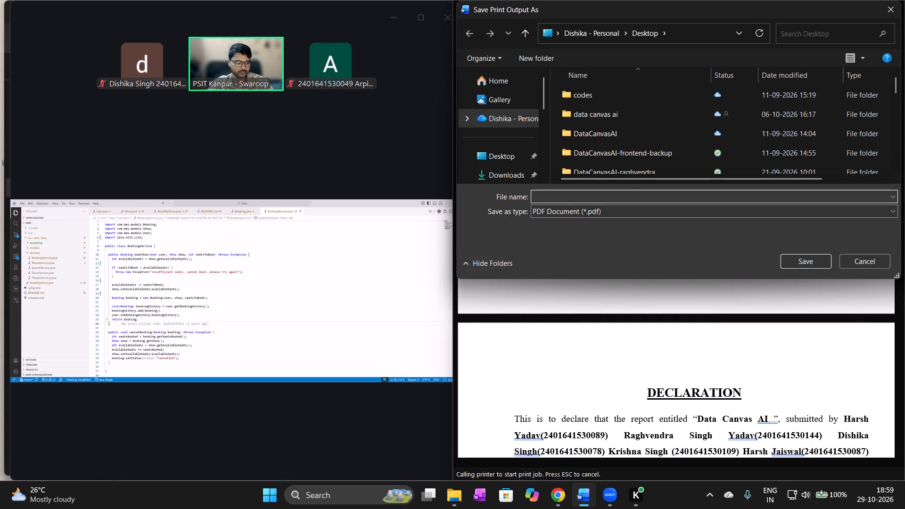
type("PROJECT")
key("space")
key("BackSpace")
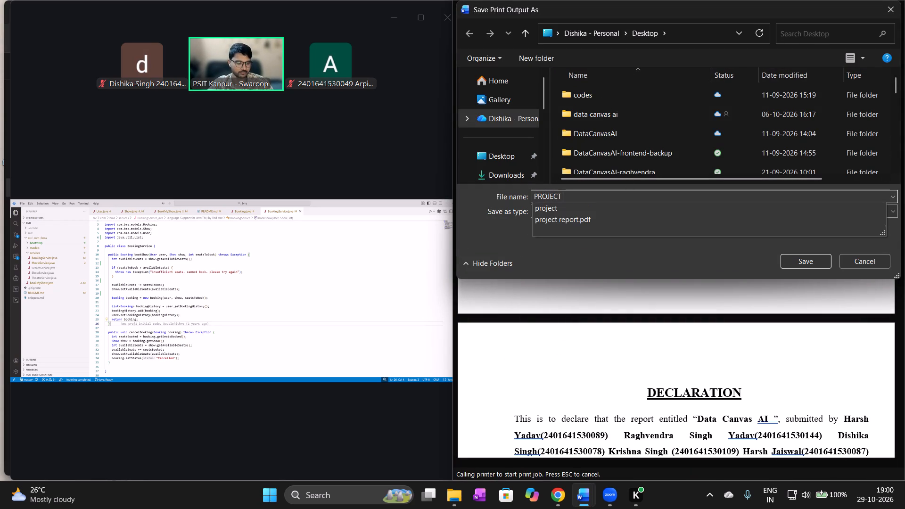
type("RE")
type("PORT")
type("17")
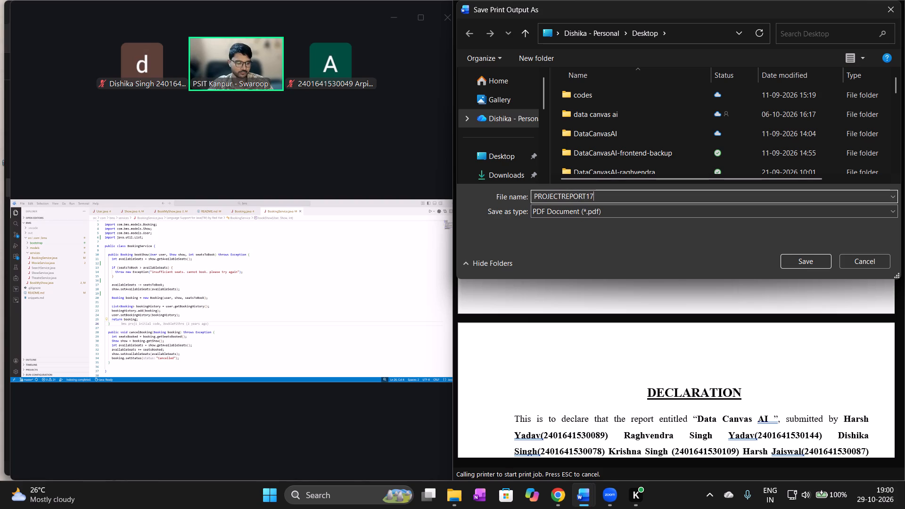
left_click(800, 262)
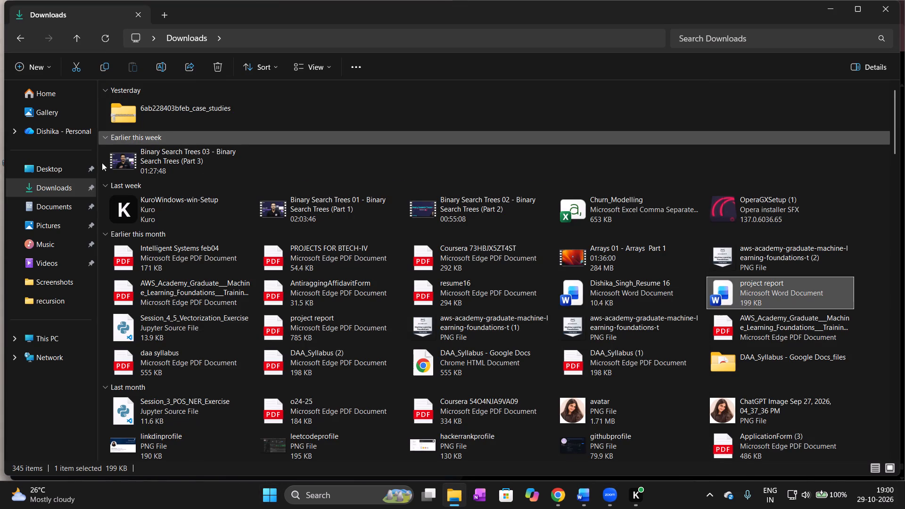
left_click(66, 99)
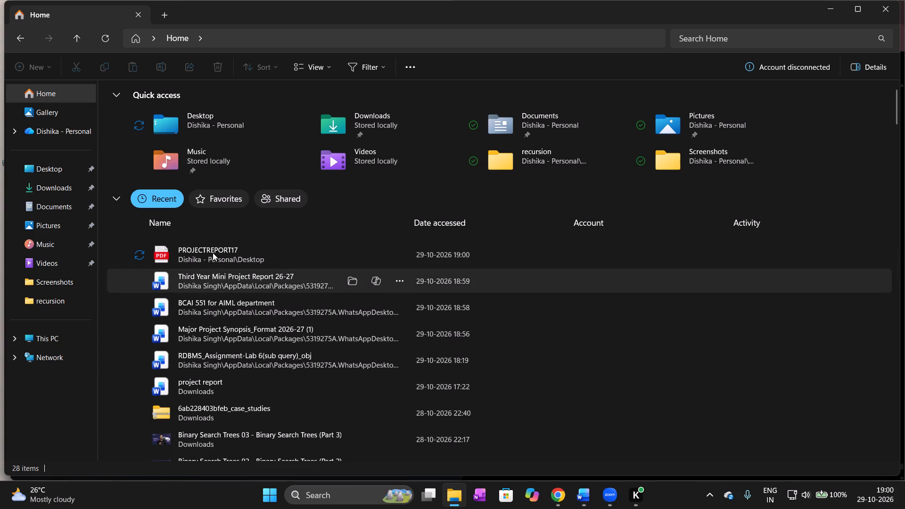
triple_click(212, 252)
left_click(212, 252)
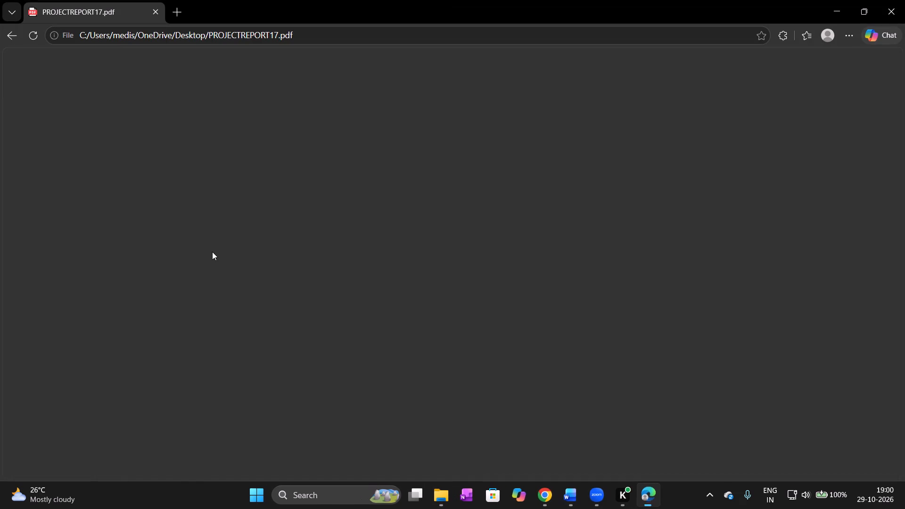
left_click(529, 286)
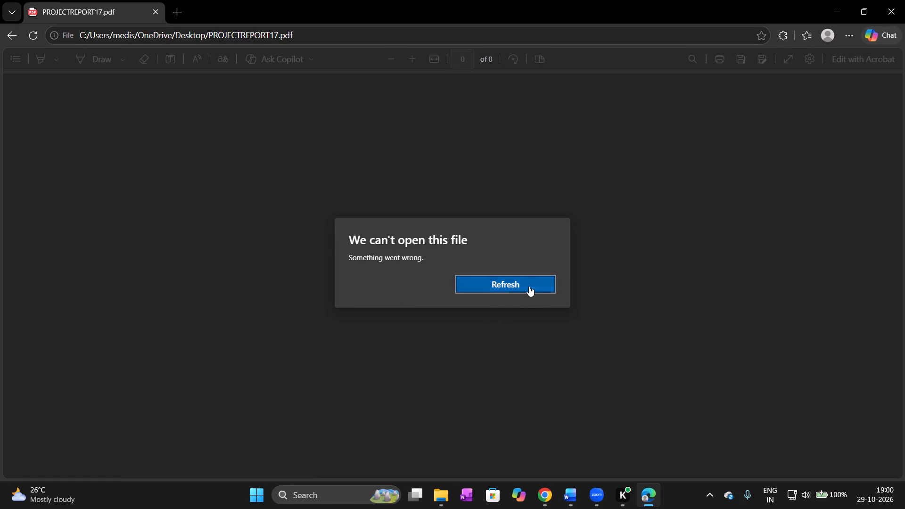
left_click(529, 286)
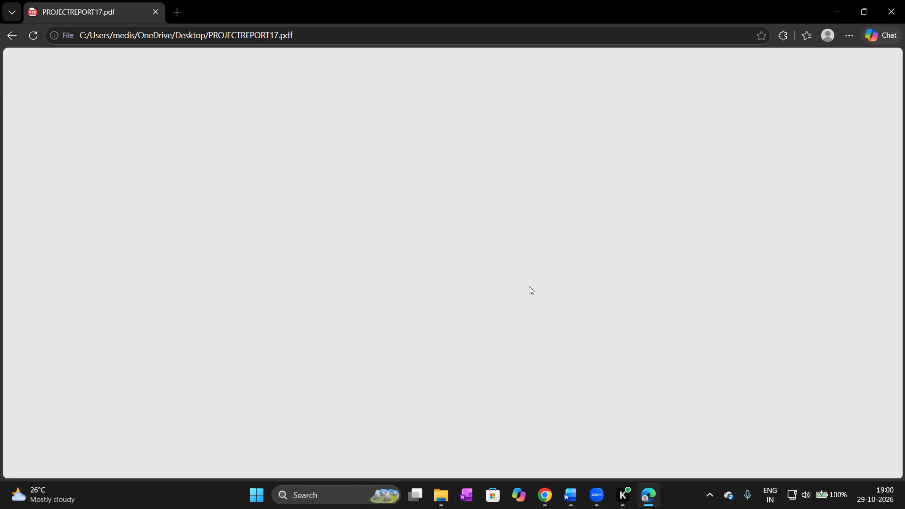
left_click(896, 3)
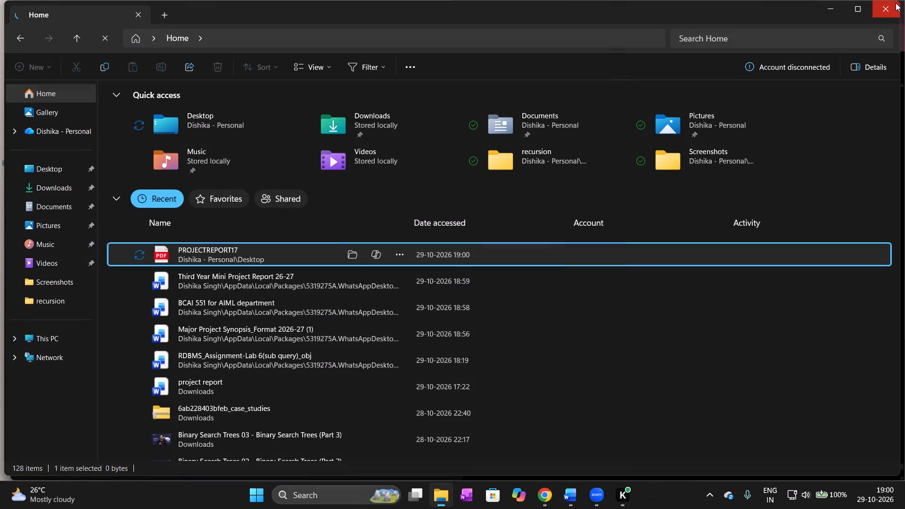
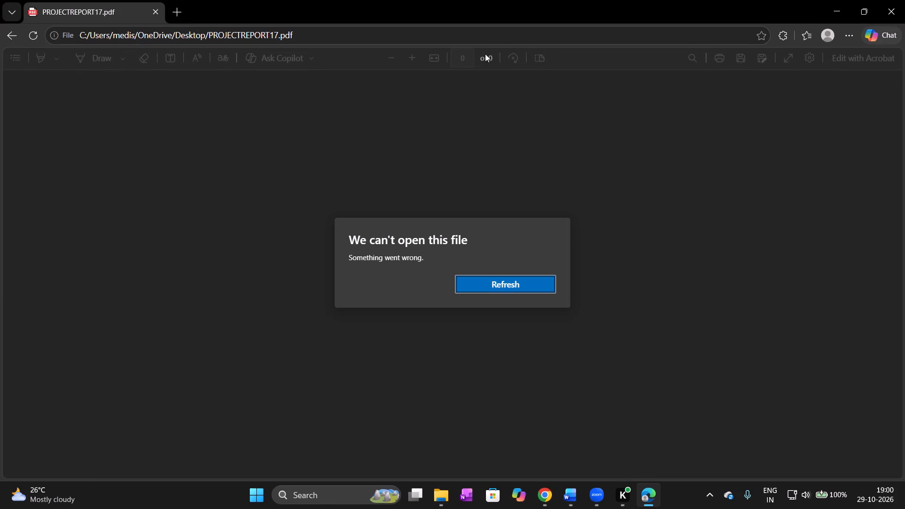
Reload the PROJECTREPORT17 PDF to check it, bring up the Third Year report in Word briefly, and close the PDF.
left_click(517, 281)
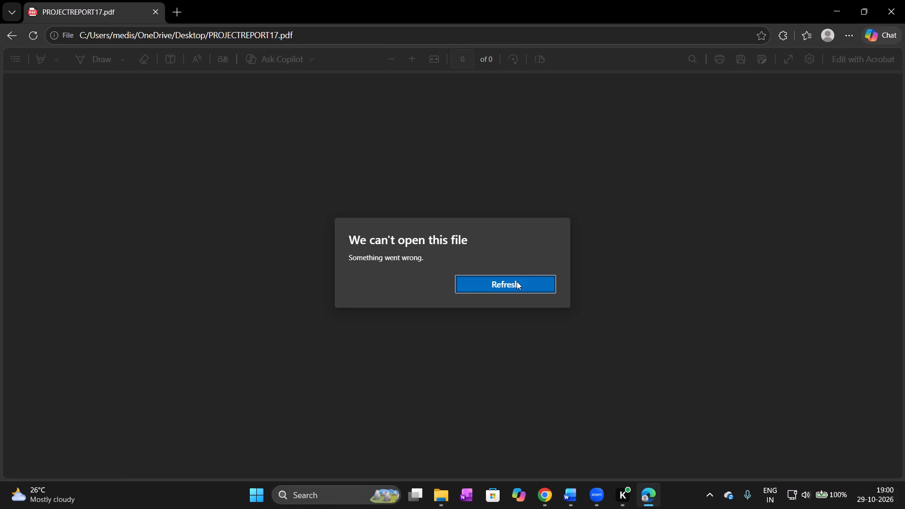
left_click(567, 503)
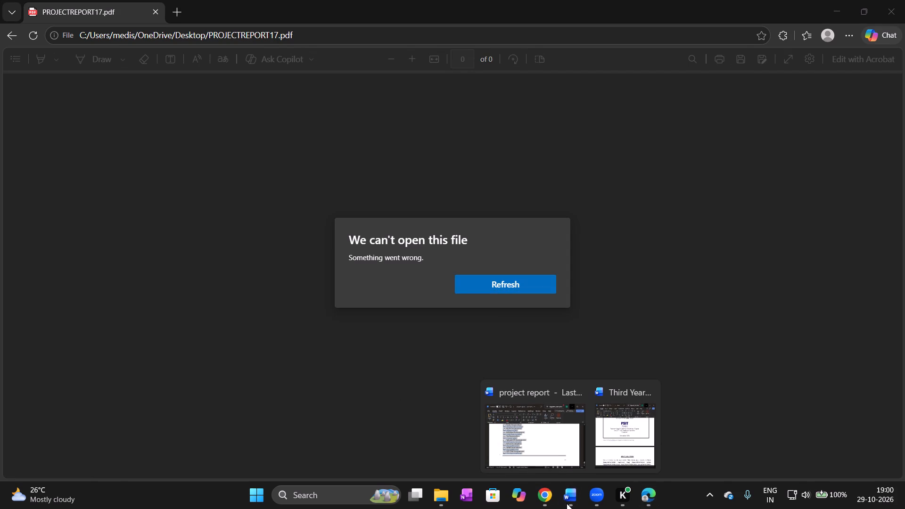
left_click(628, 435)
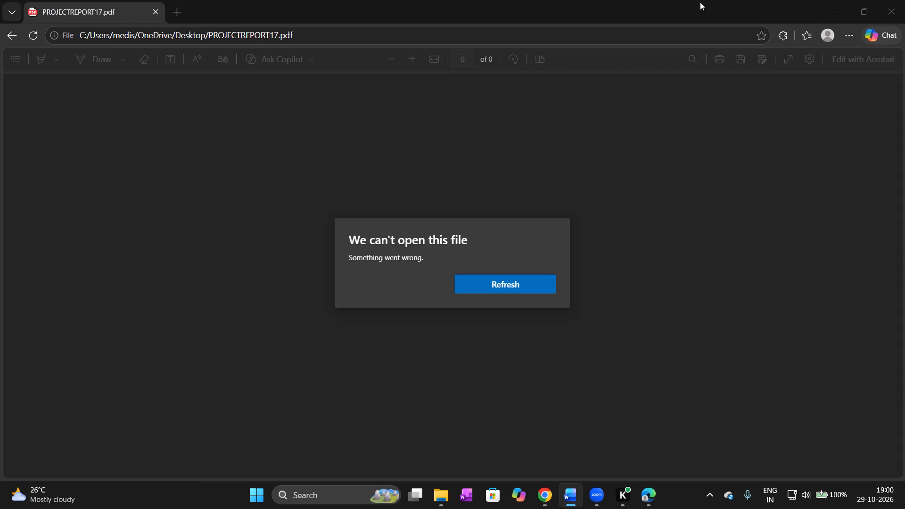
left_click(156, 6)
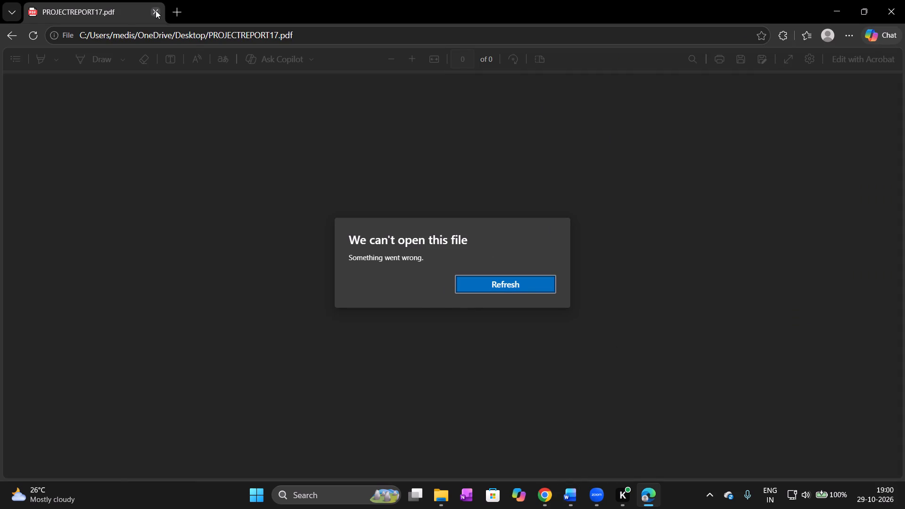
left_click(155, 12)
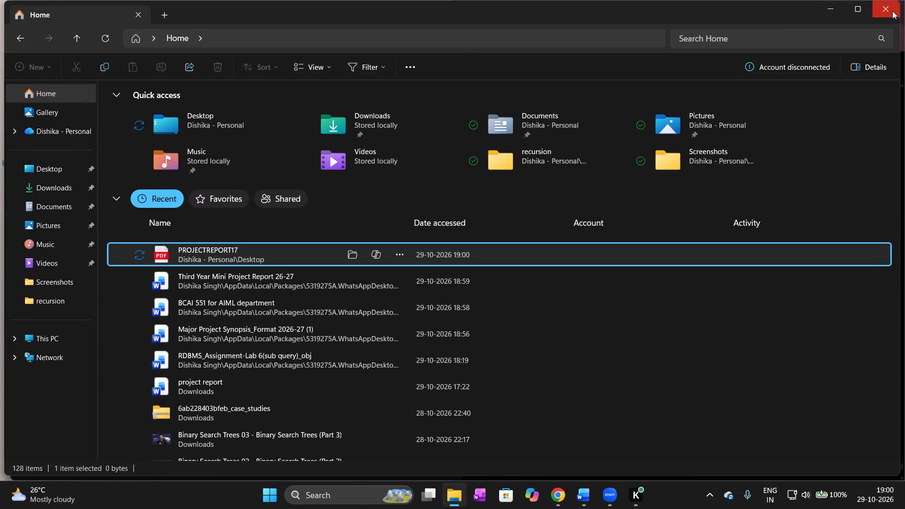
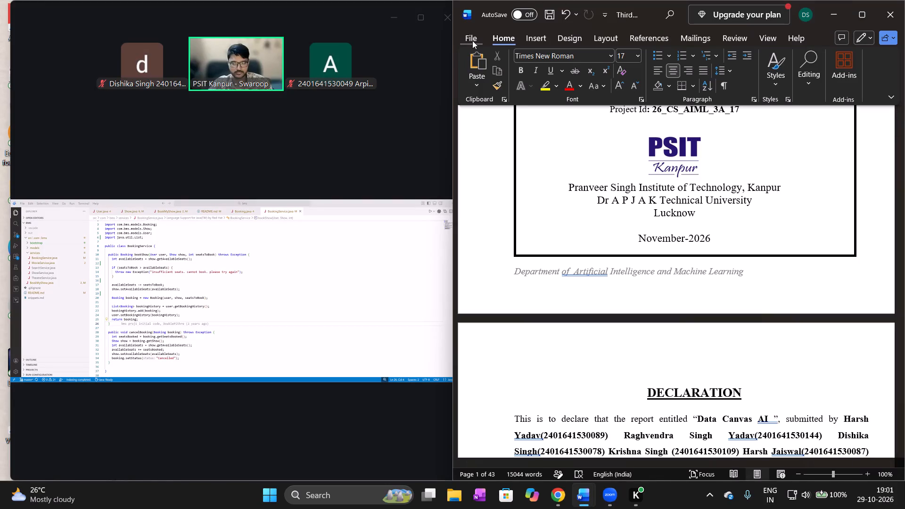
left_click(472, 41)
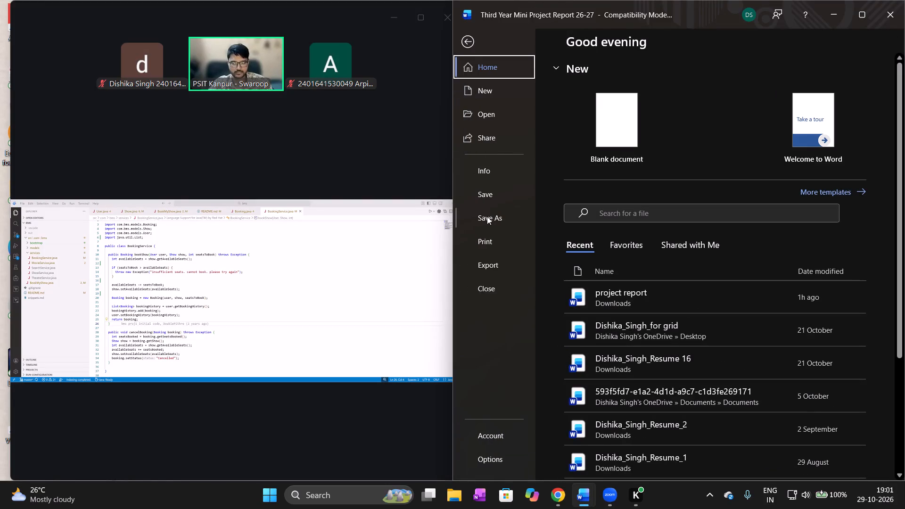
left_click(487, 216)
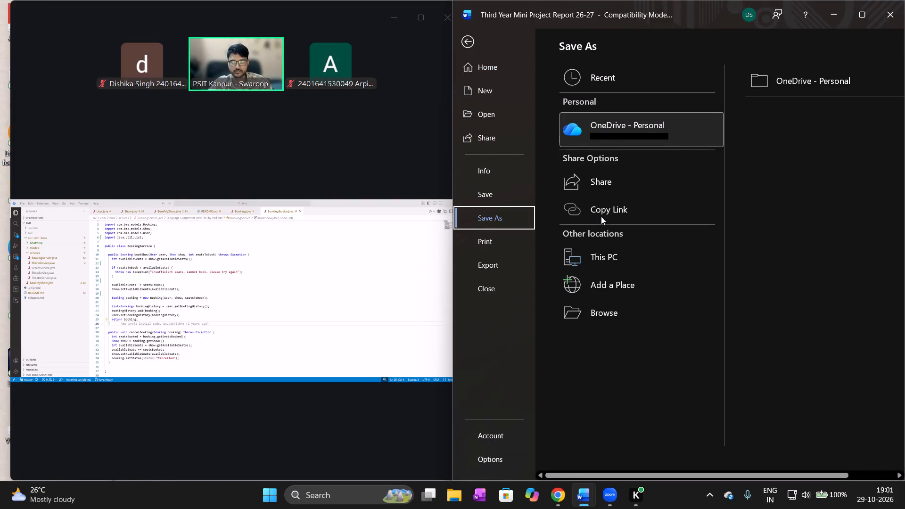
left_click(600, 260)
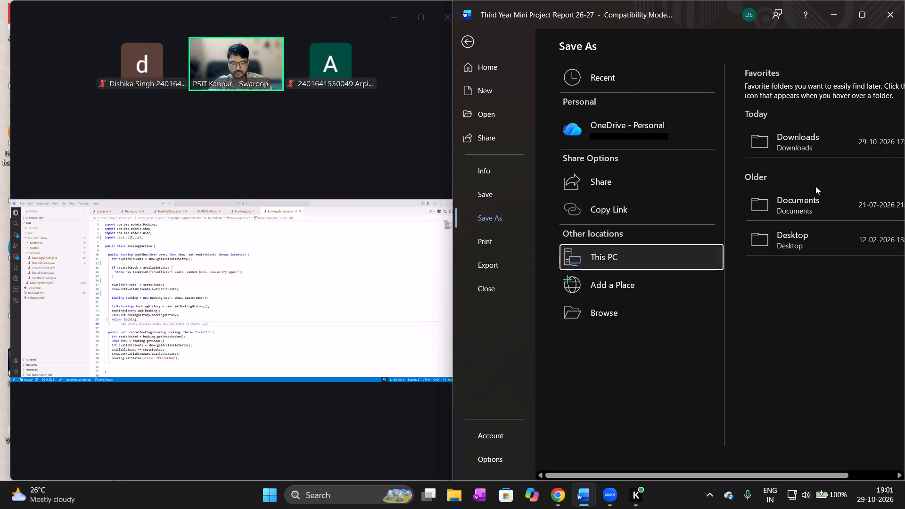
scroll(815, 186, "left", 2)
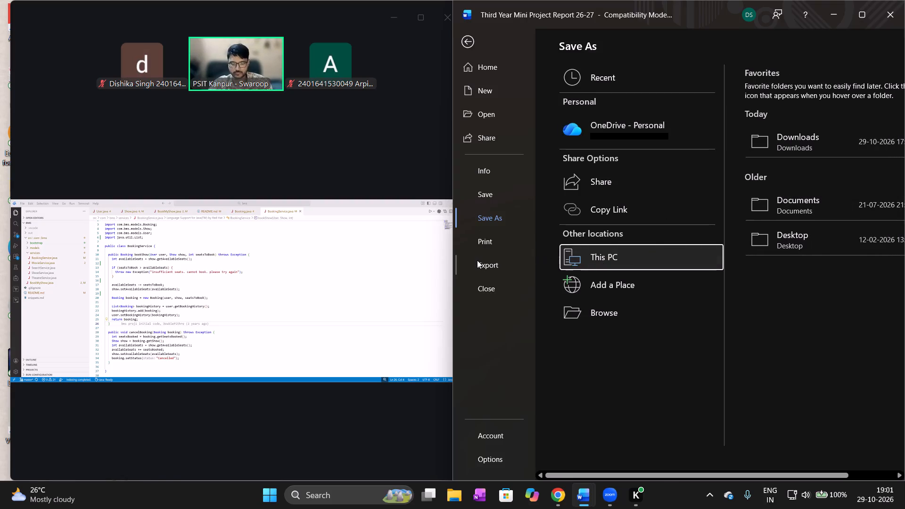
Export the report as a standard-optimized PDF named Third Year Mini Project Report 26-27 in the Downloads folder.
left_click(482, 266)
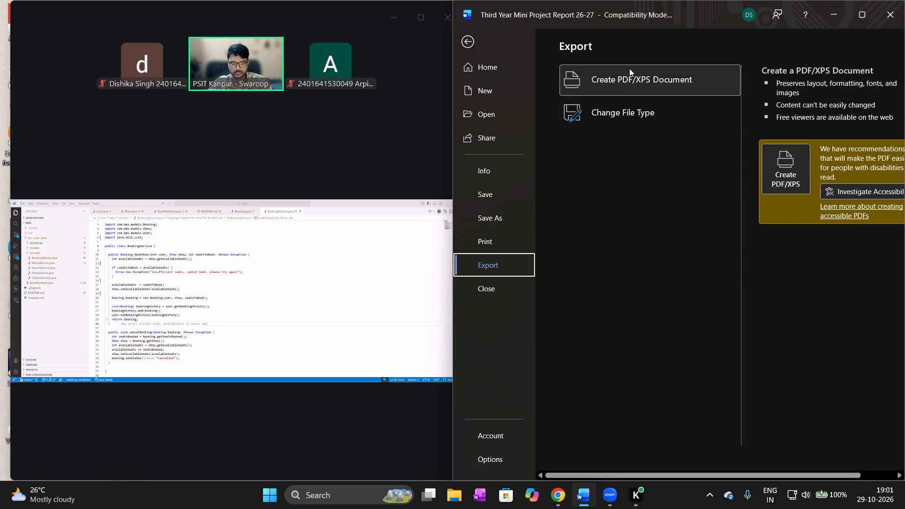
left_click(629, 68)
left_click(630, 78)
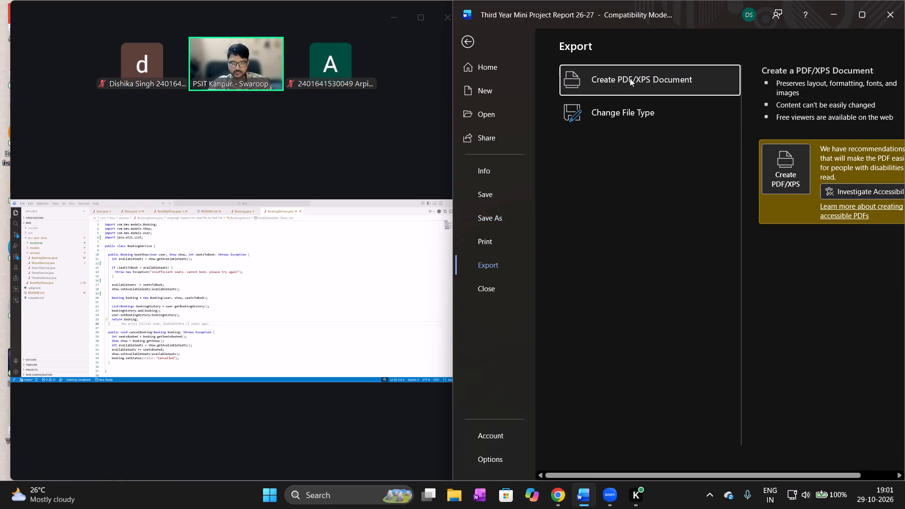
scroll(643, 227, "left", 2)
left_click(867, 11)
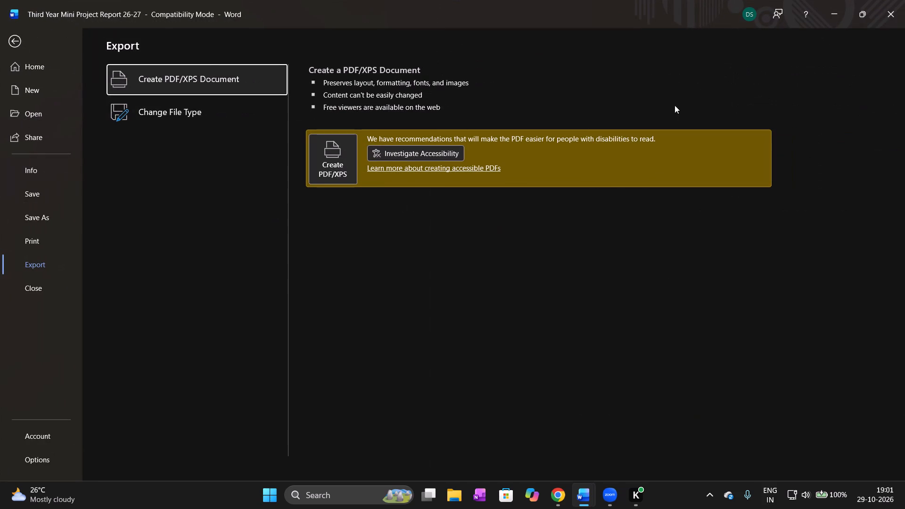
left_click(186, 82)
left_click(328, 150)
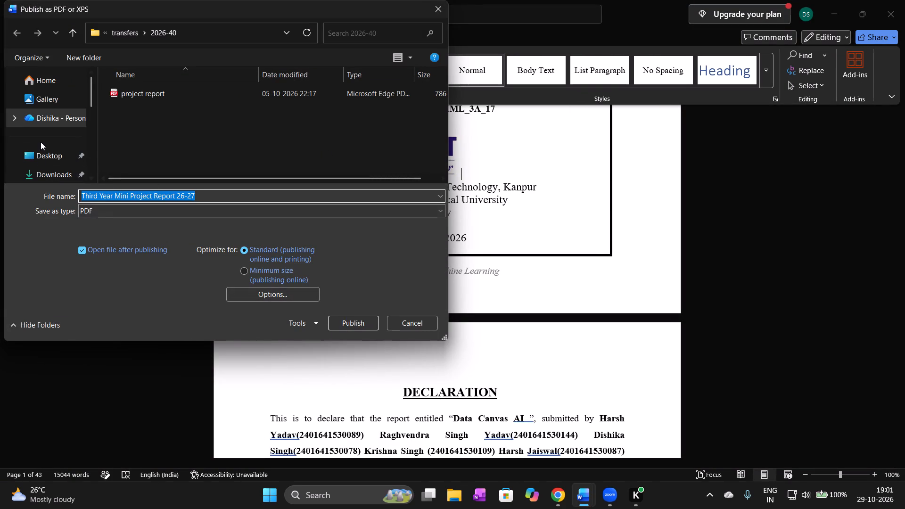
left_click(44, 169)
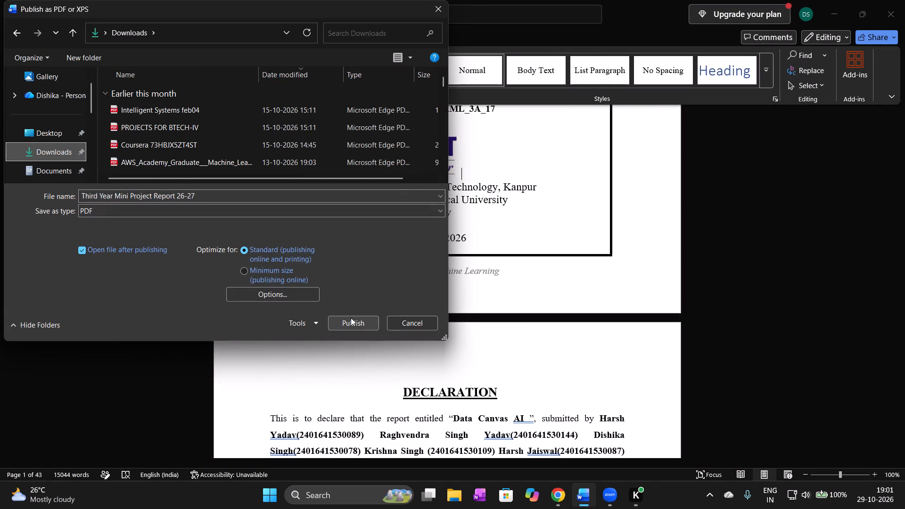
left_click(351, 318)
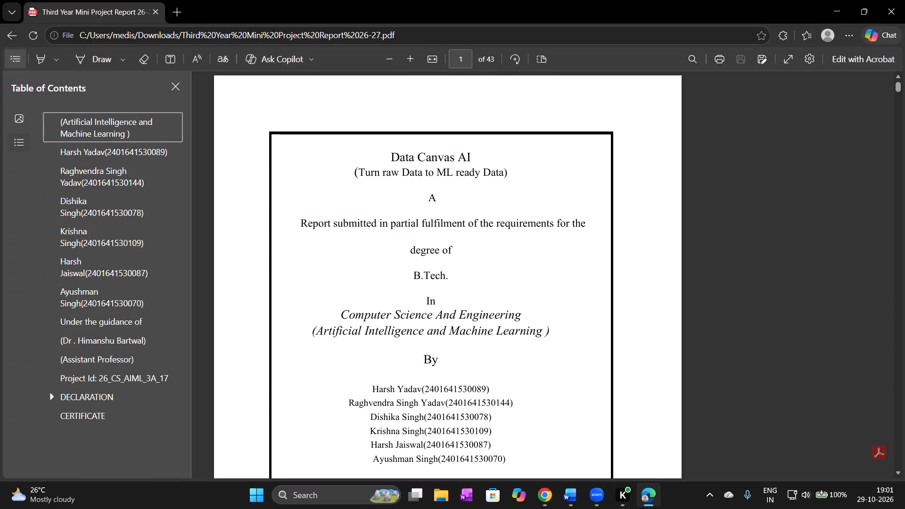
Review the exported PDF from the title page through the front matter and chapters to the references, and return to the title page.
scroll(484, 286, "down", 4)
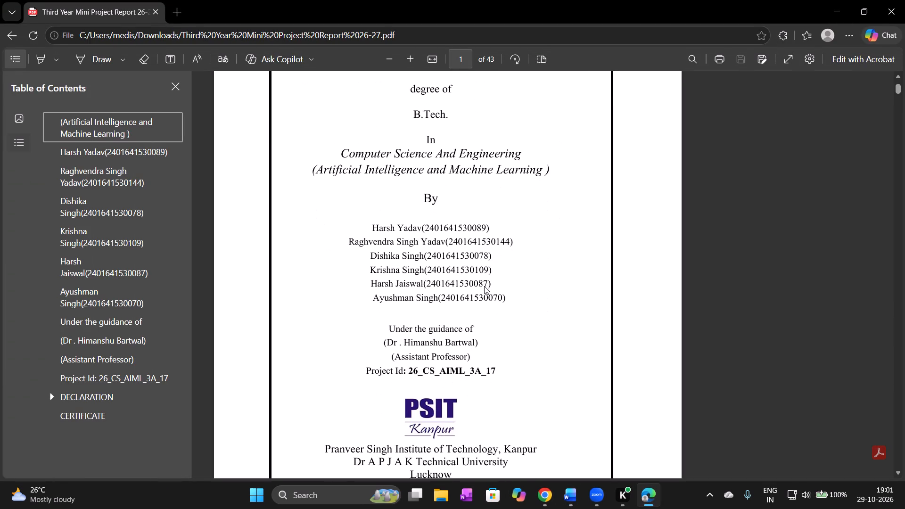
scroll(484, 286, "down", 1)
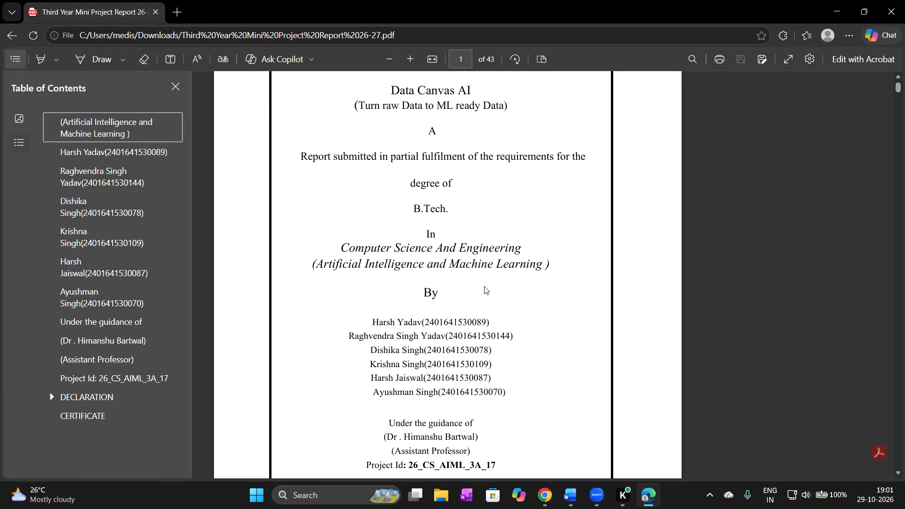
scroll(484, 286, "down", 8)
scroll(484, 286, "left", 1)
scroll(484, 286, "down", 1)
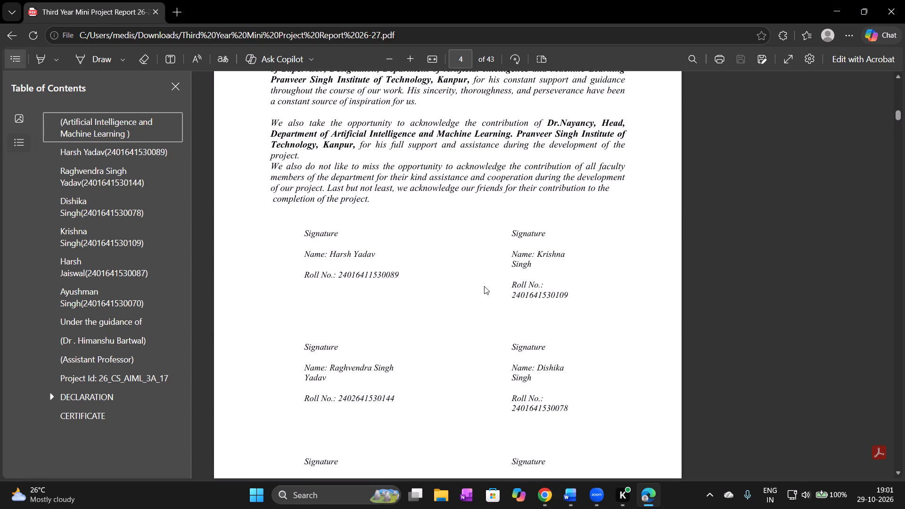
scroll(484, 286, "down", 7)
scroll(484, 286, "up", 2)
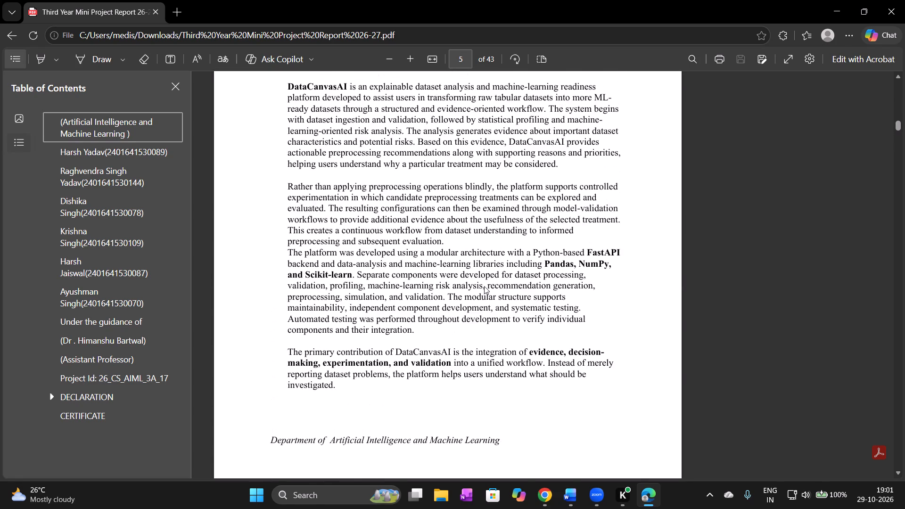
scroll(484, 286, "up", 2)
scroll(484, 286, "down", 3)
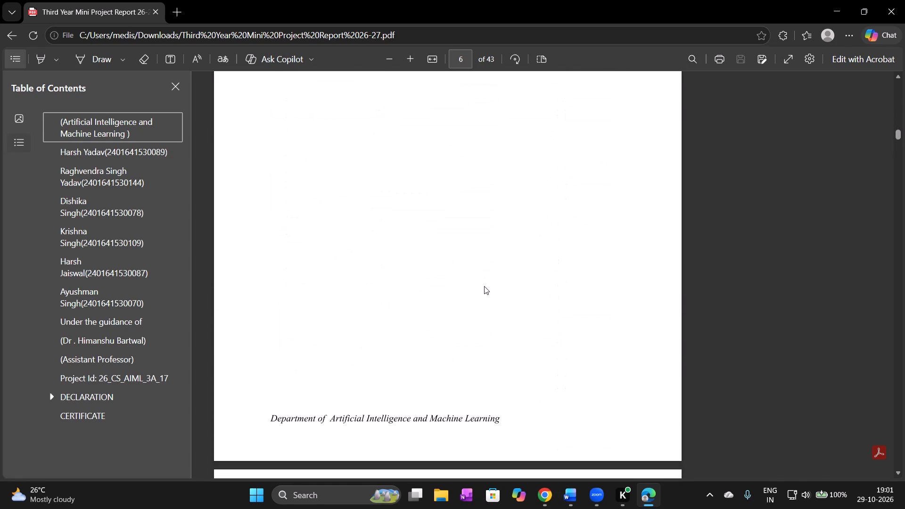
scroll(484, 286, "left", 1)
scroll(484, 286, "down", 3)
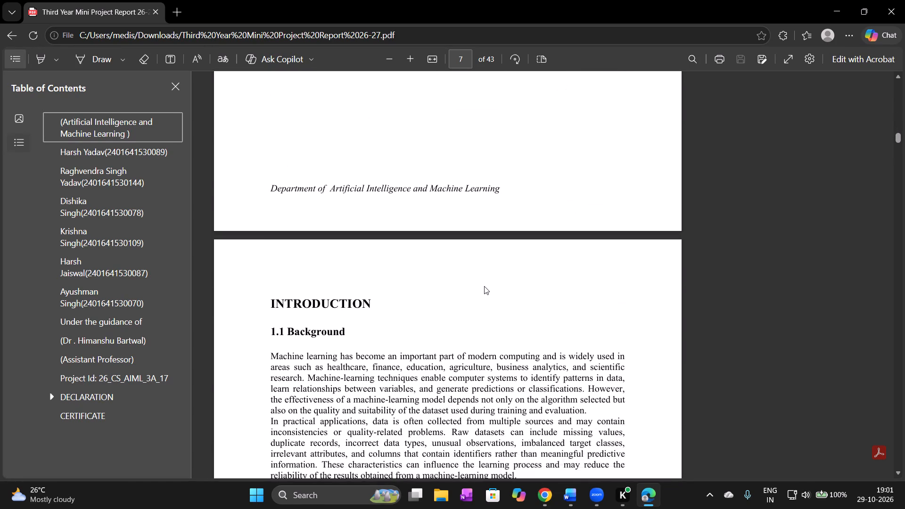
scroll(484, 286, "down", 10)
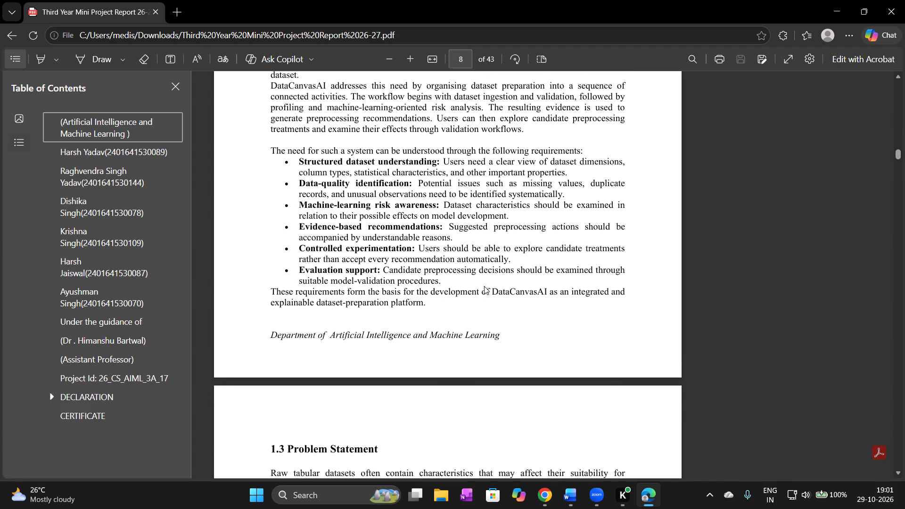
scroll(484, 286, "down", 17)
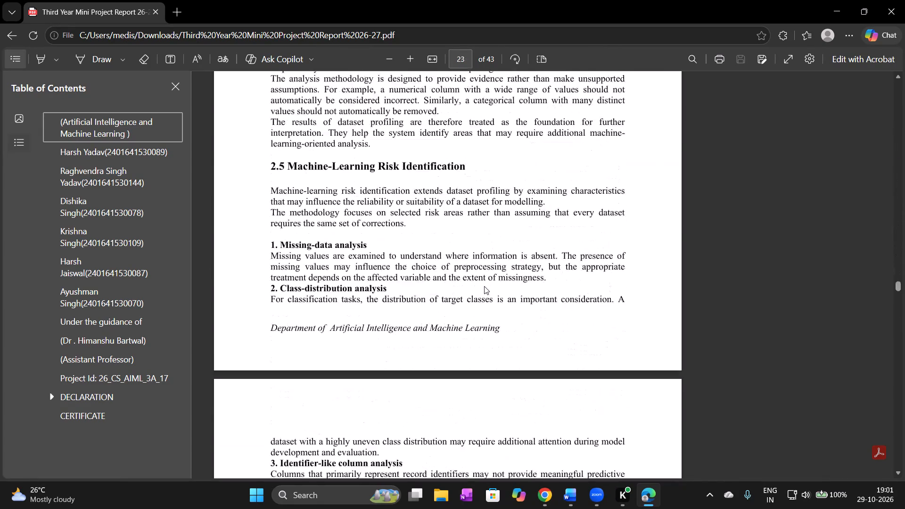
scroll(484, 286, "down", 17)
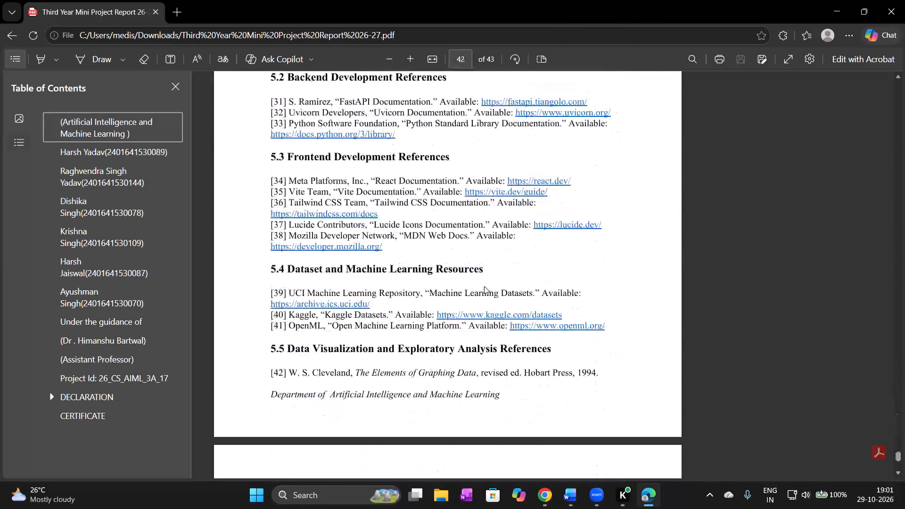
scroll(484, 286, "down", 3)
scroll(484, 286, "up", 20)
scroll(484, 286, "up", 2)
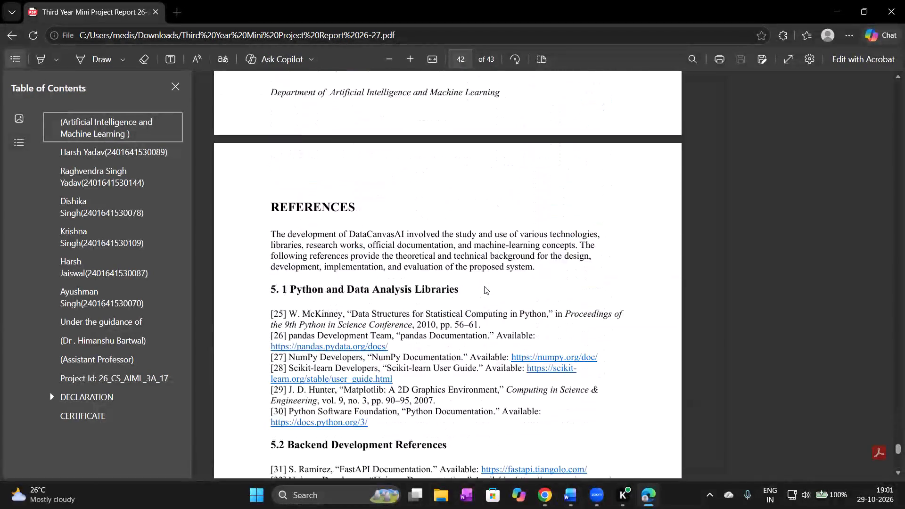
scroll(484, 286, "up", 20)
scroll(484, 286, "up", 10)
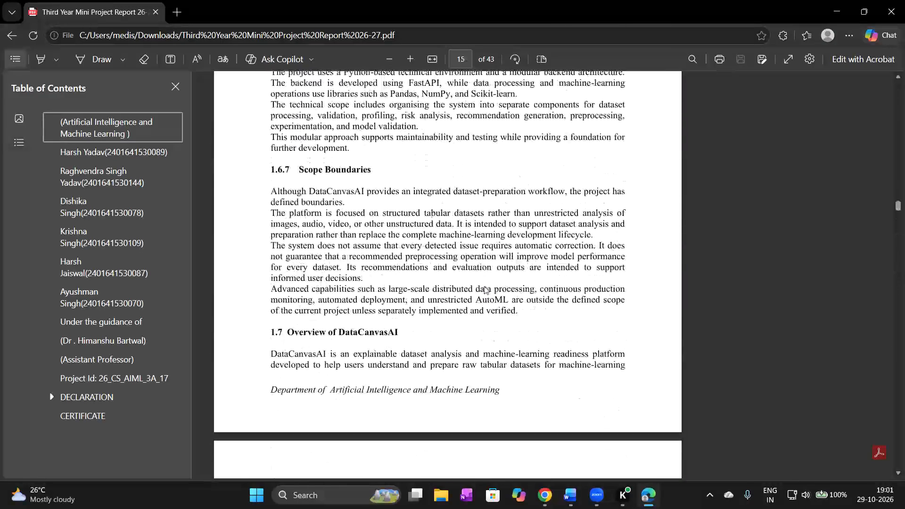
scroll(484, 286, "up", 18)
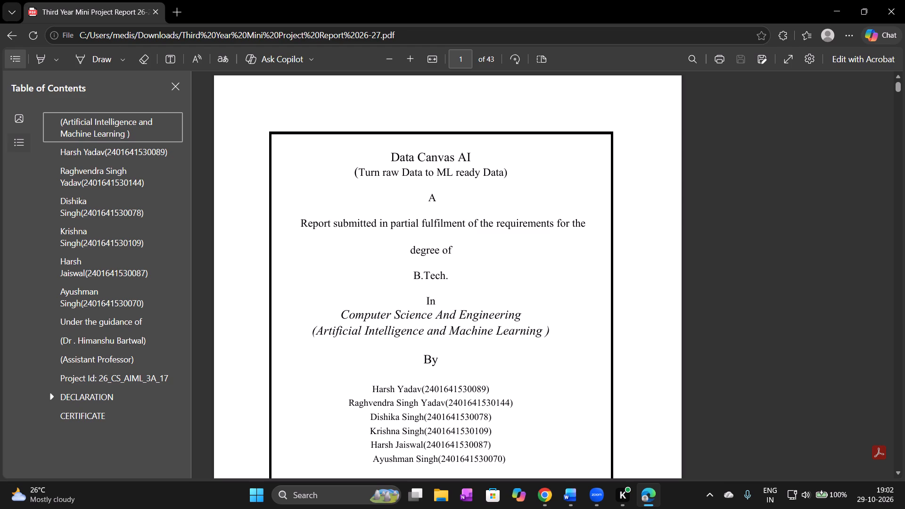
scroll(445, 250, "up", 2)
Switch to the Third Year Mini Project Report 26-27 document in Word and look over its title page.
left_click(572, 504)
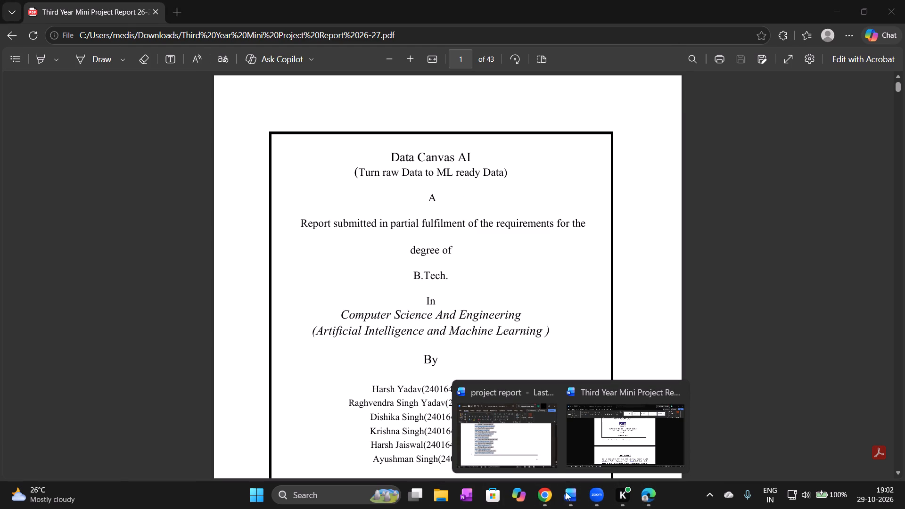
left_click(621, 426)
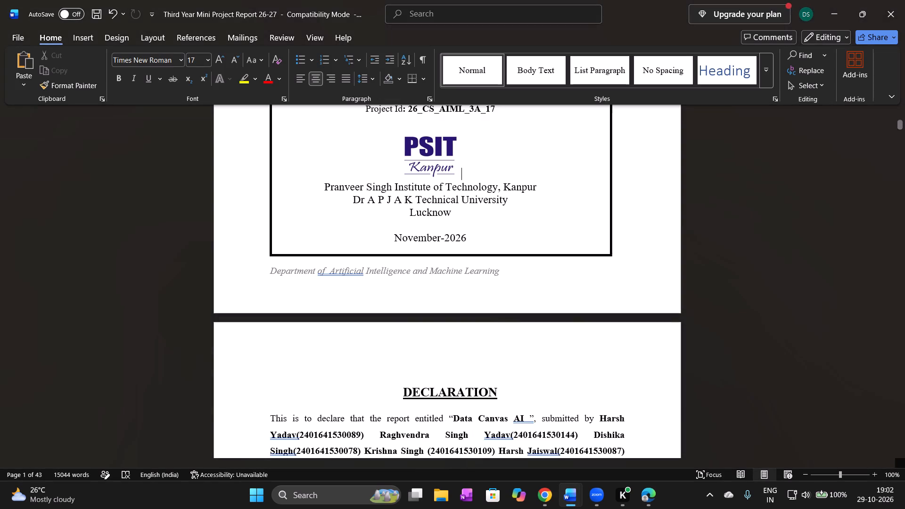
scroll(440, 210, "up", 4)
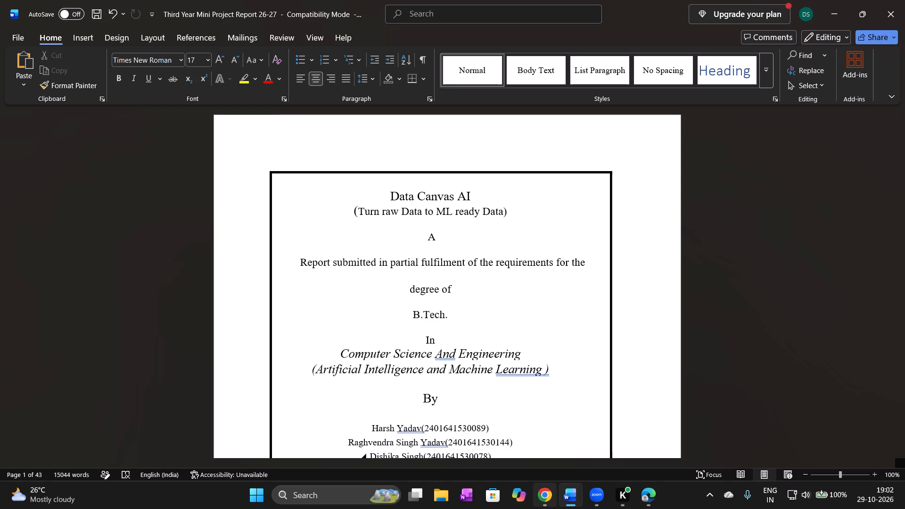
Search Windows for the WhatsApp app using the text WHATS.
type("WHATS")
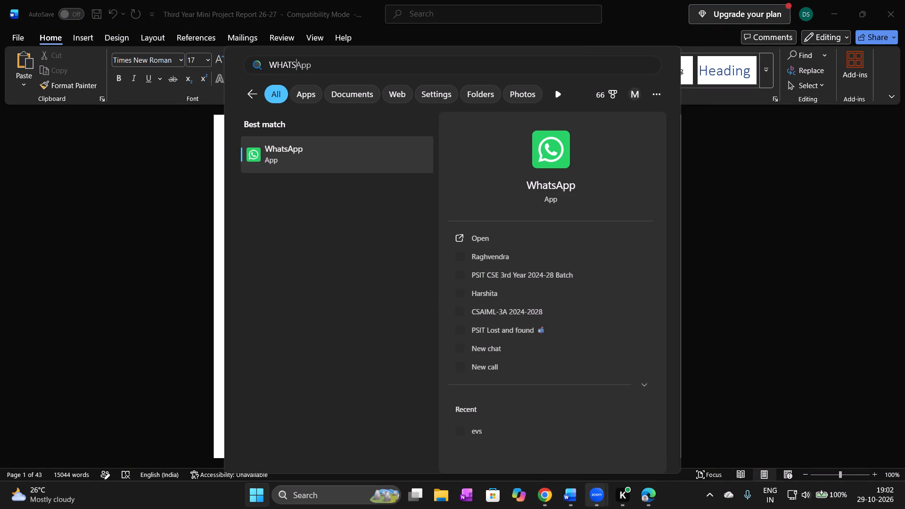
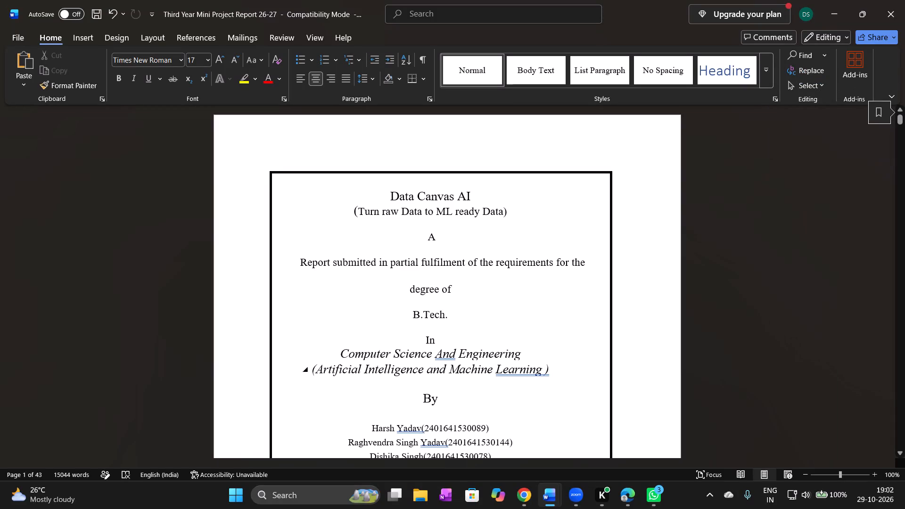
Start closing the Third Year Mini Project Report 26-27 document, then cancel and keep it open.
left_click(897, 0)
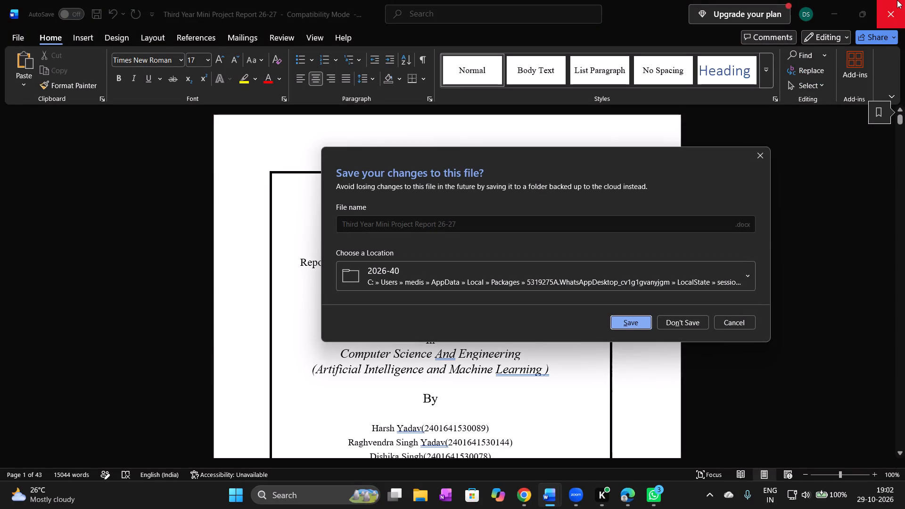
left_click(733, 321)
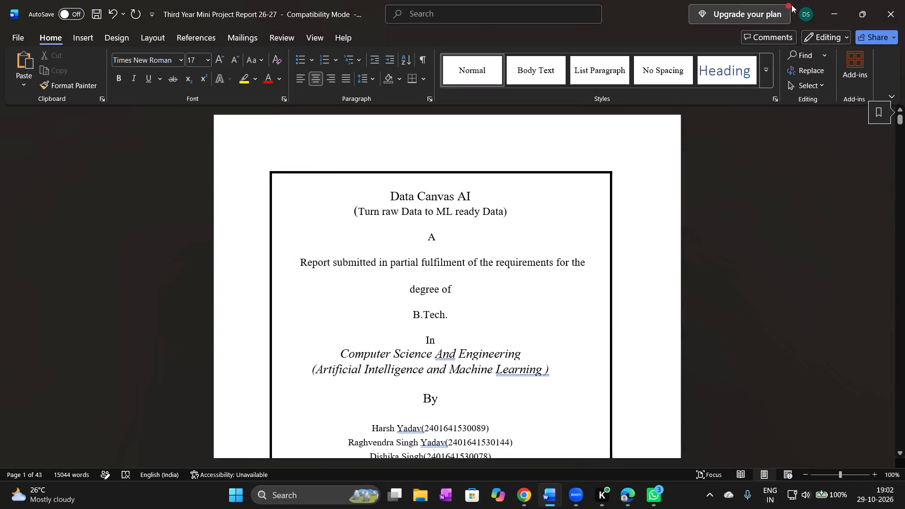
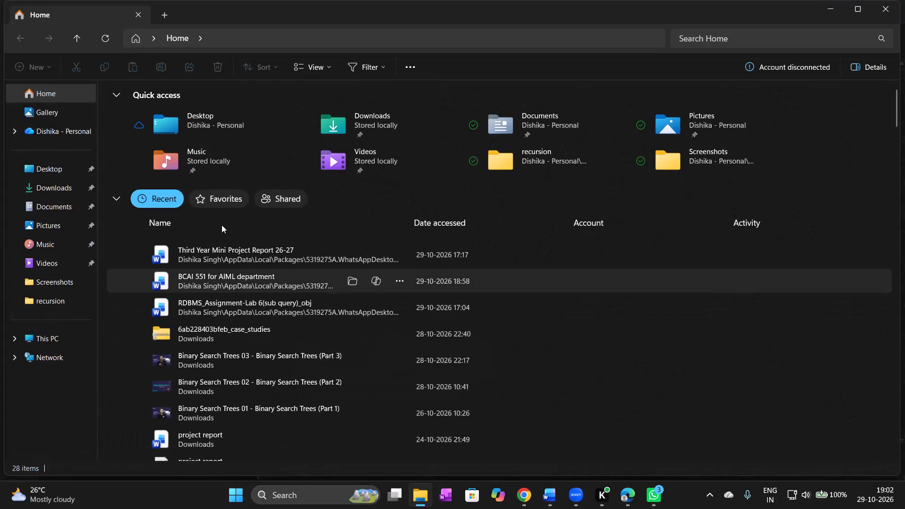
Find the exported Third Year Mini Project Report 26-27 PDF in the Downloads folder and open it.
scroll(251, 337, "up", 2)
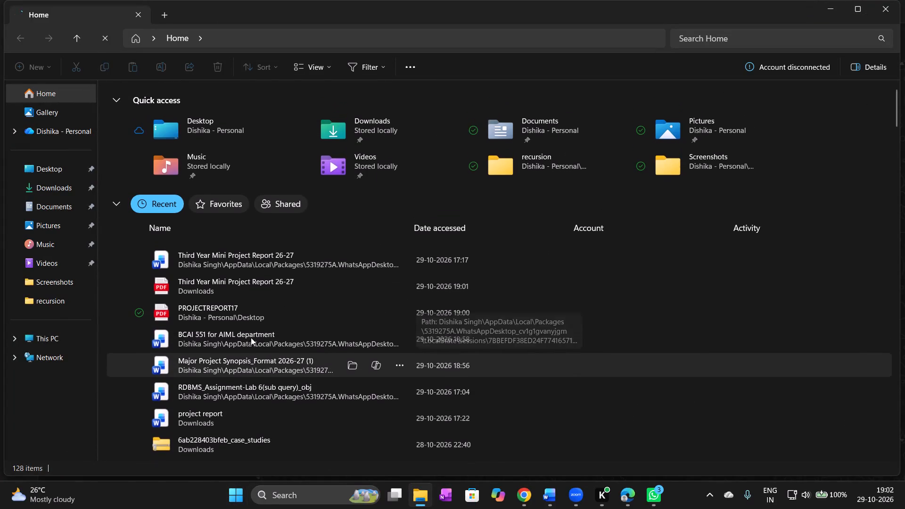
scroll(251, 337, "up", 1)
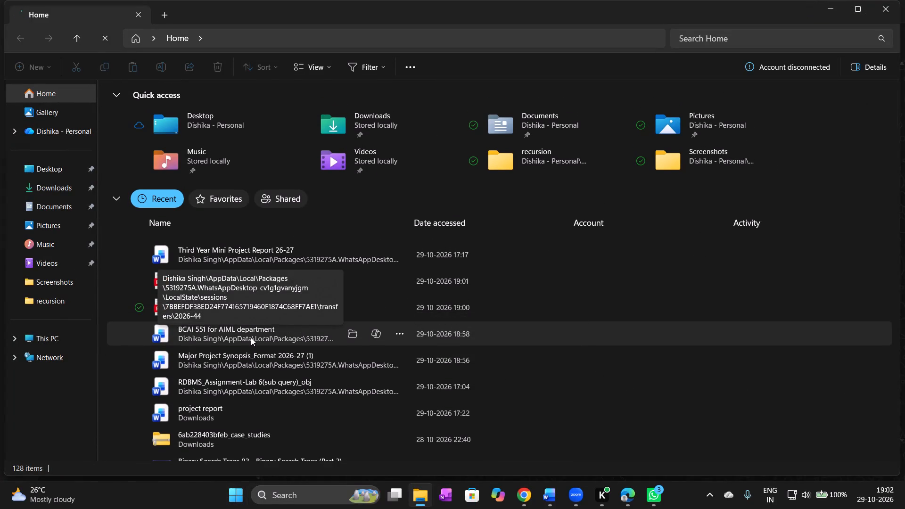
type("RE")
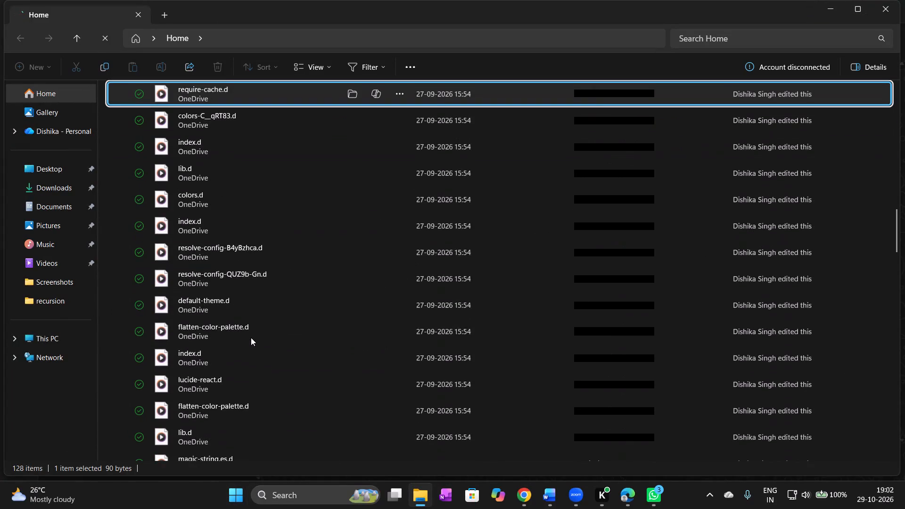
left_click(45, 183)
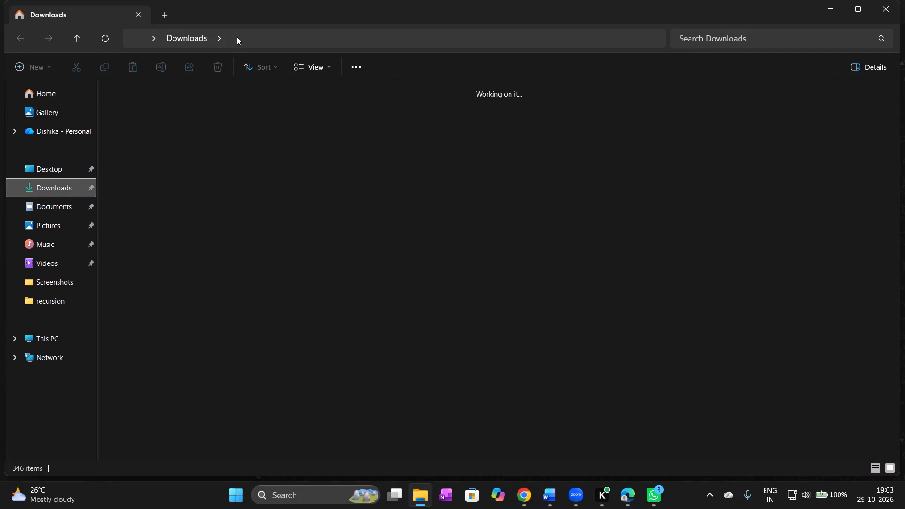
left_click(237, 37)
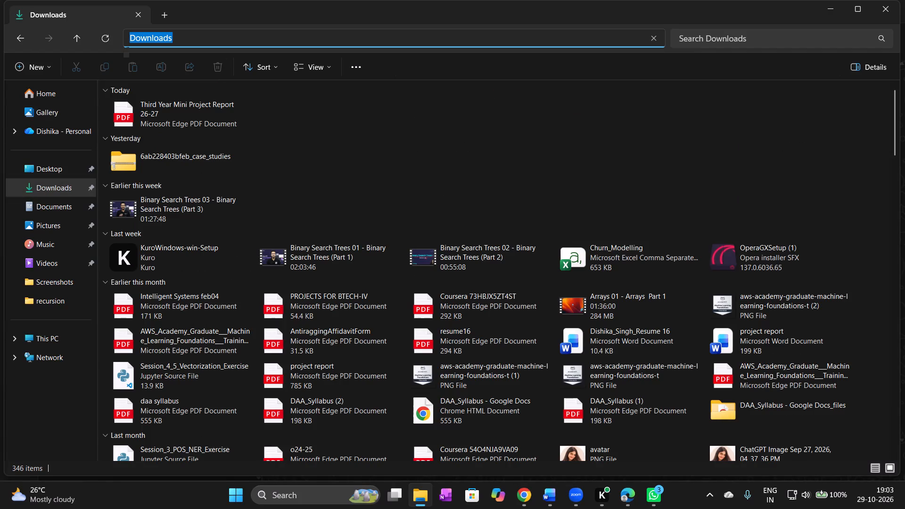
left_click(237, 37)
key("space")
type("REPO")
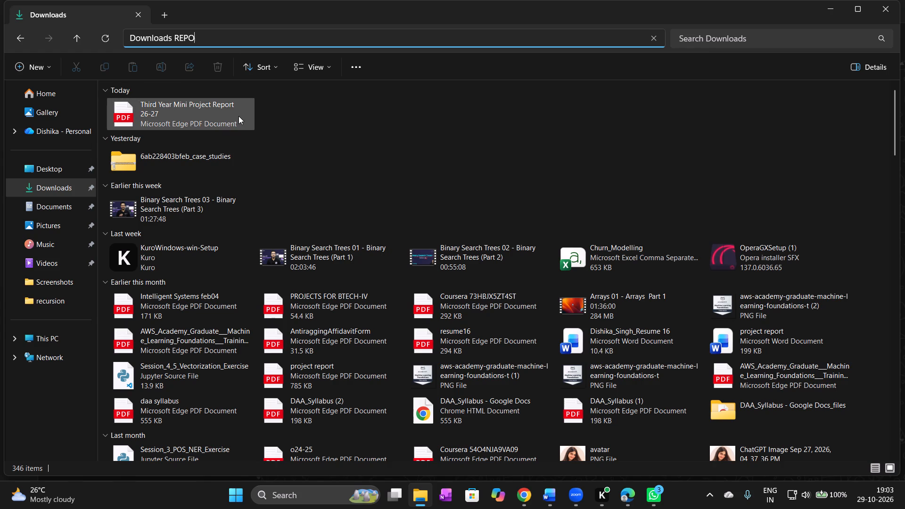
left_click(212, 119)
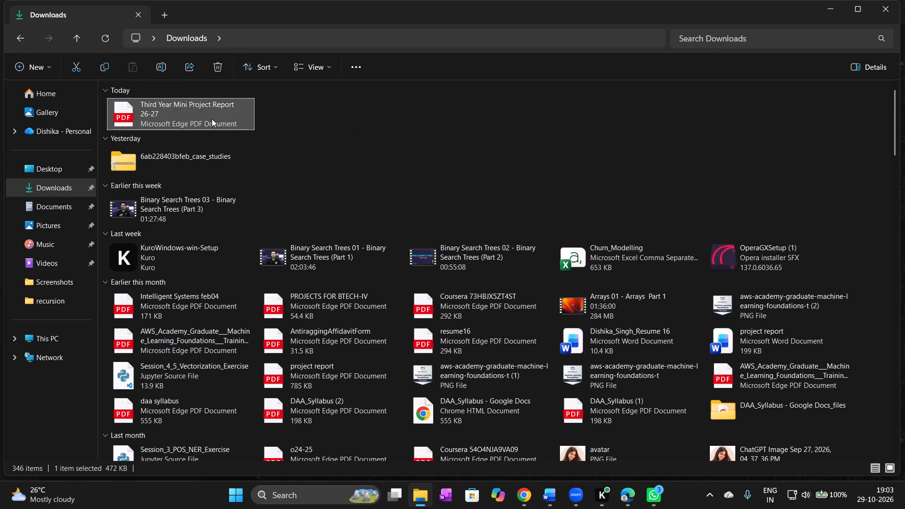
triple_click(212, 119)
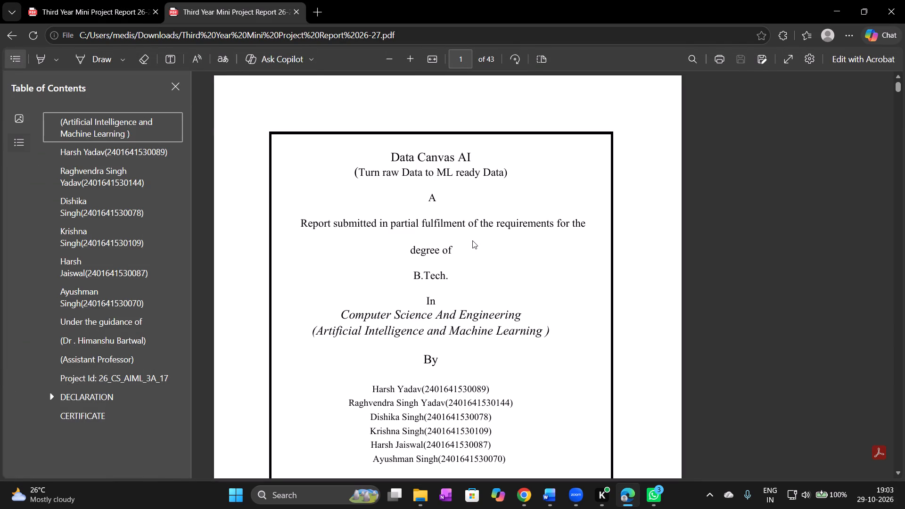
Examine the title page of the opened report PDF, with the table of contents hidden.
left_click(472, 240)
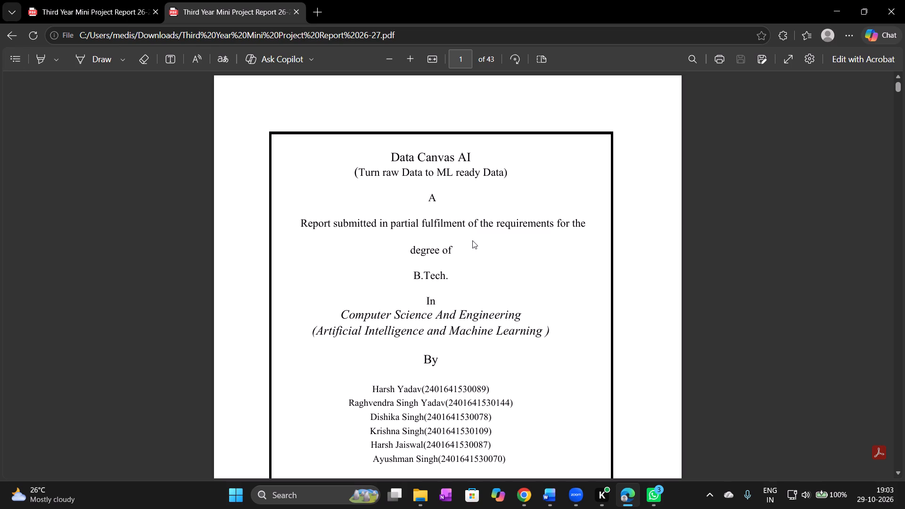
scroll(472, 240, "down", 1)
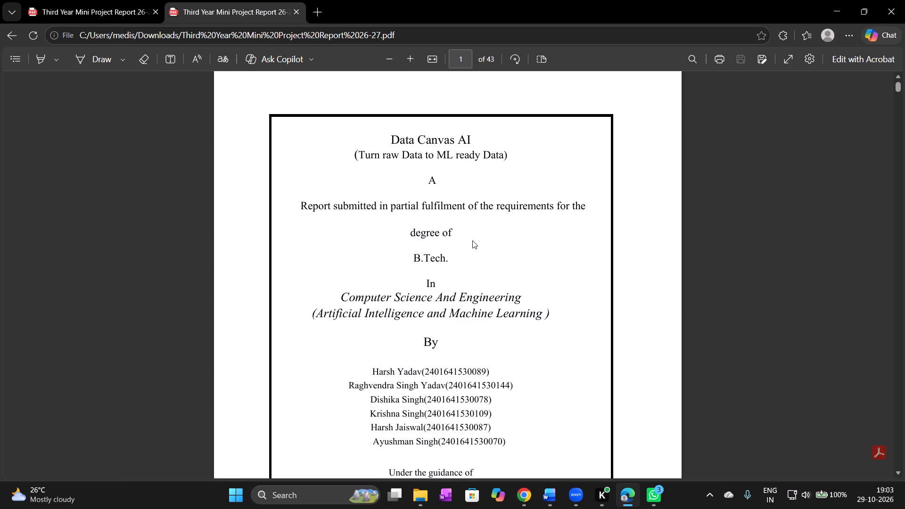
scroll(472, 240, "down", 3)
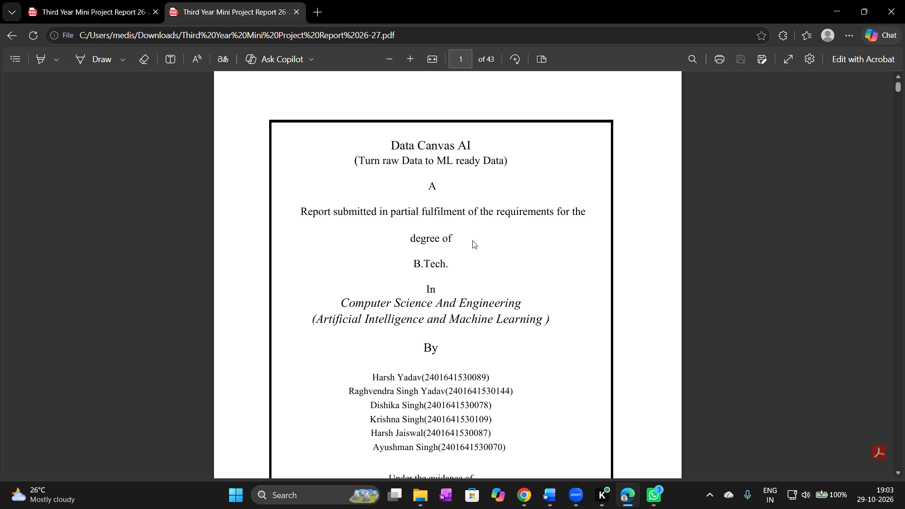
scroll(472, 240, "down", 2)
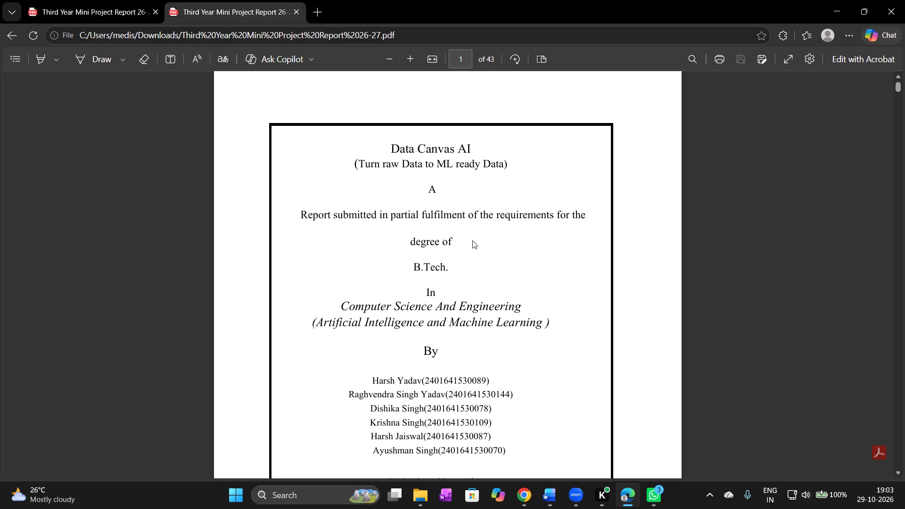
scroll(472, 240, "down", 1)
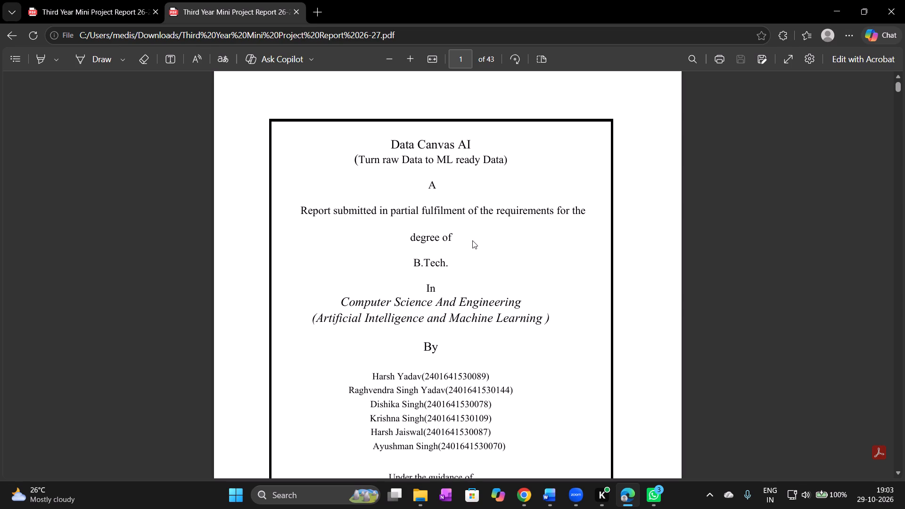
Review the opened report PDF from the title page through the contents and chapters to the end of the references on page 43.
scroll(472, 240, "down", 1)
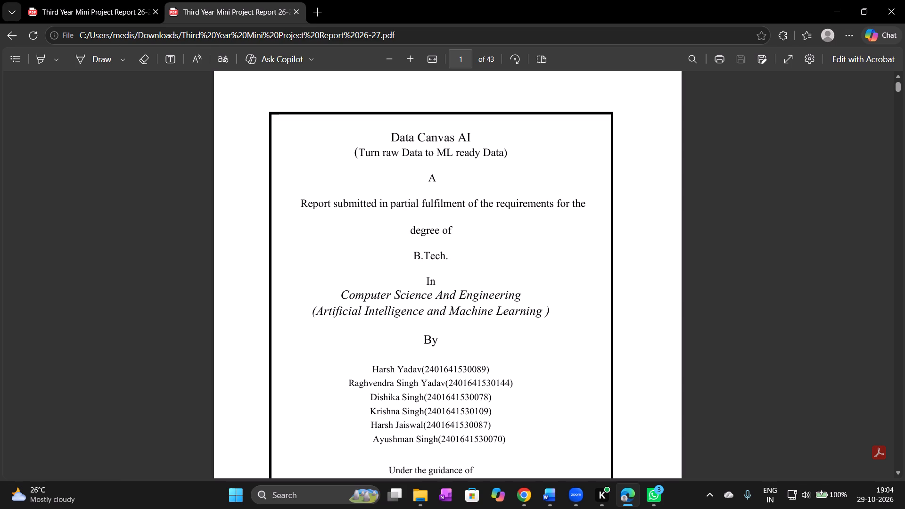
scroll(520, 300, "down", 13)
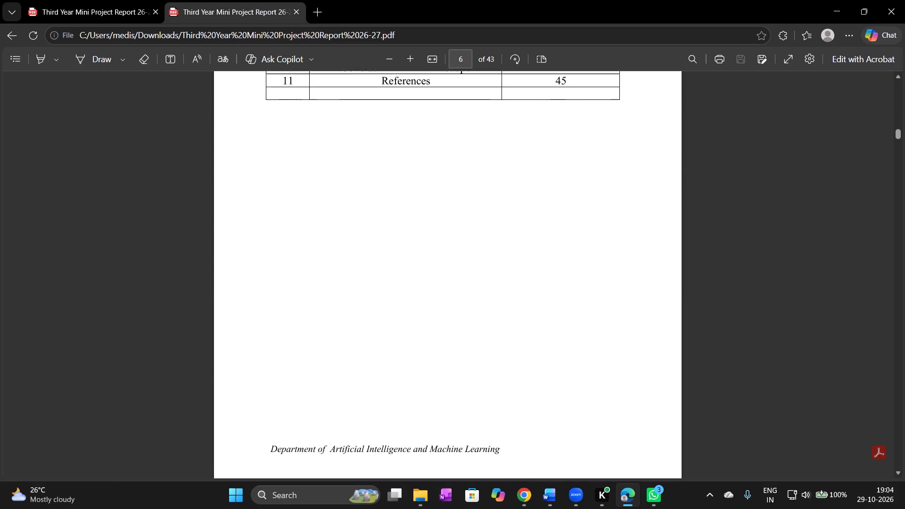
scroll(520, 300, "down", 14)
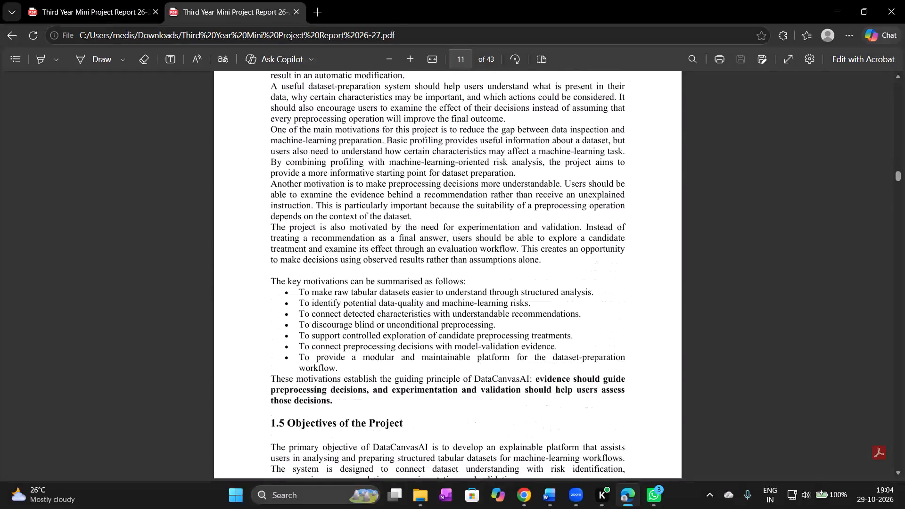
scroll(520, 300, "down", 13)
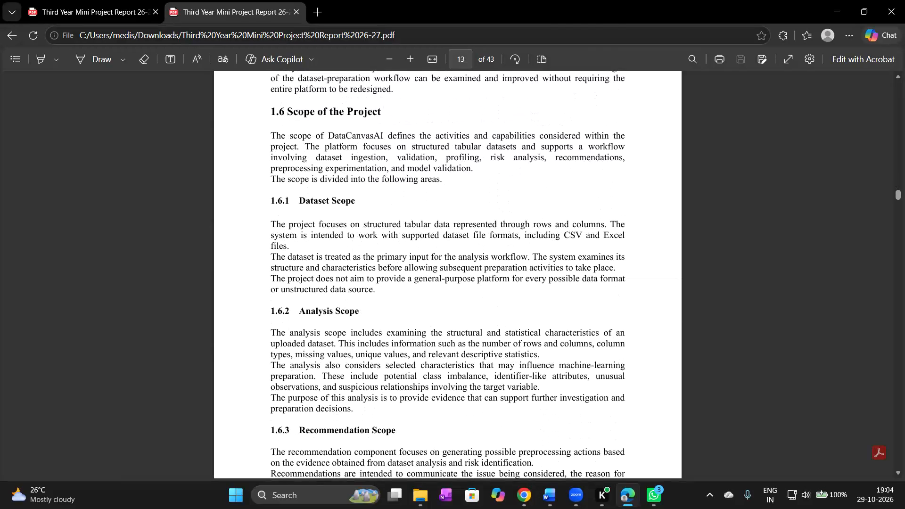
scroll(520, 300, "down", 10)
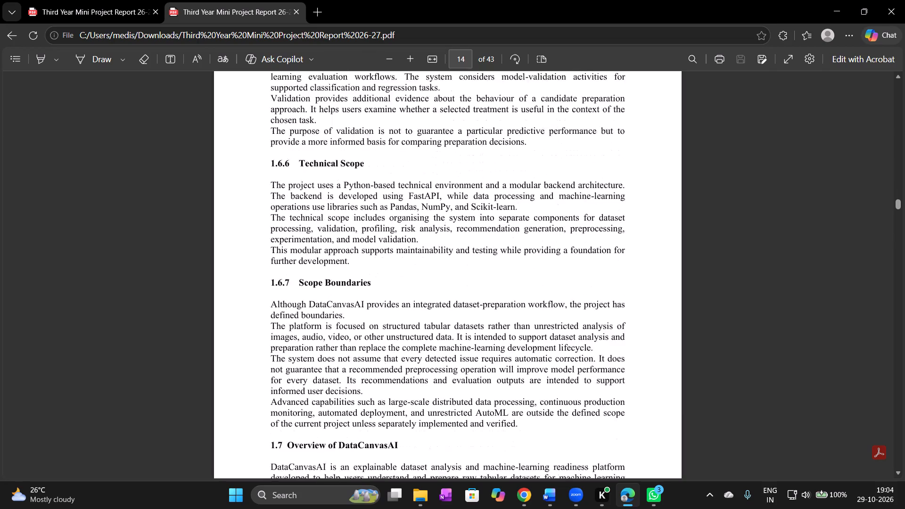
scroll(520, 300, "down", 17)
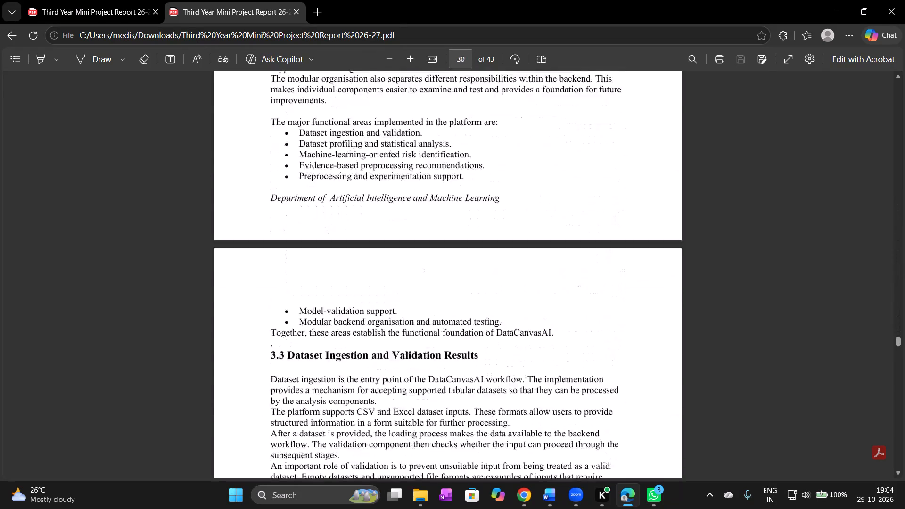
scroll(520, 300, "down", 16)
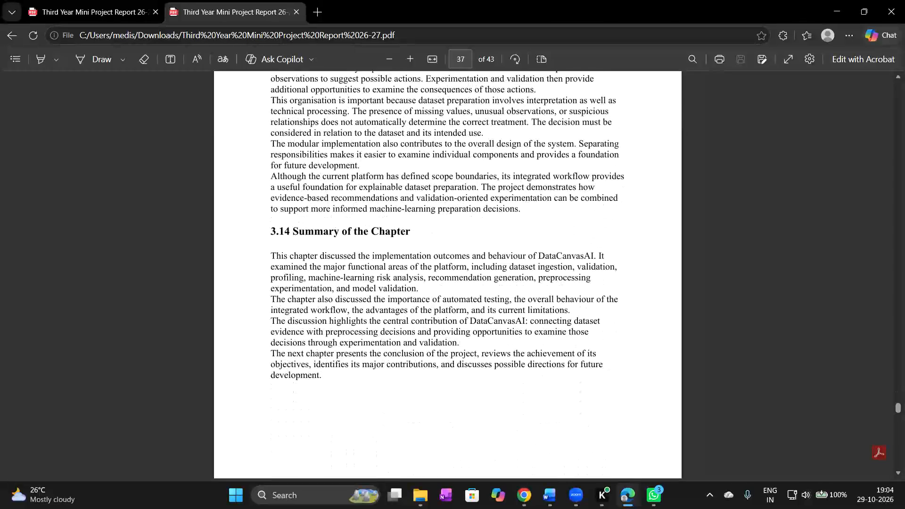
scroll(520, 300, "down", 8)
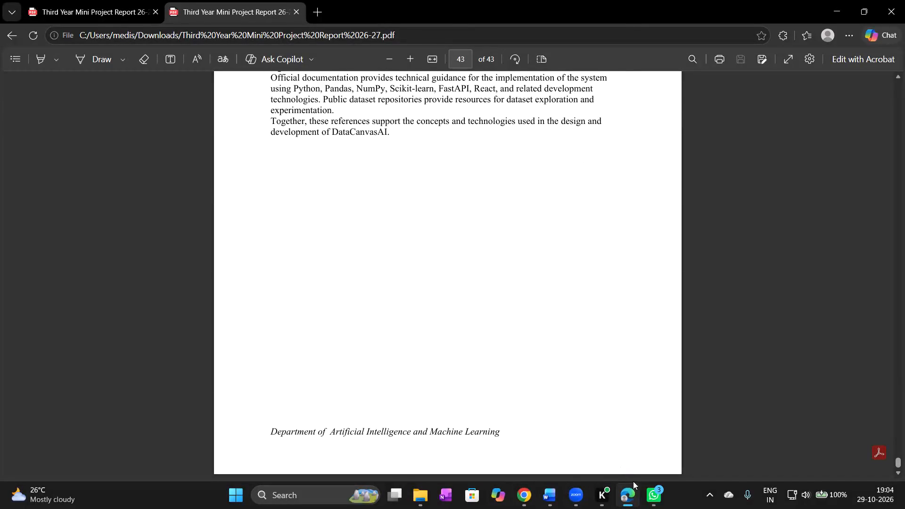
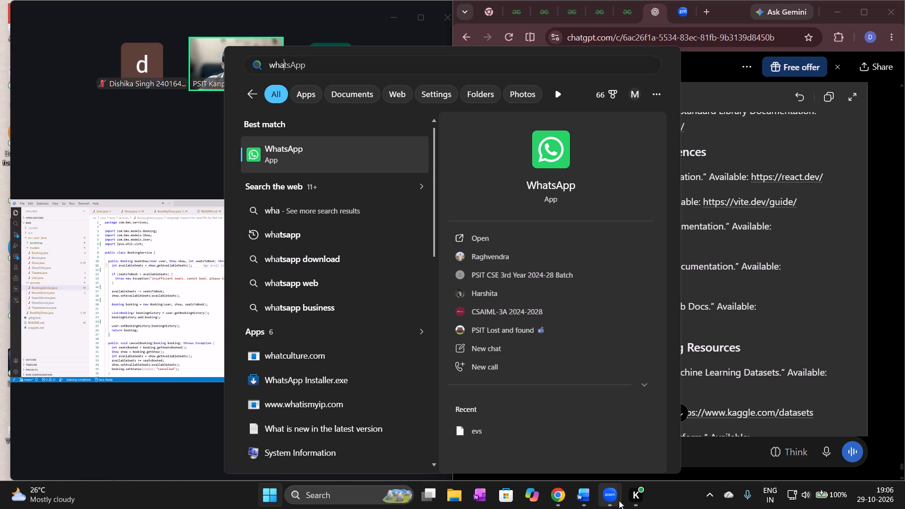
Search the computer for the WhatsApp app.
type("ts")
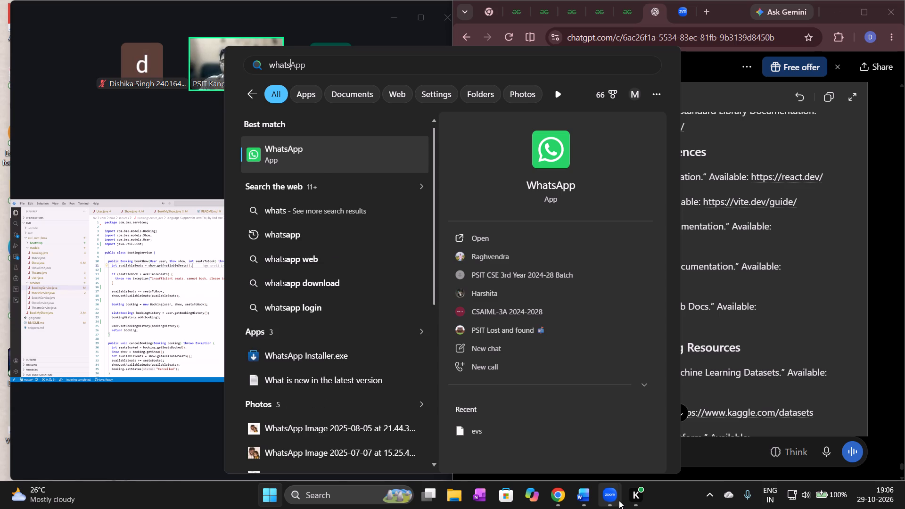
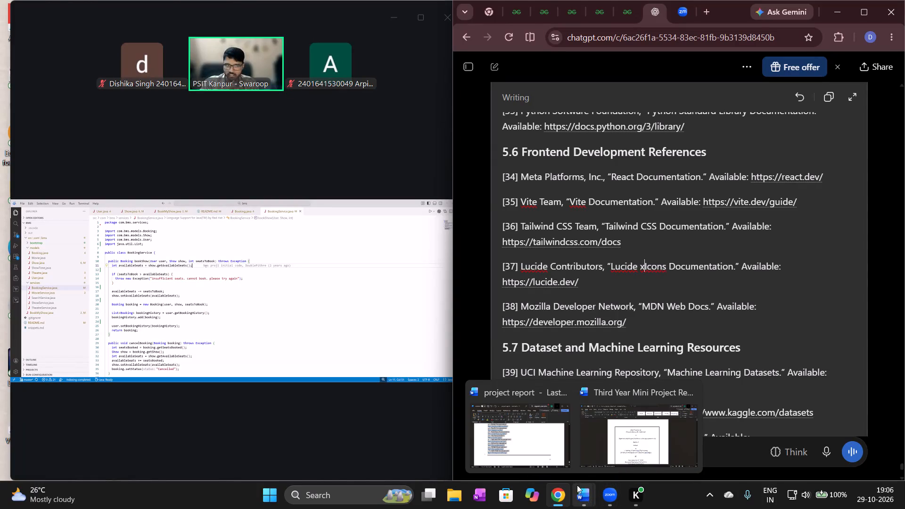
Switch to Word and bring the Third Year Mini Project Report 26-27 document to the front.
left_click(544, 460)
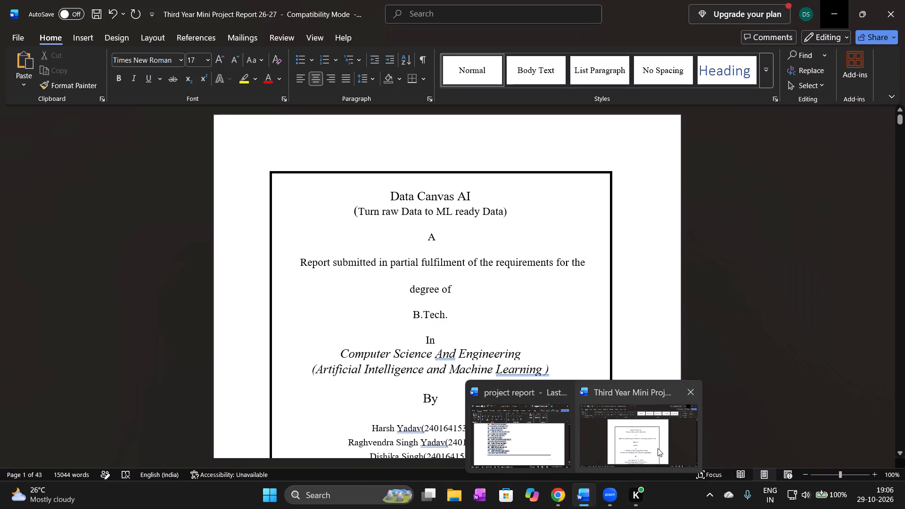
left_click(658, 448)
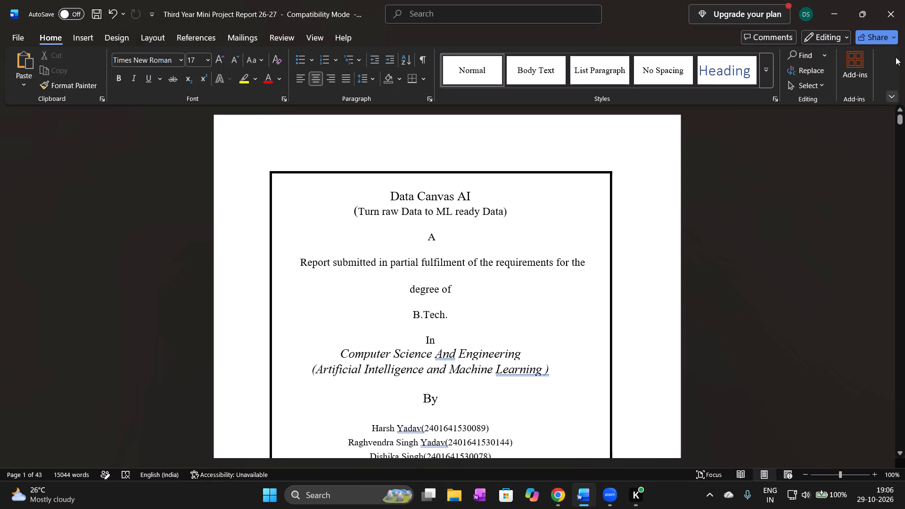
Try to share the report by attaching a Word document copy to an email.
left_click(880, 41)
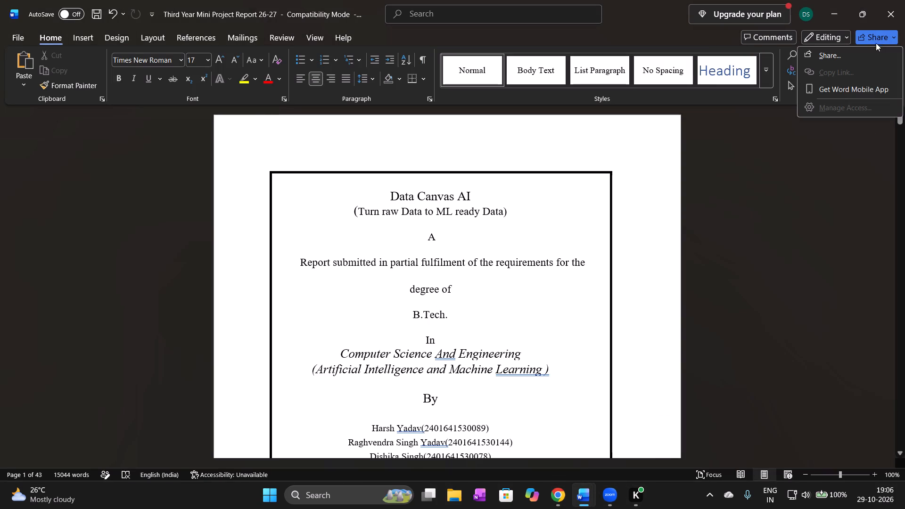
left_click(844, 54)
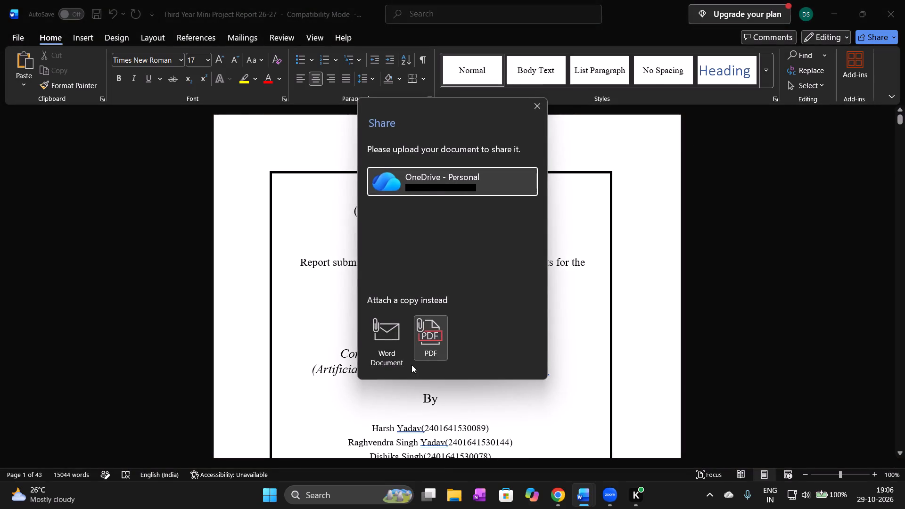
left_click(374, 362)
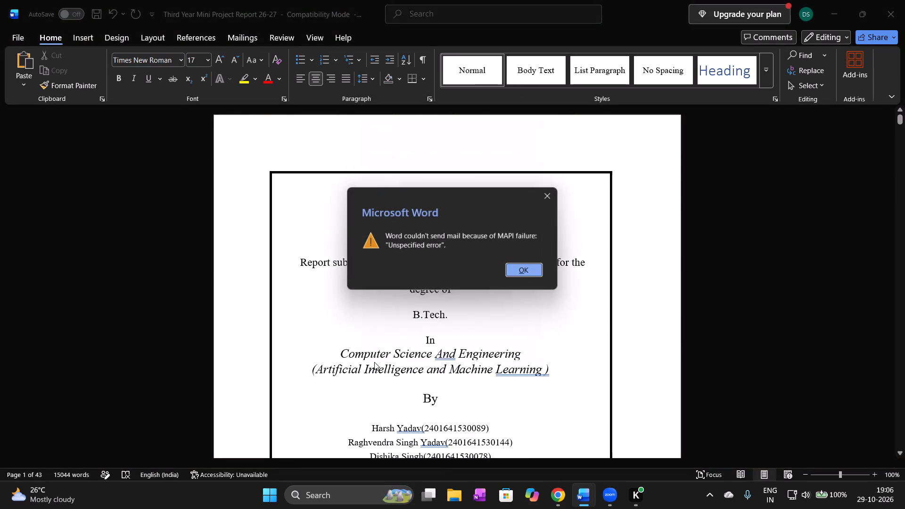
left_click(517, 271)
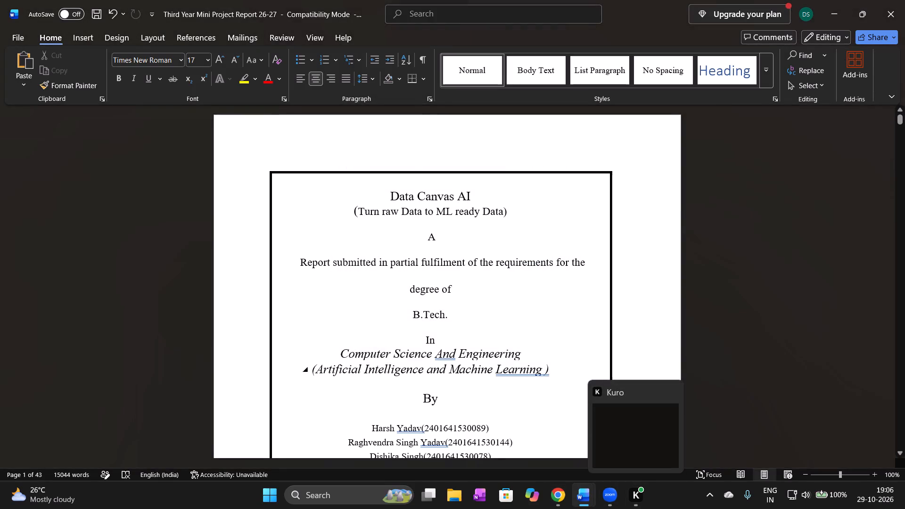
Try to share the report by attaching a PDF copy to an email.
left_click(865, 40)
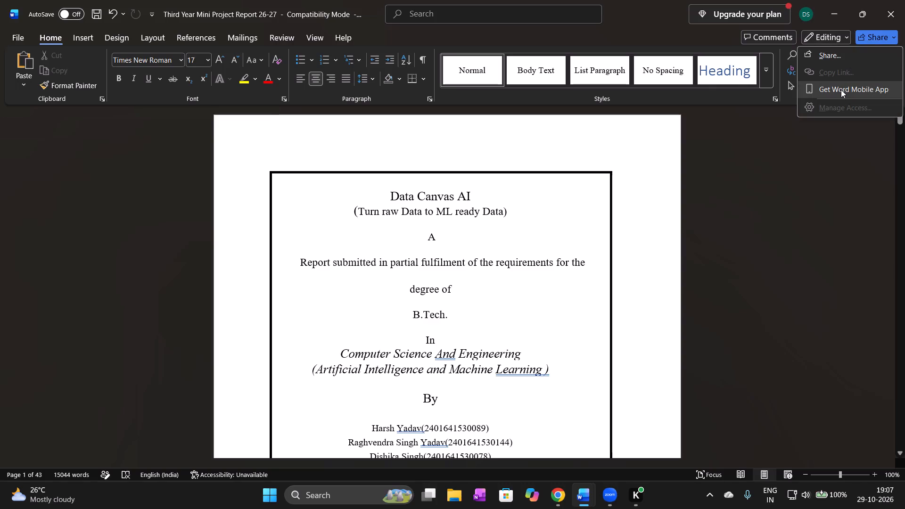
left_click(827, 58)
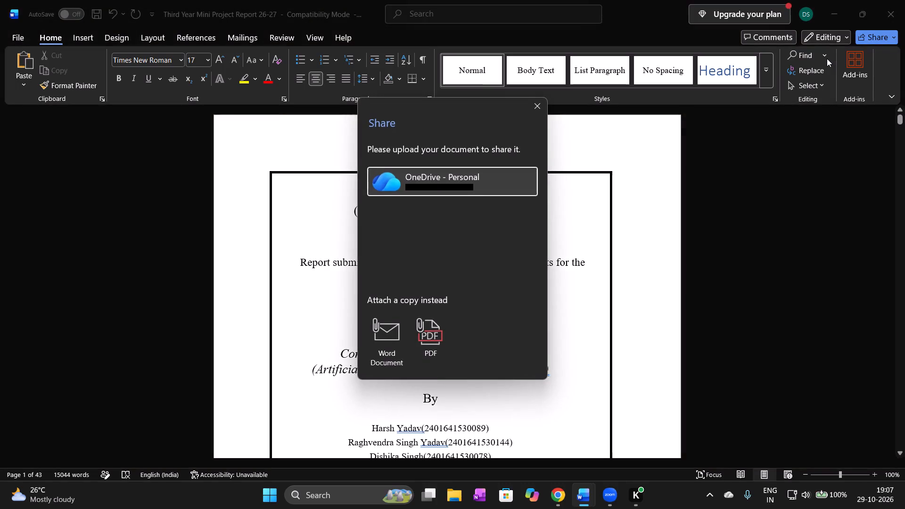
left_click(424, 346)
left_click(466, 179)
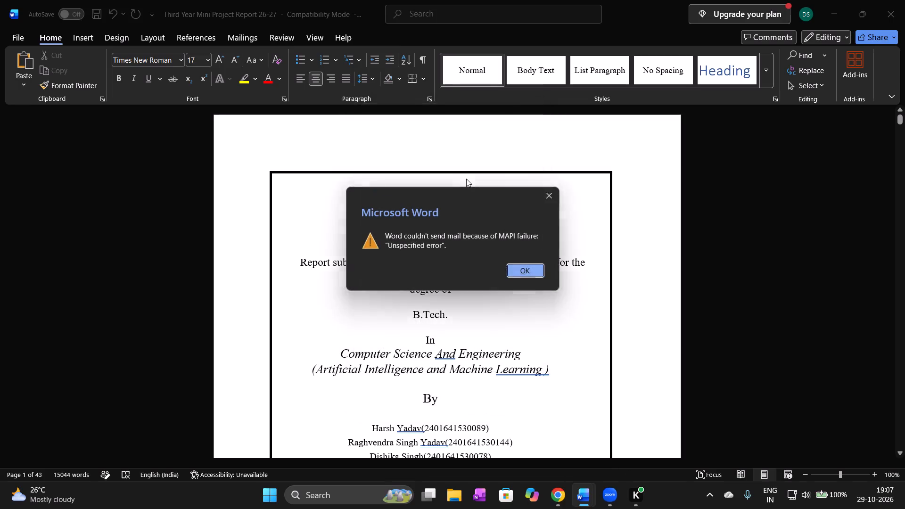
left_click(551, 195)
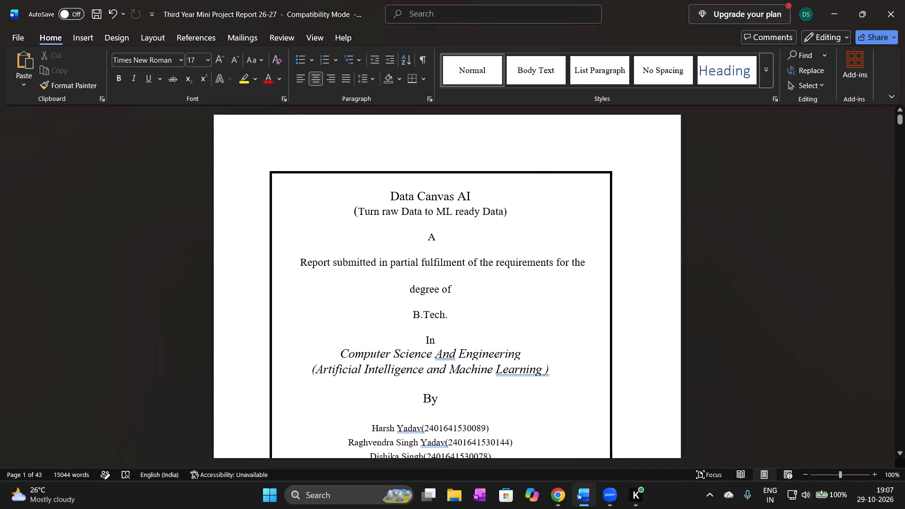
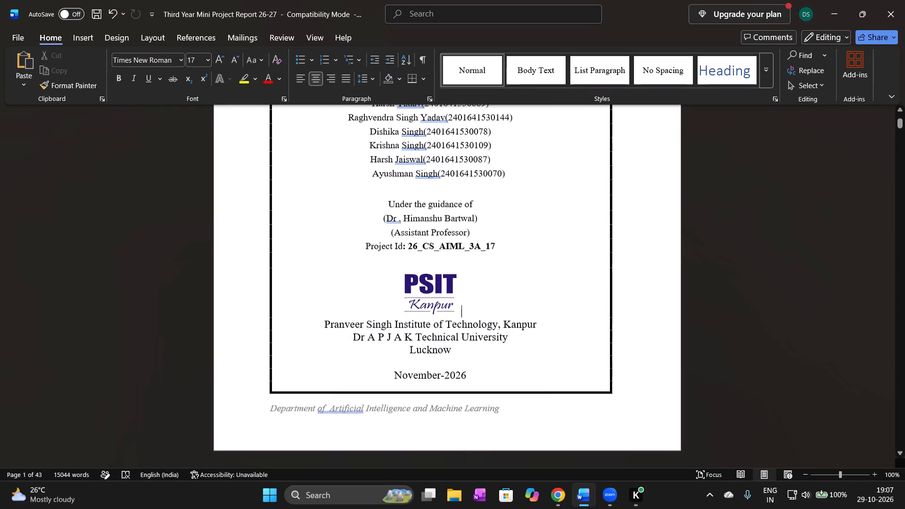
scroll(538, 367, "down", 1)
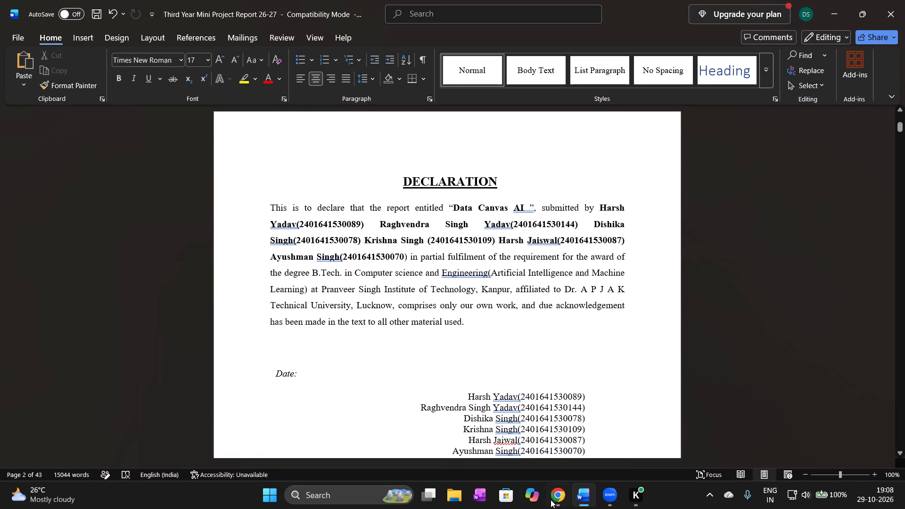
Search the computer's apps for WhatsApp using the term "whats".
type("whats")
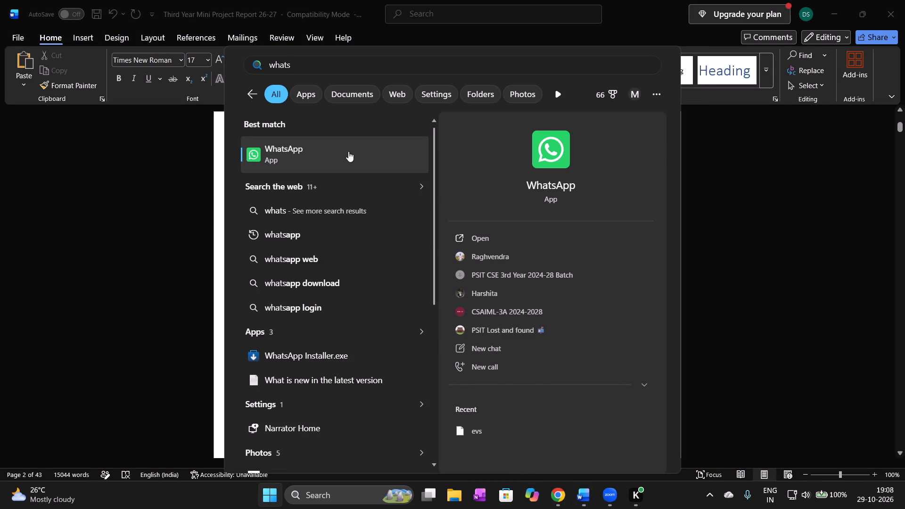
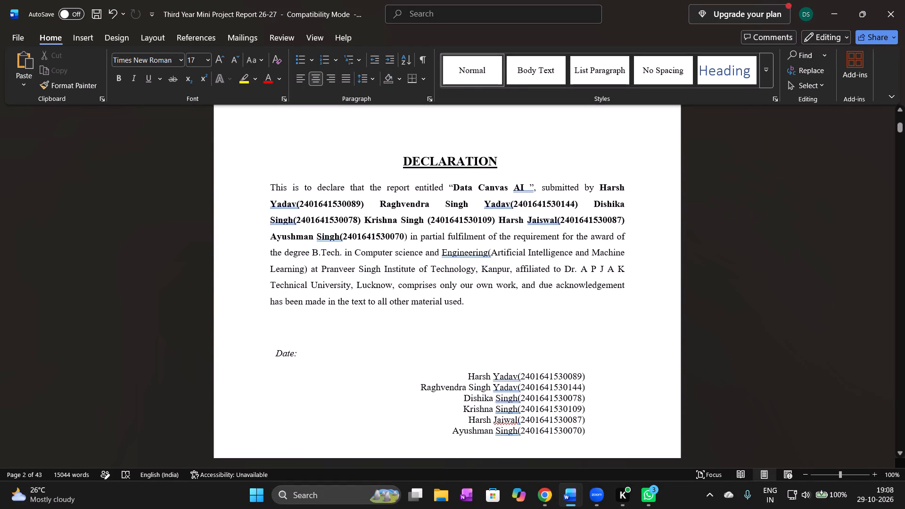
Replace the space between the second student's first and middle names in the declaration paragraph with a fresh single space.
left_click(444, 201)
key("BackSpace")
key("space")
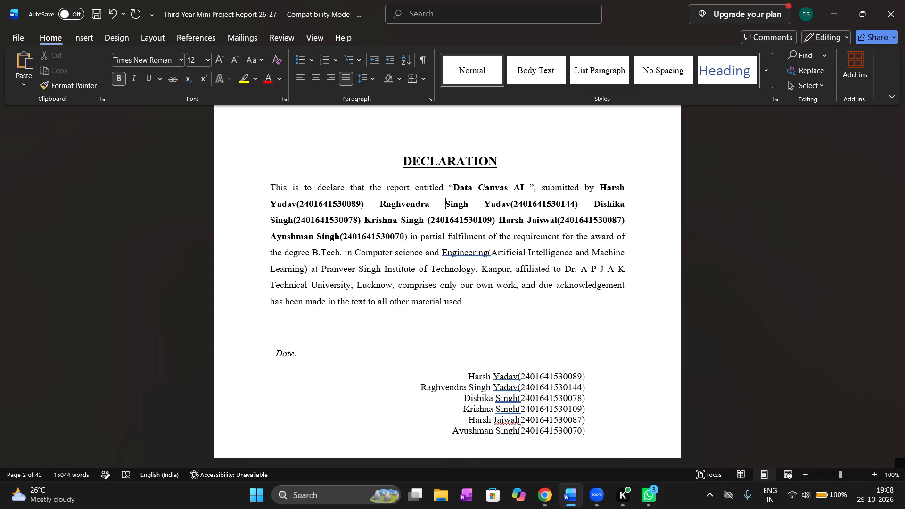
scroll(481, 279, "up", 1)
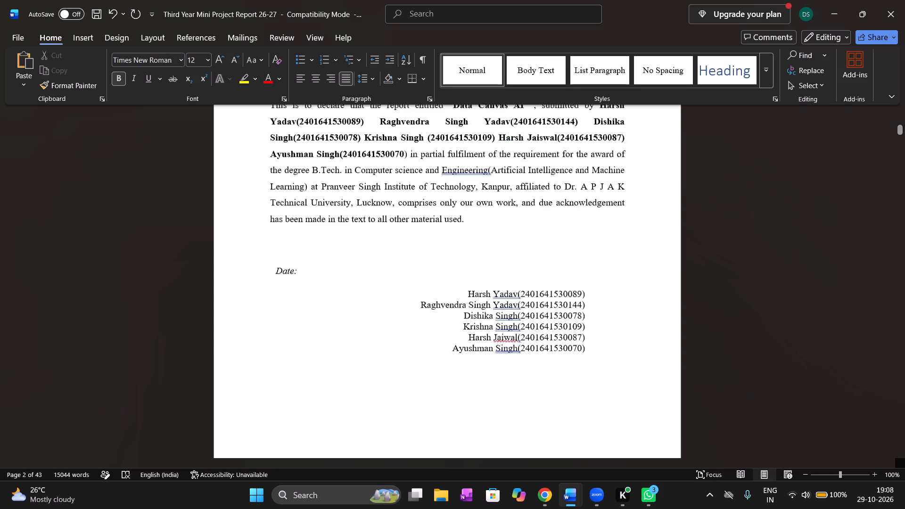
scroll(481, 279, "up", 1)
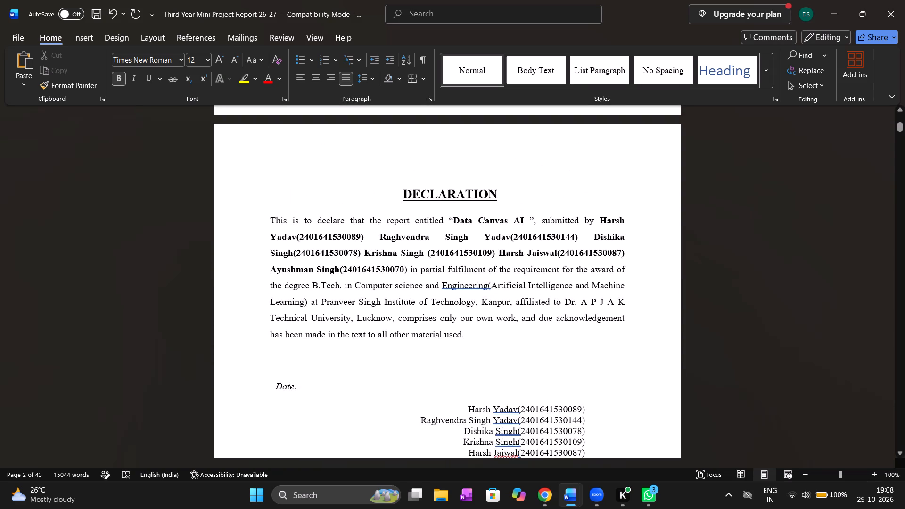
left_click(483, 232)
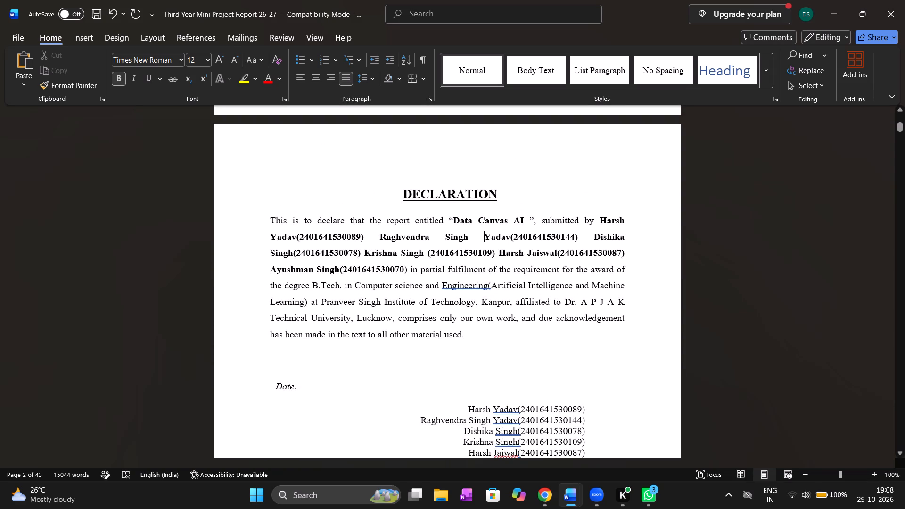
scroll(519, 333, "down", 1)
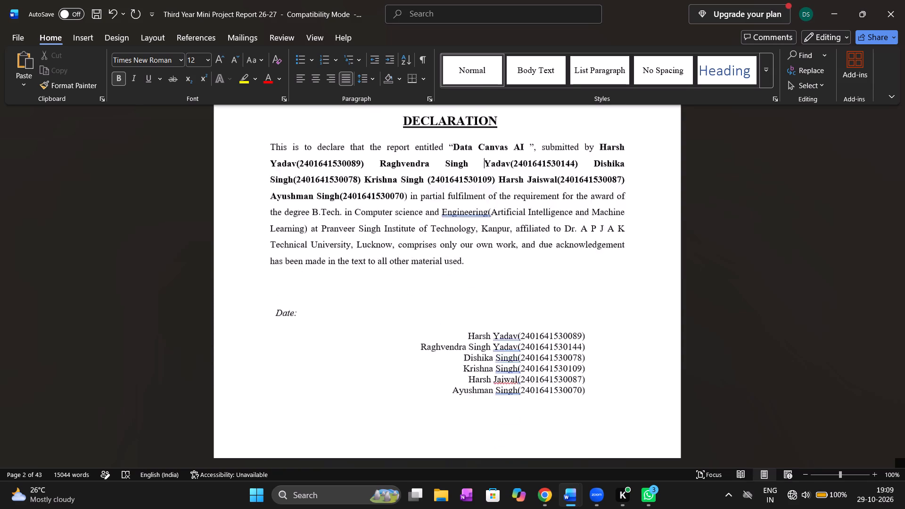
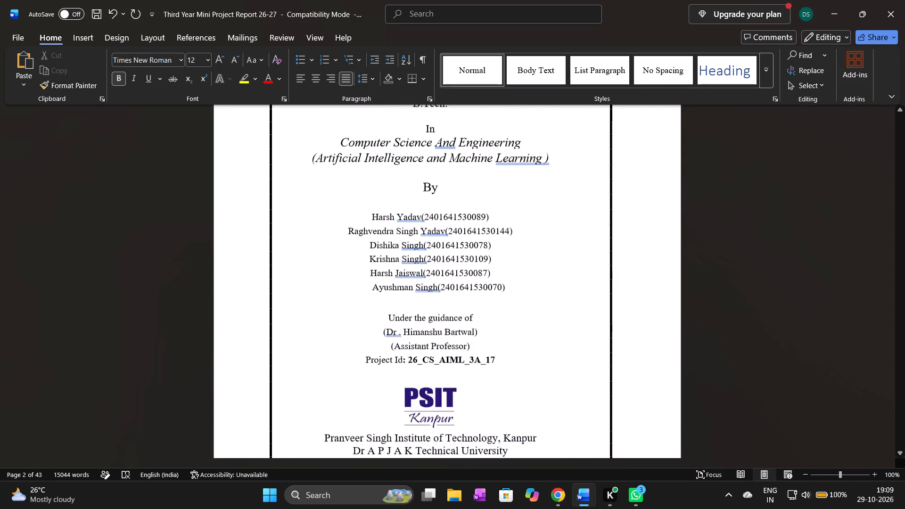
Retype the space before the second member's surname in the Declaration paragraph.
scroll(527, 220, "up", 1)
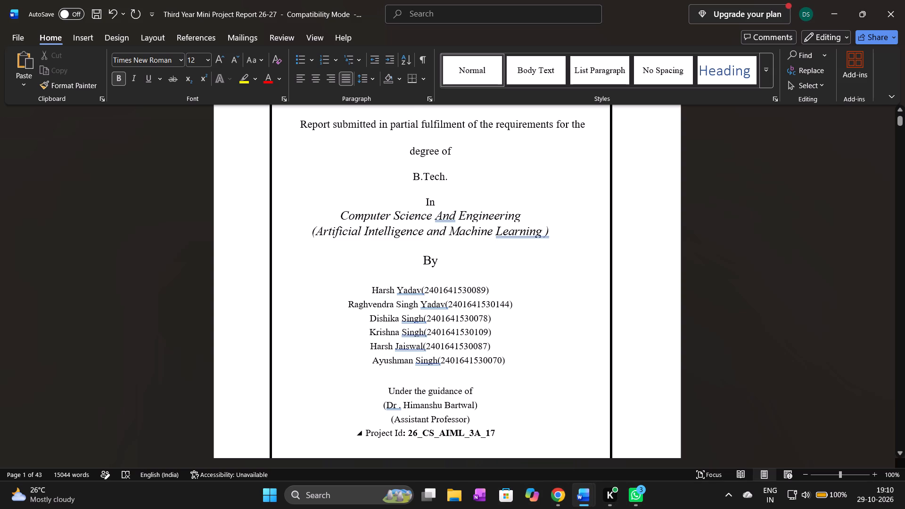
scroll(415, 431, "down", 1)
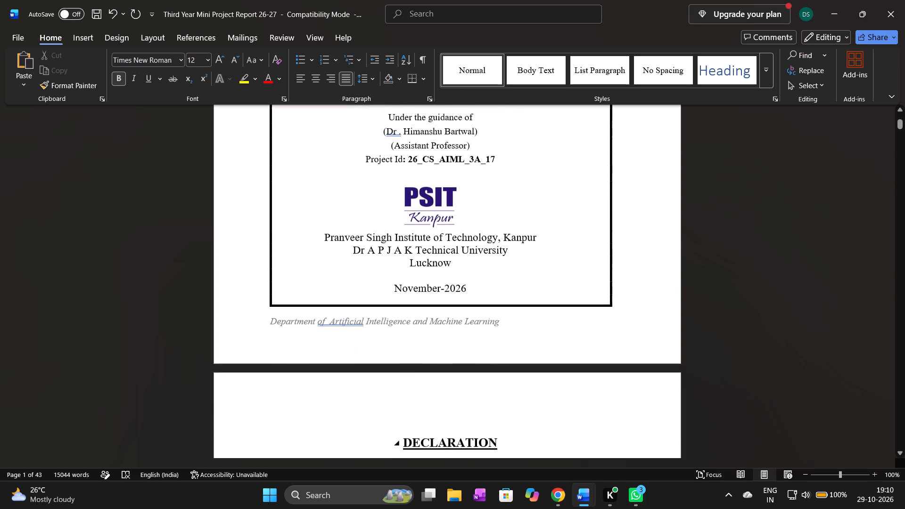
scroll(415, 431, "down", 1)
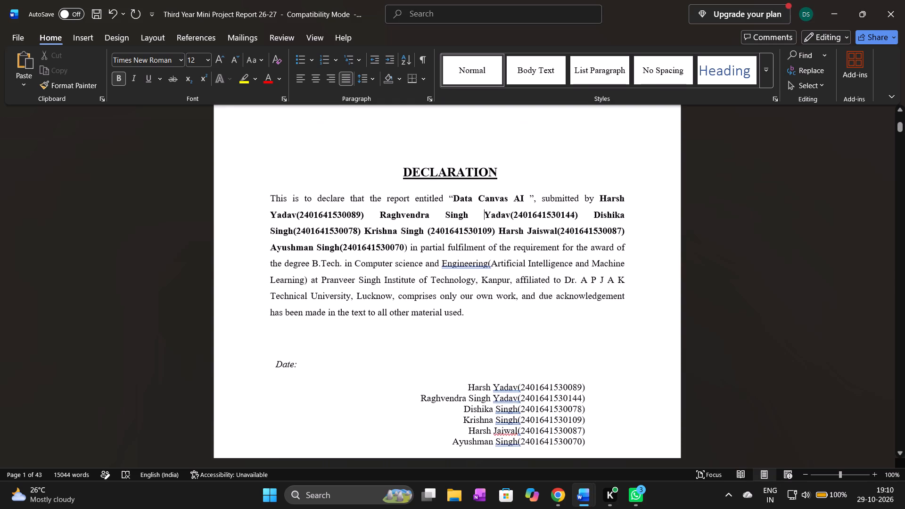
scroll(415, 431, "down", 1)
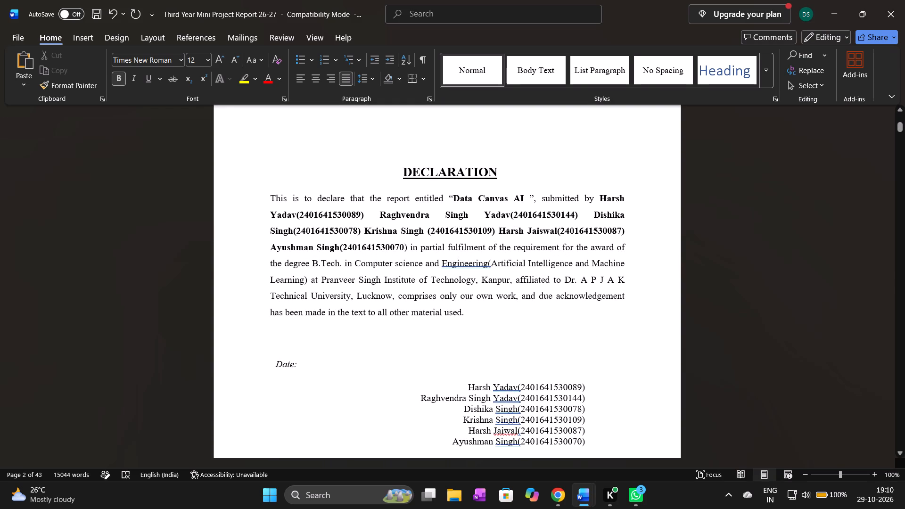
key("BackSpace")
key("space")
Switch to the other open document, project report, and maximize its window.
scroll(541, 311, "down", 1)
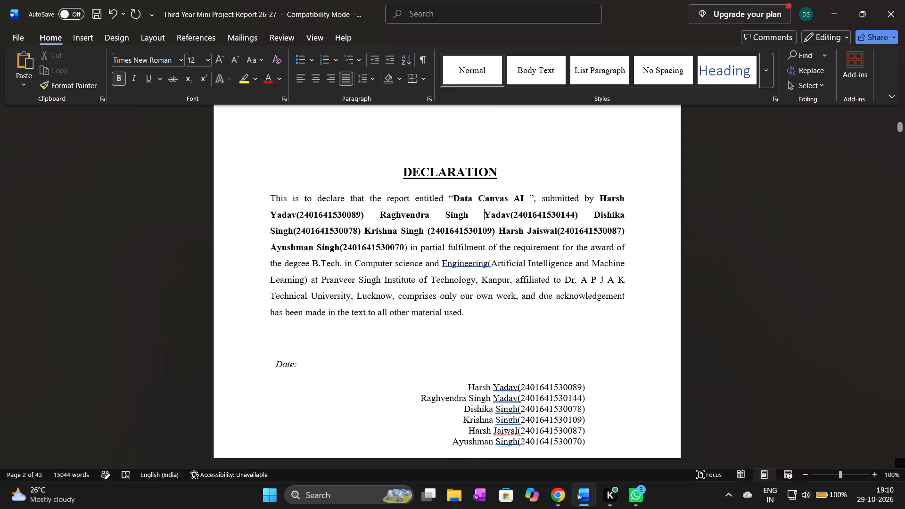
scroll(541, 311, "down", 1)
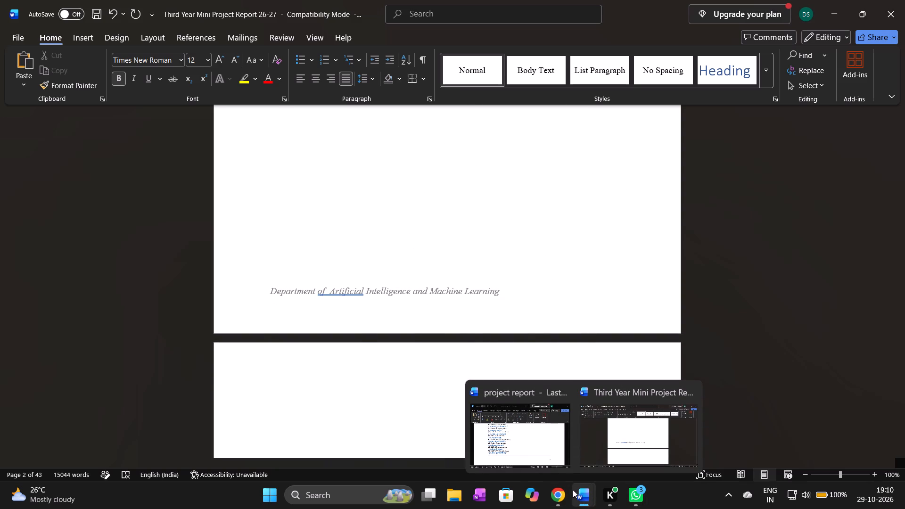
left_click(526, 456)
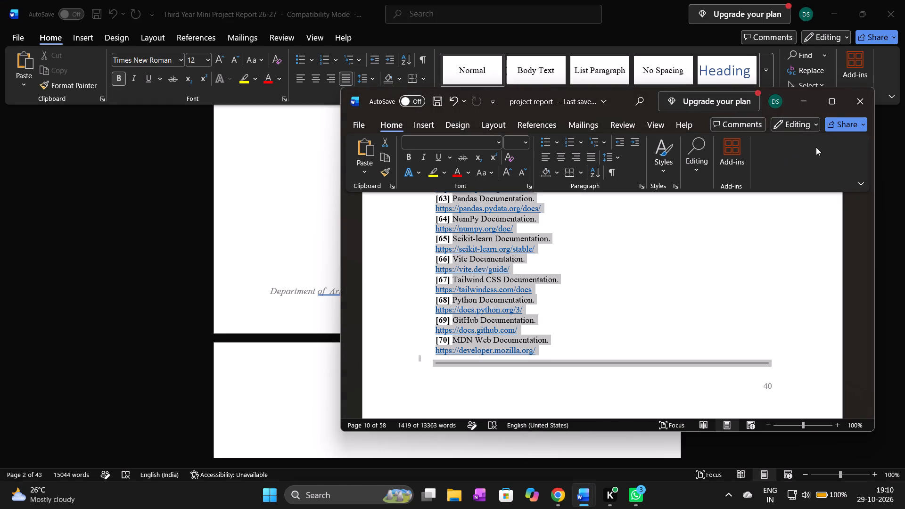
left_click(838, 108)
Look back through the project report from the references to the Chapter 1 sections around Key Contributions.
scroll(535, 238, "up", 5)
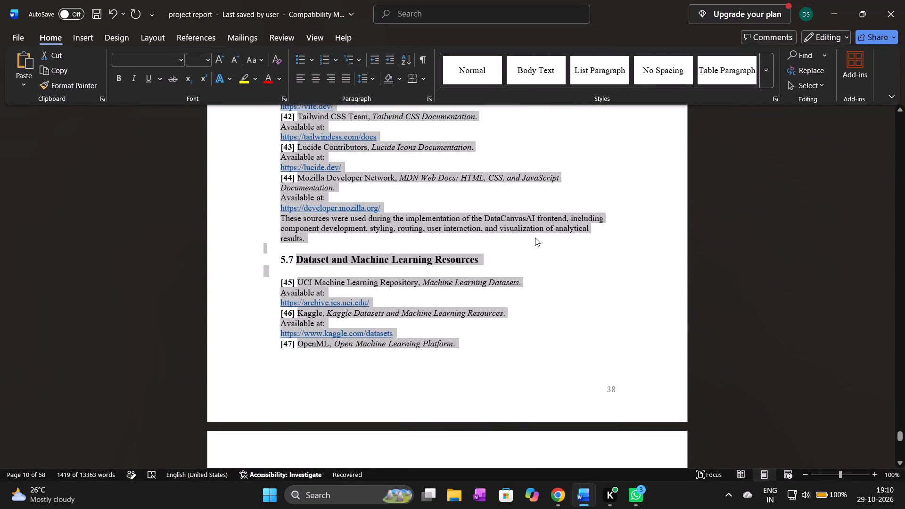
scroll(535, 238, "up", 5)
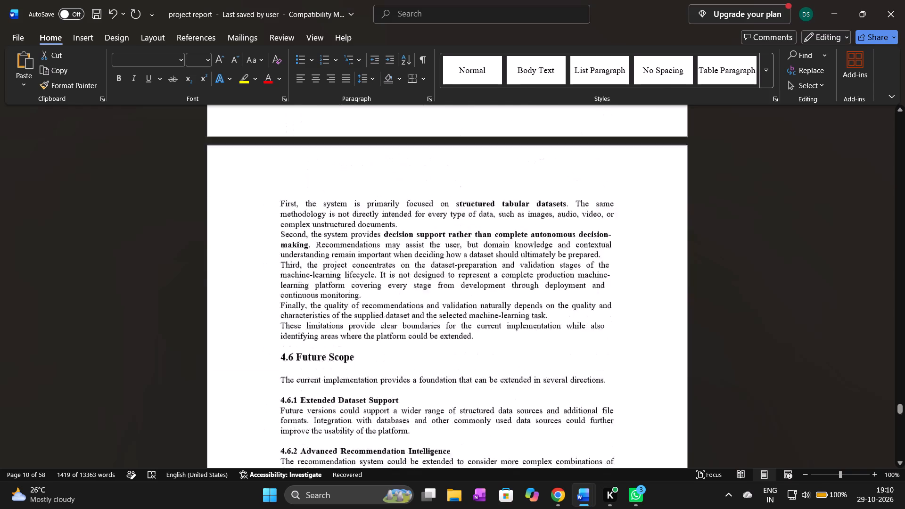
scroll(535, 238, "up", 6)
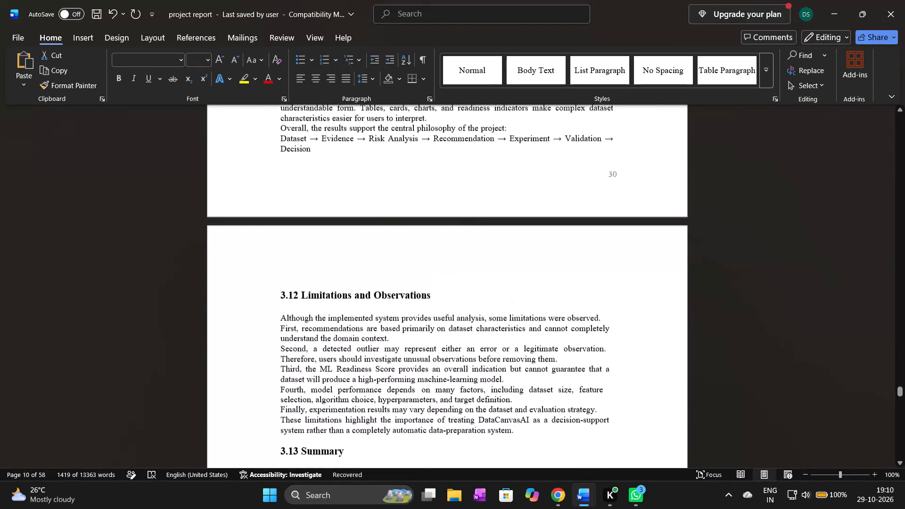
scroll(535, 238, "up", 5)
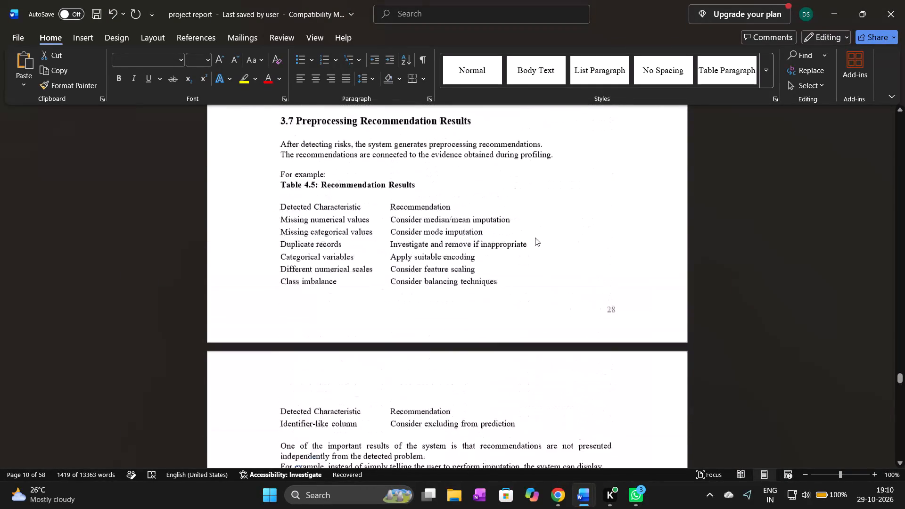
scroll(535, 238, "up", 5)
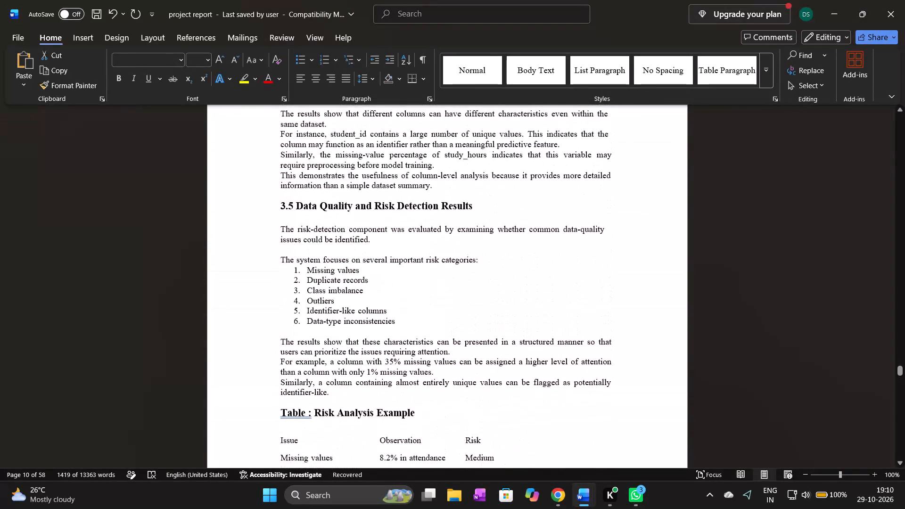
scroll(535, 238, "up", 3)
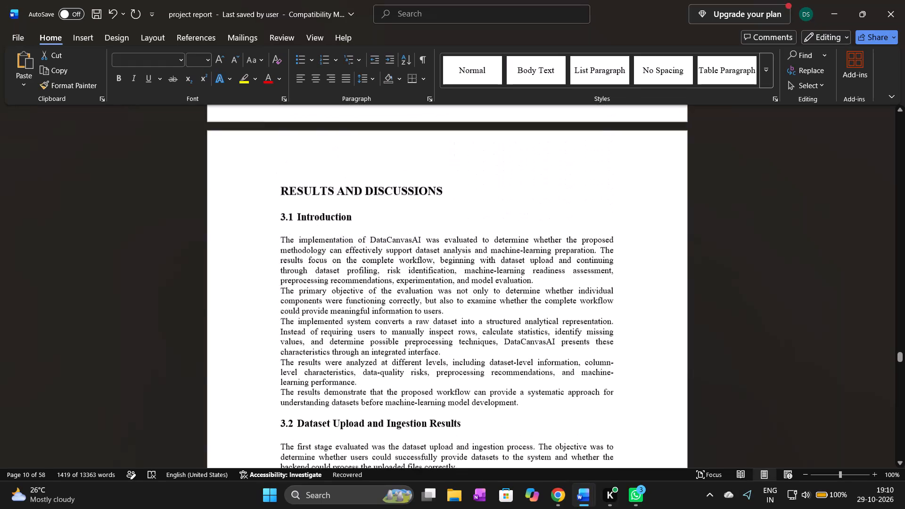
scroll(535, 238, "up", 4)
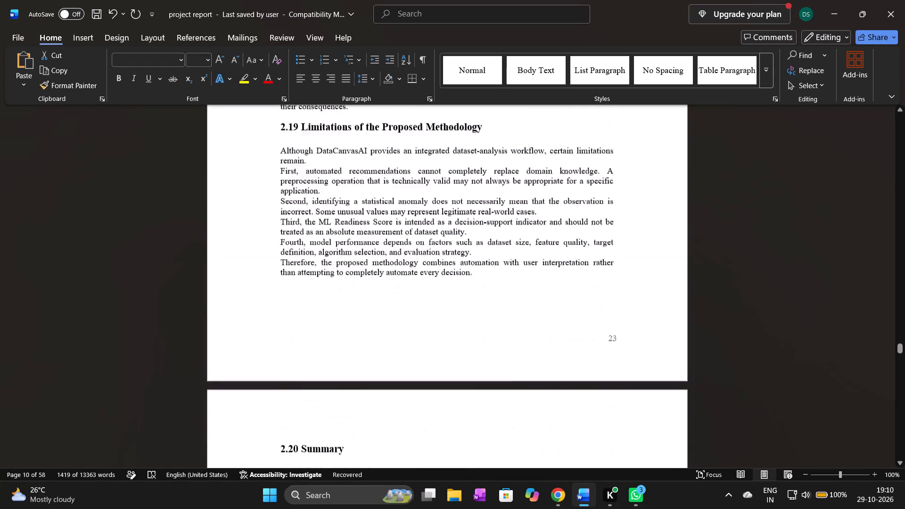
scroll(535, 238, "up", 2)
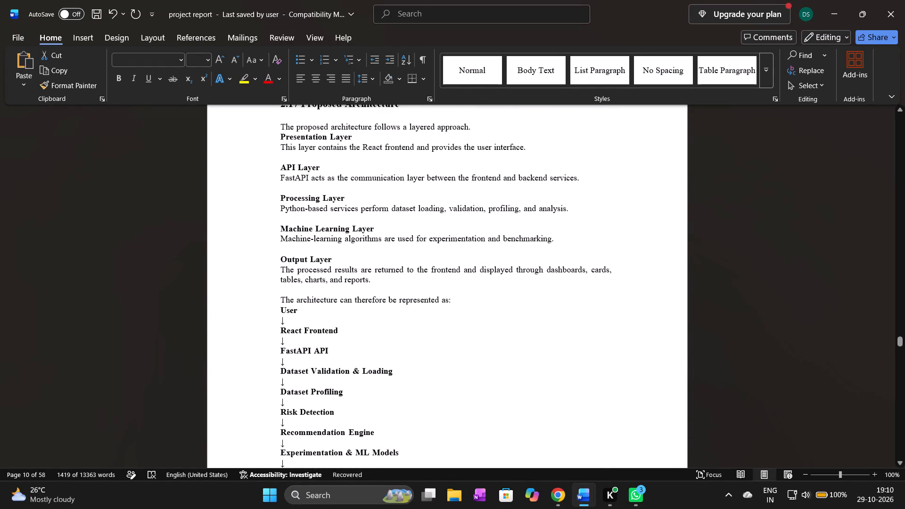
scroll(535, 238, "up", 3)
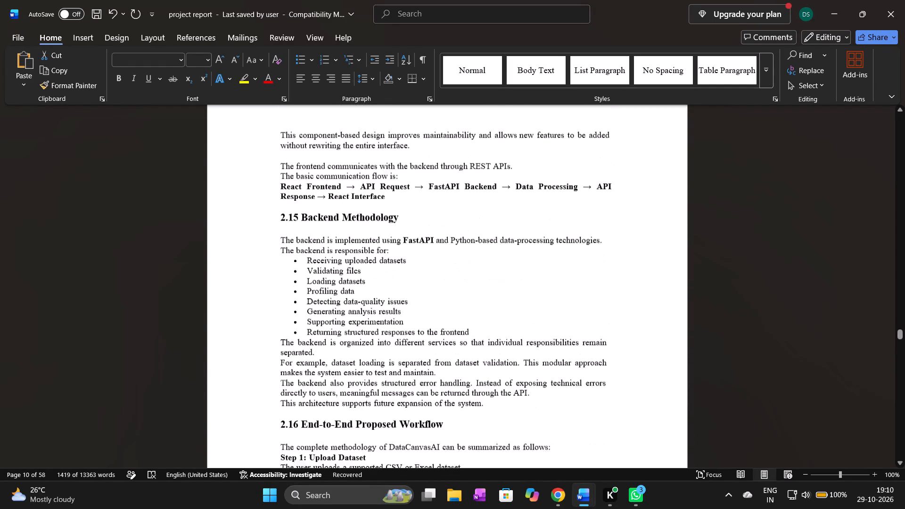
scroll(535, 238, "up", 4)
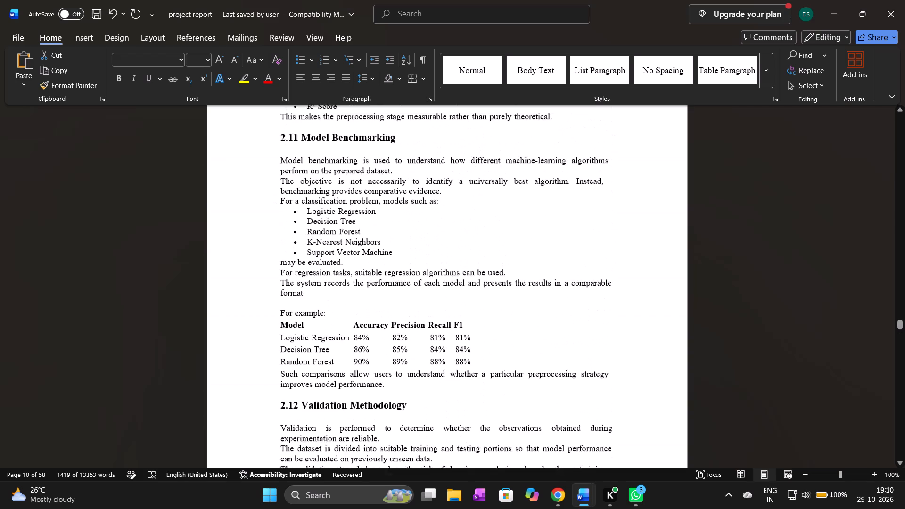
scroll(535, 238, "up", 4)
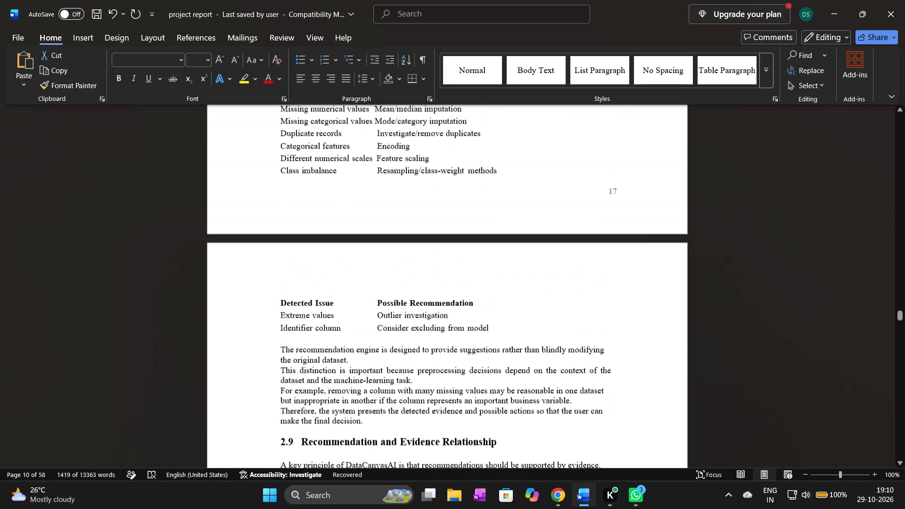
scroll(535, 238, "up", 3)
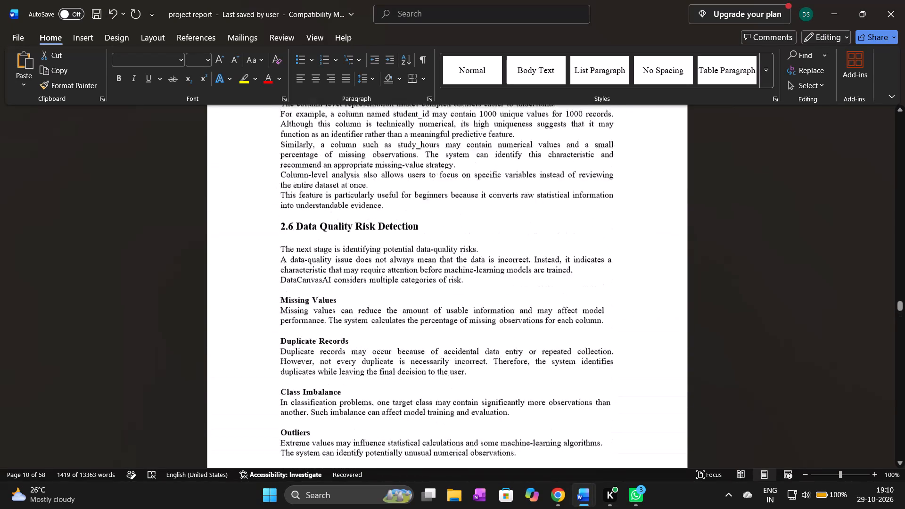
scroll(535, 238, "up", 3)
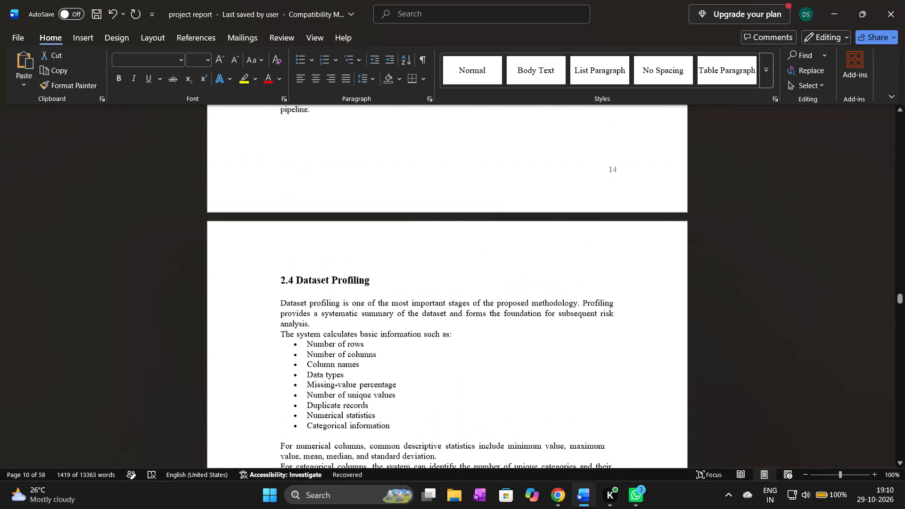
scroll(535, 238, "up", 4)
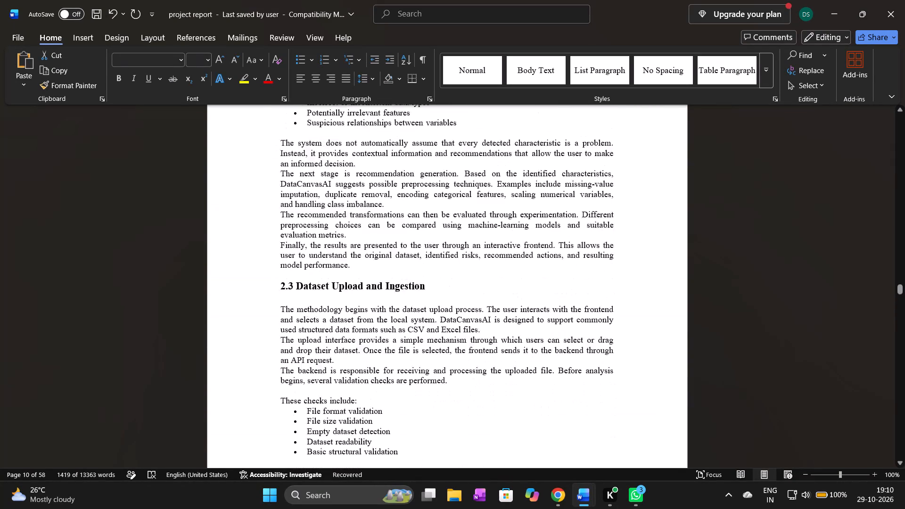
scroll(535, 238, "up", 4)
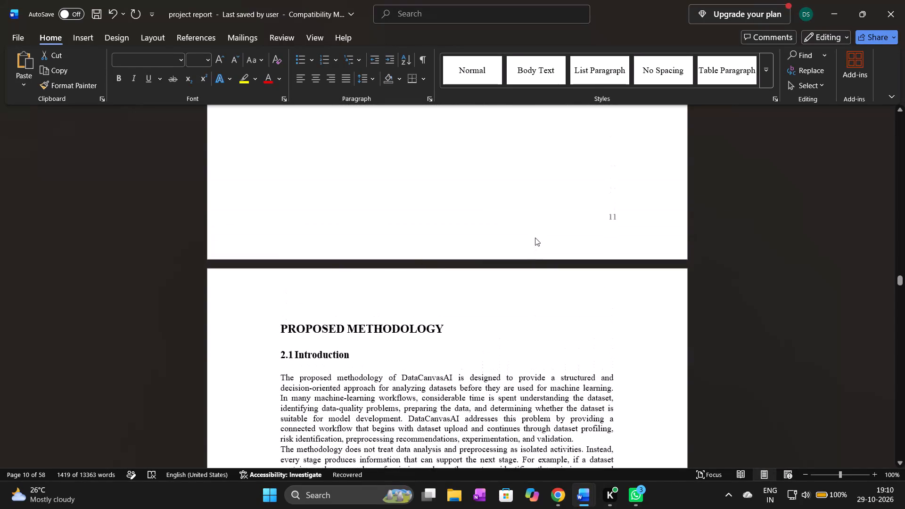
scroll(535, 238, "up", 3)
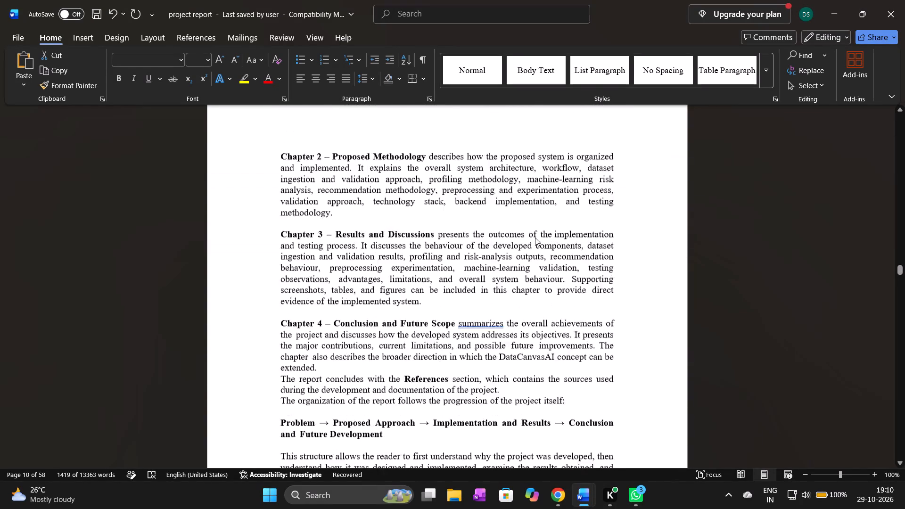
scroll(535, 238, "up", 3)
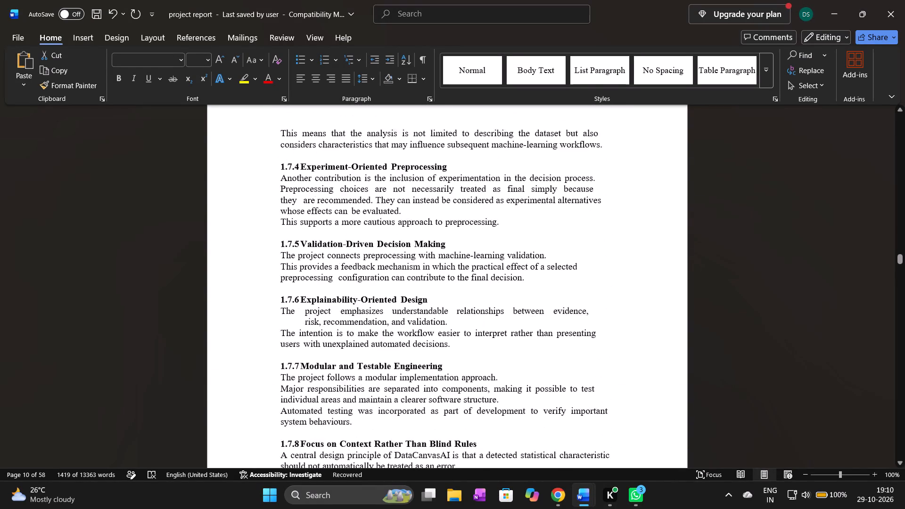
scroll(535, 238, "up", 3)
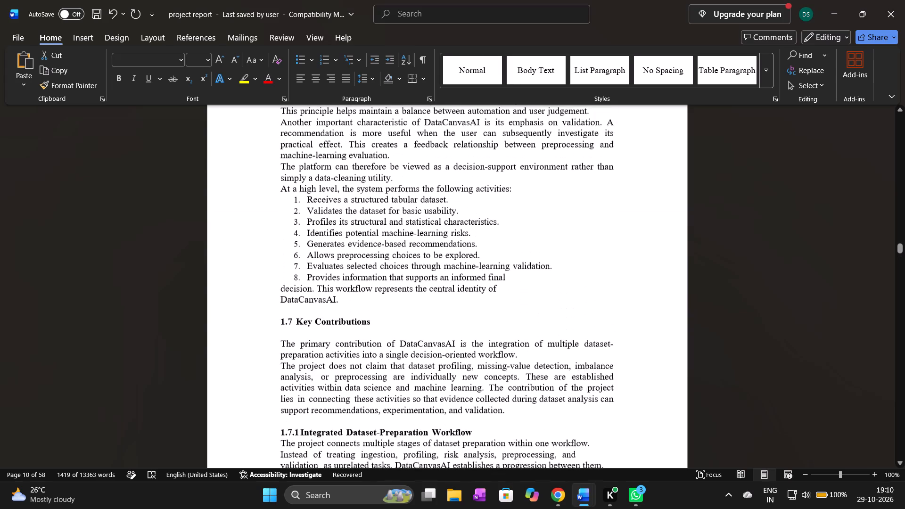
scroll(535, 238, "up", 1)
Delete the entire Chapter 1 text in the project report, from the start of the chapter to its summary before Proposed Methodology.
scroll(535, 238, "down", 2)
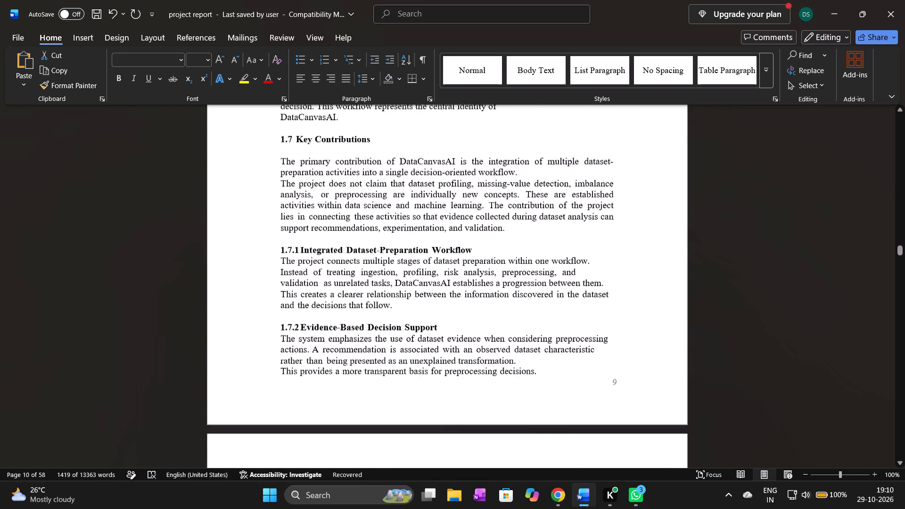
scroll(535, 238, "down", 3)
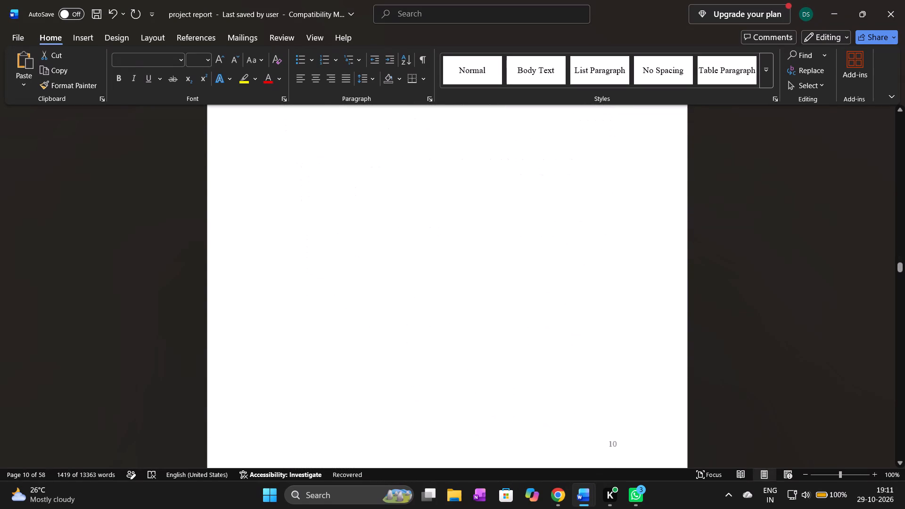
scroll(535, 238, "down", 2)
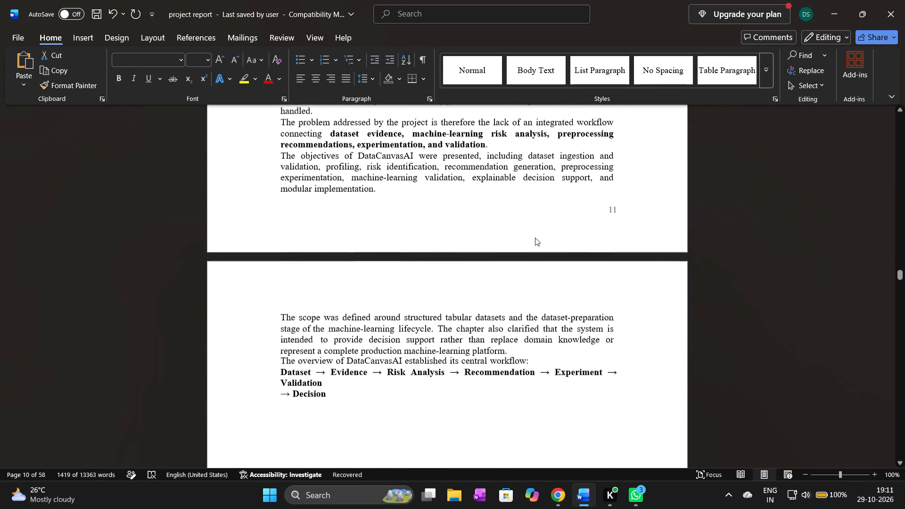
scroll(535, 238, "down", 1)
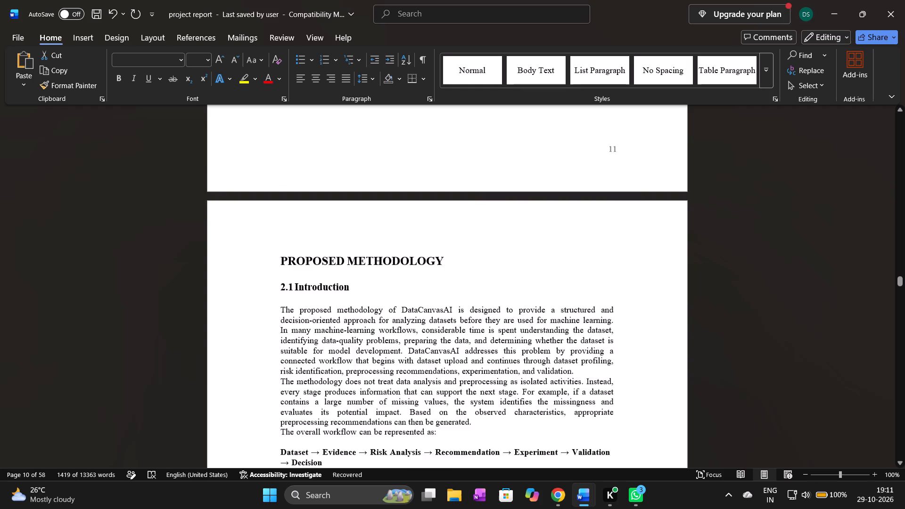
left_click_drag(338, 283, 289, 73)
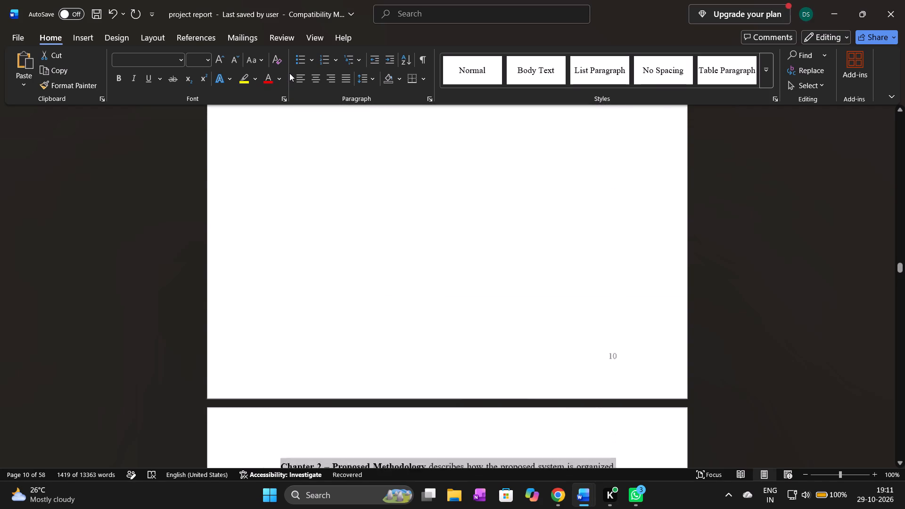
left_click_drag(289, 73, 294, 83)
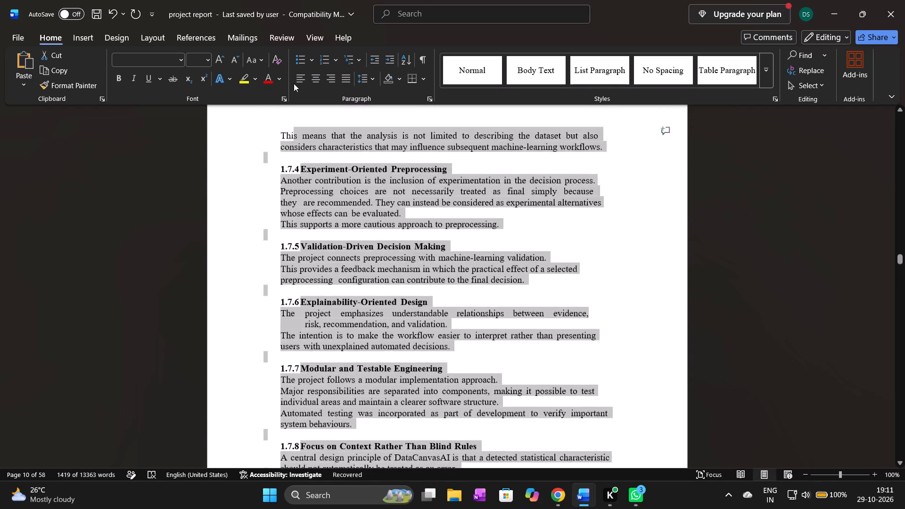
left_click_drag(294, 83, 289, 96)
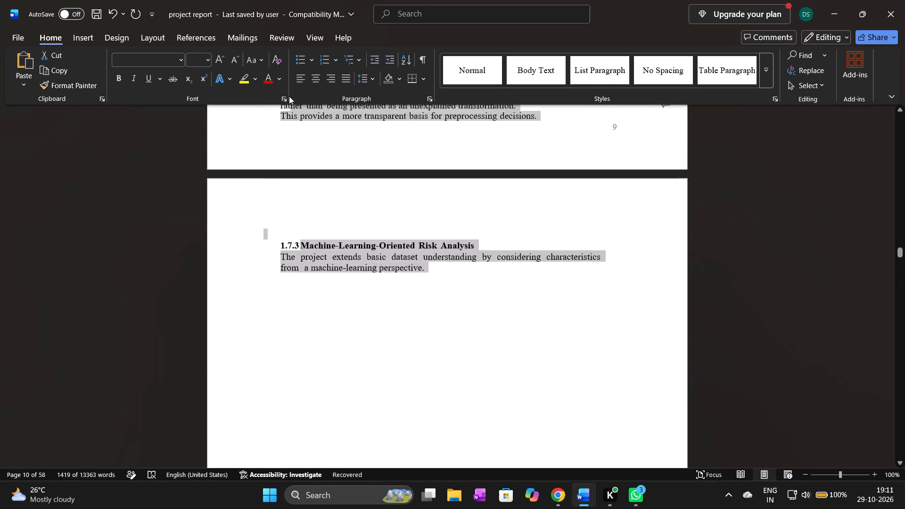
left_click_drag(289, 96, 287, 95)
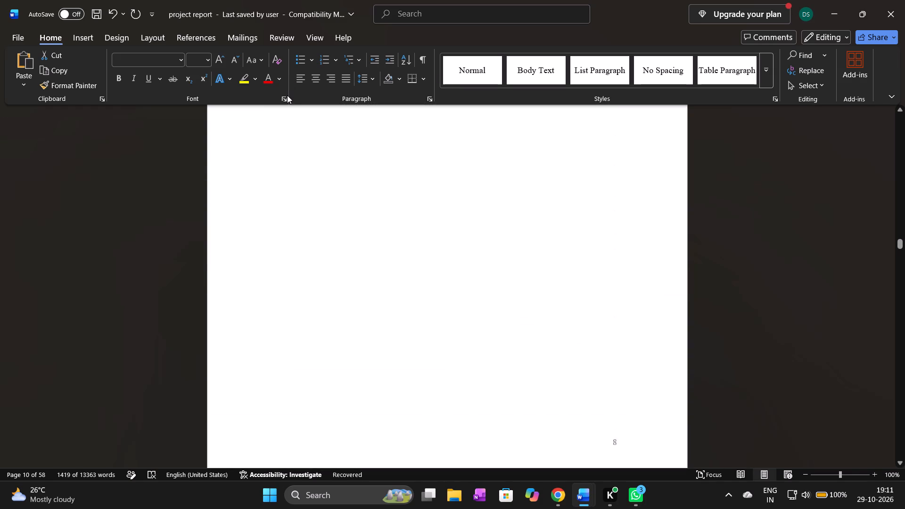
left_click_drag(287, 95, 287, 85)
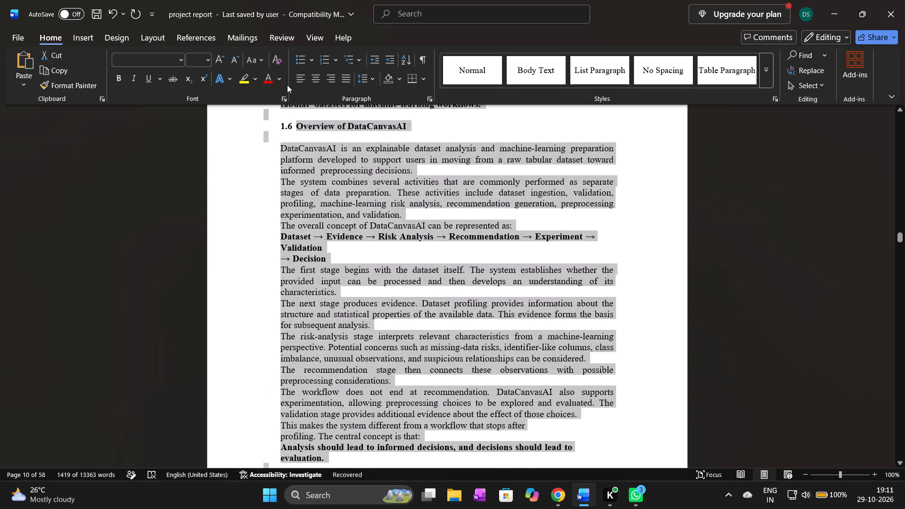
left_click_drag(287, 85, 283, 95)
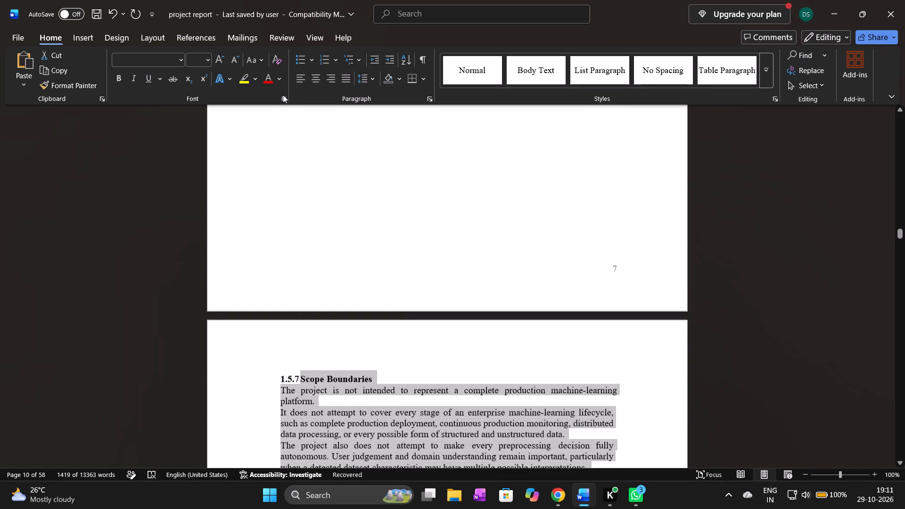
left_click_drag(283, 95, 279, 102)
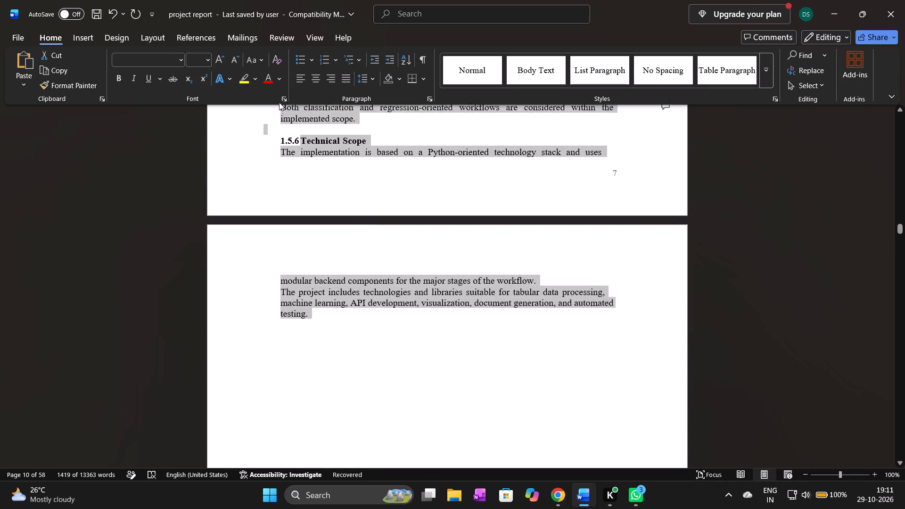
left_click_drag(279, 102, 278, 93)
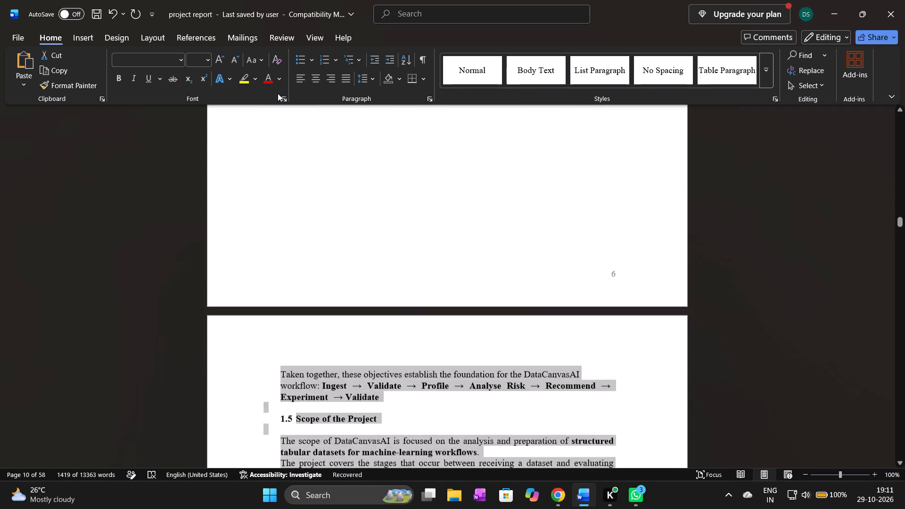
left_click_drag(278, 93, 297, 82)
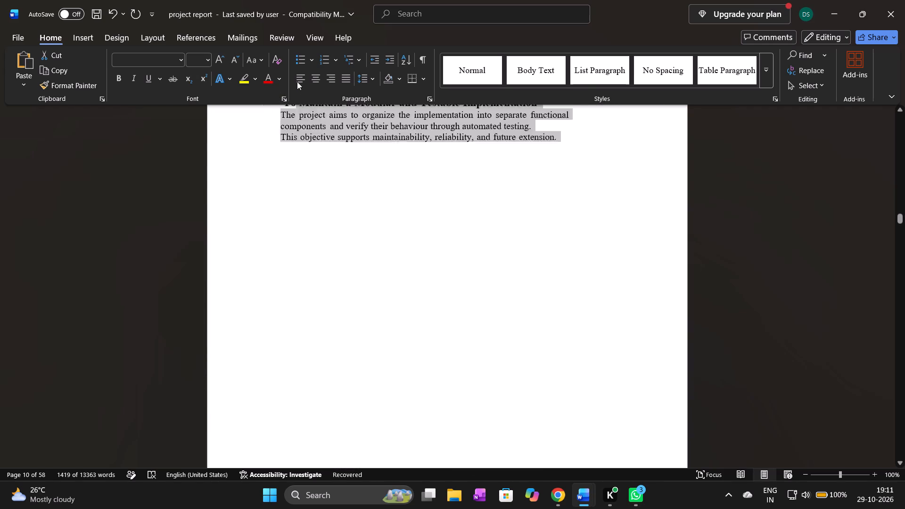
left_click_drag(297, 82, 289, 107)
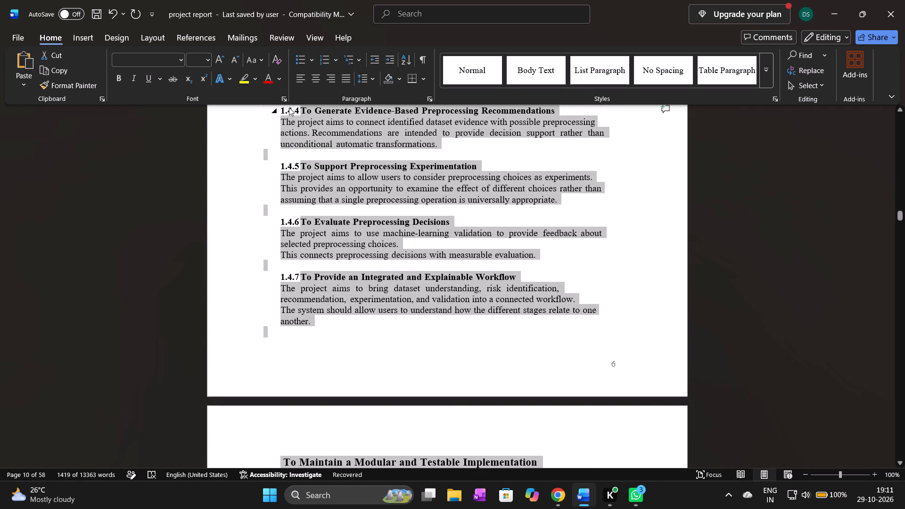
left_click_drag(289, 107, 292, 82)
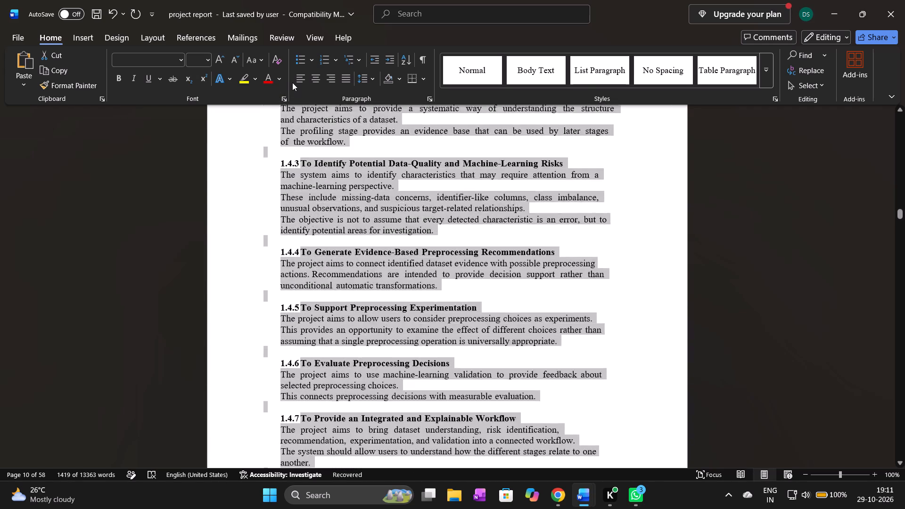
left_click_drag(292, 82, 288, 89)
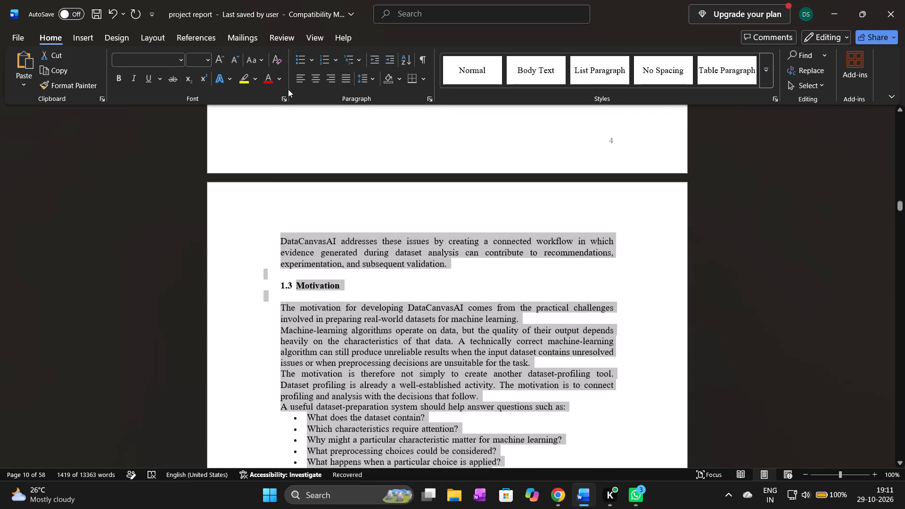
left_click_drag(288, 89, 285, 96)
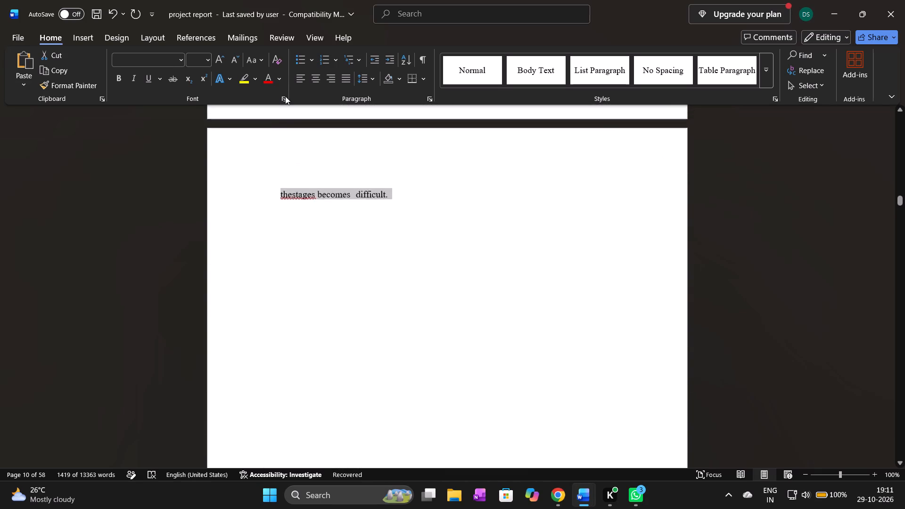
left_click_drag(285, 96, 285, 106)
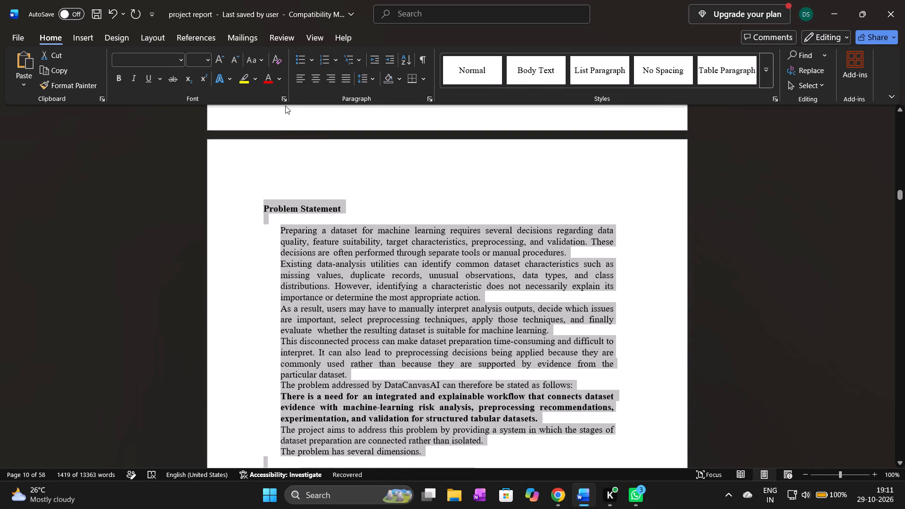
left_click_drag(285, 106, 285, 110)
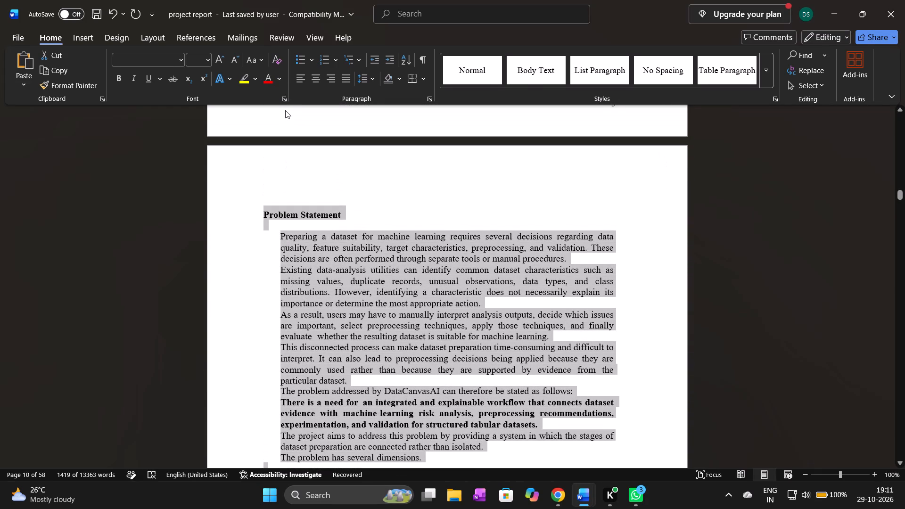
left_click_drag(285, 110, 285, 91)
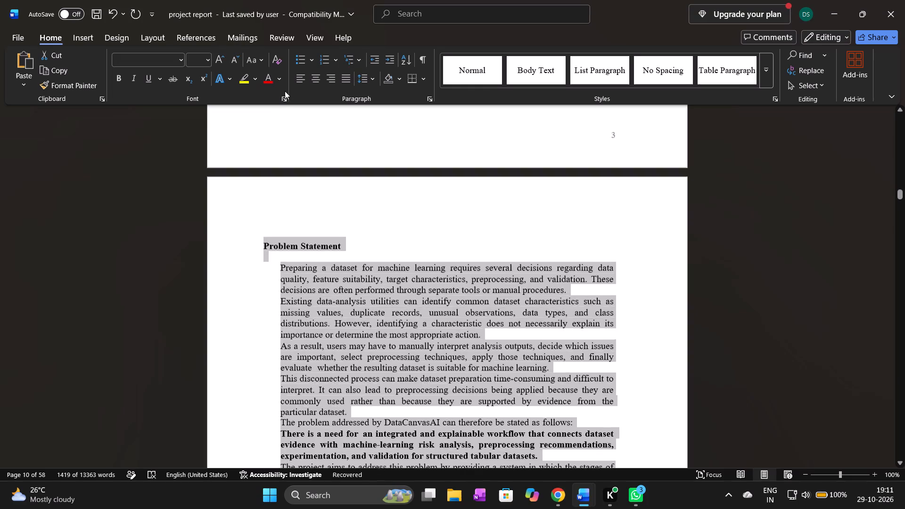
left_click_drag(285, 91, 281, 89)
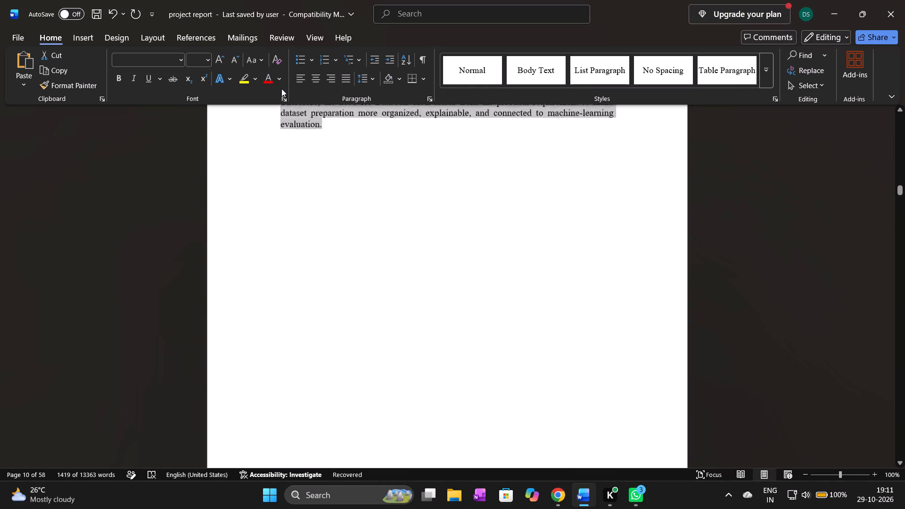
left_click_drag(281, 89, 302, 82)
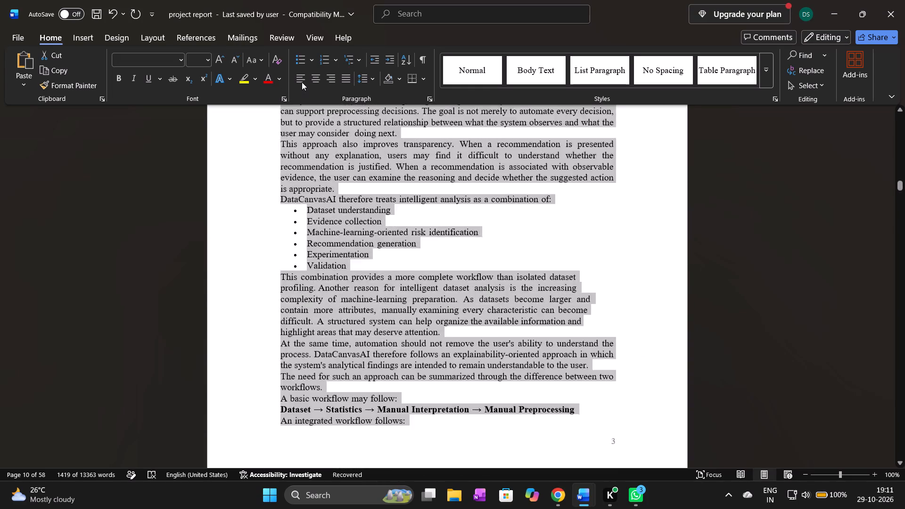
left_click_drag(302, 82, 296, 106)
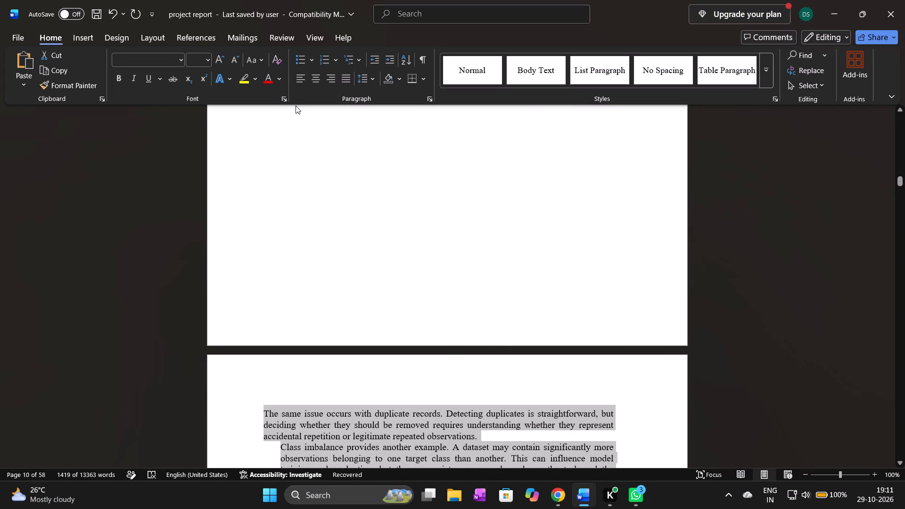
left_click_drag(296, 106, 296, 81)
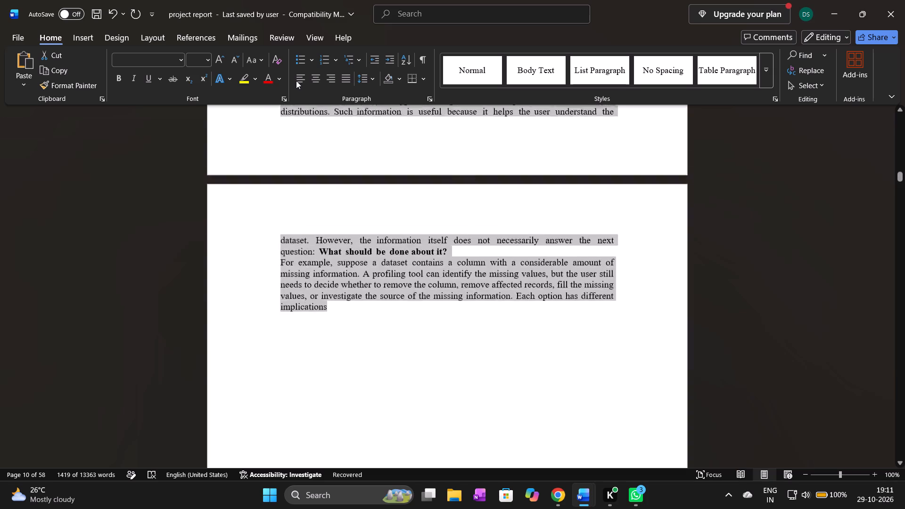
Extend the selection upward to the start of Chapter 1, just after the contents table, and delete the selected chapter text.
left_click_drag(296, 81, 300, 82)
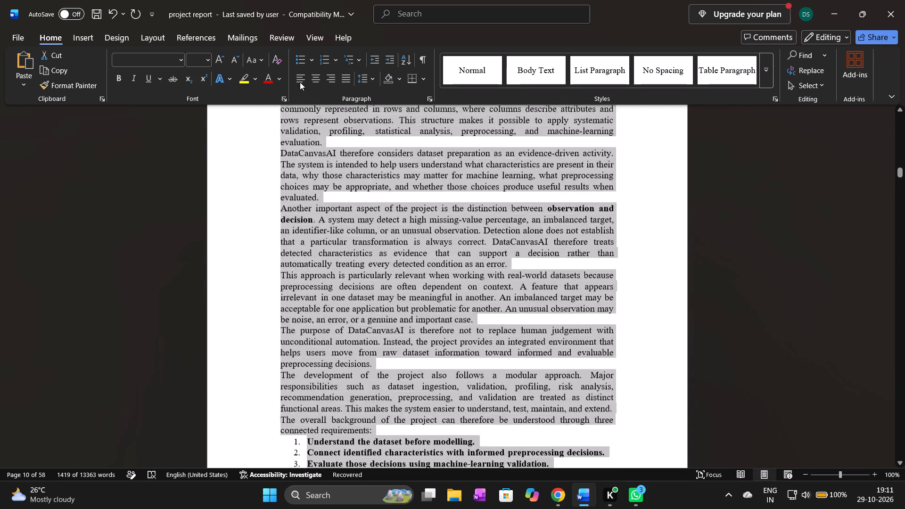
left_click_drag(300, 82, 298, 89)
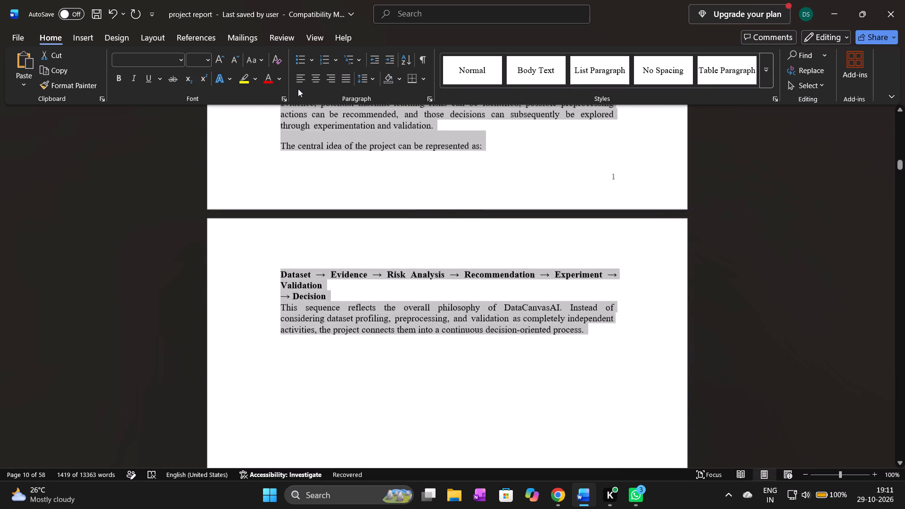
left_click_drag(298, 89, 295, 106)
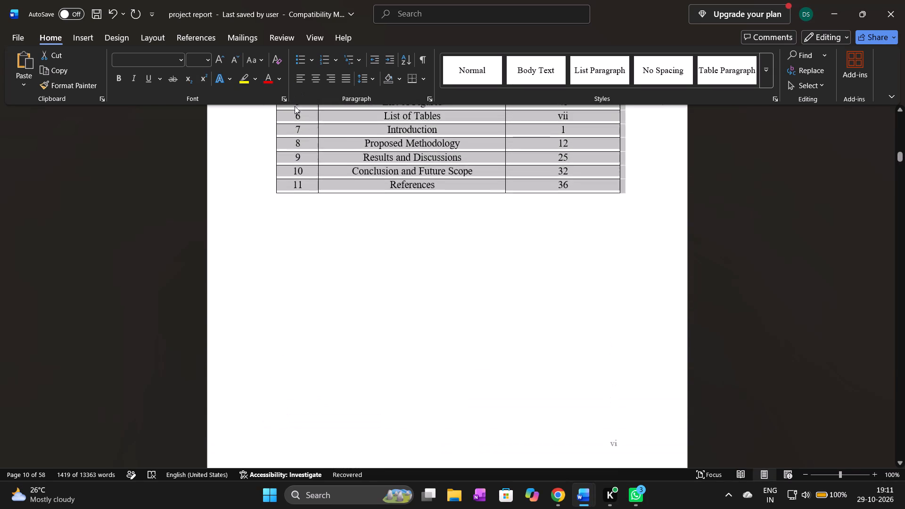
left_click_drag(295, 106, 296, 455)
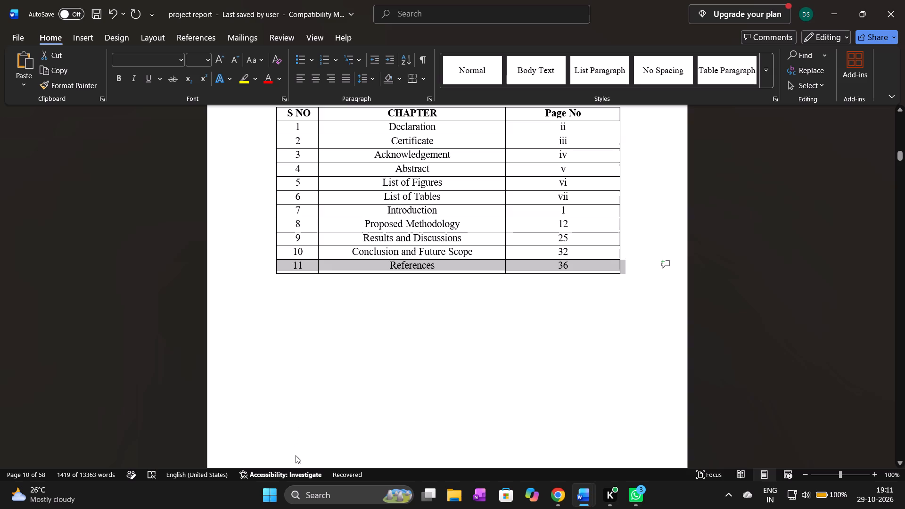
left_click_drag(296, 455, 259, 272)
key("BackSpace")
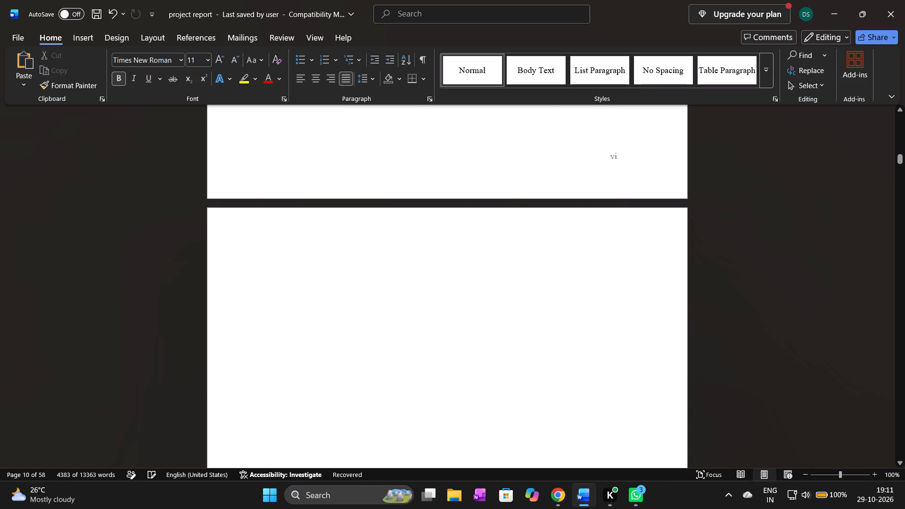
Turn on the computer's mobile hotspot and return to the project report.
left_click(798, 499)
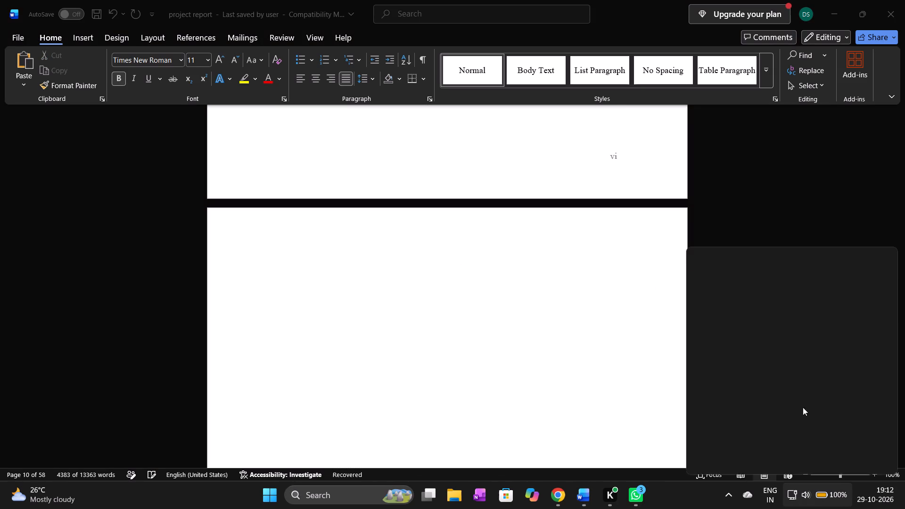
scroll(808, 325, "down", 1)
left_click(805, 284)
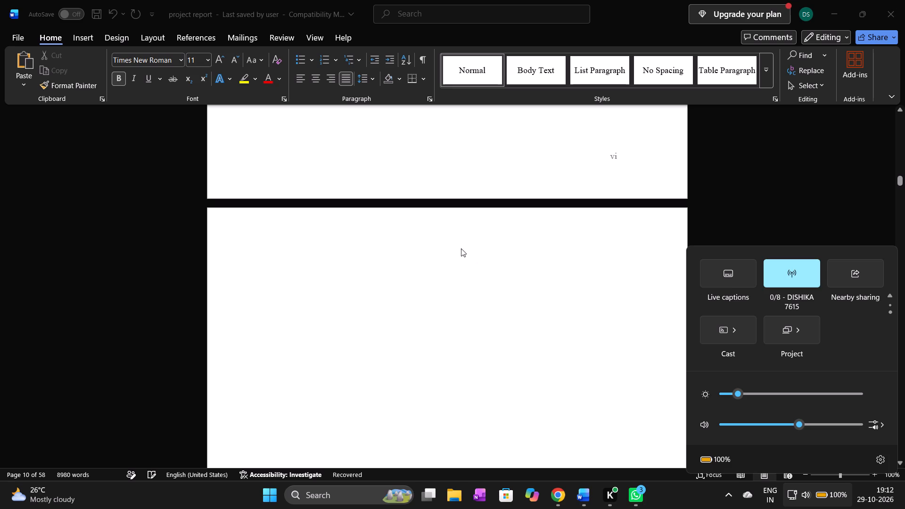
left_click(352, 244)
Place the text cursor at the start of the blank page following the contents table, where Chapter 1 stood.
scroll(352, 295, "up", 1)
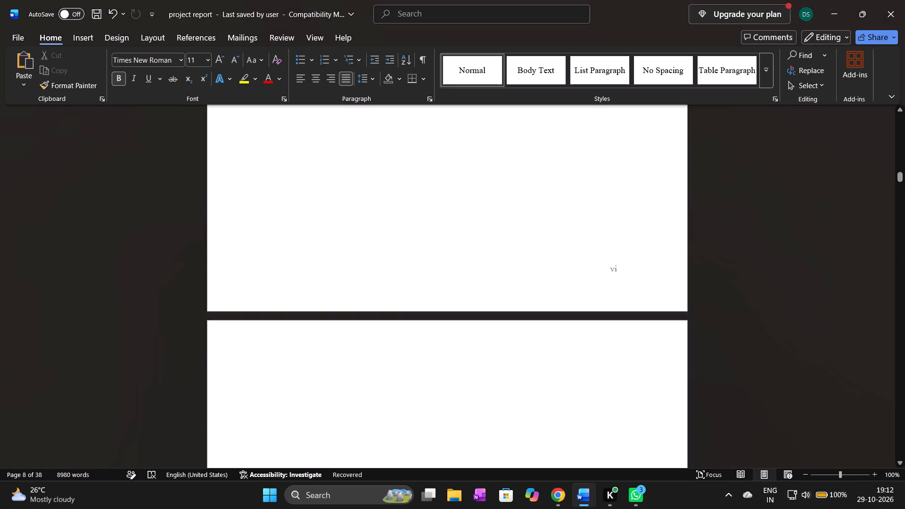
scroll(352, 295, "up", 1)
left_click(320, 316)
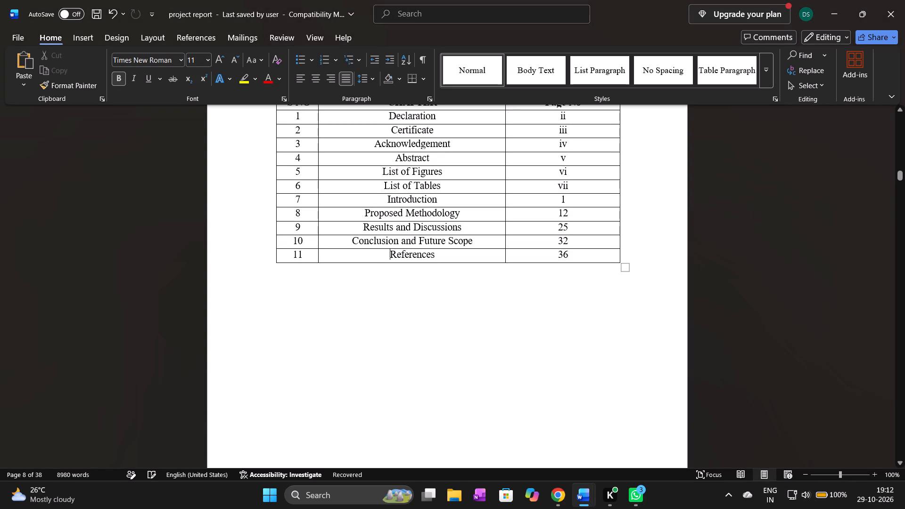
left_click(299, 332)
scroll(299, 332, "down", 1)
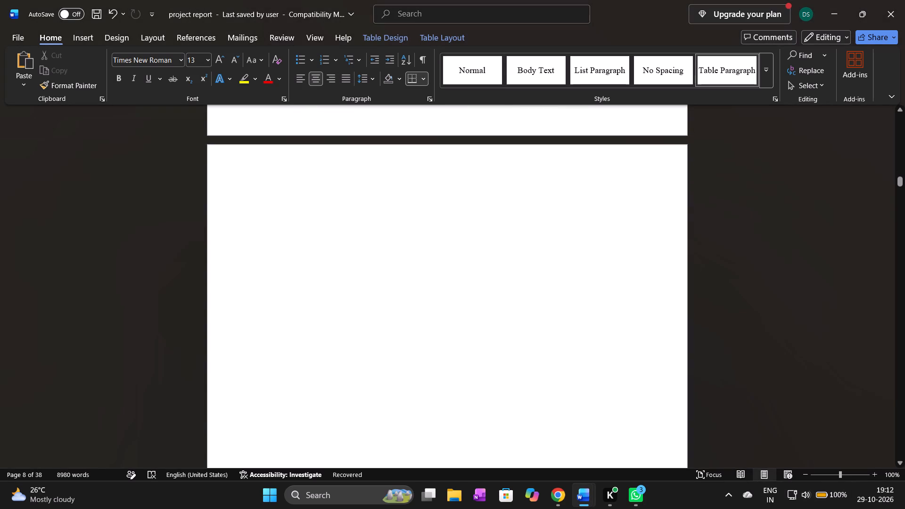
left_click(282, 181)
left_click(282, 181)
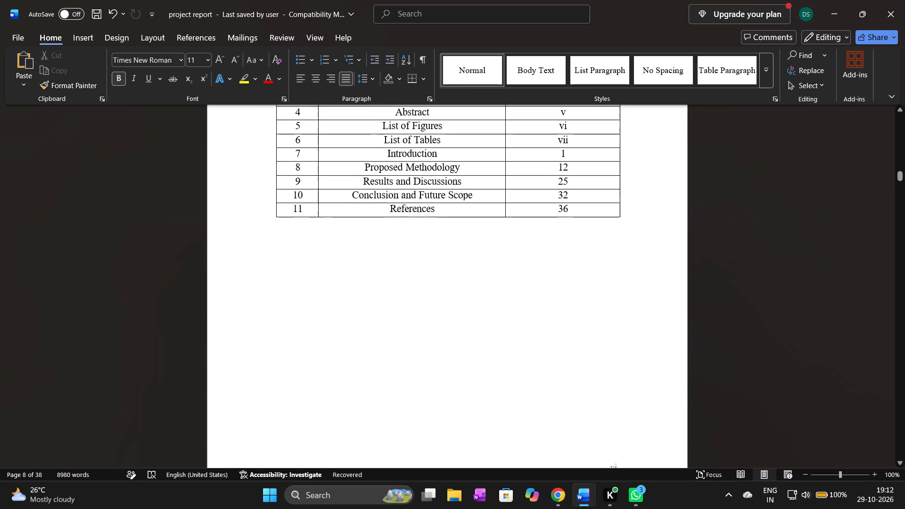
Set the font size to 12 at the insertion point on the blank page after the table of contents.
left_click(280, 197)
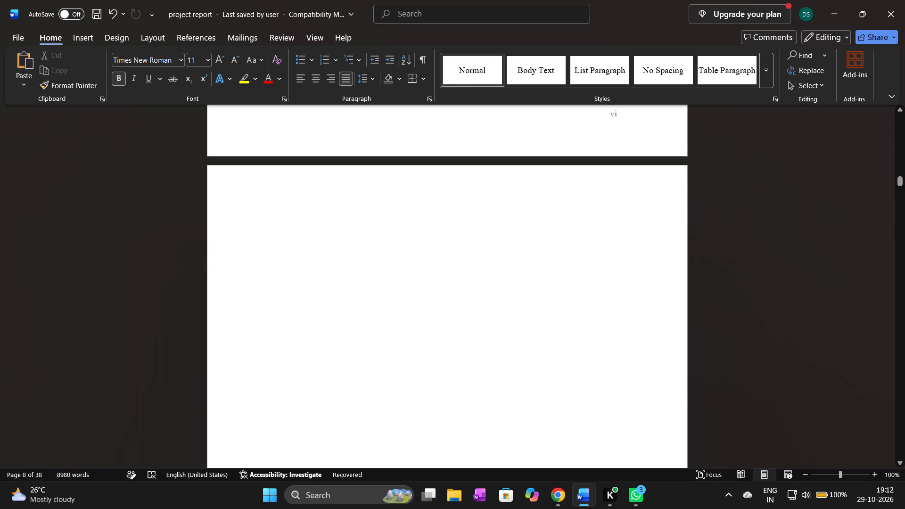
double_click(280, 197)
key("k")
key("BackSpace")
left_click(206, 61)
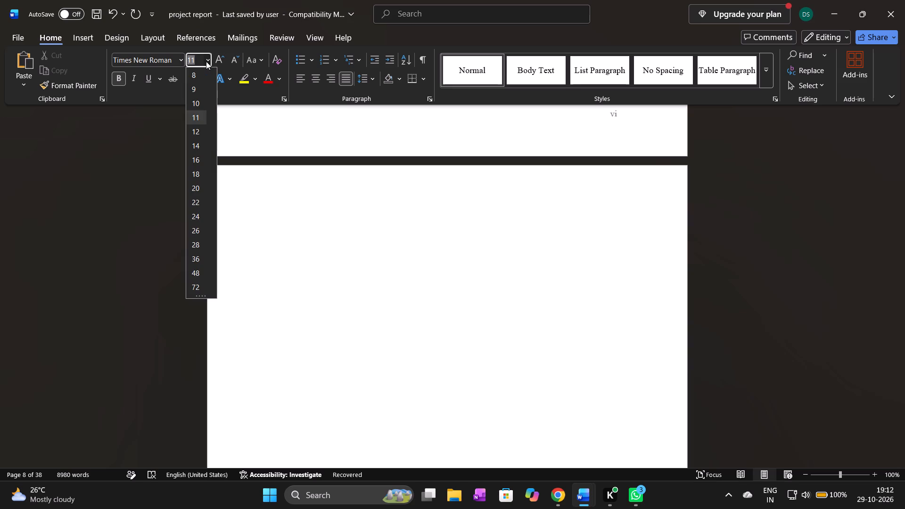
left_click(197, 127)
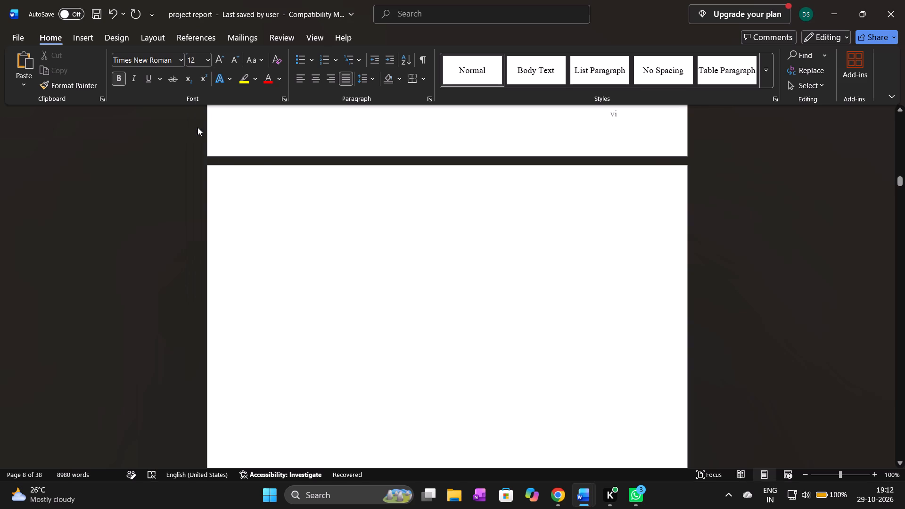
left_click(285, 220)
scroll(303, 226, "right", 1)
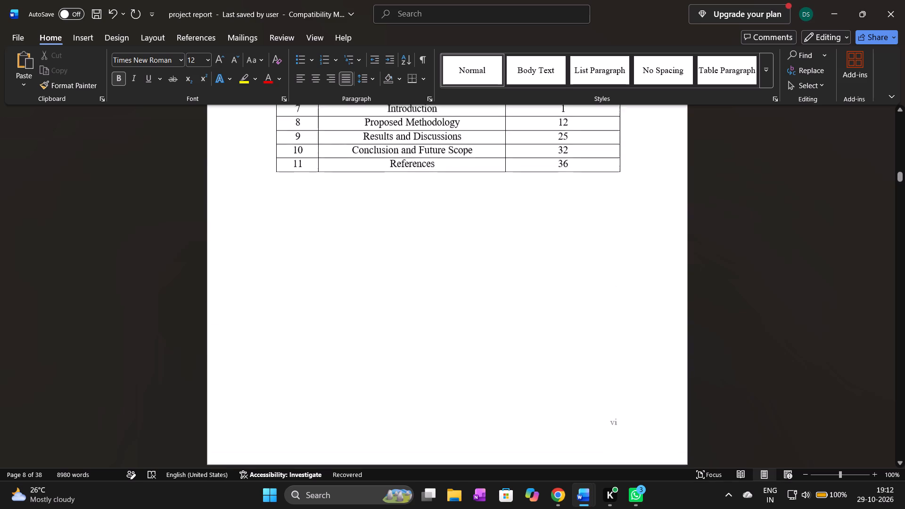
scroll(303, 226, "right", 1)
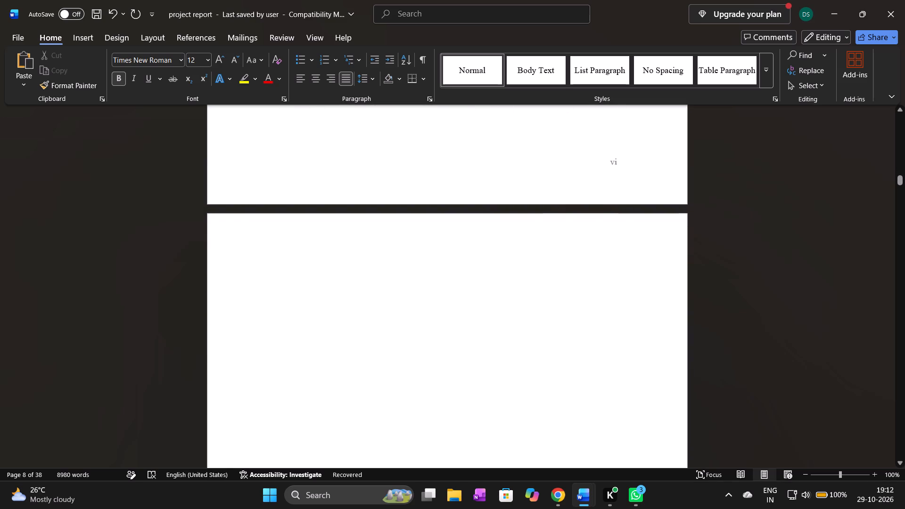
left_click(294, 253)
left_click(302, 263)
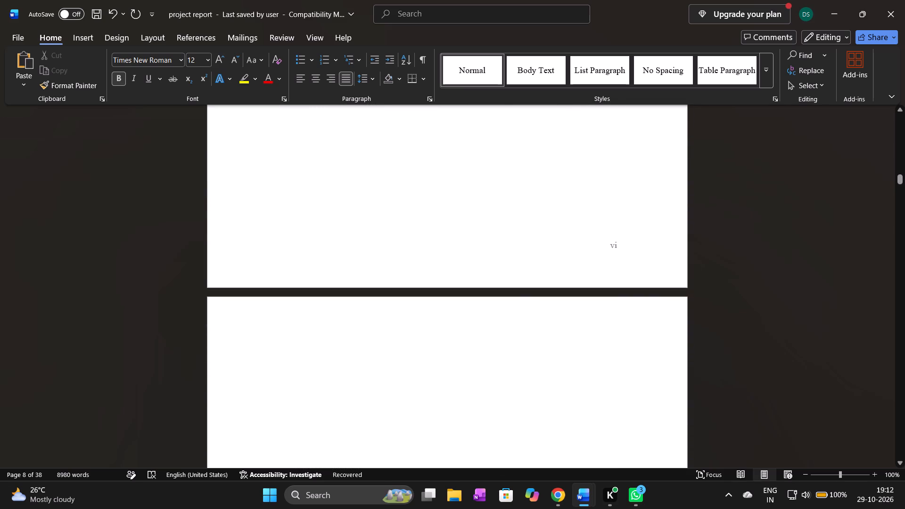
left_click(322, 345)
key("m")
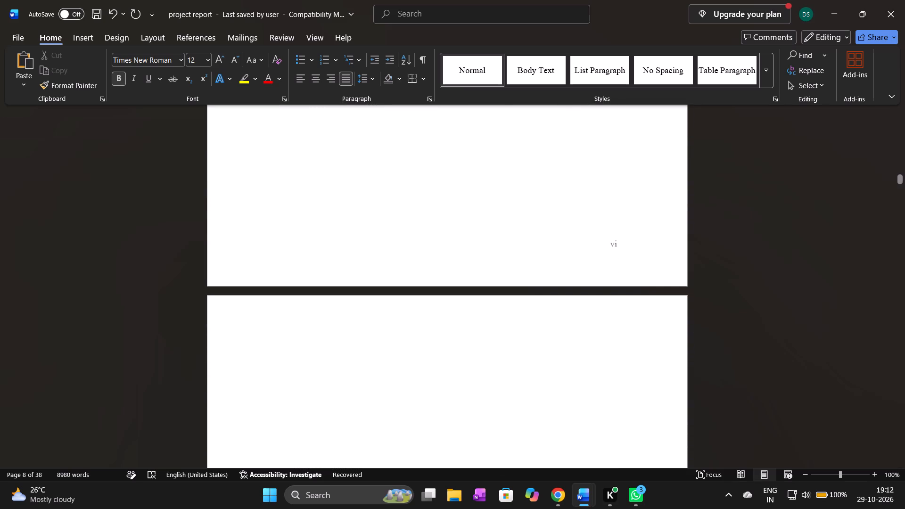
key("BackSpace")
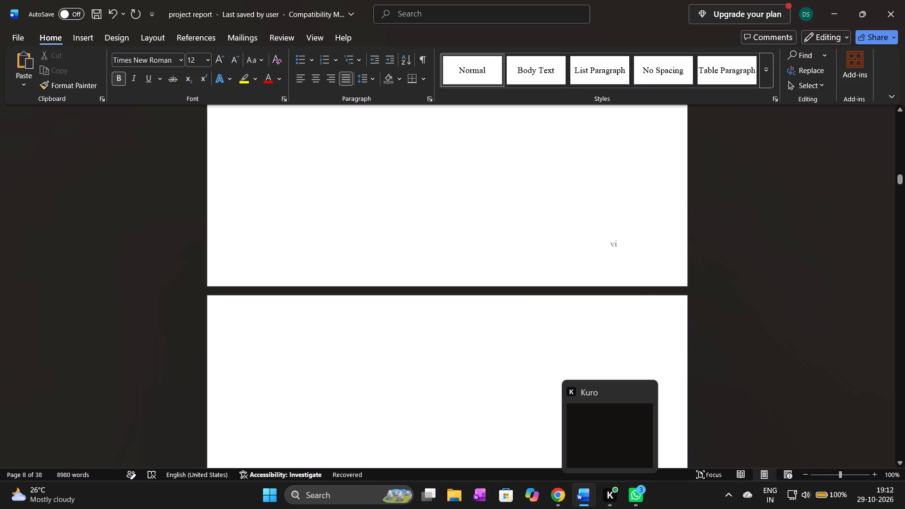
Review the project report's front matter from the table of contents back to the Certificate, and return to the Abstract.
left_click(326, 323)
scroll(326, 323, "up", 1)
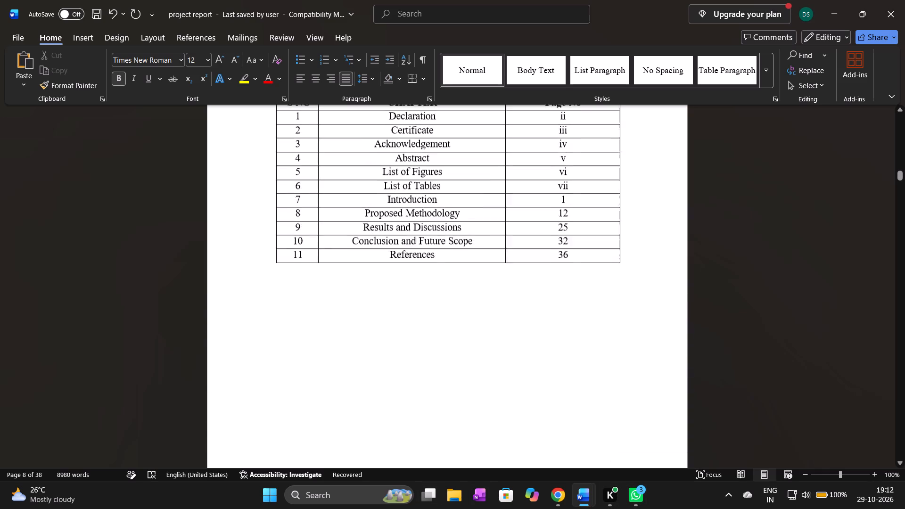
scroll(326, 323, "up", 1)
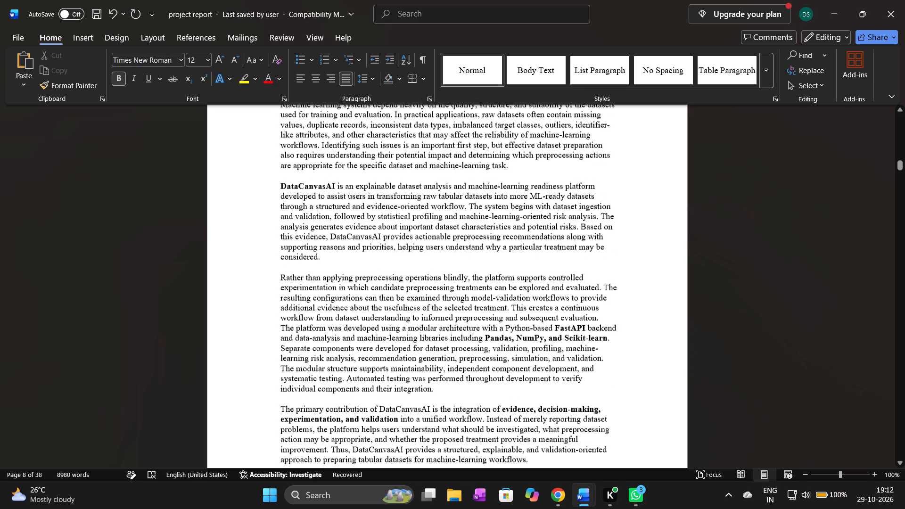
scroll(326, 323, "up", 2)
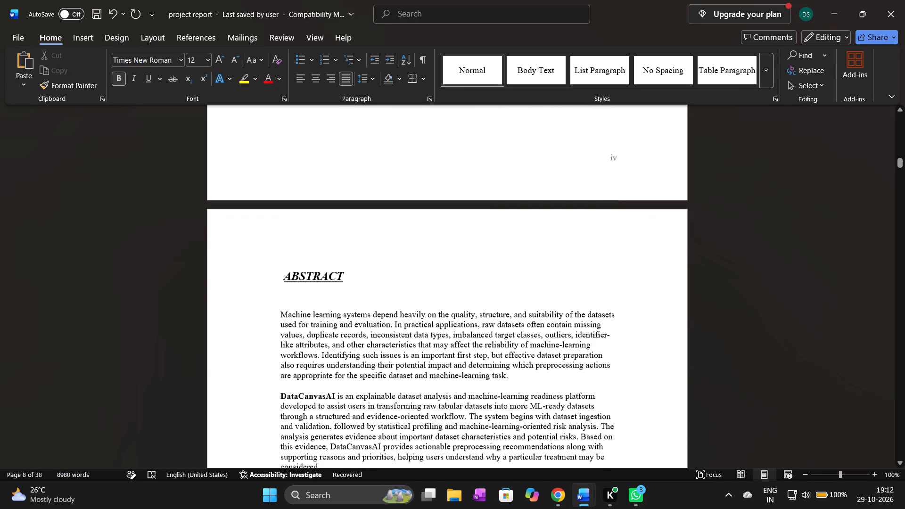
scroll(326, 323, "up", 2)
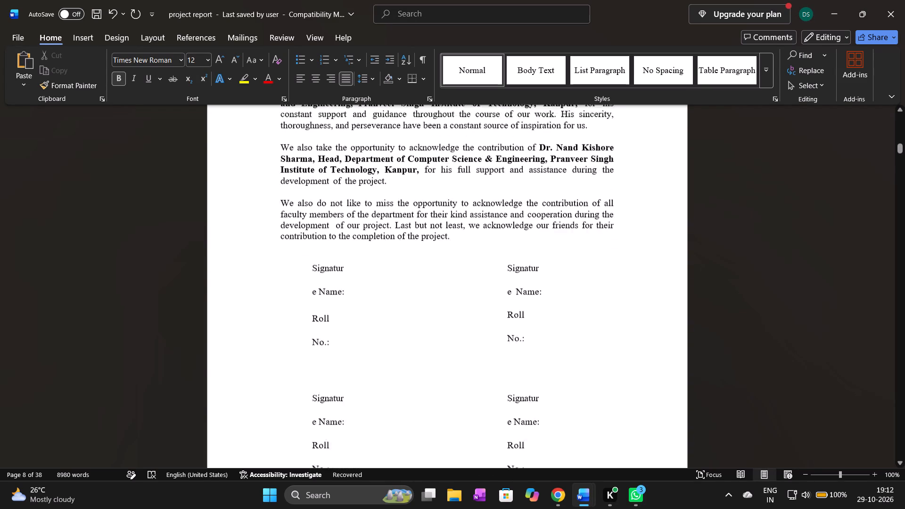
scroll(326, 323, "up", 1)
scroll(326, 323, "down", 1)
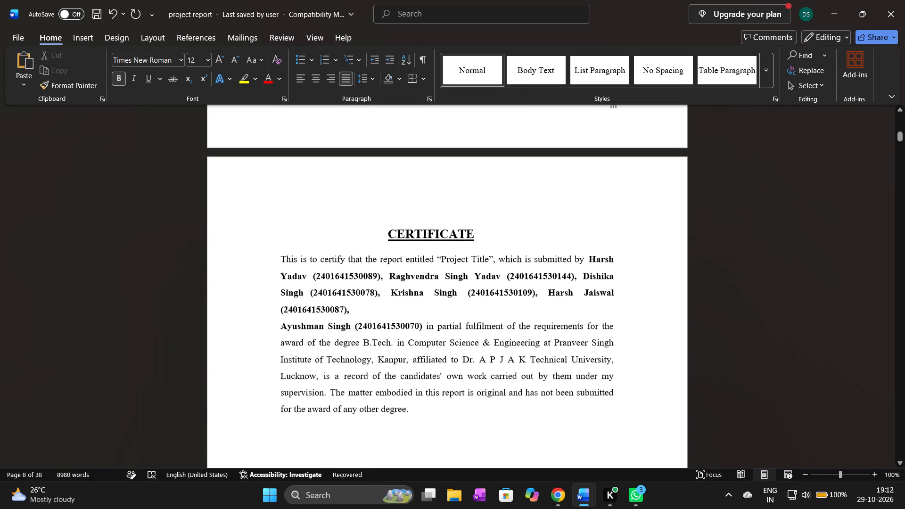
scroll(326, 323, "down", 1)
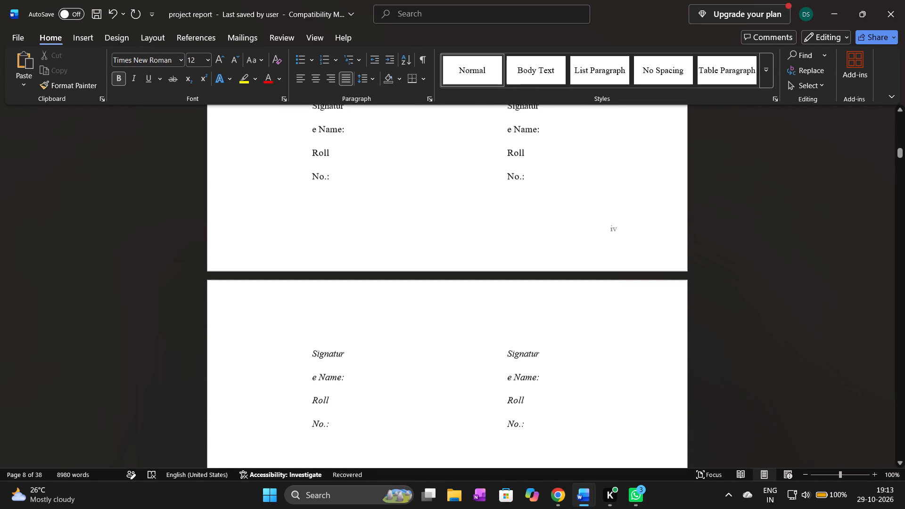
scroll(326, 323, "down", 2)
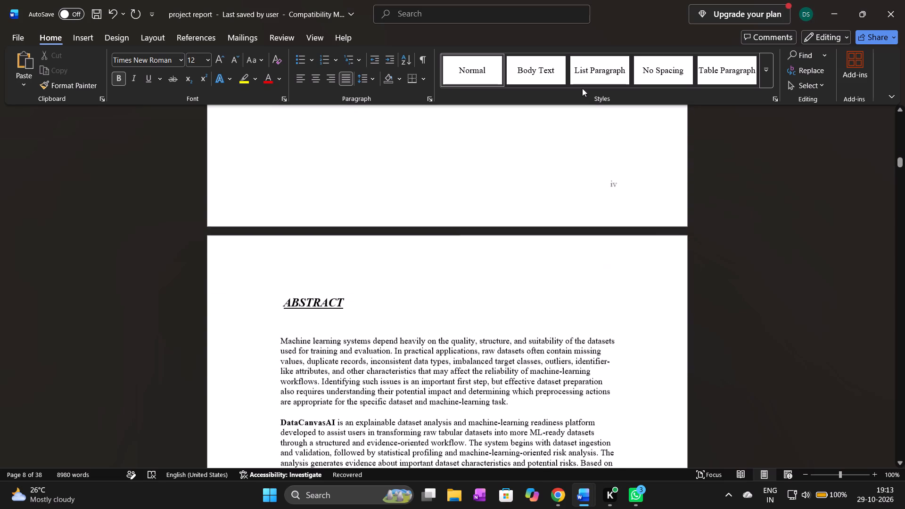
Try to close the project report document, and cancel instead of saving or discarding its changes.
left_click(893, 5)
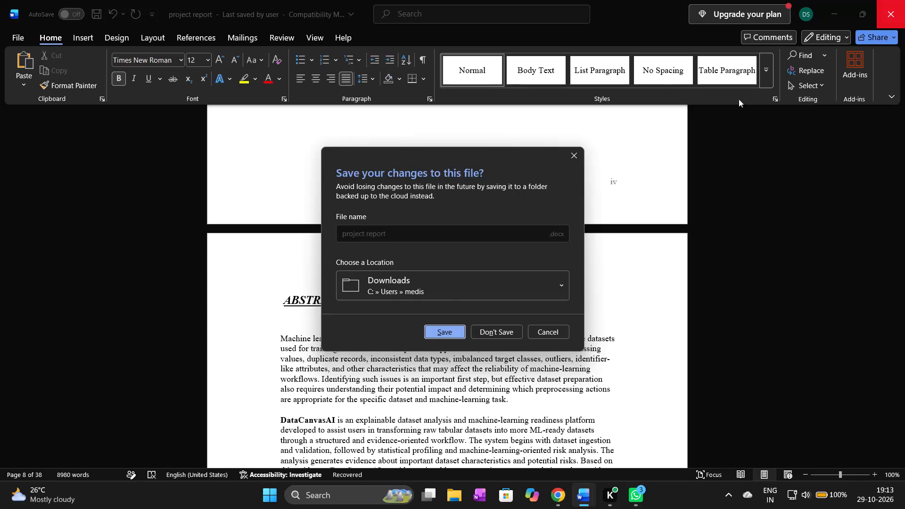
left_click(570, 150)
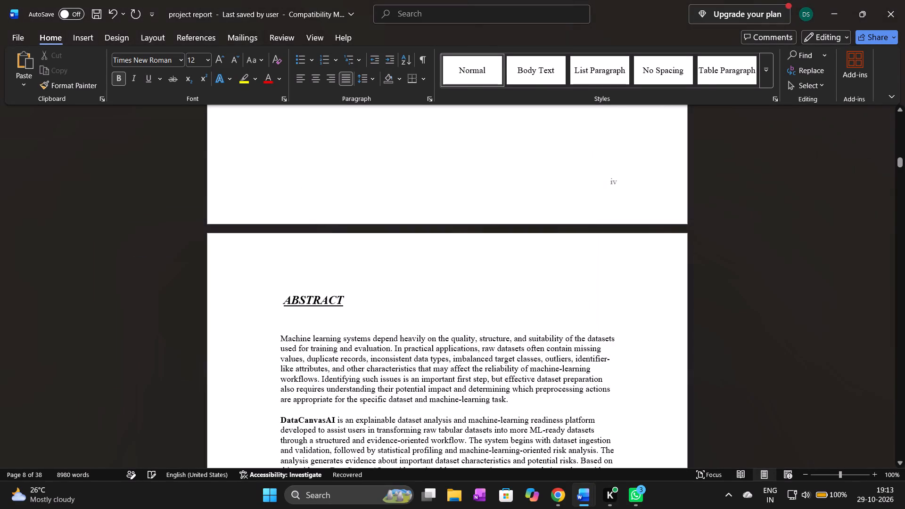
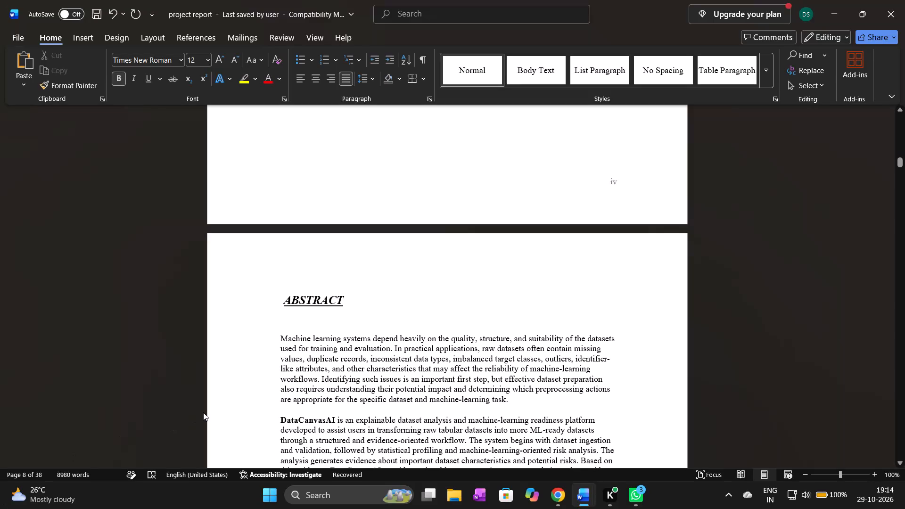
Close the project report document without saving its changes.
scroll(343, 353, "up", 1)
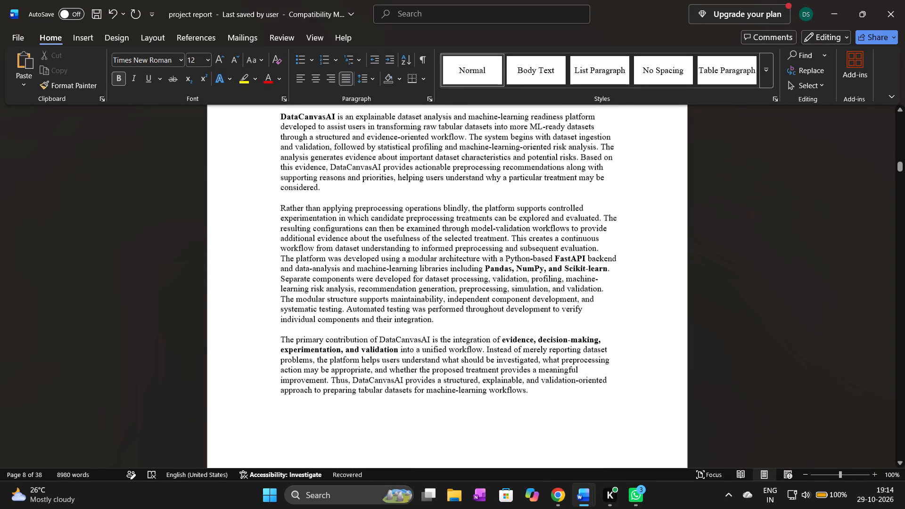
scroll(343, 353, "up", 2)
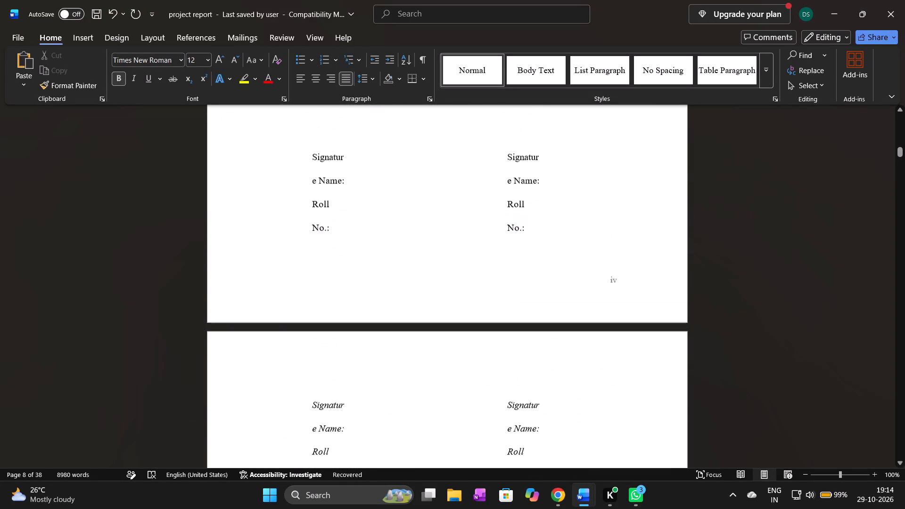
left_click(903, 0)
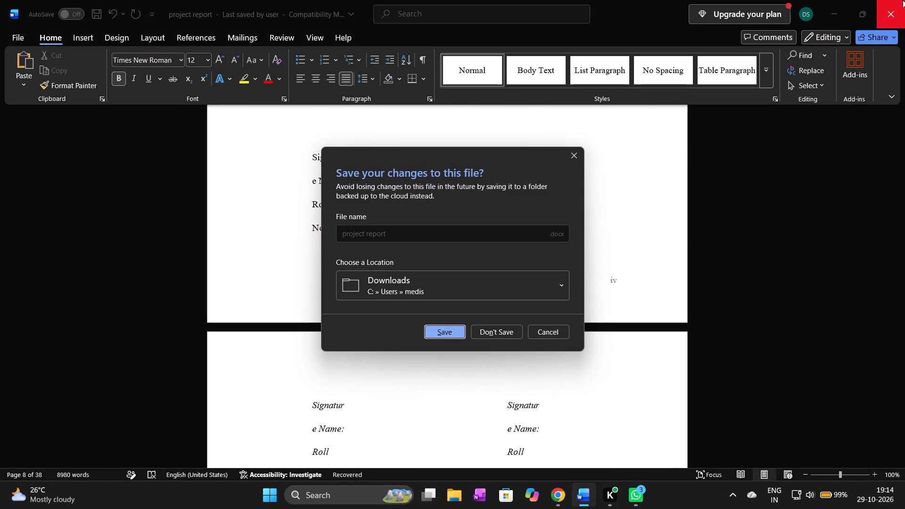
left_click(494, 332)
Review the Third Year Mini Project Report 26-27 from its cover page through the front matter to the scope sections of Chapter 1.
scroll(491, 263, "up", 1)
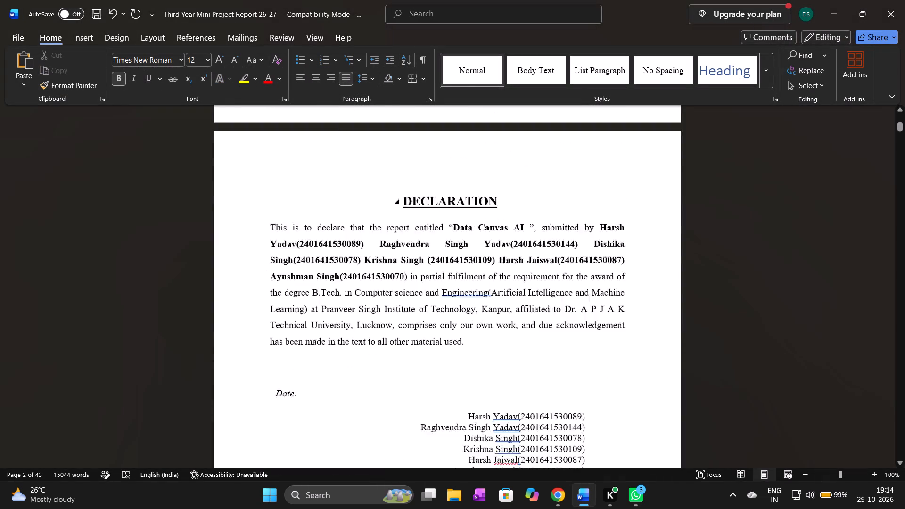
scroll(491, 263, "up", 2)
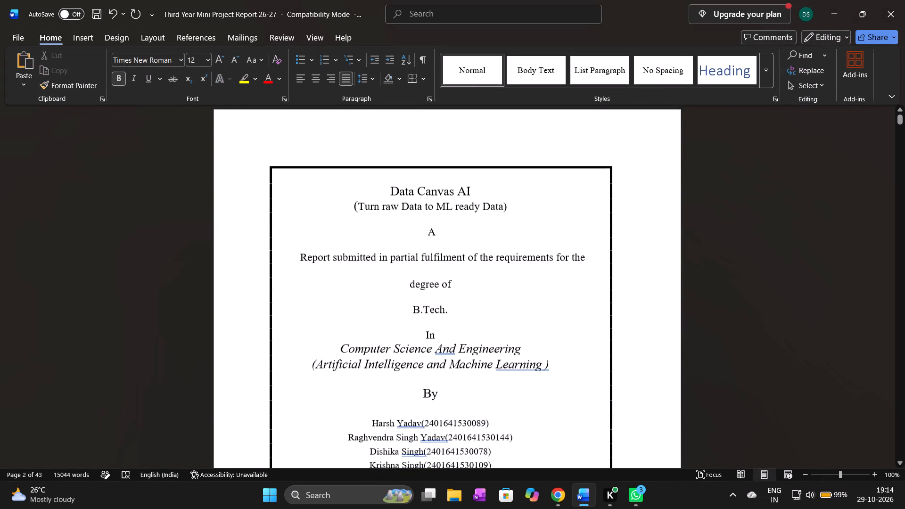
scroll(491, 263, "up", 2)
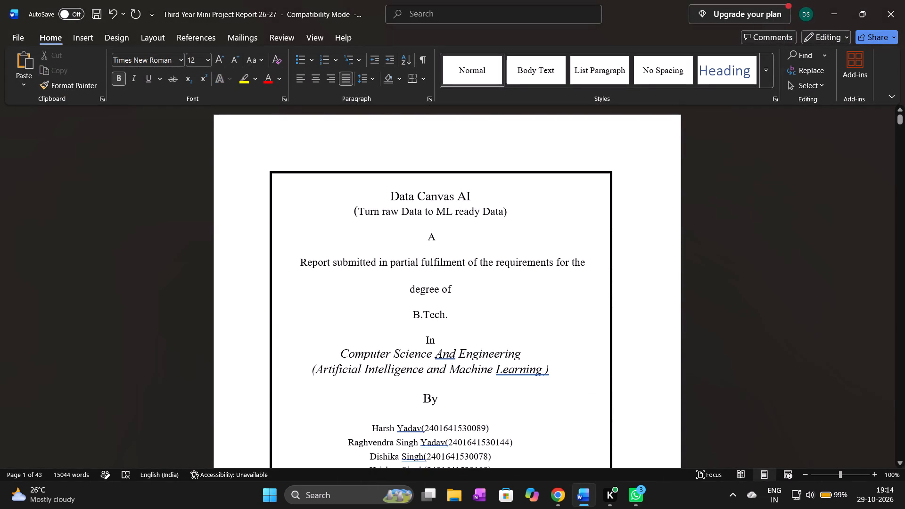
scroll(491, 263, "up", 1)
scroll(491, 263, "down", 3)
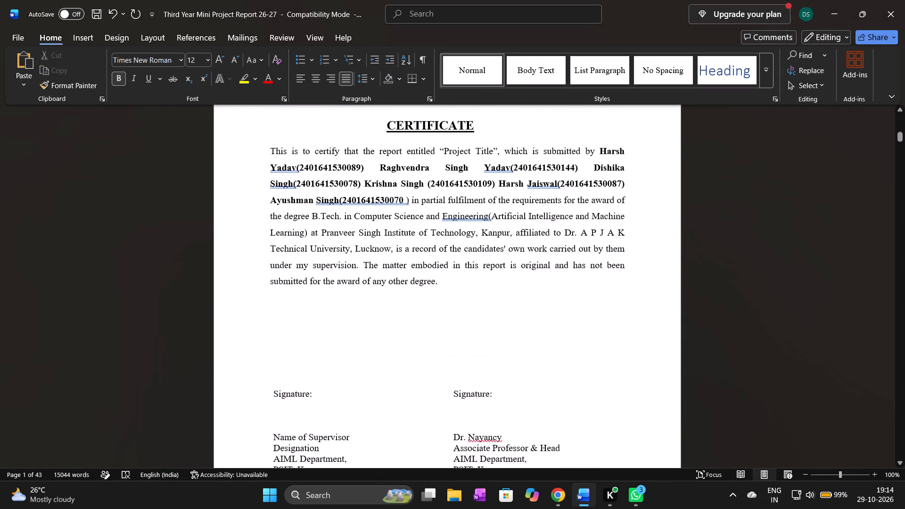
scroll(491, 263, "down", 3)
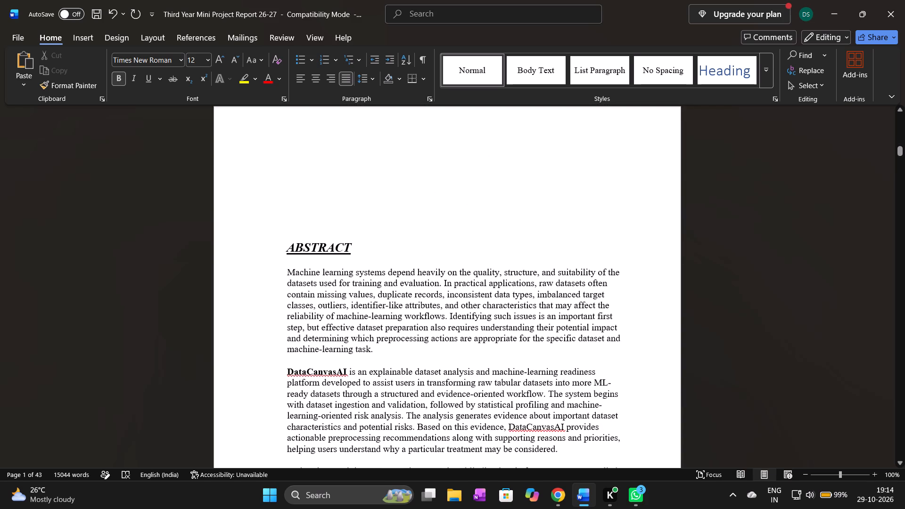
scroll(491, 263, "down", 4)
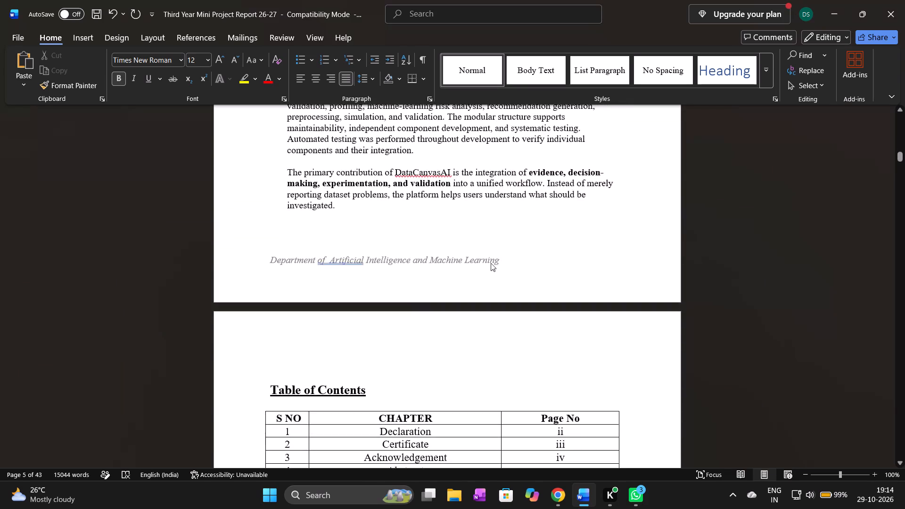
scroll(491, 263, "down", 4)
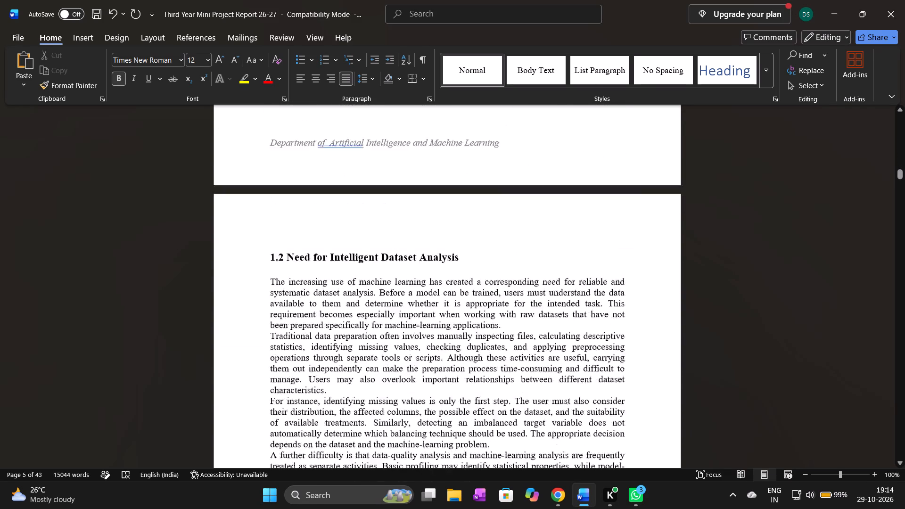
scroll(491, 263, "down", 3)
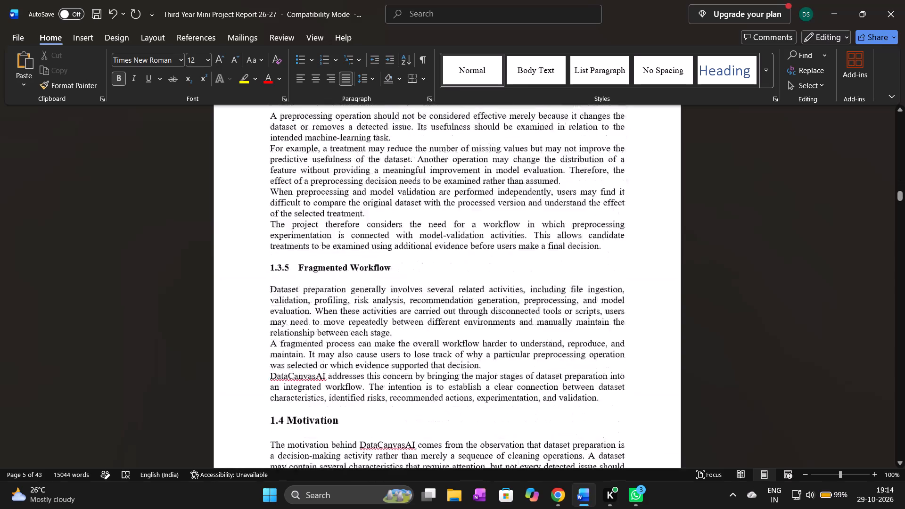
scroll(491, 263, "down", 3)
Review the report backwards from the Chapter 1 scope sections through the table of contents and Acknowledgement to the Certificate page.
scroll(491, 263, "up", 1)
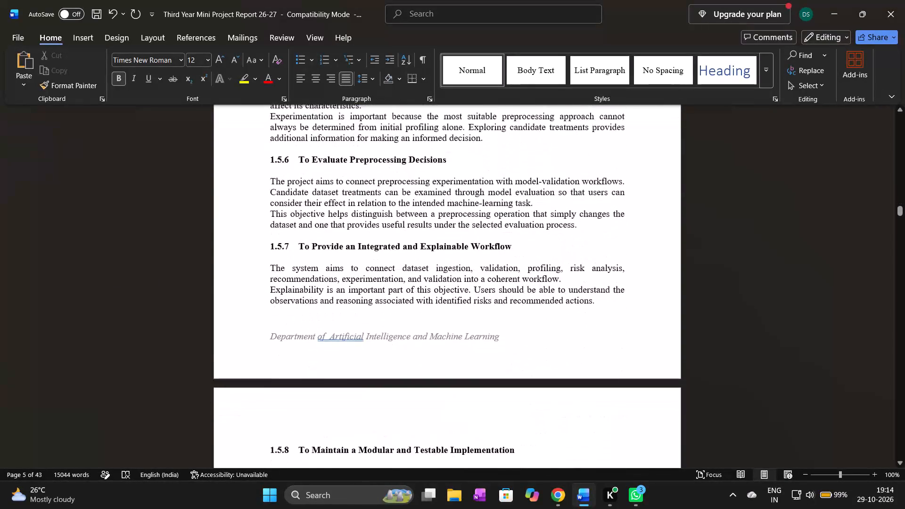
scroll(491, 263, "up", 1)
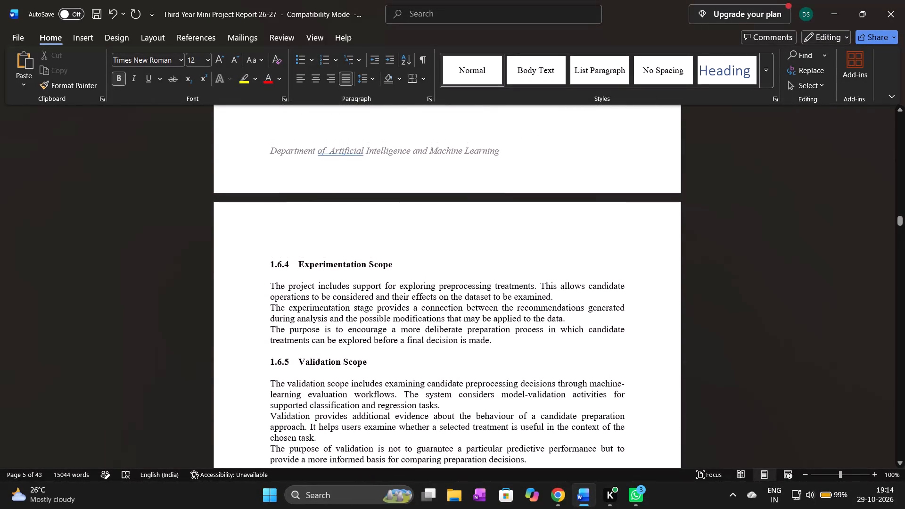
scroll(491, 263, "up", 2)
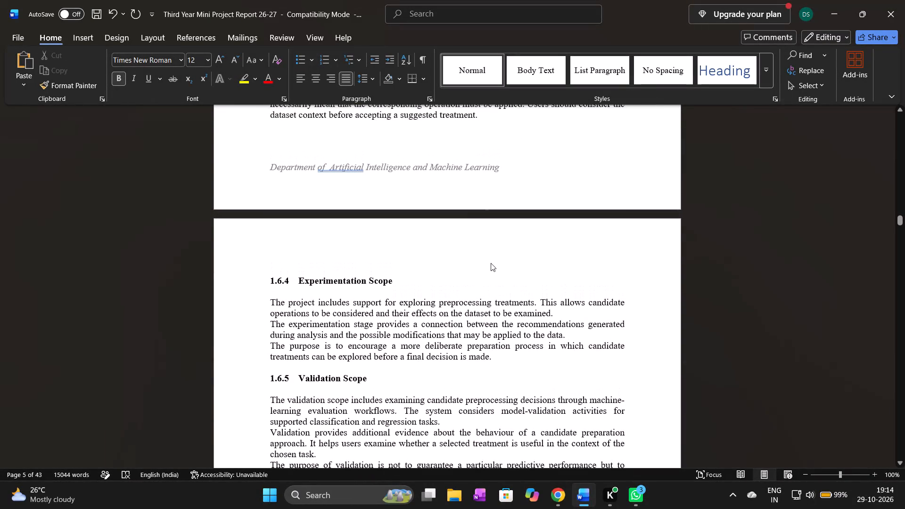
scroll(491, 263, "up", 2)
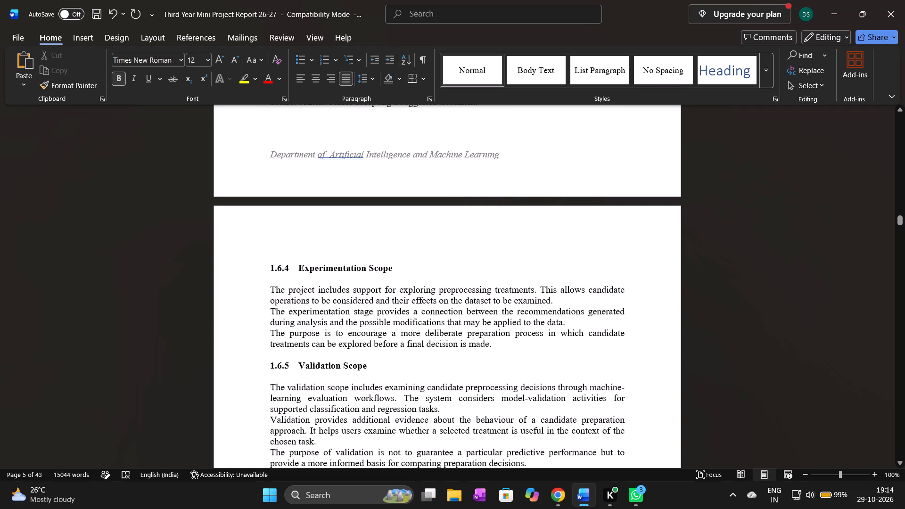
scroll(491, 263, "up", 2)
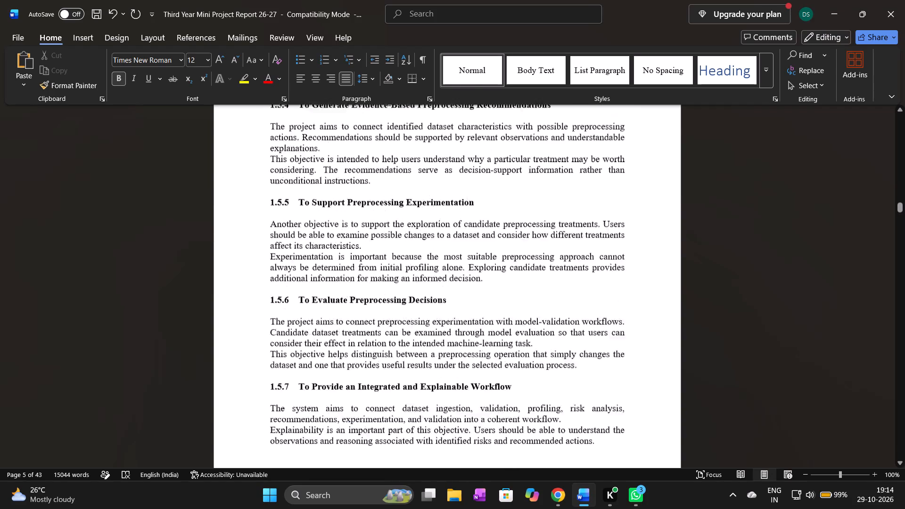
scroll(491, 263, "up", 2)
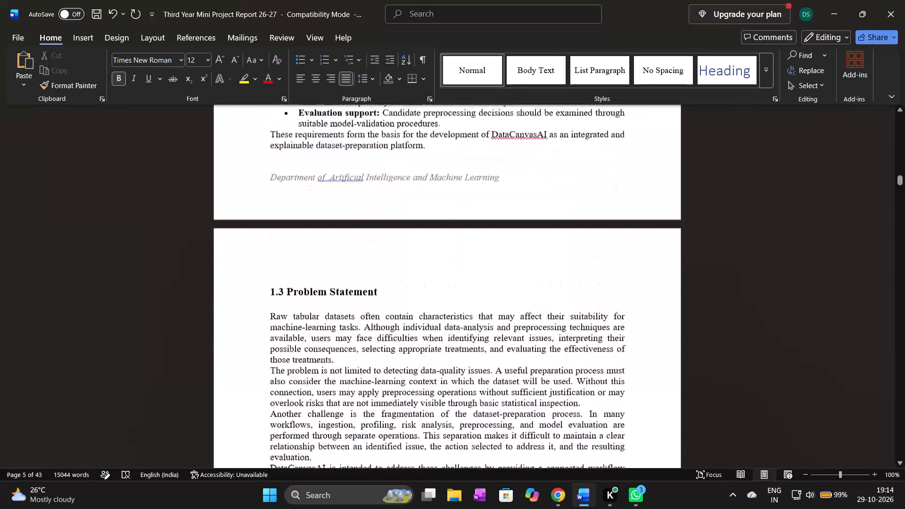
scroll(491, 263, "up", 4)
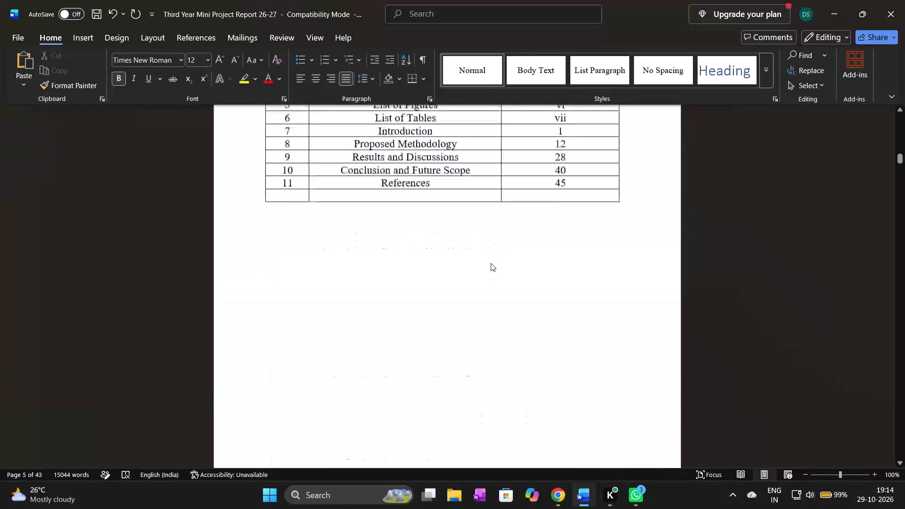
scroll(491, 263, "up", 4)
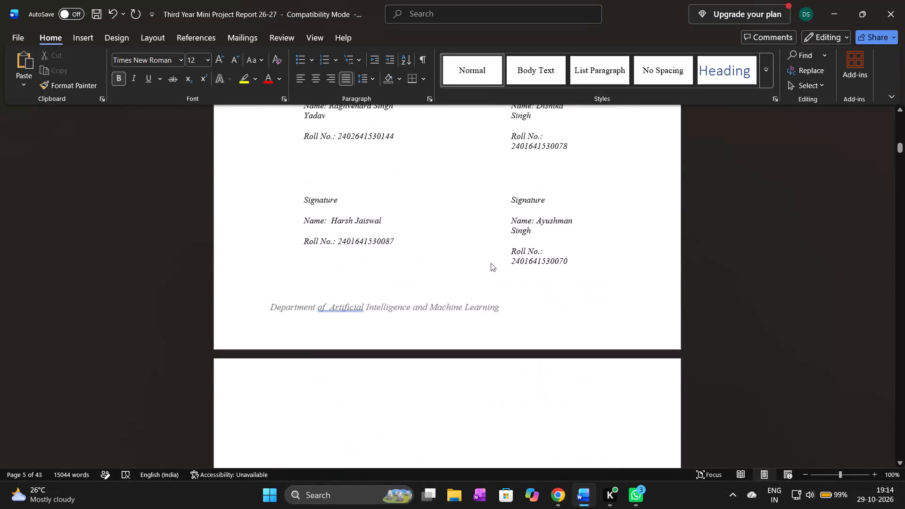
scroll(491, 263, "up", 1)
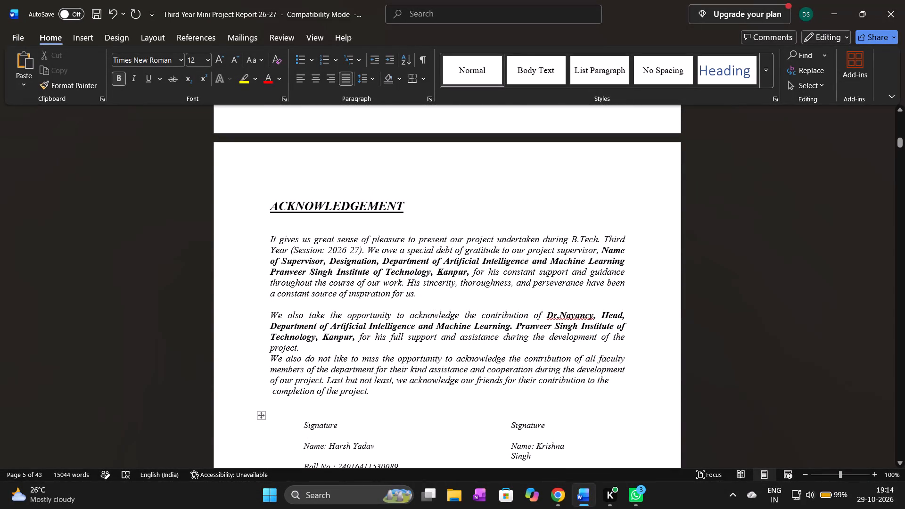
scroll(577, 320, "up", 1)
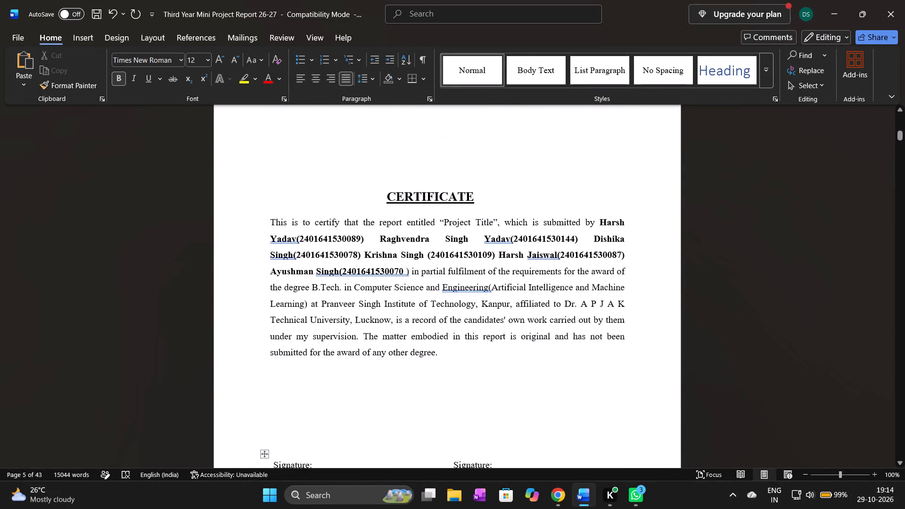
scroll(577, 320, "up", 1)
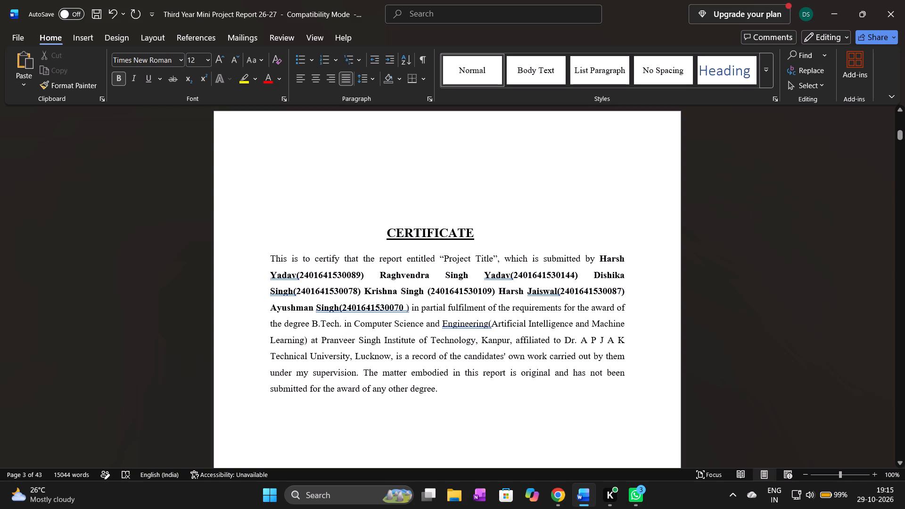
Replace the space before the second student's surname with a single new space in the Certificate paragraph.
left_click(479, 275)
key("BackSpace")
key("space")
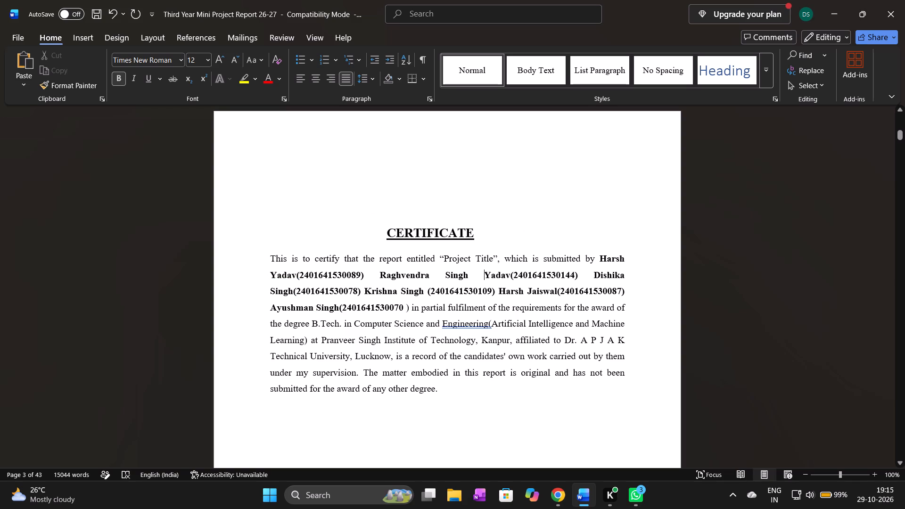
left_click_drag(379, 276, 552, 270)
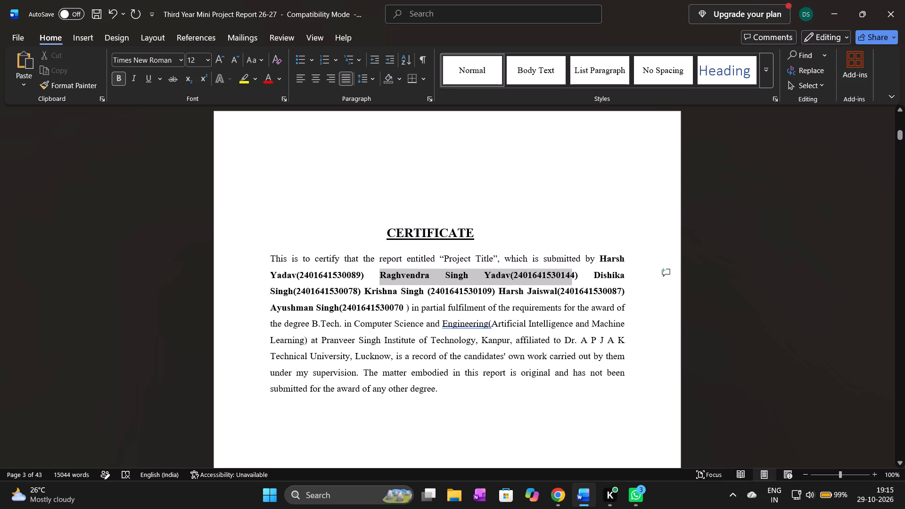
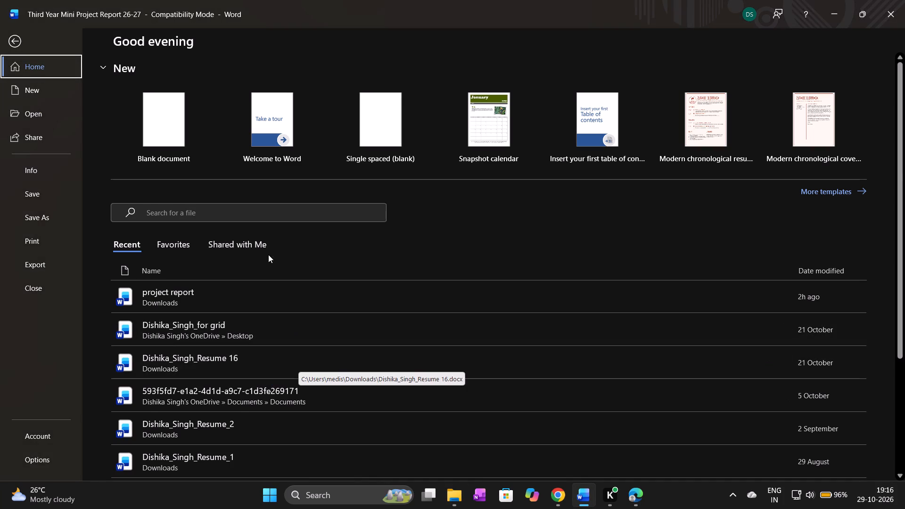
scroll(290, 336, "down", 1)
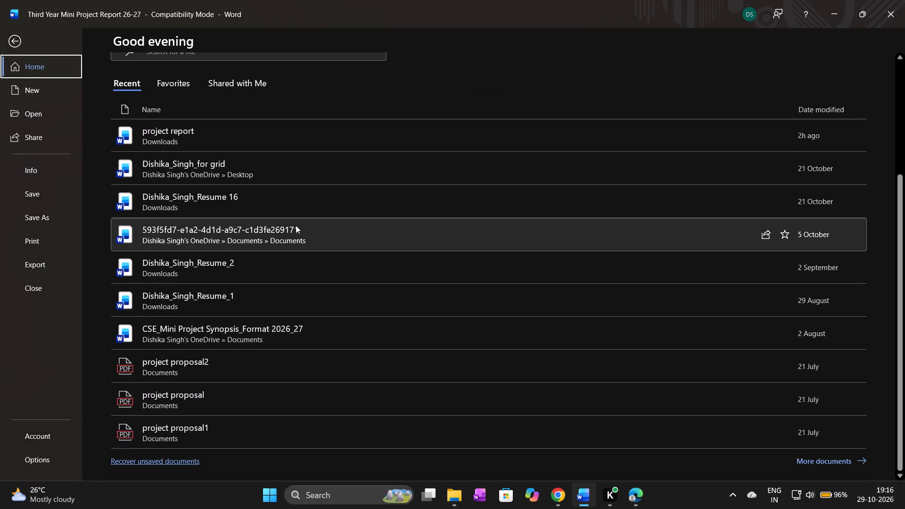
scroll(299, 226, "up", 1)
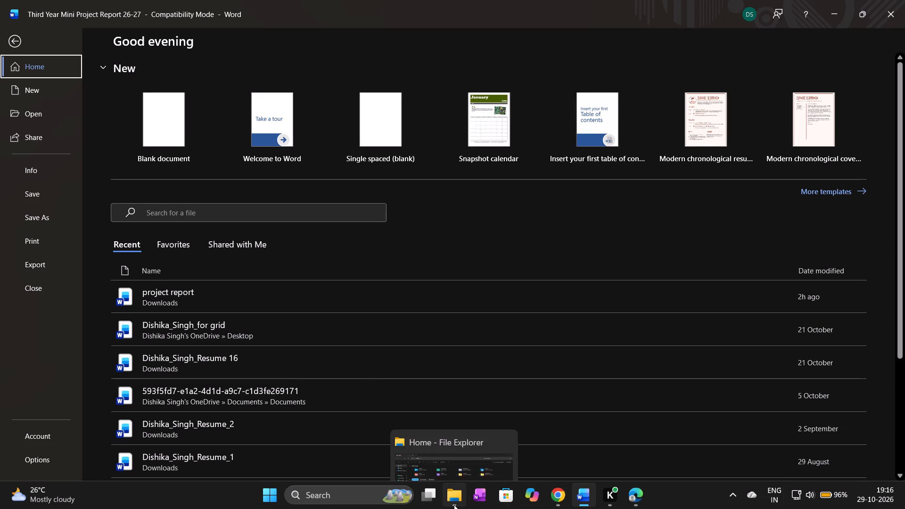
Open the PROJECTREPORT17 PDF from the recent files, check its cover page, and close it.
left_click(460, 450)
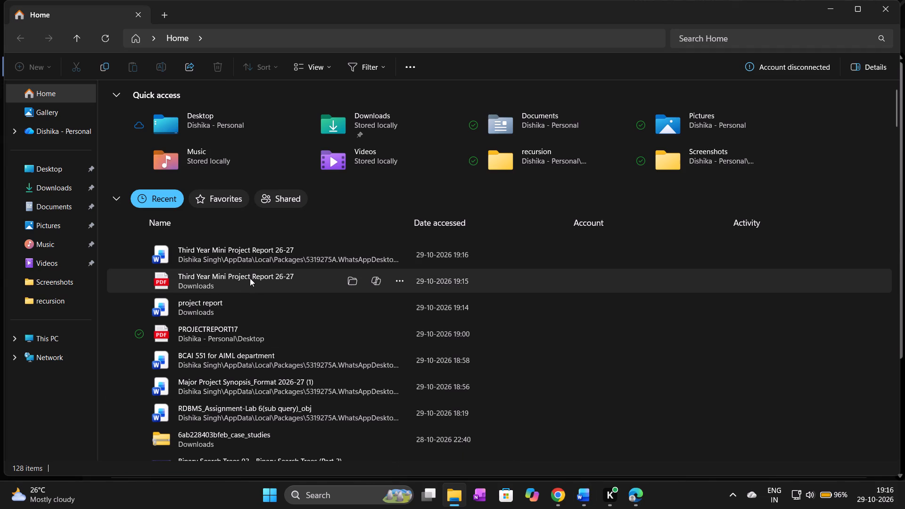
triple_click(263, 334)
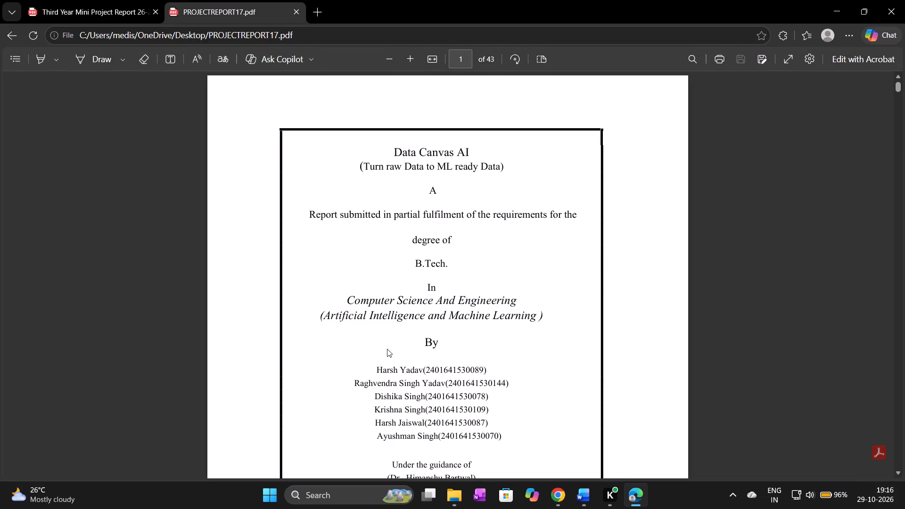
scroll(387, 349, "down", 5)
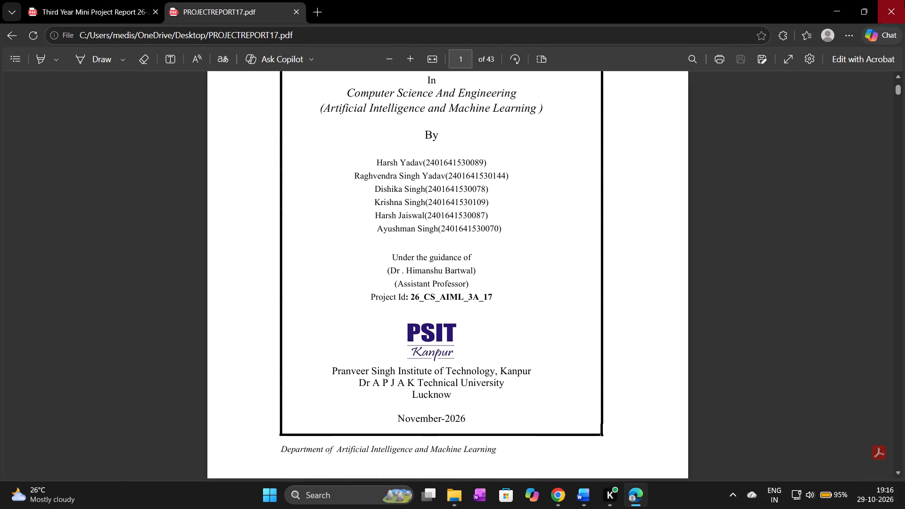
left_click(897, 0)
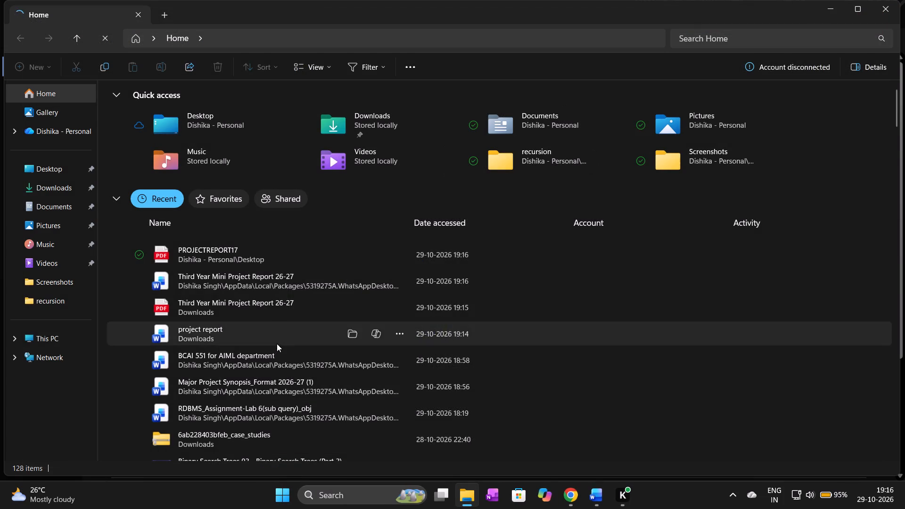
Open the Major Project Synopsis_Format 2026-27 (1) document from the recent files, look at its title page, and close it.
triple_click(277, 383)
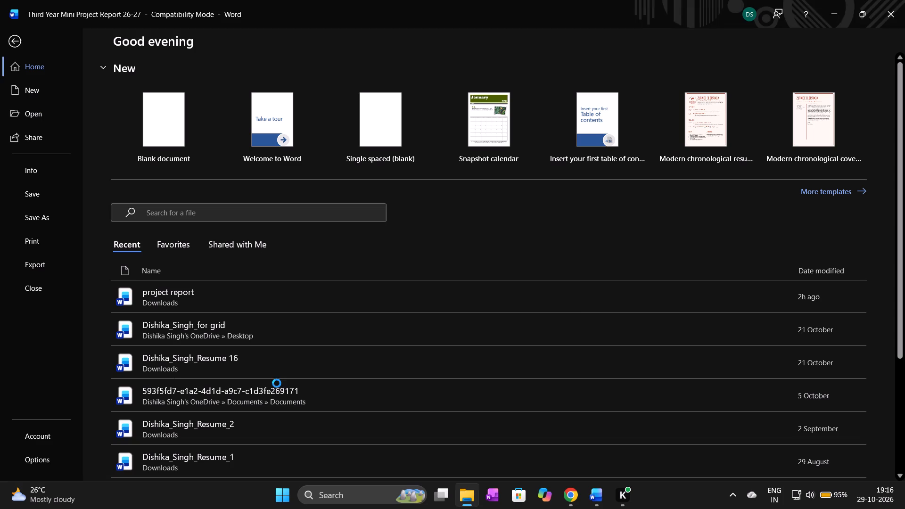
left_click(555, 180)
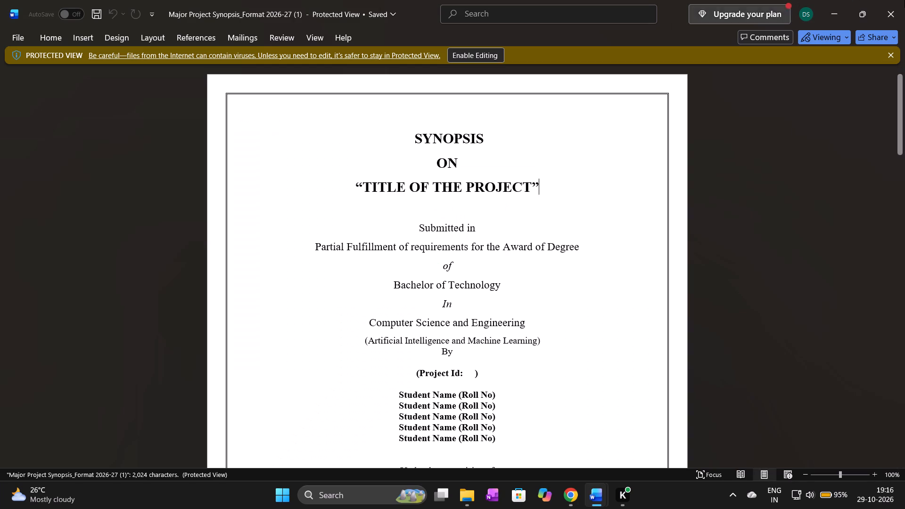
left_click(904, 0)
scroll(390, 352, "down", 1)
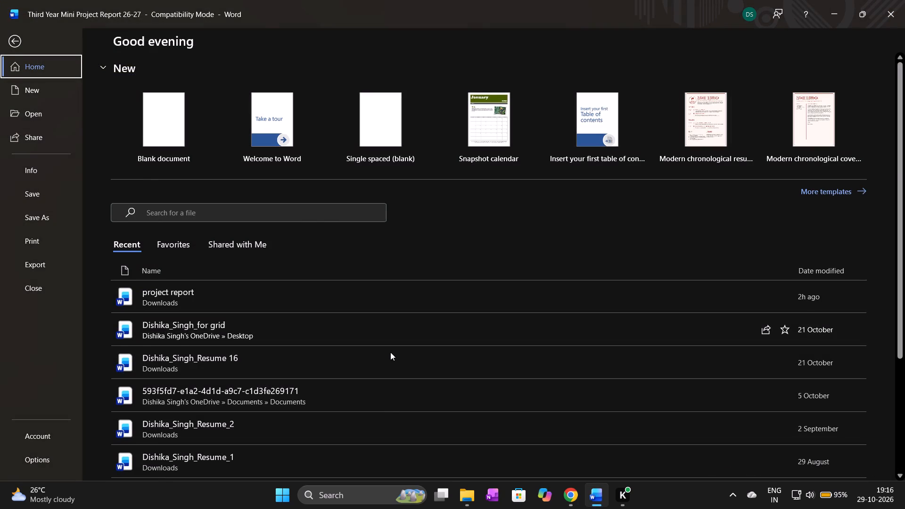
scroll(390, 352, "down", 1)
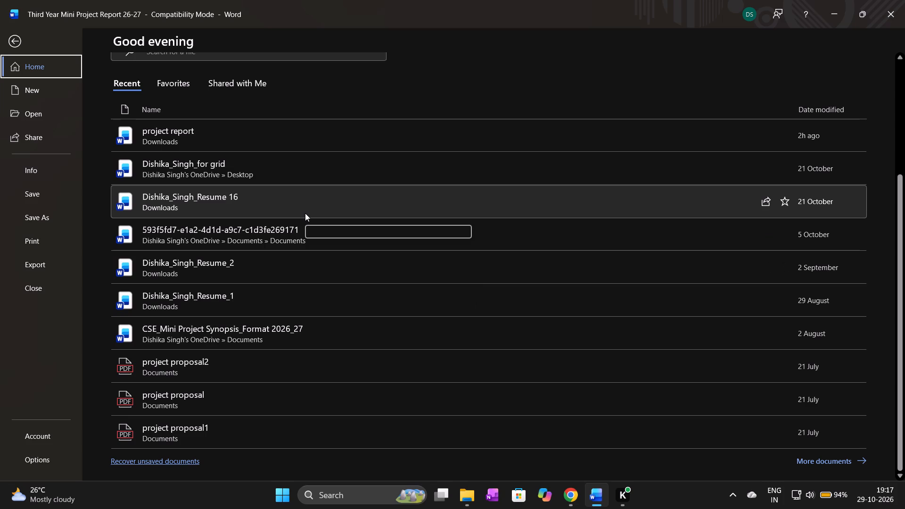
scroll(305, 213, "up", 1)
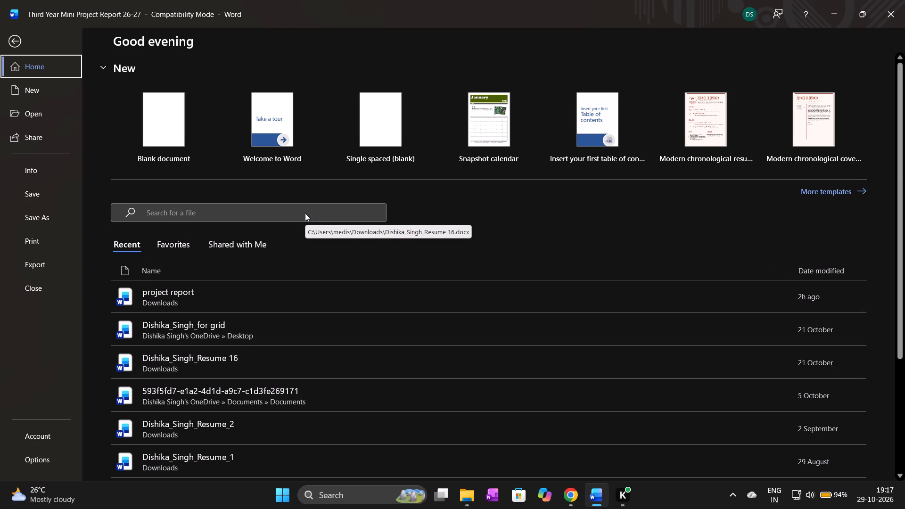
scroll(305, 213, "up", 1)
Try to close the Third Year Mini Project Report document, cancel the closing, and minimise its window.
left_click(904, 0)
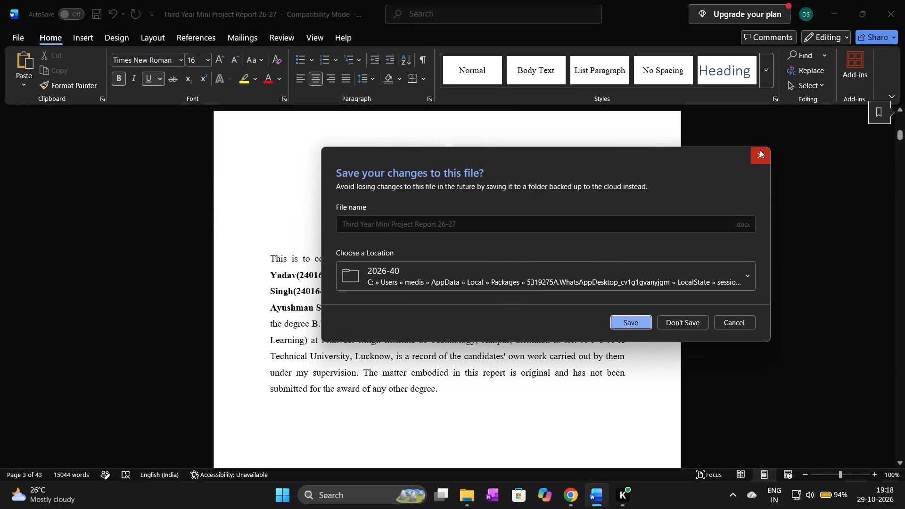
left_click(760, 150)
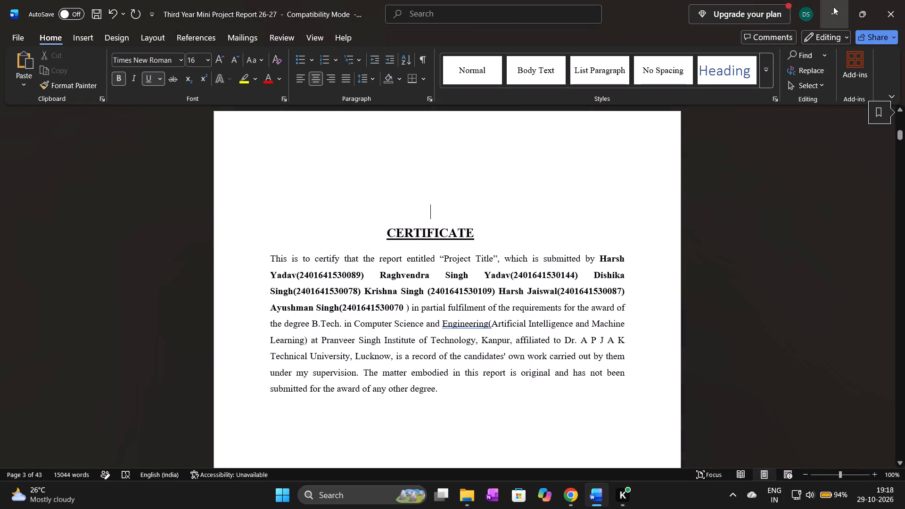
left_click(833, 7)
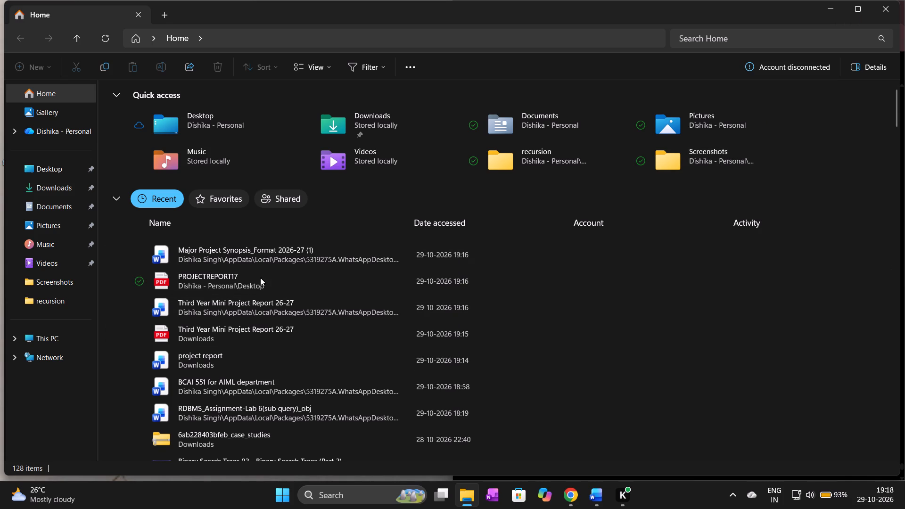
Reopen the Third Year Mini Project Report 26-27 Word document from the recent files and review it from the Certificate page through section 1.3.
triple_click(254, 308)
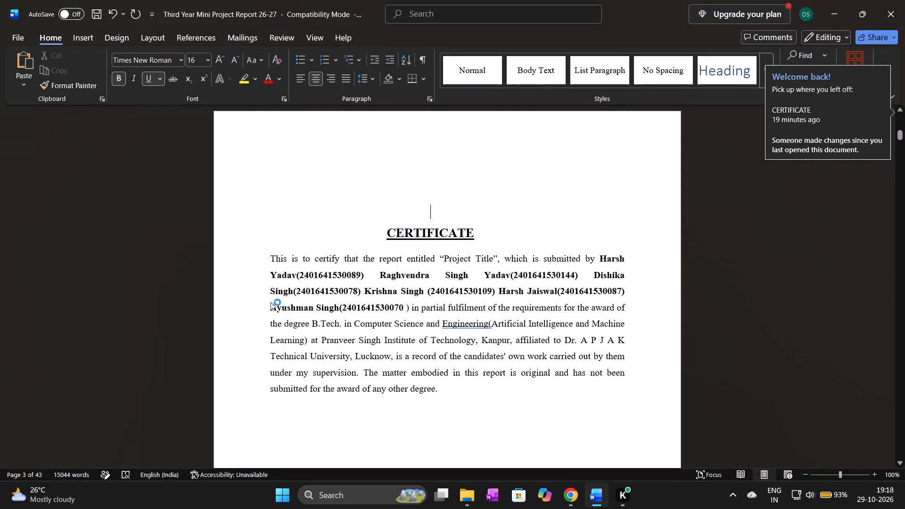
scroll(432, 322, "down", 2)
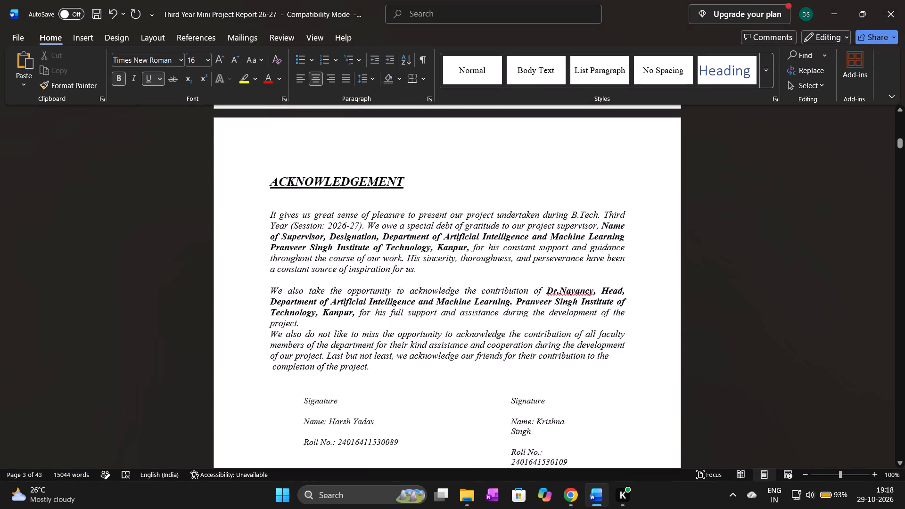
scroll(432, 322, "down", 2)
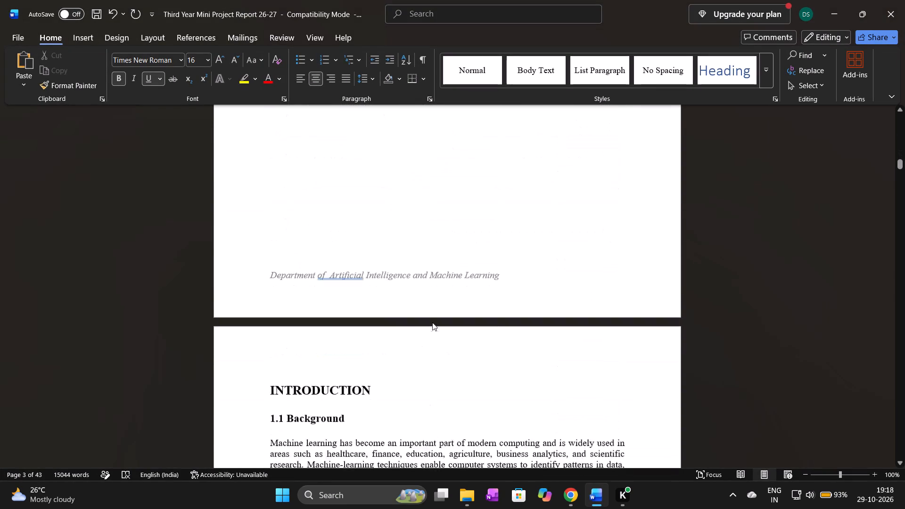
scroll(432, 322, "down", 2)
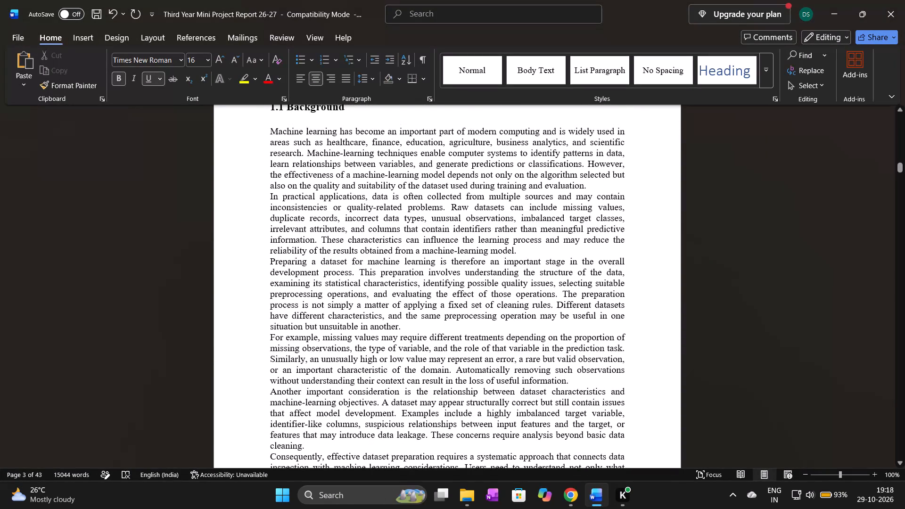
scroll(432, 322, "down", 1)
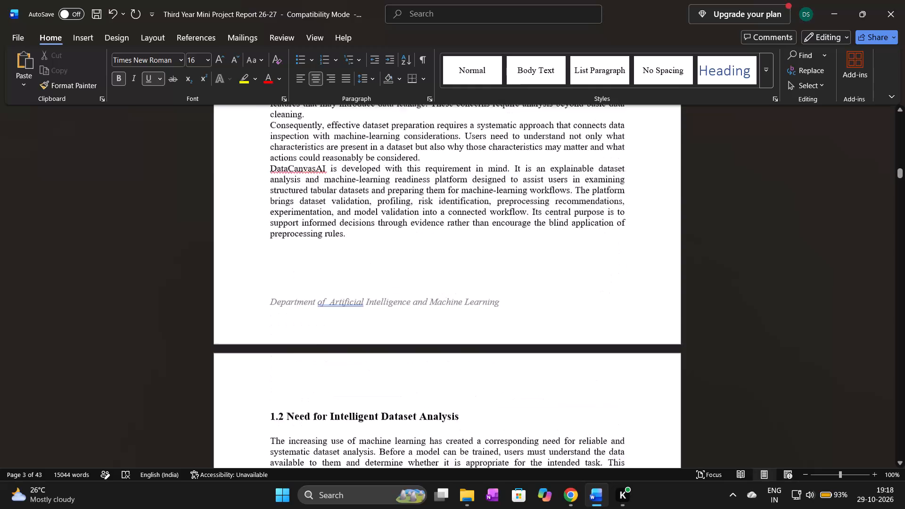
scroll(432, 322, "down", 1)
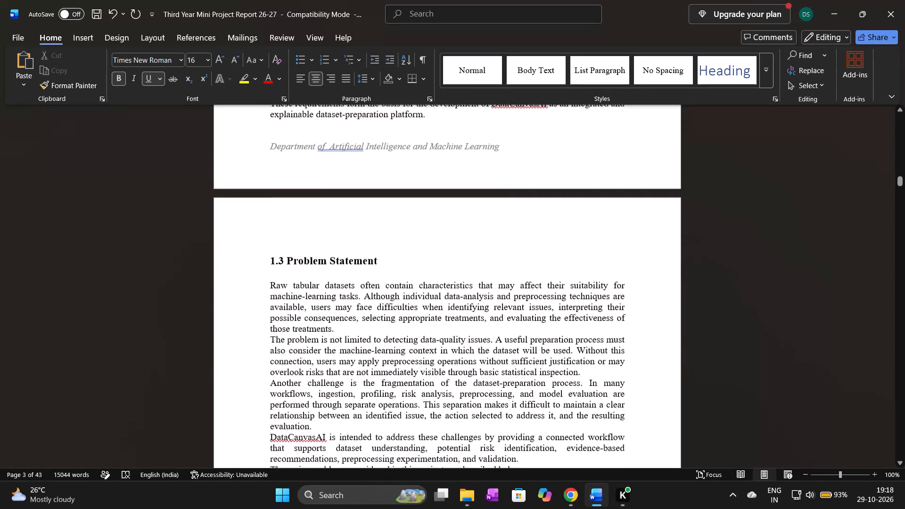
left_click(805, 494)
scroll(803, 315, "down", 1)
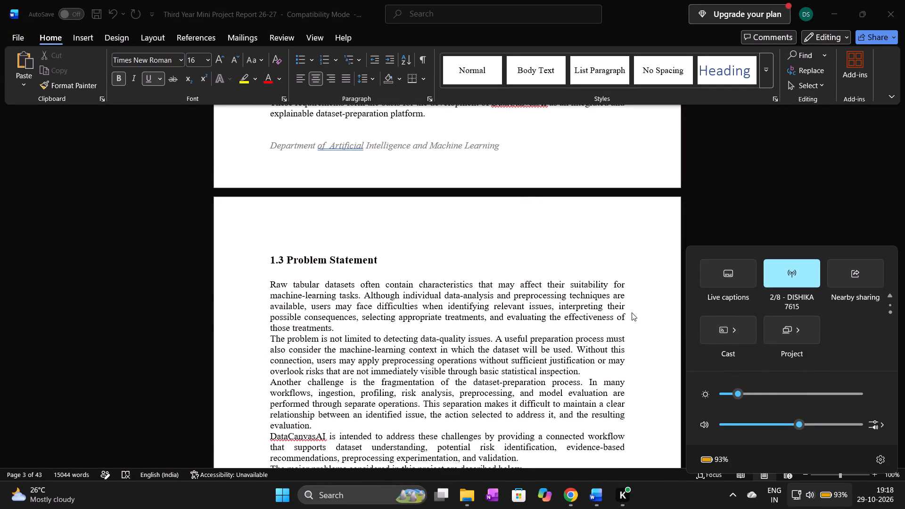
left_click(632, 312)
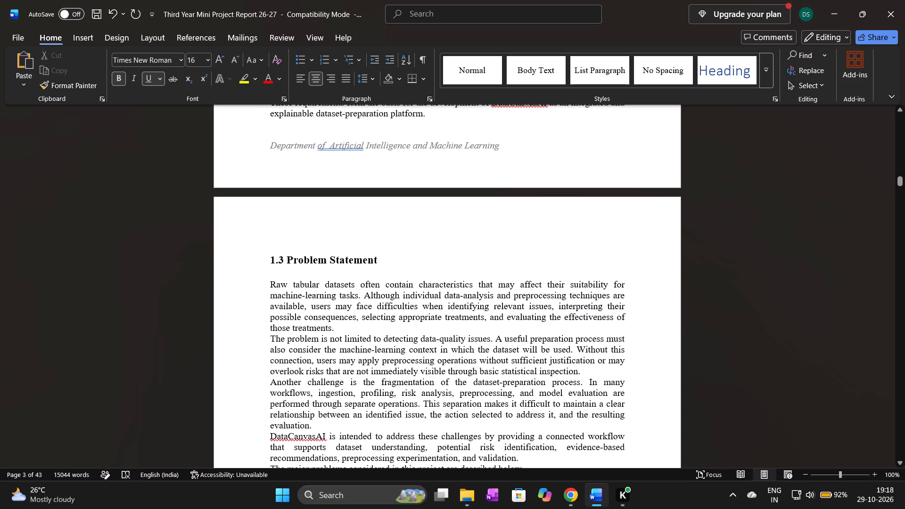
scroll(485, 369, "down", 2)
scroll(485, 369, "up", 1, "ctrl")
scroll(485, 369, "down", 2, "ctrl")
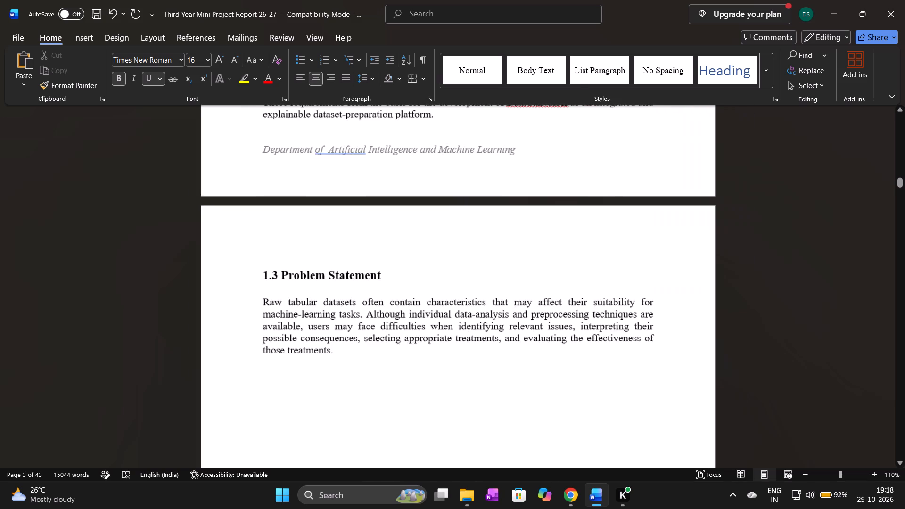
scroll(485, 369, "down", 2, "ctrl")
Try to close the Third Year Mini Project Report document, cancel the closing, and minimise its window.
left_click(904, 0)
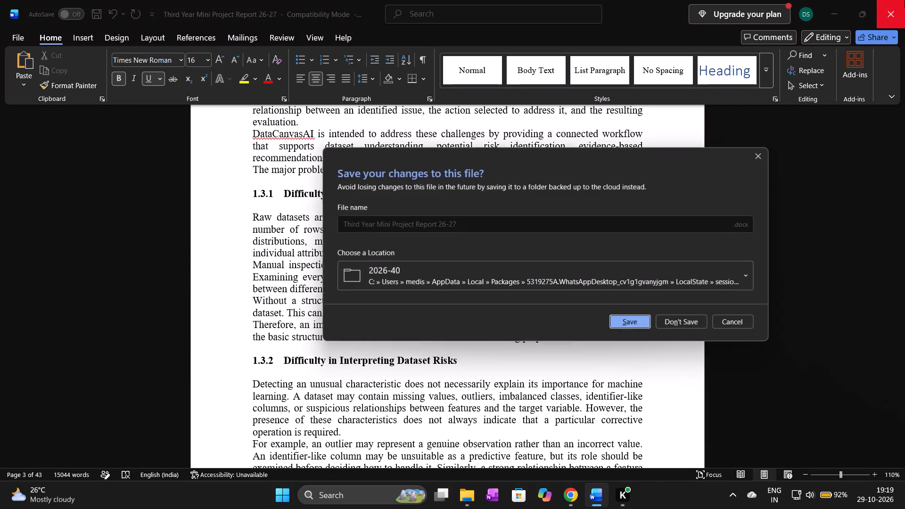
left_click(727, 321)
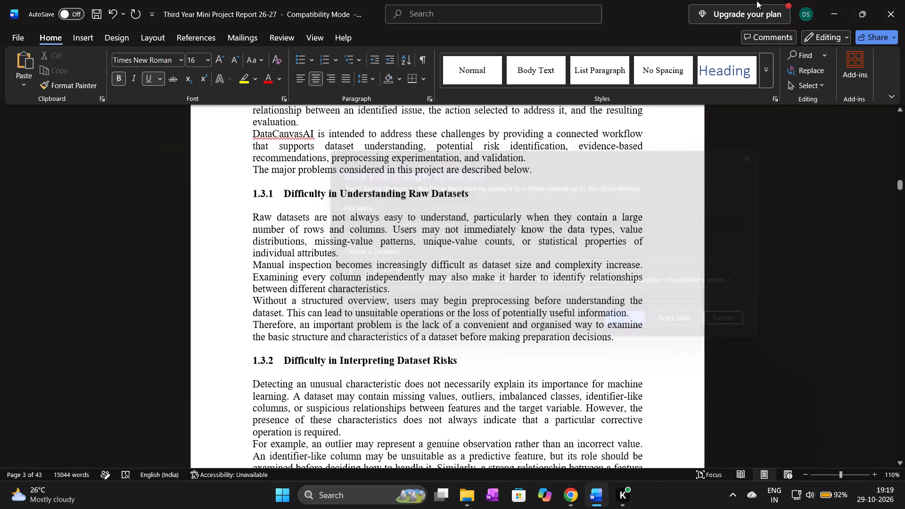
left_click(837, 0)
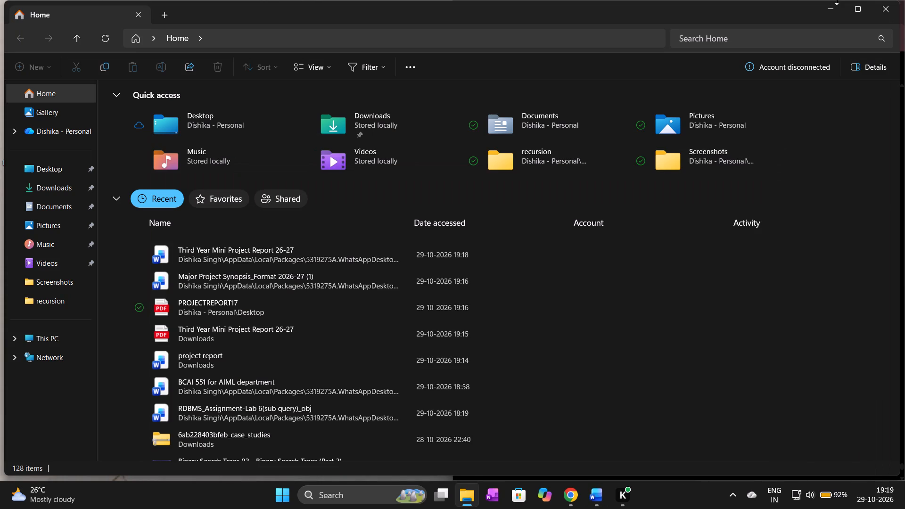
Close the File Explorer window and the browser window with the ChatGPT references draft.
left_click(884, 13)
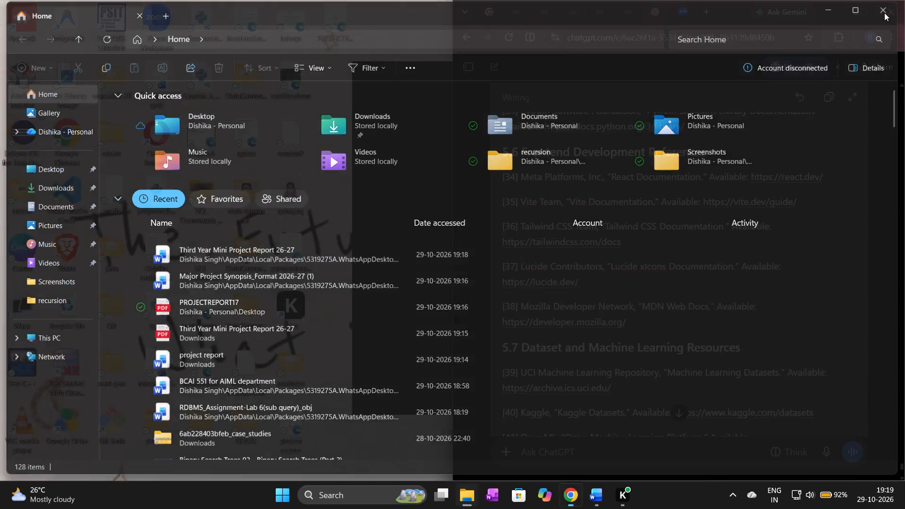
left_click(884, 13)
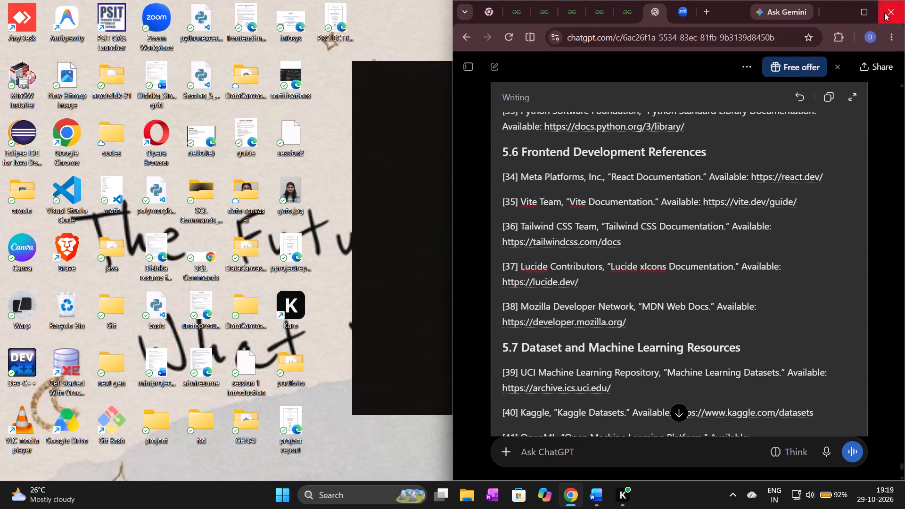
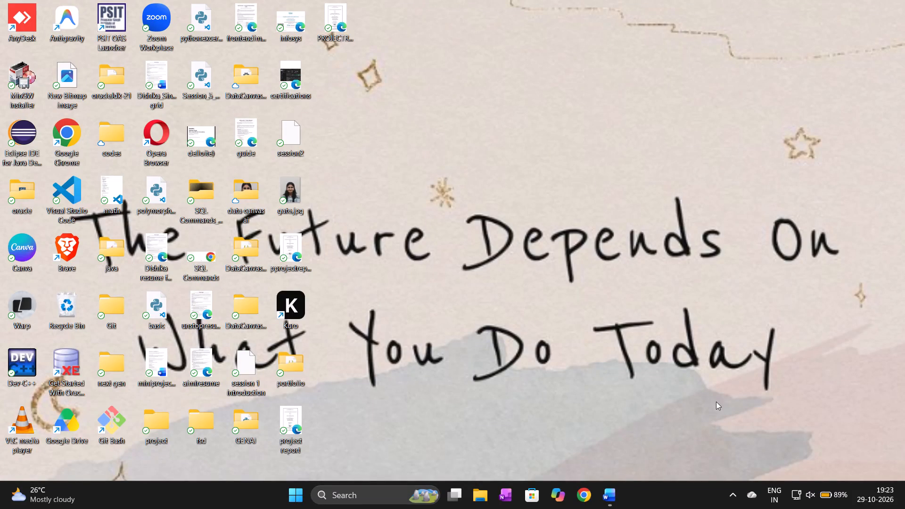
Return to the project report and adjust the spacing between student names in the Declaration paragraph, adding a space before the fourth student's name.
left_click(622, 451)
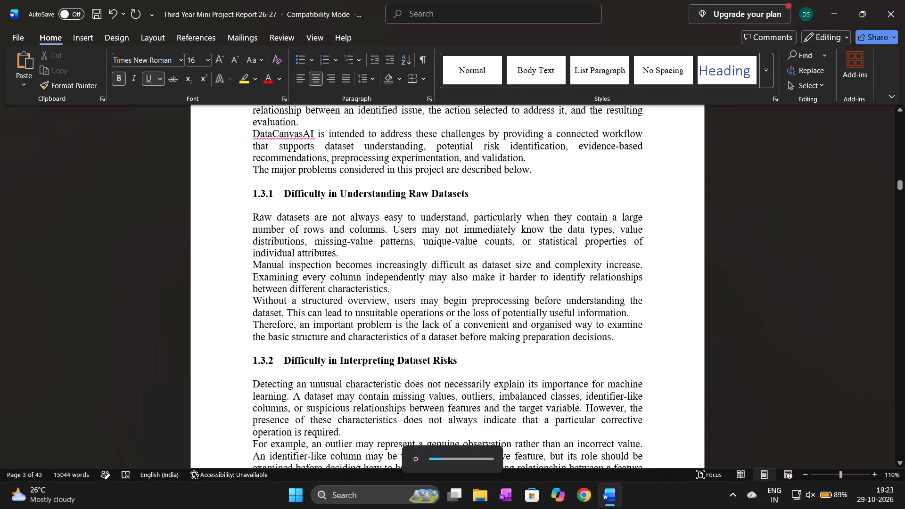
scroll(625, 265, "up", 19)
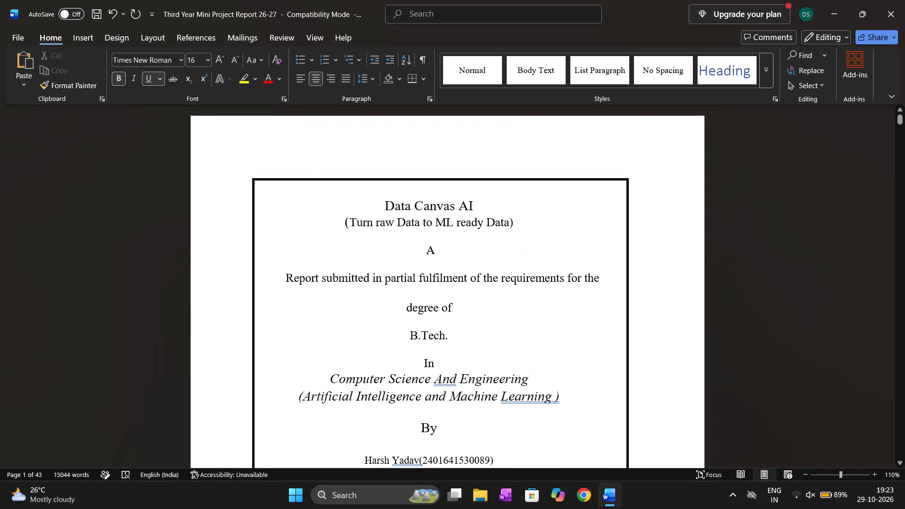
scroll(625, 265, "down", 1)
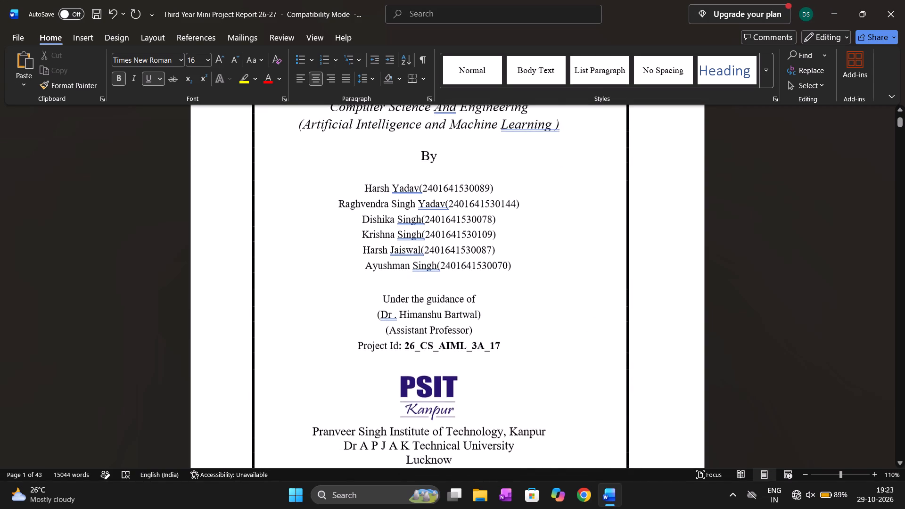
scroll(625, 265, "down", 1)
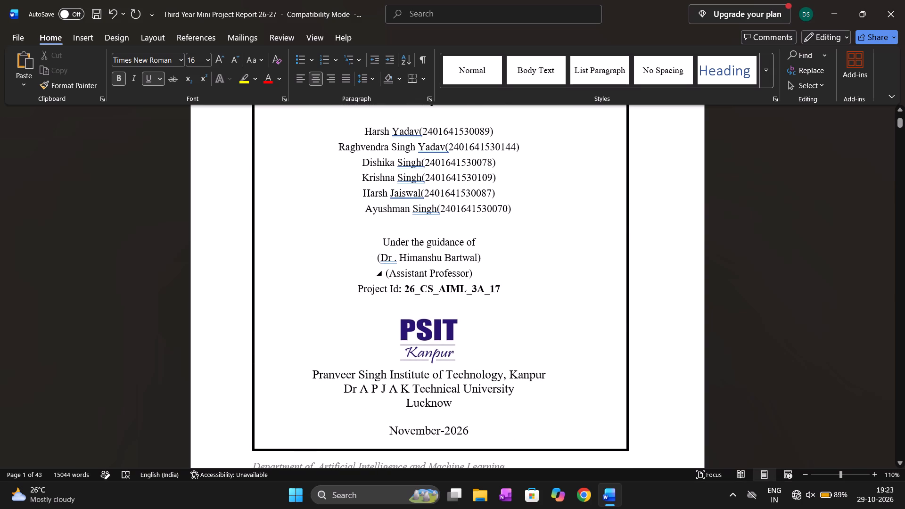
scroll(545, 270, "down", 1)
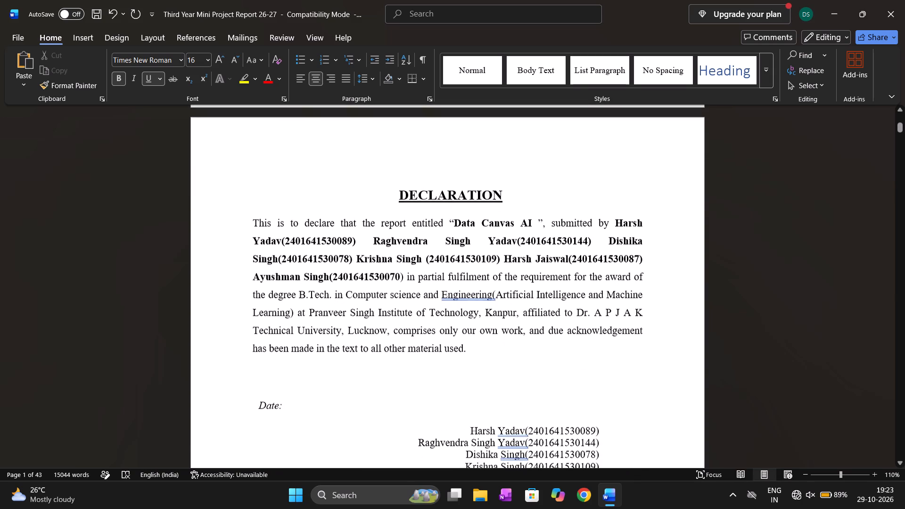
left_click(447, 242)
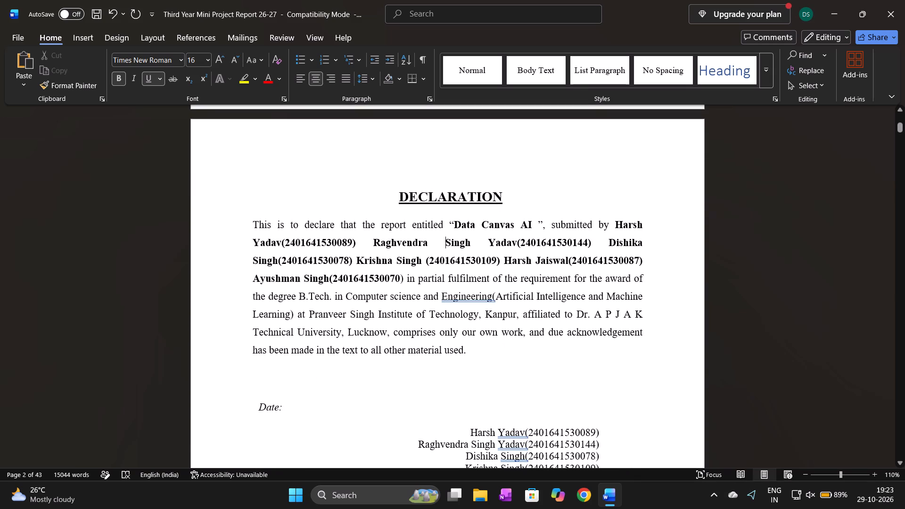
key("BackSpace")
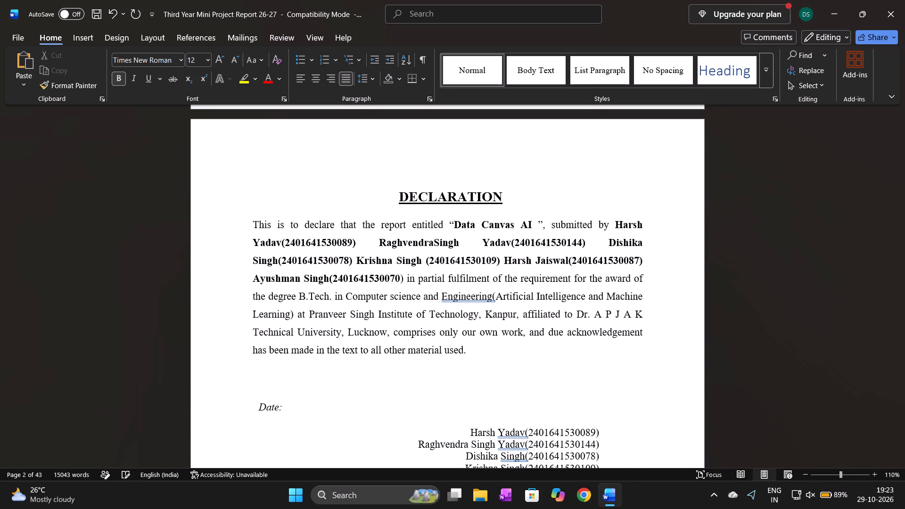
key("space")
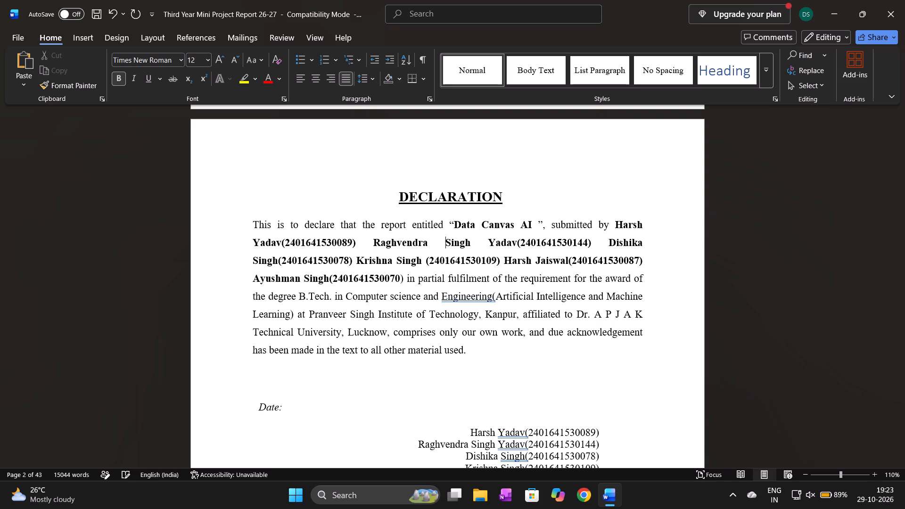
left_click(515, 241)
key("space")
key("BackSpace")
left_click(356, 257)
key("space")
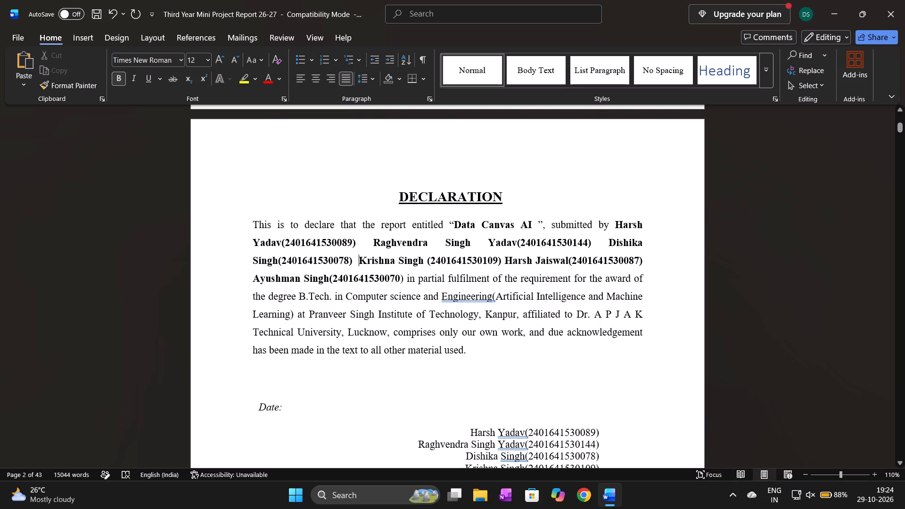
Delete the second student's entry in the Declaration paragraph and retype the name with the roll number in brackets, separated from the first entry by a space.
left_click_drag(371, 240, 588, 245)
key("BackSpace")
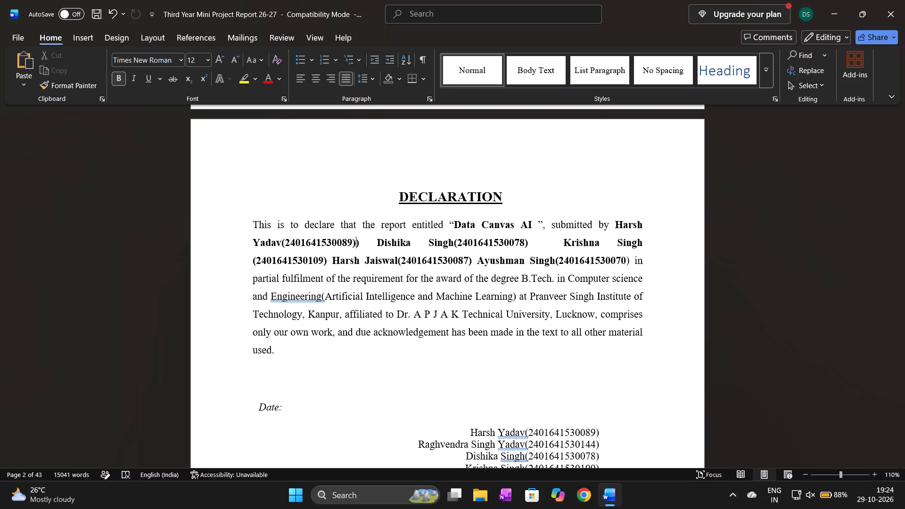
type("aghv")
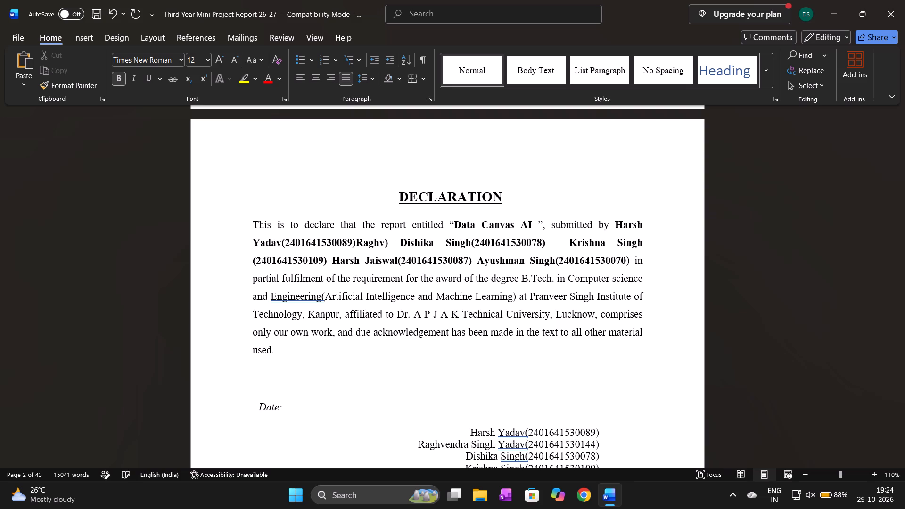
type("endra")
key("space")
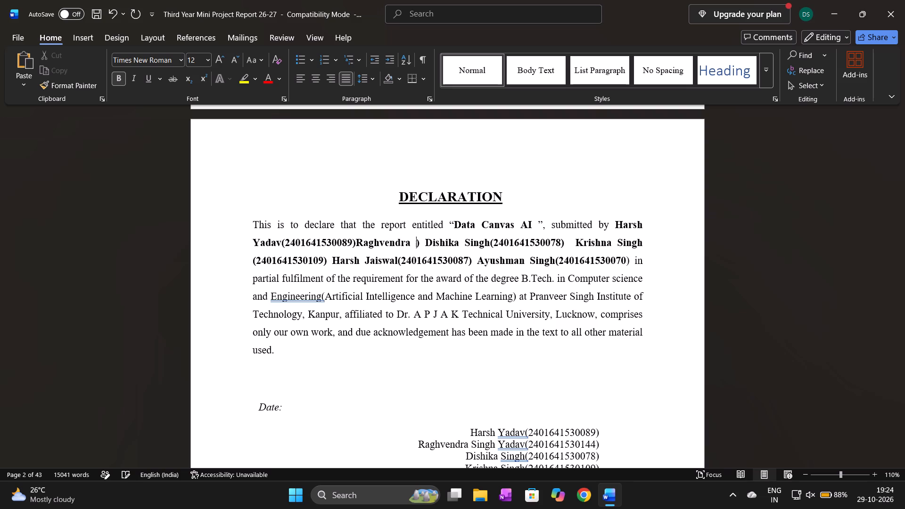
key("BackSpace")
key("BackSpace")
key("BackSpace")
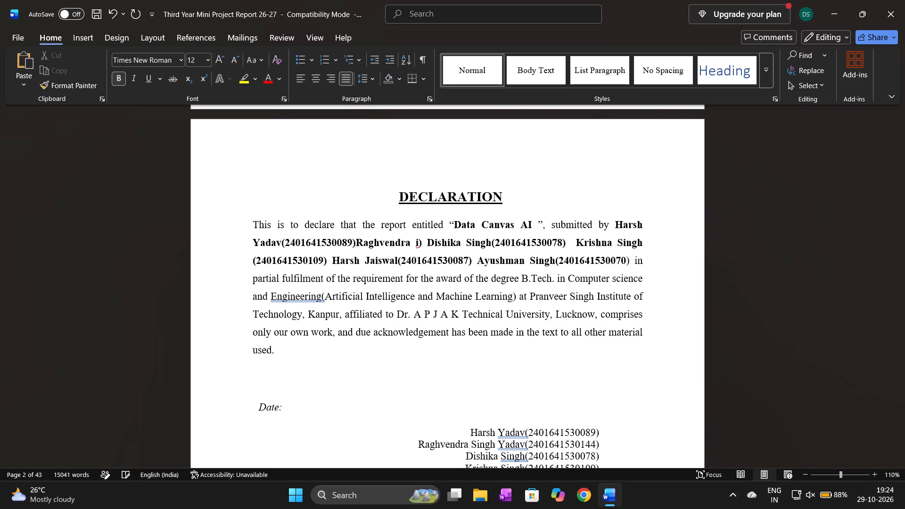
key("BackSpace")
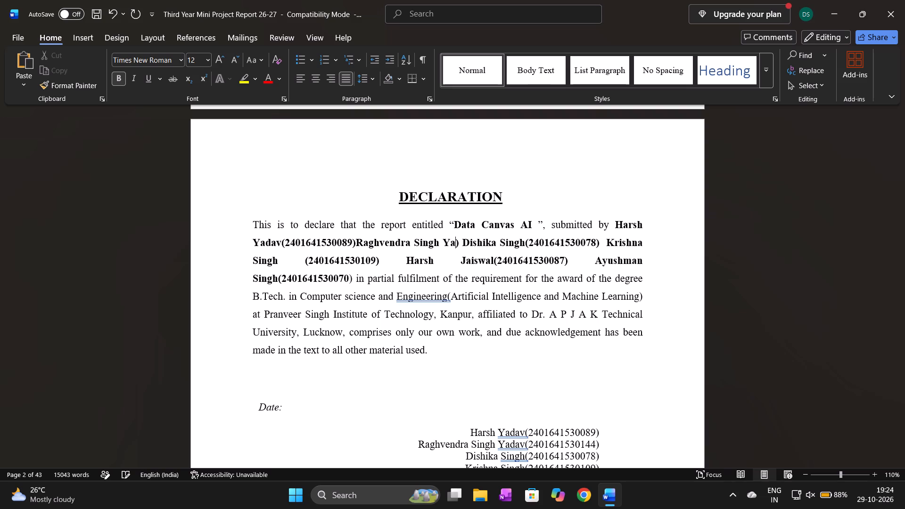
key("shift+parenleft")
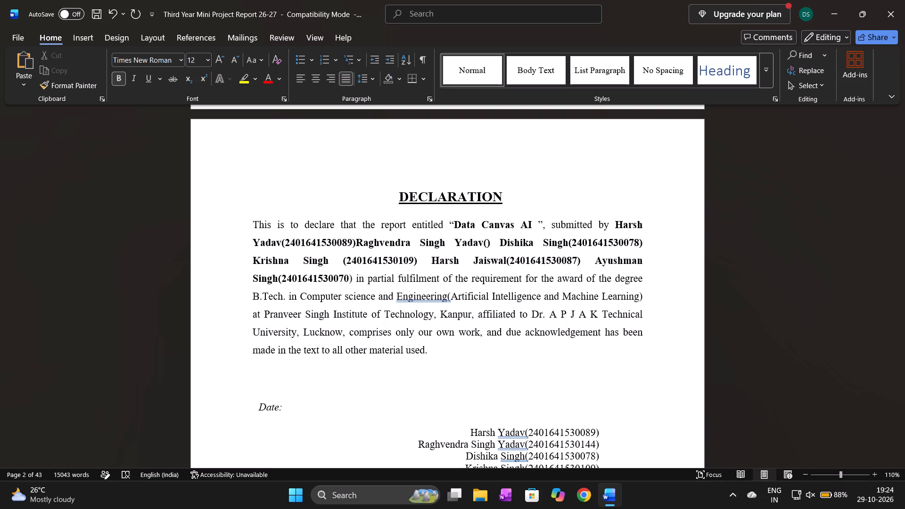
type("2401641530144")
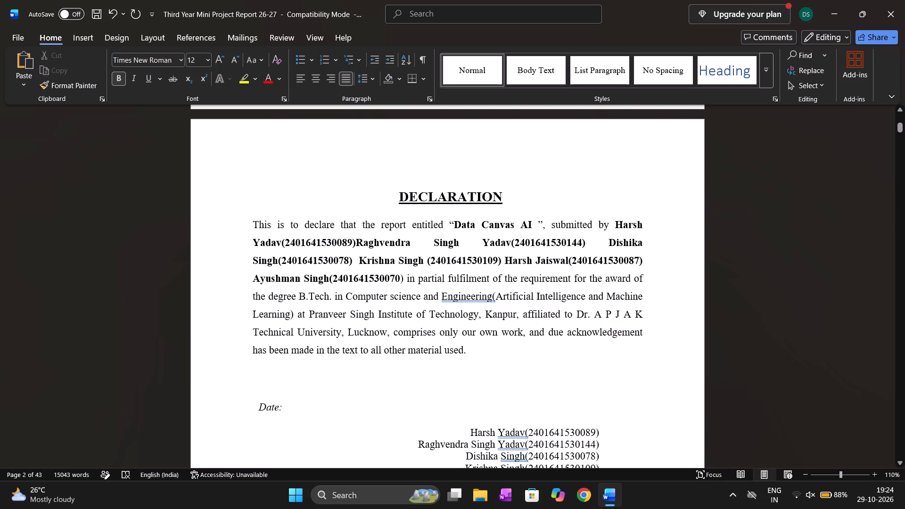
left_click(356, 239)
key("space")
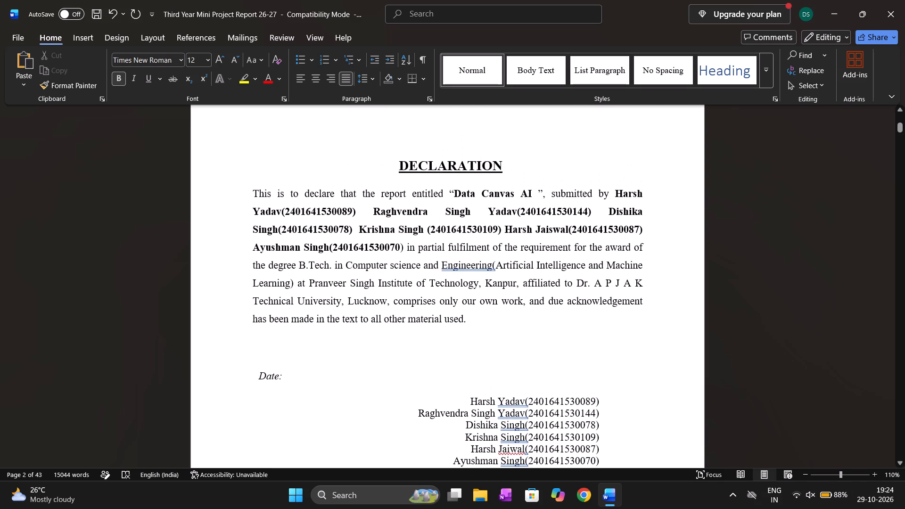
Retype the space before the third student's name in the Declaration paragraph and check the spacing along that line.
left_click(608, 209)
key("BackSpace")
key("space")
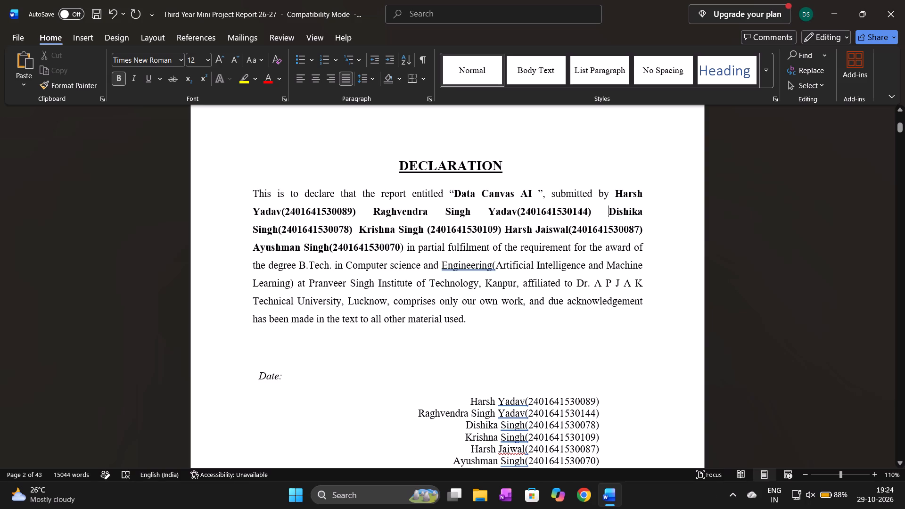
left_click_drag(354, 213, 448, 219)
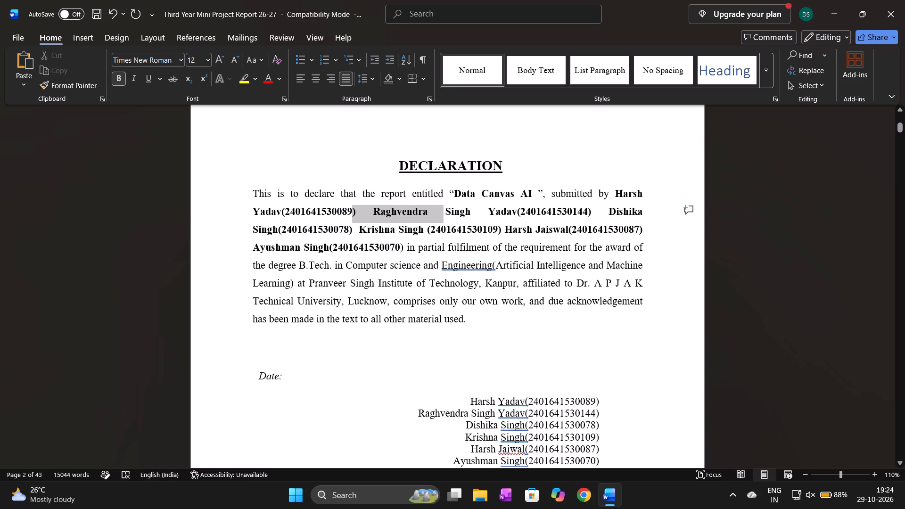
left_click_drag(448, 219, 354, 217)
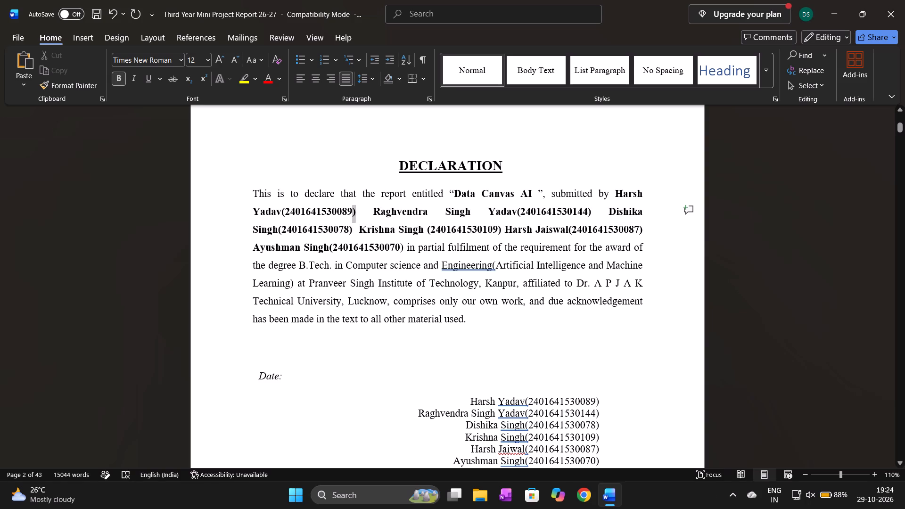
left_click_drag(354, 217, 643, 216)
left_click(667, 244)
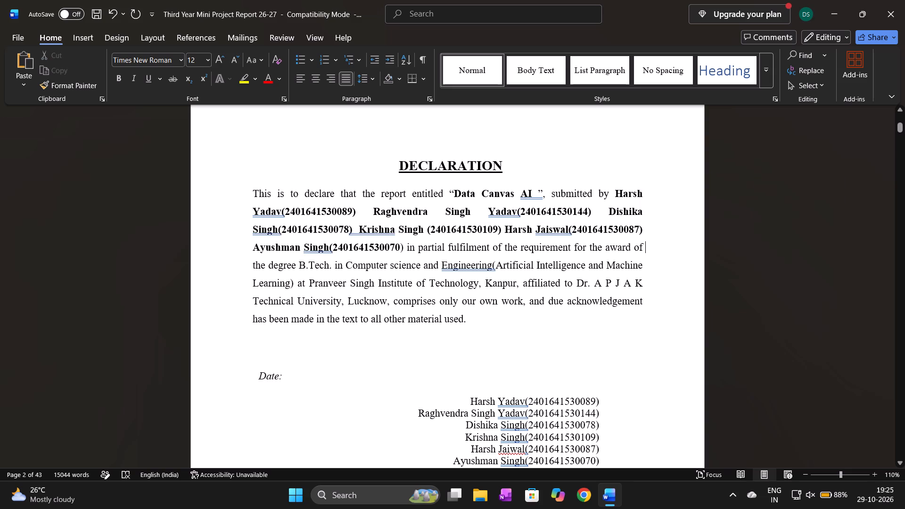
Capture a screenshot of the Declaration paragraph, from its opening sentence down to the degree and institute lines.
key("shift+super+s")
left_click_drag(242, 185, 650, 293)
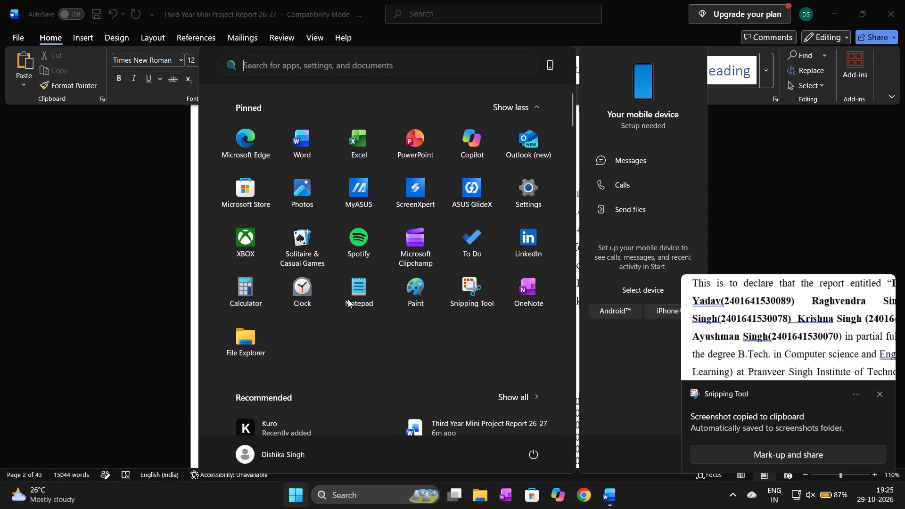